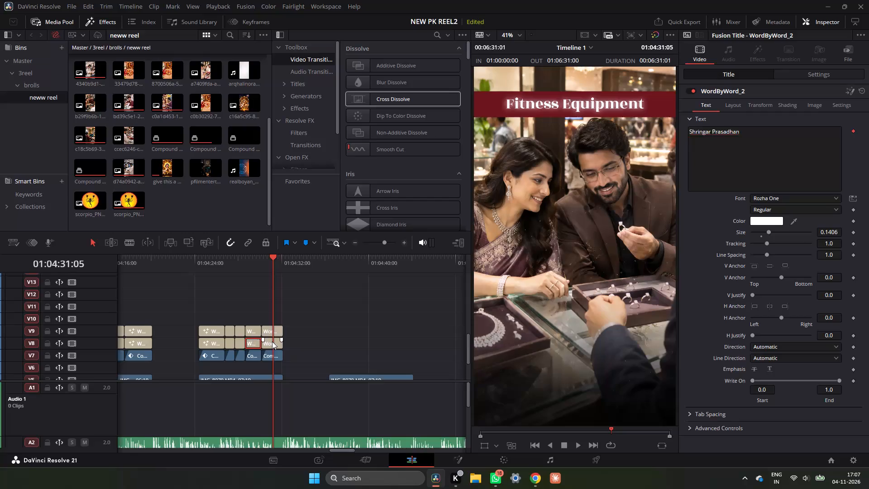
Replace the text of the last title clips on V8 and V9 with "Diamond Jewellery".
{"action": "left_click", "coordinate": [761, 162]}
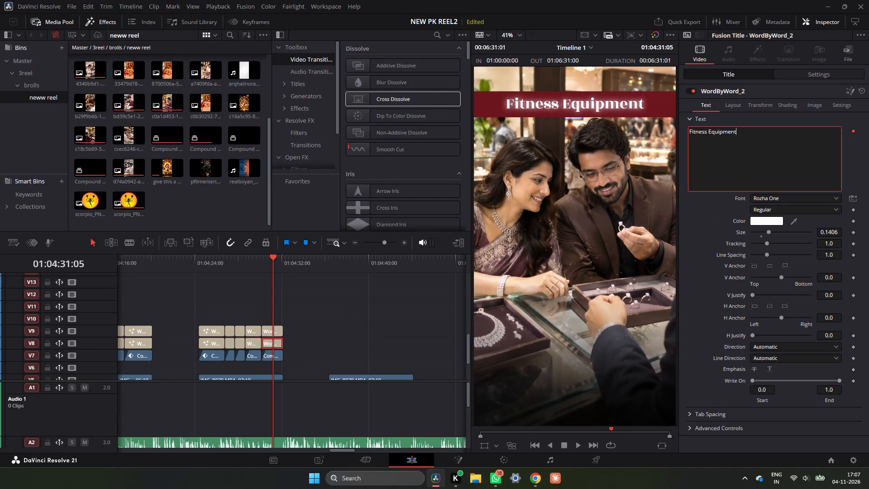
{"action": "key", "text": "ctrl+a"}
{"action": "key", "text": "ctrl+v"}
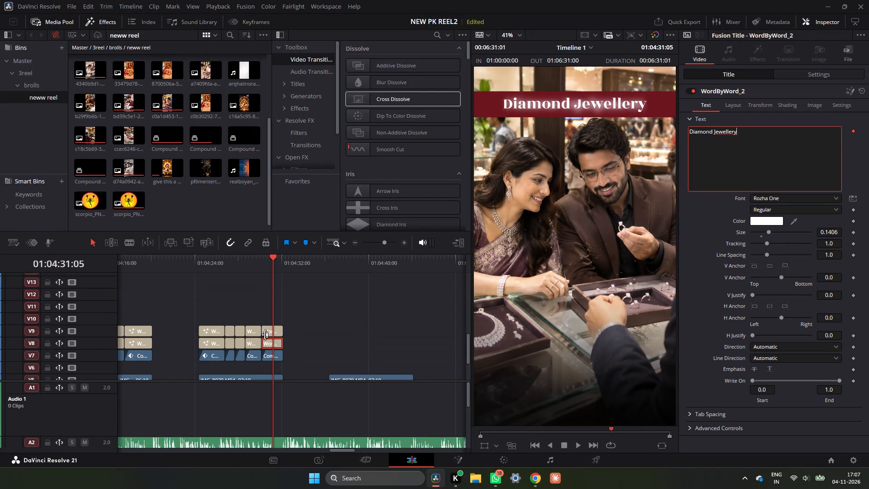
{"action": "left_click", "coordinate": [267, 335]}
{"action": "left_click", "coordinate": [770, 135]}
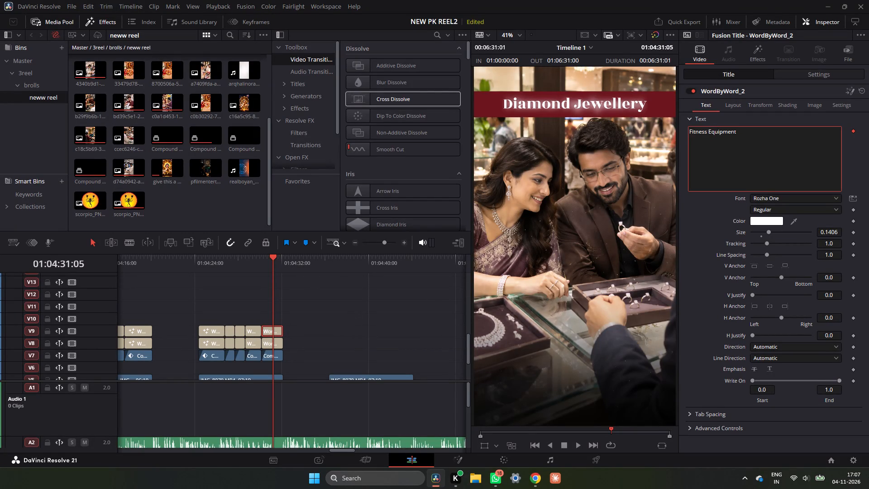
{"action": "key", "text": "ctrl+a"}
{"action": "key", "text": "ctrl+v"}
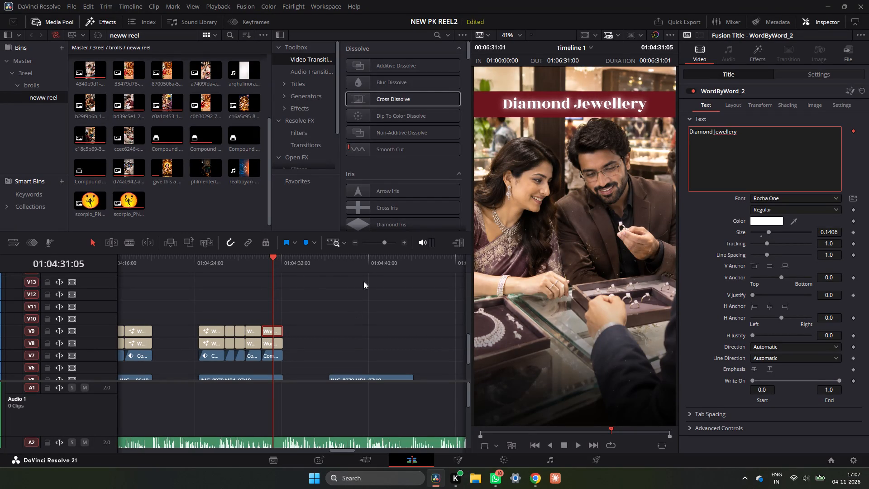
Play through the title sequence from Silver Items to Shringar Prasadhan to check the title texts and timing.
{"action": "left_click", "coordinate": [267, 264]}
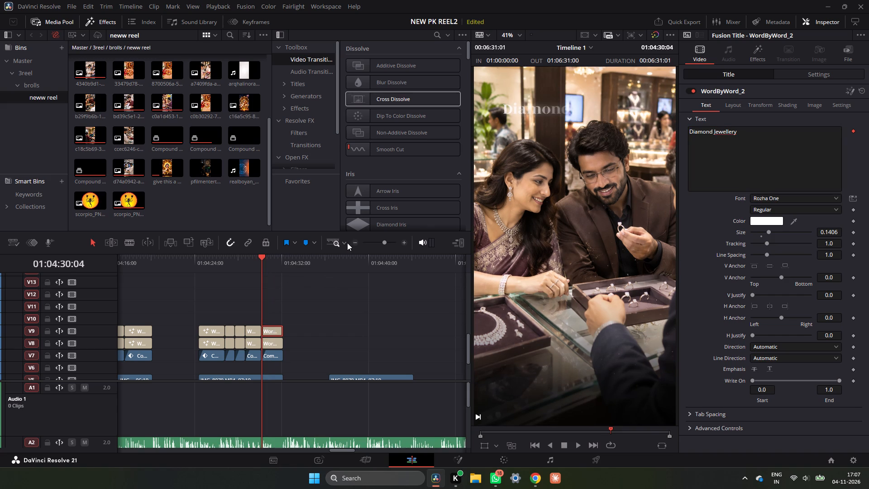
{"action": "left_click", "coordinate": [406, 246]}
{"action": "left_click", "coordinate": [227, 262]}
{"action": "left_click", "coordinate": [207, 263]}
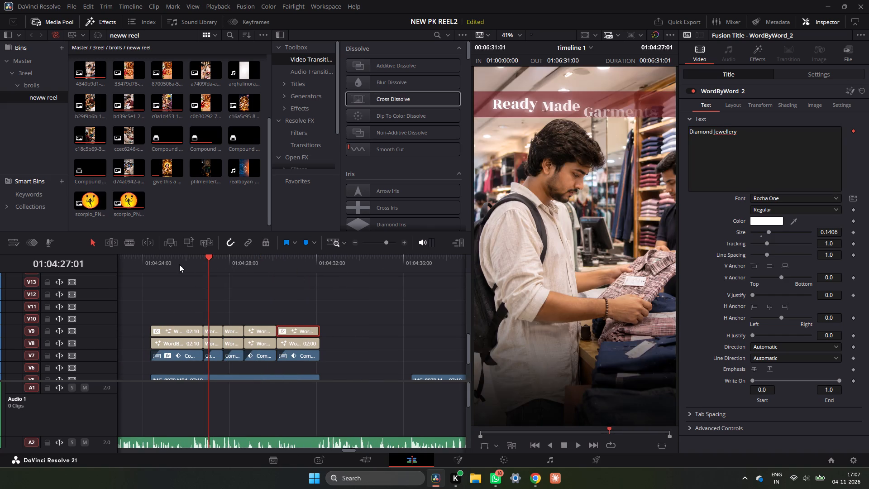
{"action": "left_click_drag", "start_coordinate": [159, 266], "coordinate": [150, 267]}
{"action": "key", "text": "space"}
{"action": "key", "text": "space"}
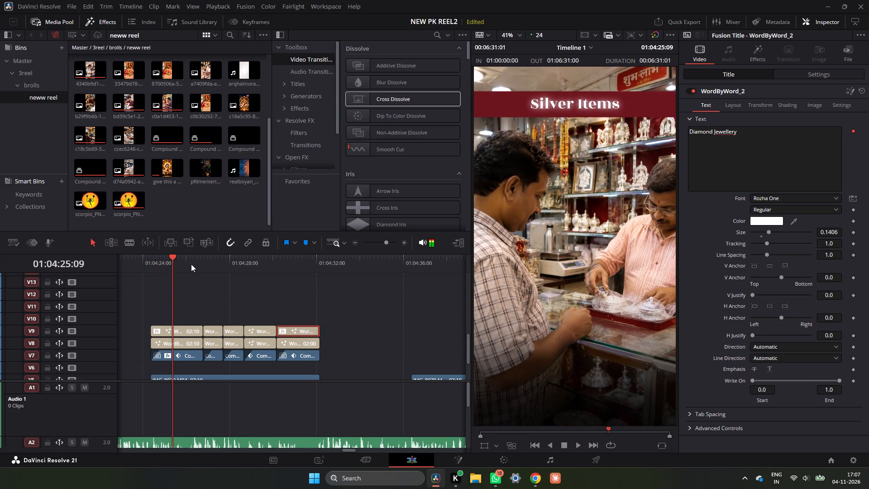
{"action": "left_click", "coordinate": [193, 264]}
{"action": "key", "text": "space"}
{"action": "key", "text": "space"}
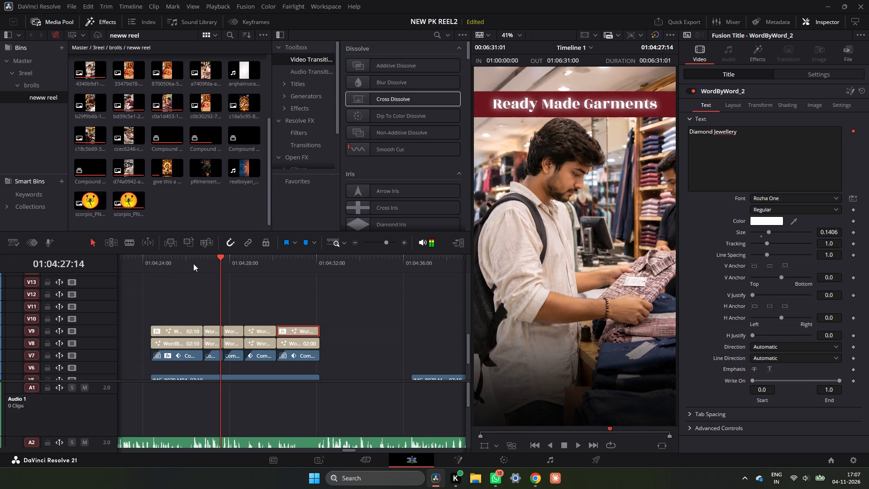
{"action": "key", "text": "space"}
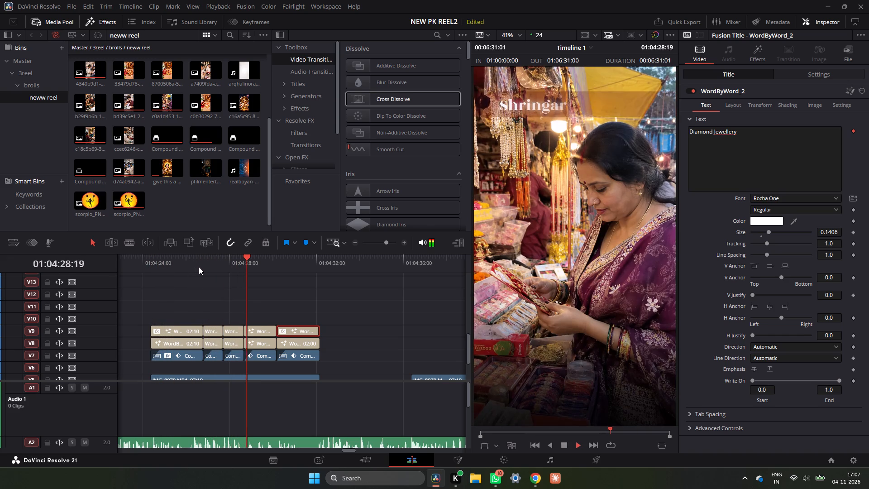
{"action": "key", "text": "space"}
{"action": "key", "text": "space"}
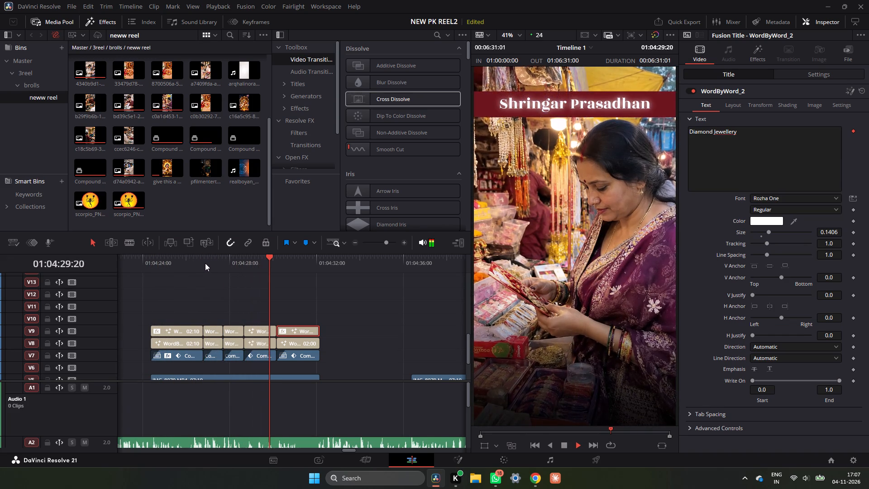
{"action": "key", "text": "space"}
Replay the Silver Items and Ready Made Garments sections to check how their titles fit the banner.
{"action": "left_click", "coordinate": [143, 265]}
{"action": "key", "text": "space"}
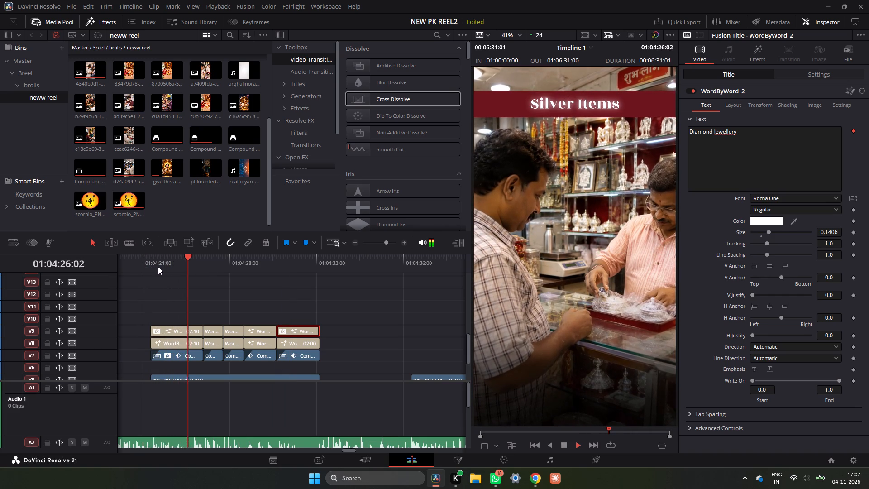
{"action": "key", "text": "space"}
{"action": "key", "text": "space"}
{"action": "key", "text": "space"}
{"action": "left_click", "coordinate": [158, 264]}
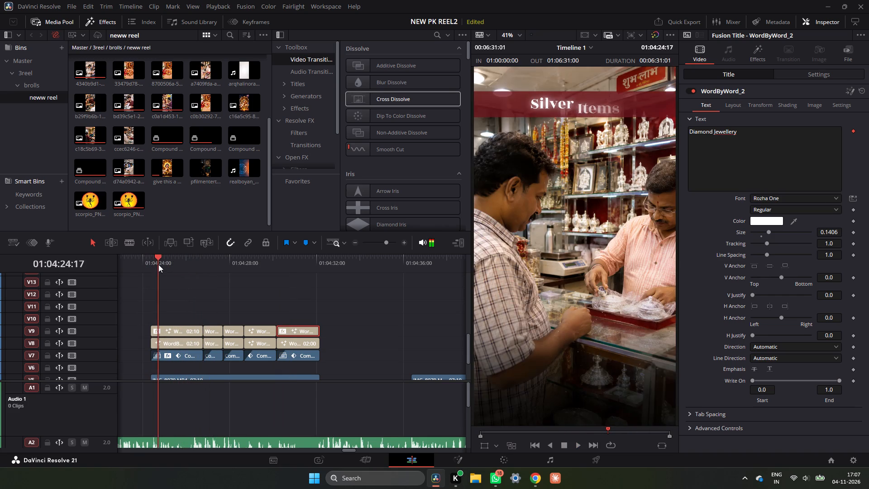
{"action": "key", "text": "space"}
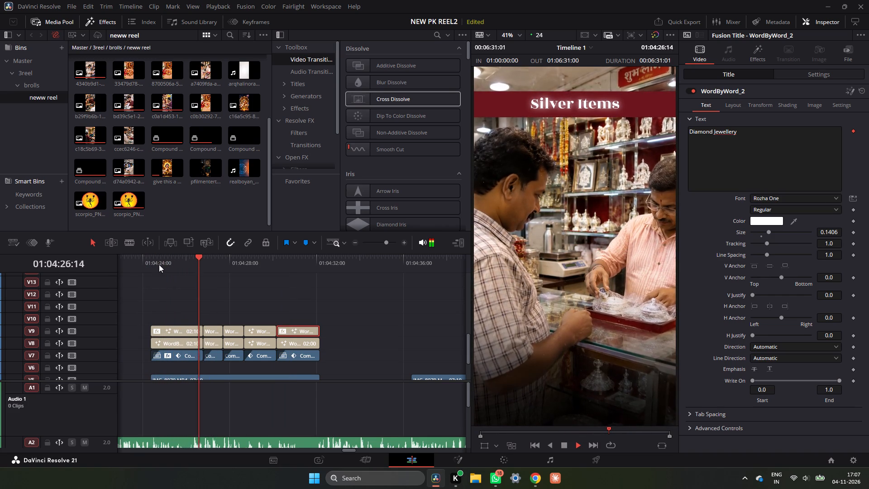
{"action": "key", "text": "space"}
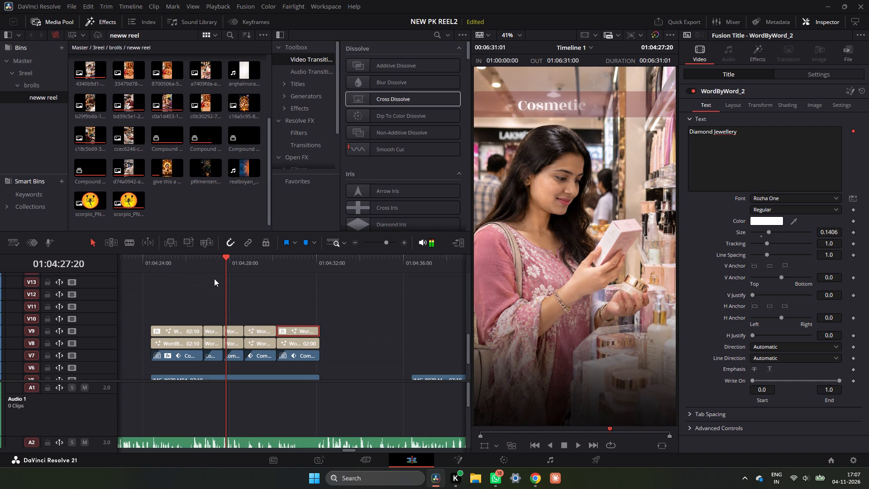
{"action": "left_click", "coordinate": [205, 264]}
{"action": "key", "text": "space"}
{"action": "key", "text": "space"}
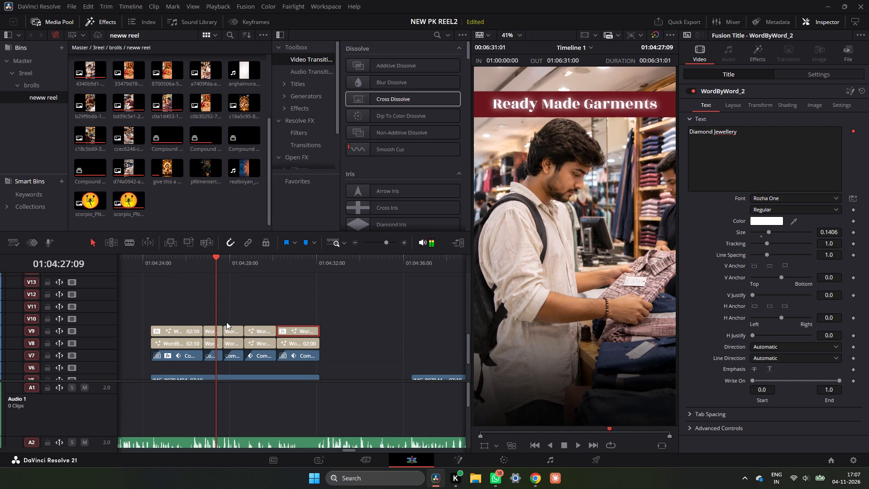
Set the text size of all title clips on V8 and V9 in this group to 0.1317 and play them back.
{"action": "left_click_drag", "start_coordinate": [216, 268], "coordinate": [210, 275]}
{"action": "left_click", "coordinate": [217, 332]}
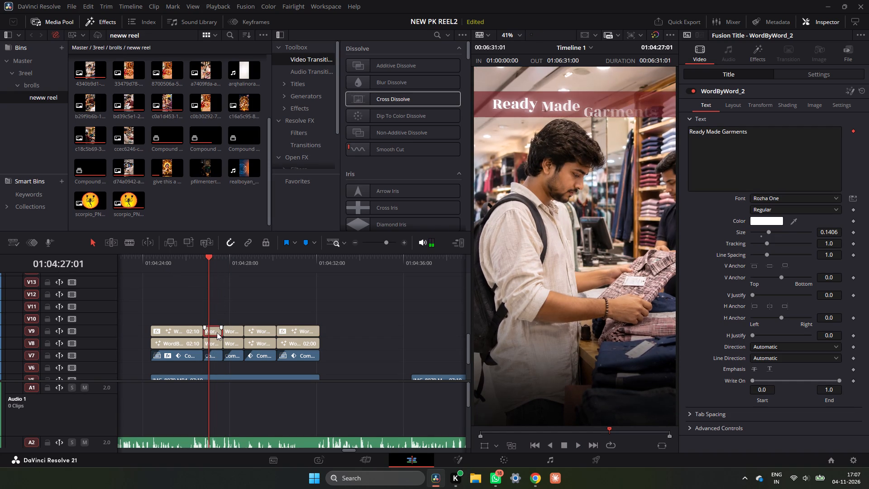
{"action": "left_click_drag", "start_coordinate": [148, 311], "coordinate": [194, 328]}
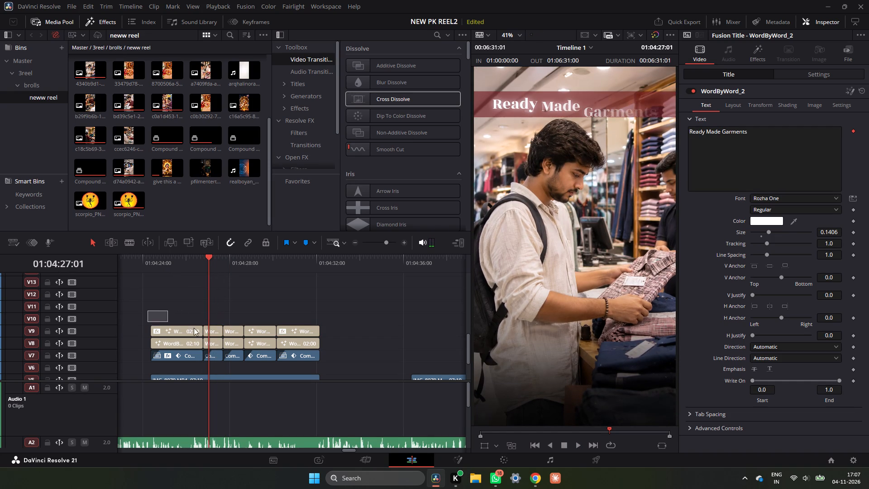
{"action": "left_click_drag", "start_coordinate": [194, 328], "coordinate": [317, 348]}
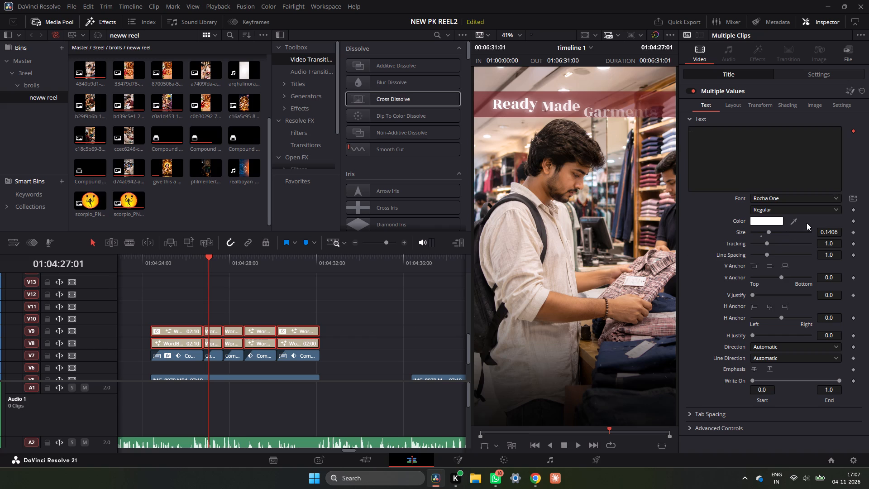
{"action": "left_click_drag", "start_coordinate": [833, 232], "coordinate": [815, 233]}
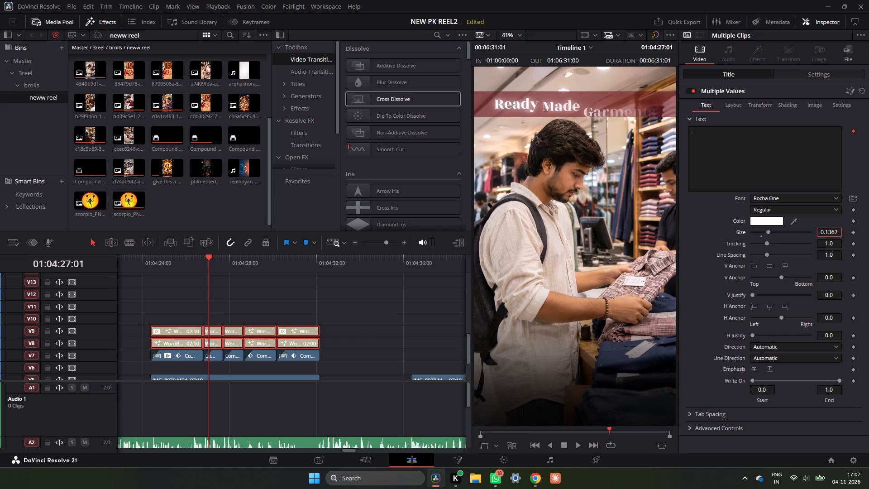
{"action": "left_click_drag", "start_coordinate": [815, 233], "coordinate": [793, 238]}
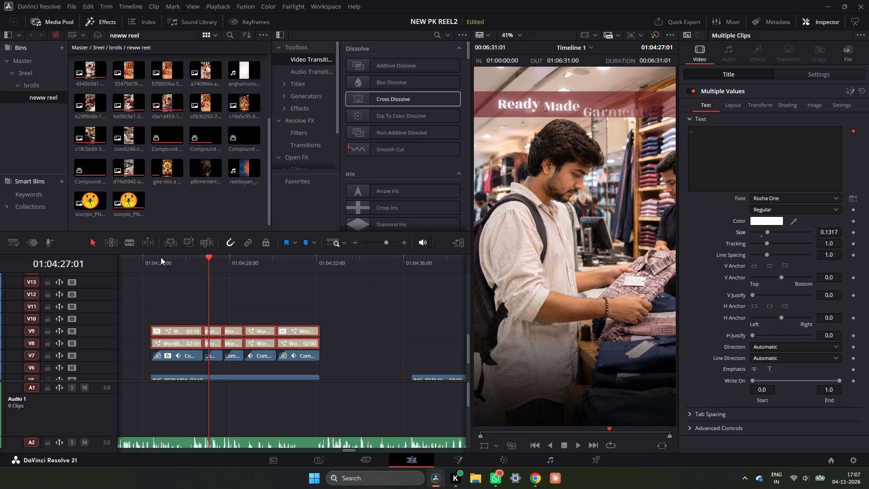
{"action": "left_click", "coordinate": [159, 257]}
{"action": "key", "text": "space"}
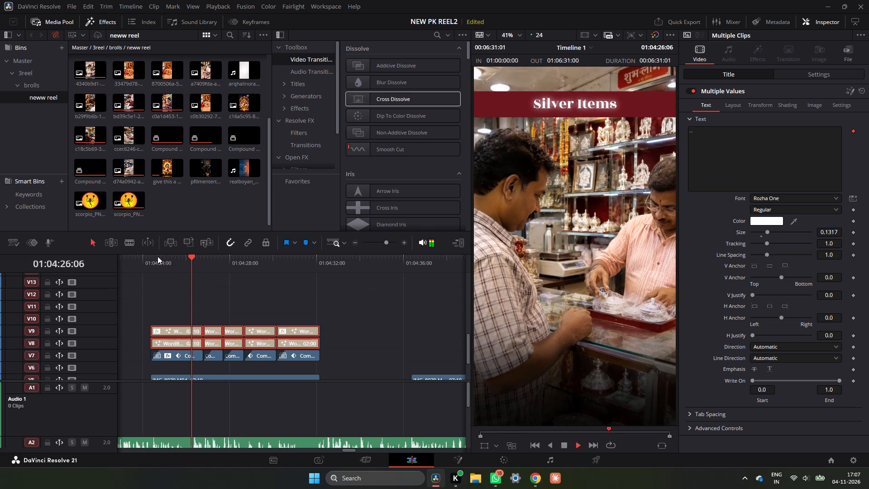
{"action": "key", "text": "space"}
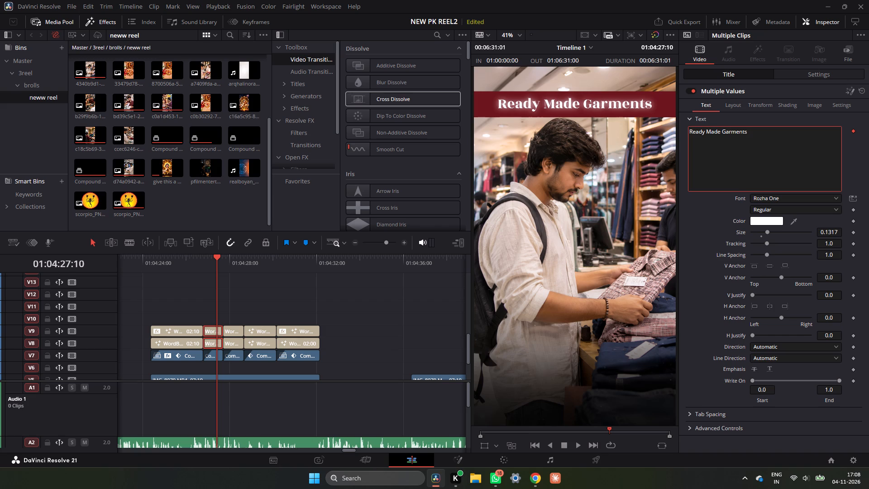
Play back the Silver Items section up to the Ready Made Garments title to review the resized titles.
{"action": "left_click", "coordinate": [354, 243]}
{"action": "left_click", "coordinate": [211, 263]}
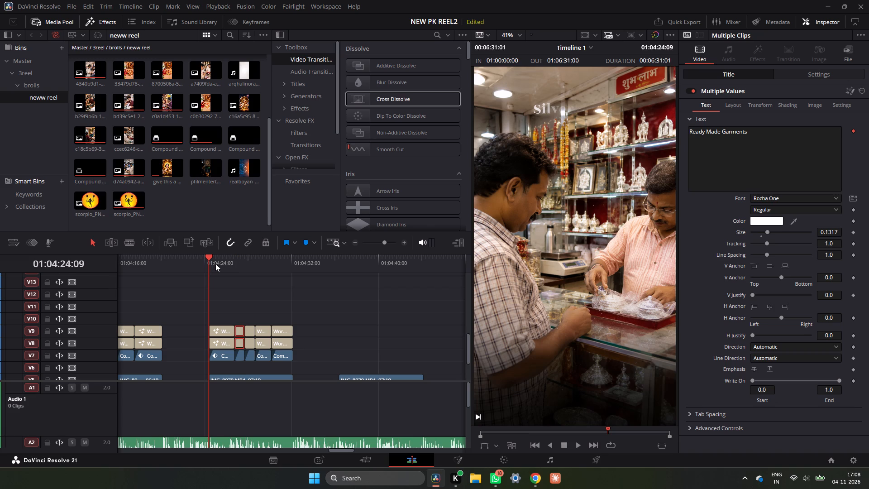
{"action": "key", "text": "space"}
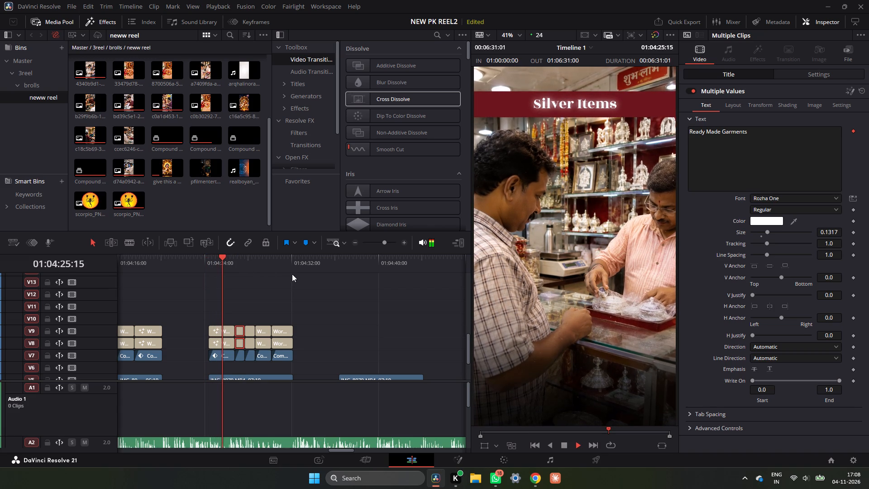
{"action": "key", "text": "space"}
{"action": "left_click", "coordinate": [215, 260]}
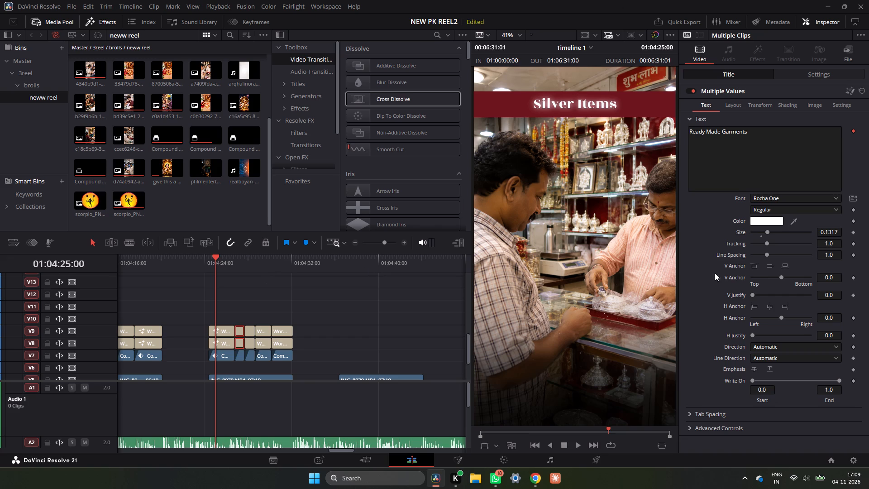
{"action": "key", "text": "space"}
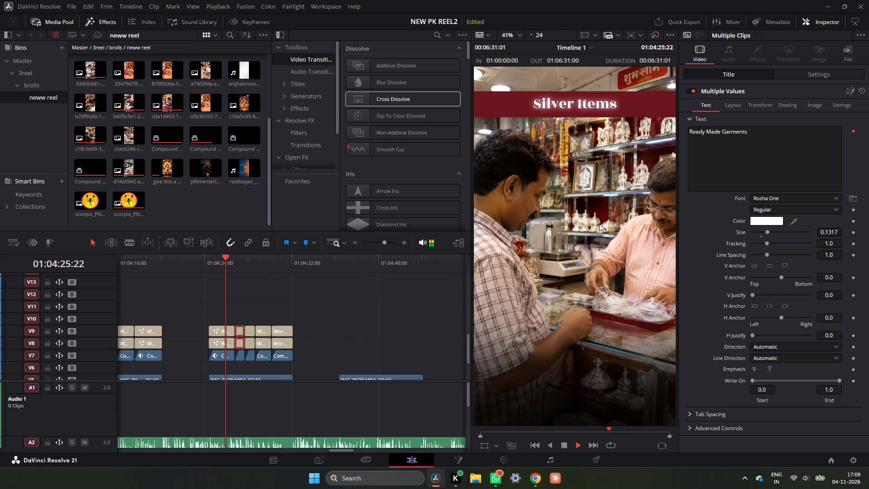
{"action": "key", "text": "space"}
{"action": "left_click", "coordinate": [217, 263]}
{"action": "key", "text": "space"}
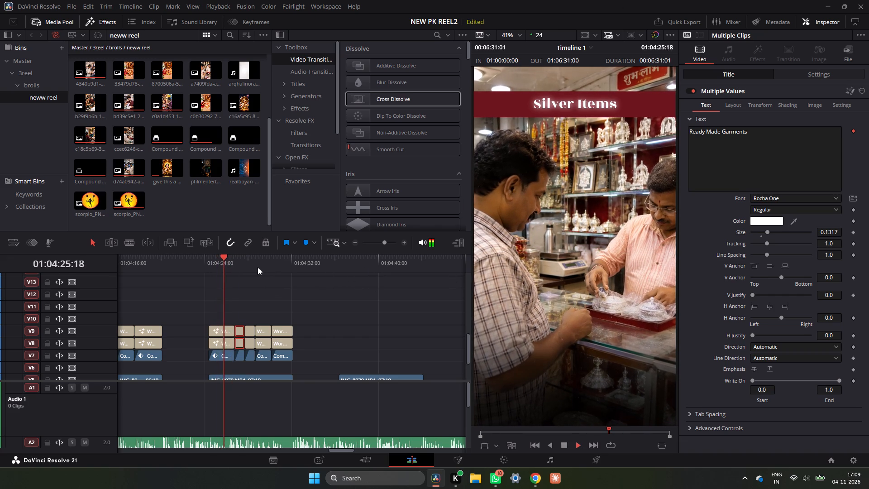
{"action": "key", "text": "space"}
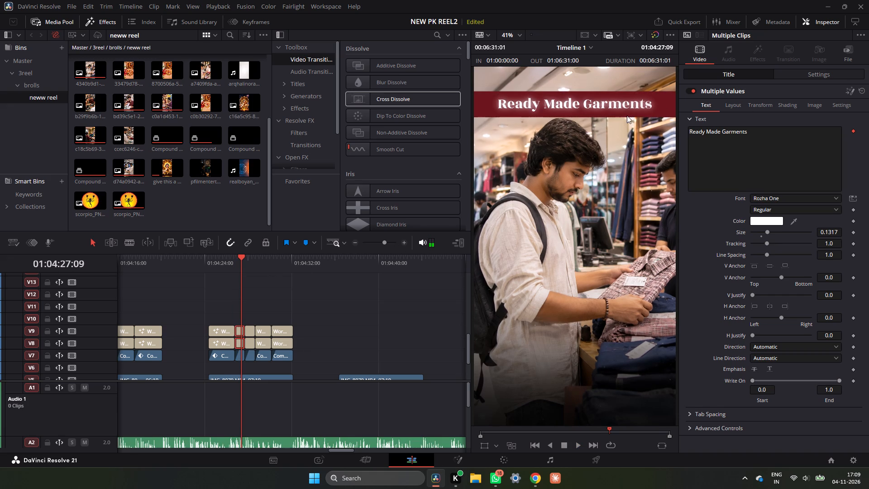
Open the shared text of the two selected Ready Made Garments title clips for editing.
{"action": "left_click", "coordinate": [721, 131]}
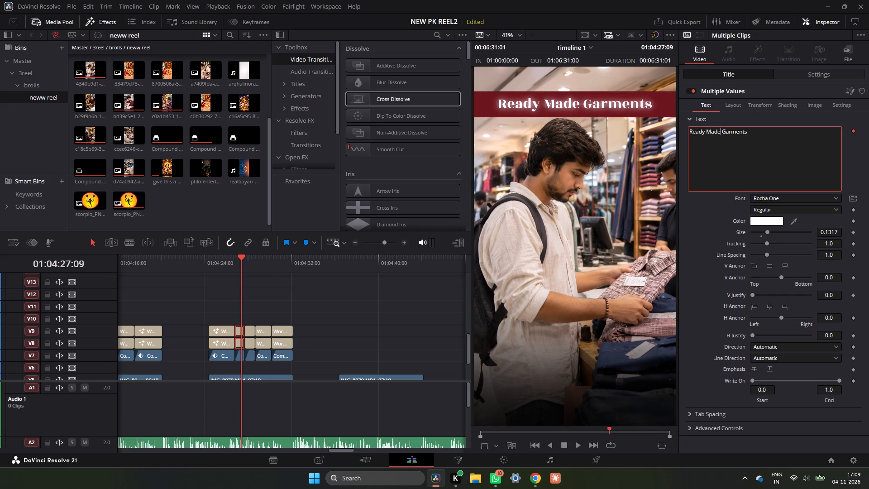
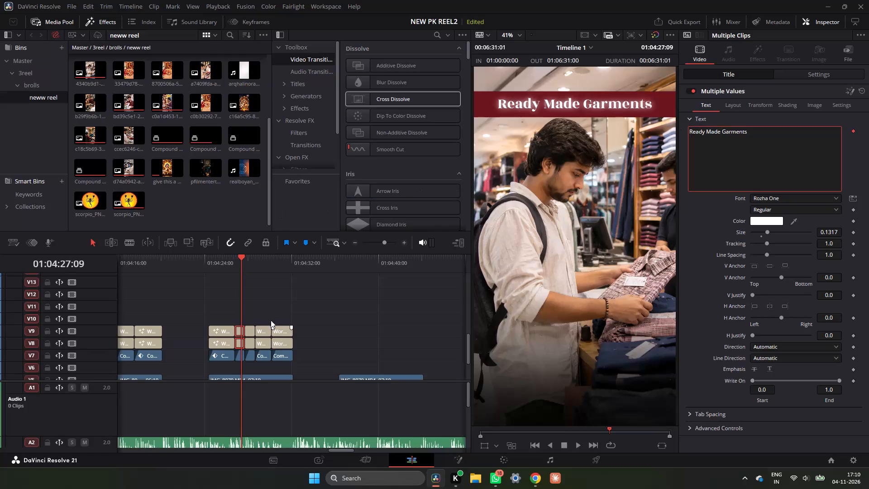
Play back the stretch from Silver Items through Diamond Jewellery several times to review the category titles and cuts.
{"action": "left_click", "coordinate": [215, 265]}
{"action": "key", "text": "space"}
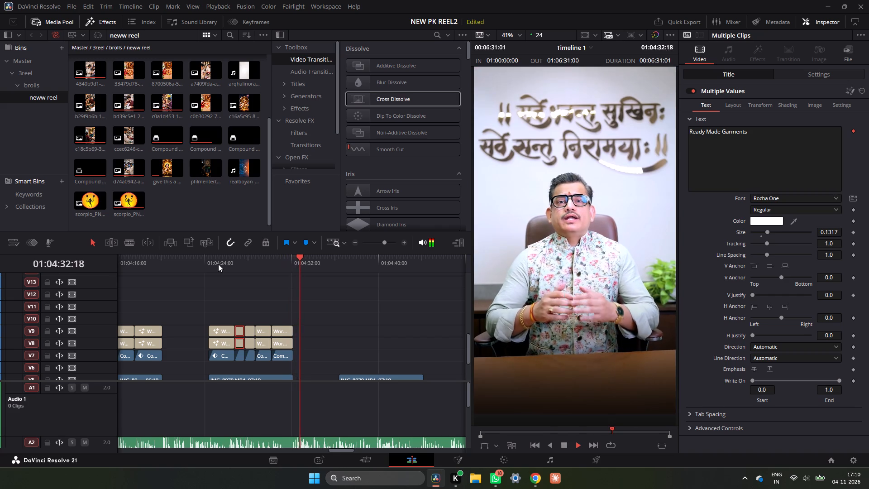
{"action": "key", "text": "space"}
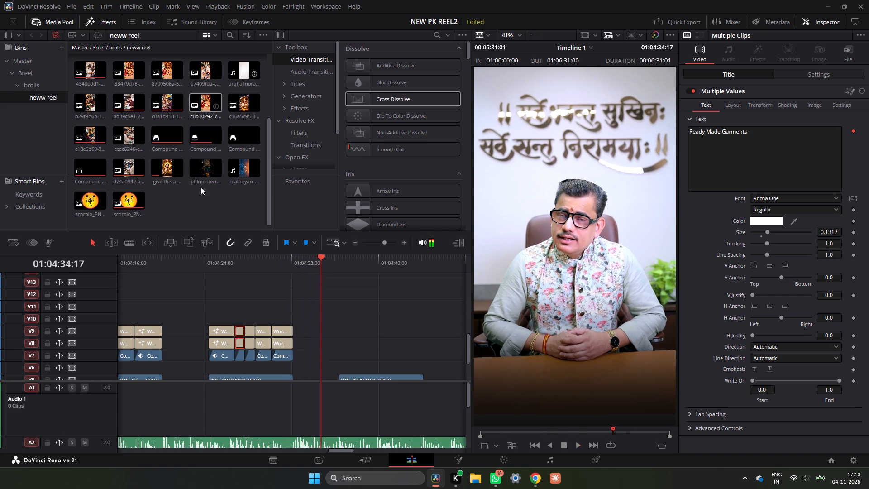
{"action": "left_click", "coordinate": [221, 260]}
{"action": "key", "text": "space"}
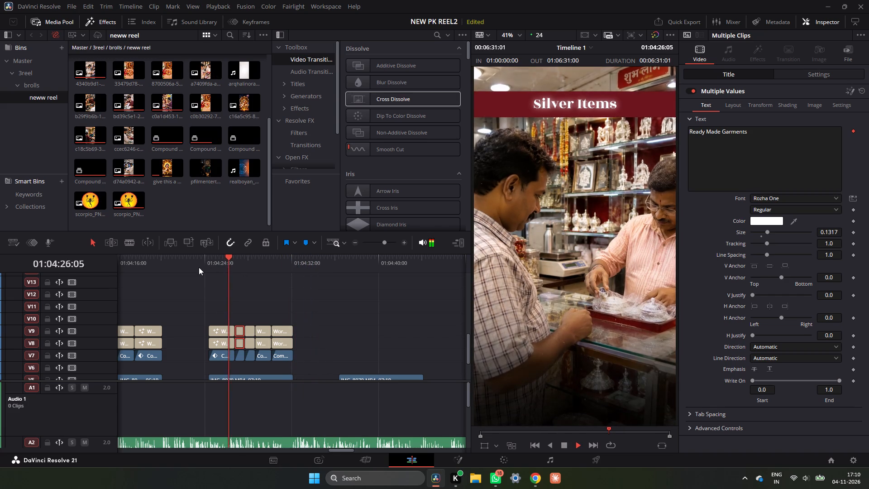
{"action": "left_click", "coordinate": [199, 267]}
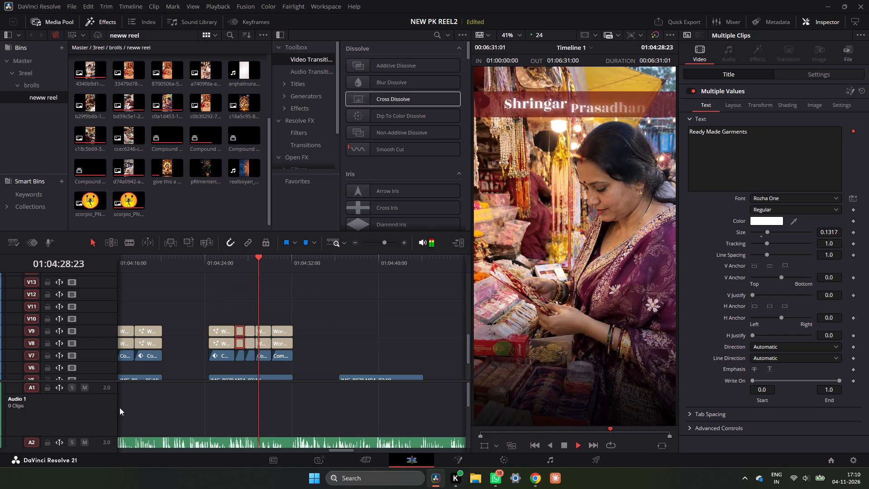
{"action": "key", "text": "space"}
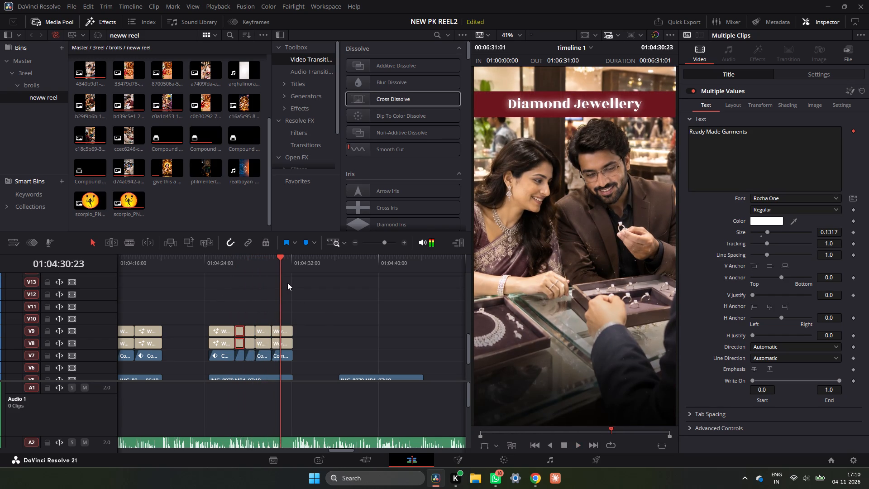
{"action": "left_click", "coordinate": [241, 265]}
{"action": "key", "text": "space"}
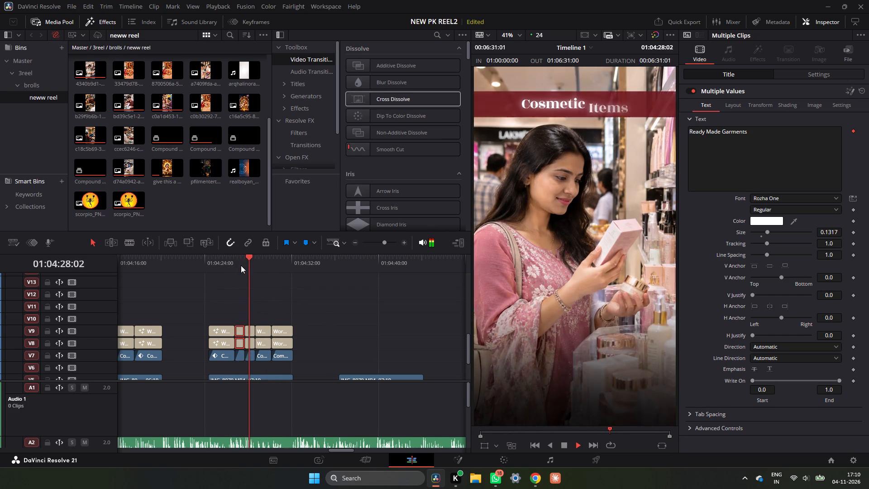
{"action": "key", "text": "space"}
{"action": "key", "text": "space"}
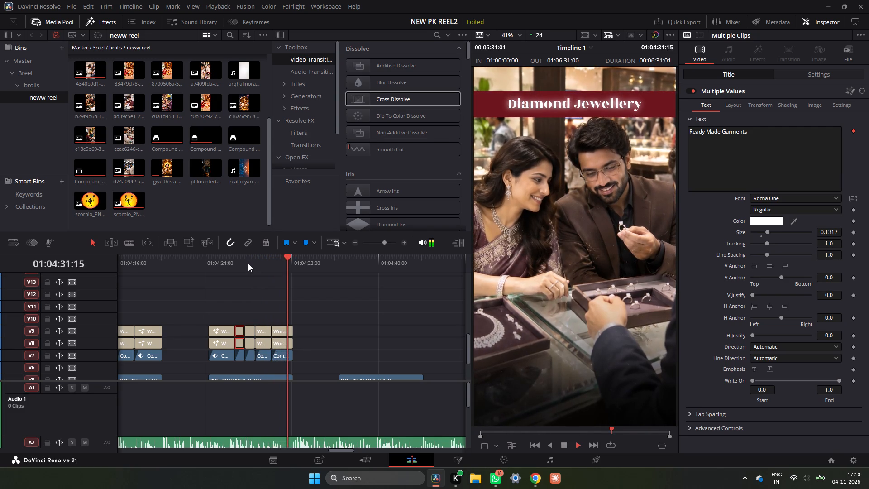
{"action": "left_click", "coordinate": [248, 264]}
{"action": "left_click", "coordinate": [238, 264]}
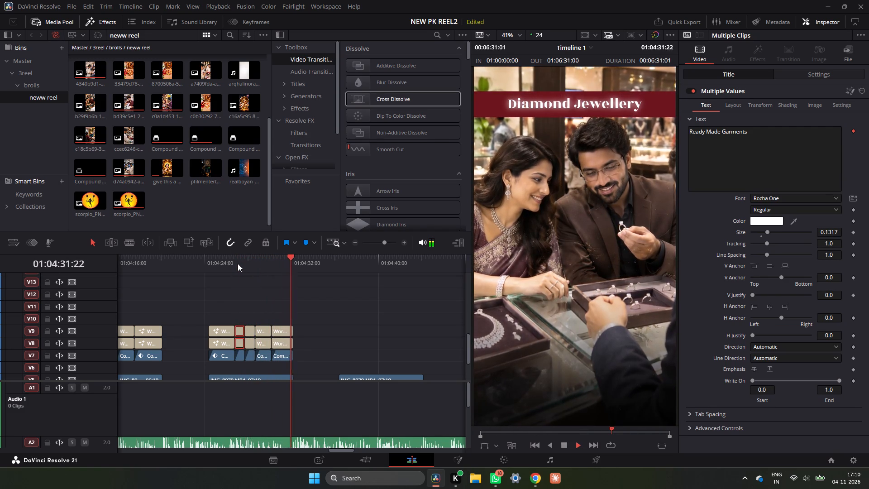
{"action": "key", "text": "space"}
Enable the IMG_8069.MP4 overlay on V16 near the end of Diamond Jewellery and shift it over the cut at 01:04:32:04.
{"action": "left_click_drag", "start_coordinate": [297, 267], "coordinate": [292, 271]}
{"action": "scroll", "coordinate": [325, 327], "scroll_direction": "up", "scroll_amount": 3}
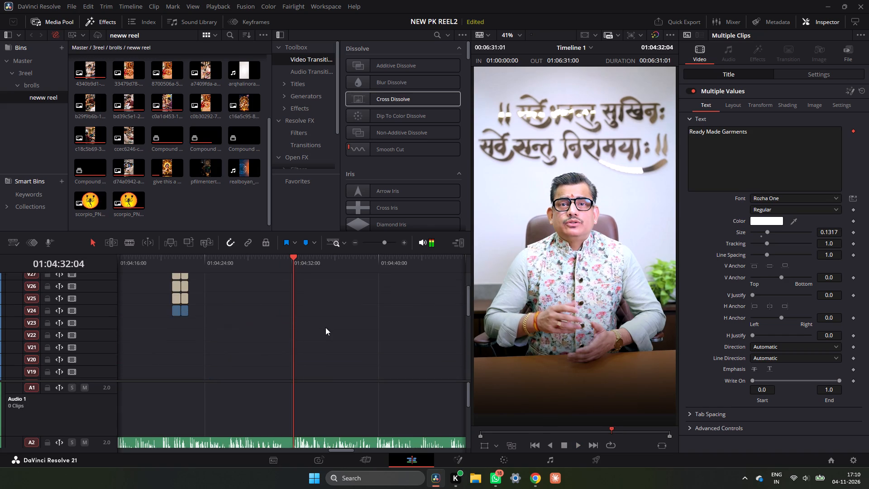
{"action": "scroll", "coordinate": [325, 327], "scroll_direction": "down", "scroll_amount": 3}
{"action": "scroll", "coordinate": [323, 326], "scroll_direction": "up", "scroll_amount": 1}
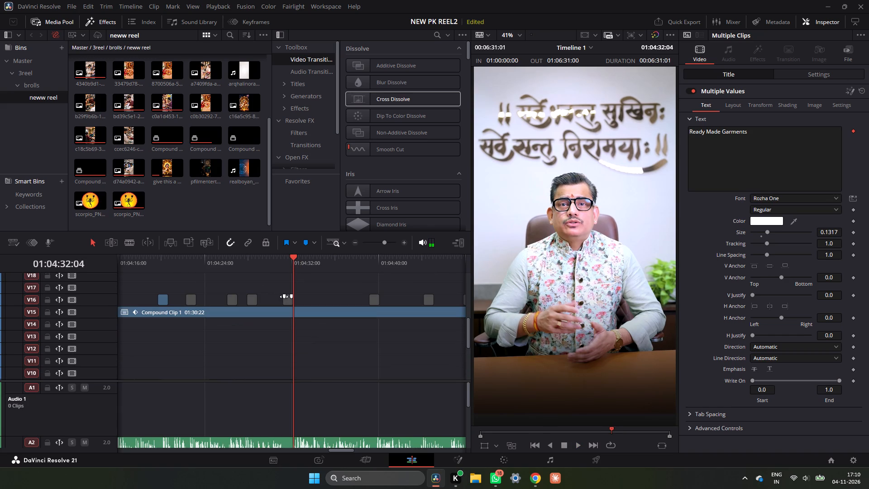
{"action": "left_click", "coordinate": [286, 300]}
{"action": "key", "text": "d"}
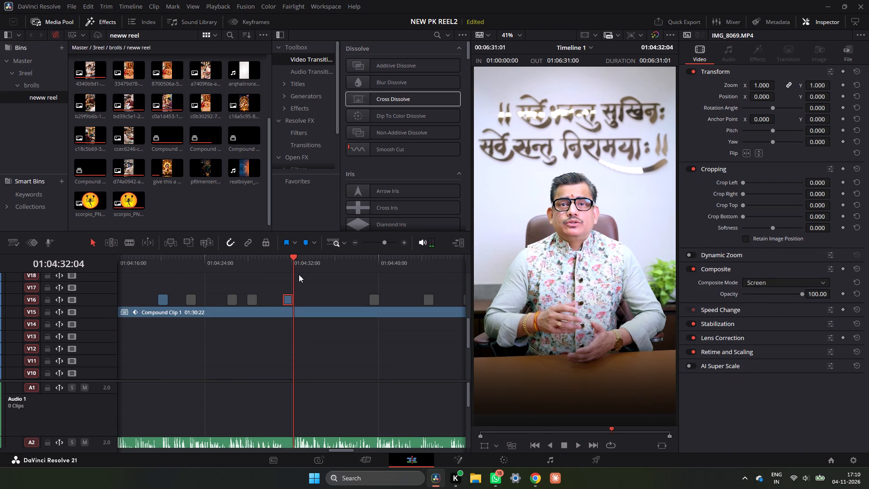
{"action": "left_click_drag", "start_coordinate": [291, 301], "coordinate": [295, 303]}
{"action": "double_click", "coordinate": [404, 242]}
{"action": "left_click_drag", "start_coordinate": [276, 302], "coordinate": [281, 302]}
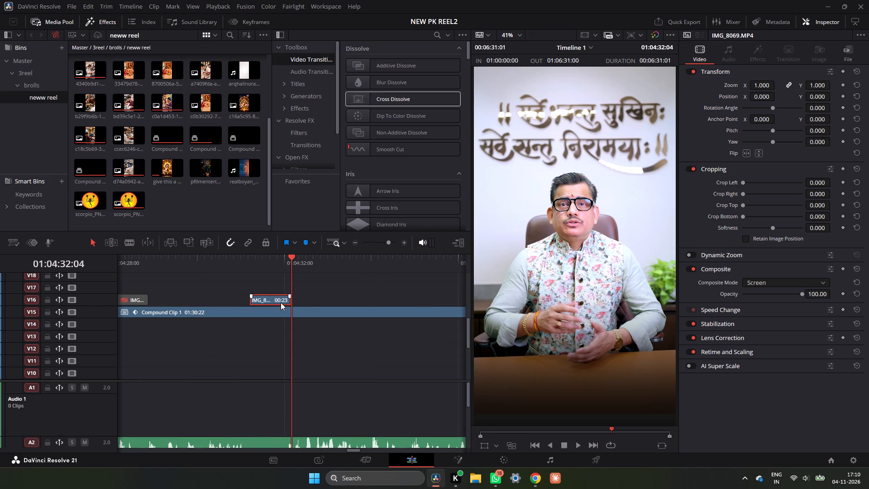
{"action": "left_click_drag", "start_coordinate": [281, 302], "coordinate": [301, 302]}
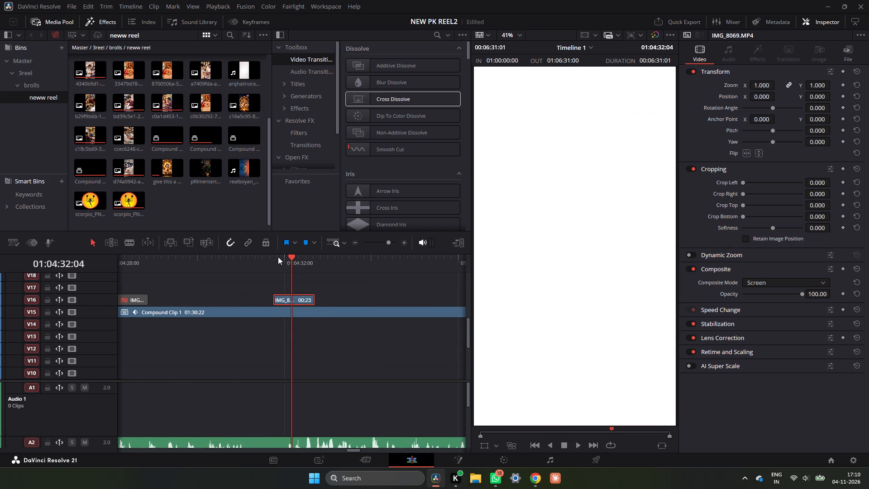
{"action": "left_click", "coordinate": [277, 255]}
{"action": "key", "text": "space"}
{"action": "key", "text": "space"}
{"action": "left_click_drag", "start_coordinate": [296, 264], "coordinate": [291, 265]}
{"action": "left_click_drag", "start_coordinate": [291, 265], "coordinate": [291, 265]}
{"action": "left_click", "coordinate": [303, 296]}
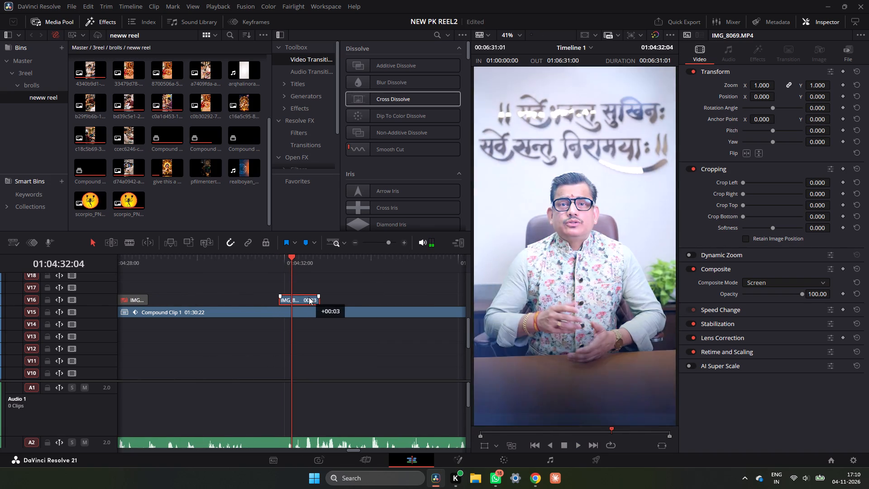
Move the IMG_8069.MP4 overlay on V16 over the cut into Silver Items at 01:04:24:09 and enable it.
{"action": "scroll", "coordinate": [325, 292], "scroll_direction": "up", "scroll_amount": 3, "text": "ctrl"}
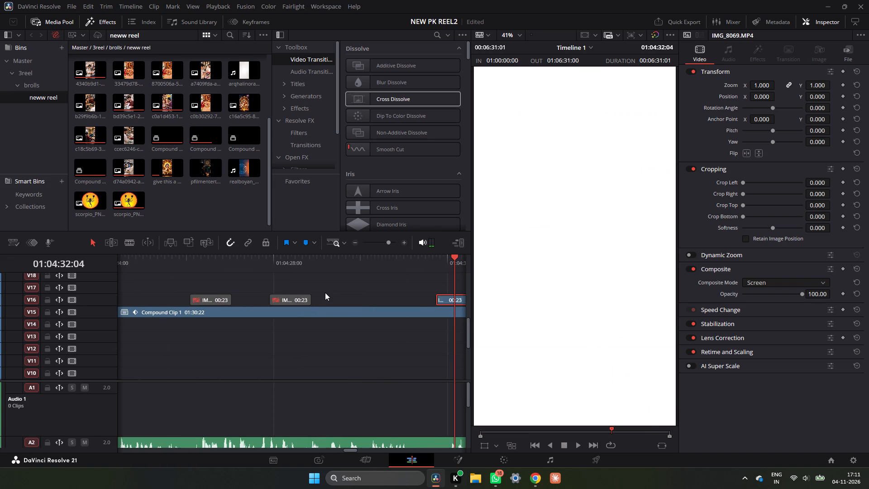
{"action": "scroll", "coordinate": [325, 292], "scroll_direction": "down", "scroll_amount": 2}
{"action": "scroll", "coordinate": [325, 292], "scroll_direction": "up", "scroll_amount": 1}
{"action": "scroll", "coordinate": [325, 292], "scroll_direction": "up", "scroll_amount": 3, "text": "ctrl"}
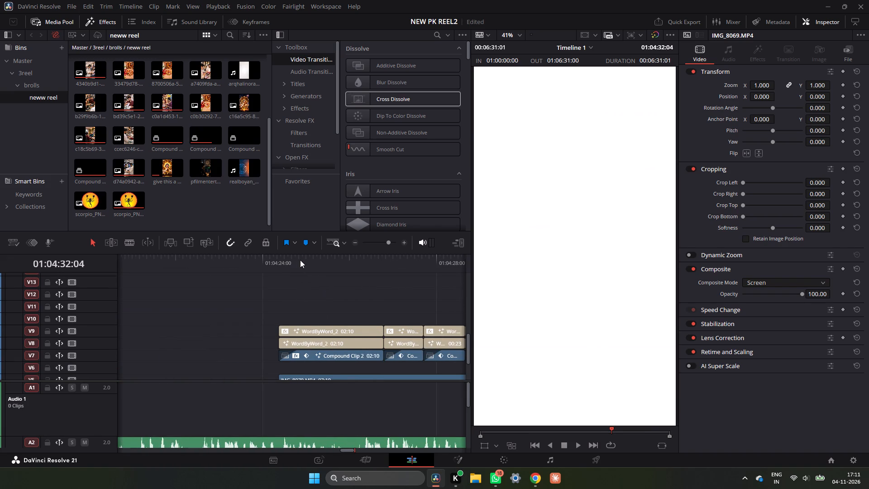
{"action": "left_click_drag", "start_coordinate": [300, 259], "coordinate": [281, 266]}
{"action": "scroll", "coordinate": [291, 281], "scroll_direction": "up", "scroll_amount": 2}
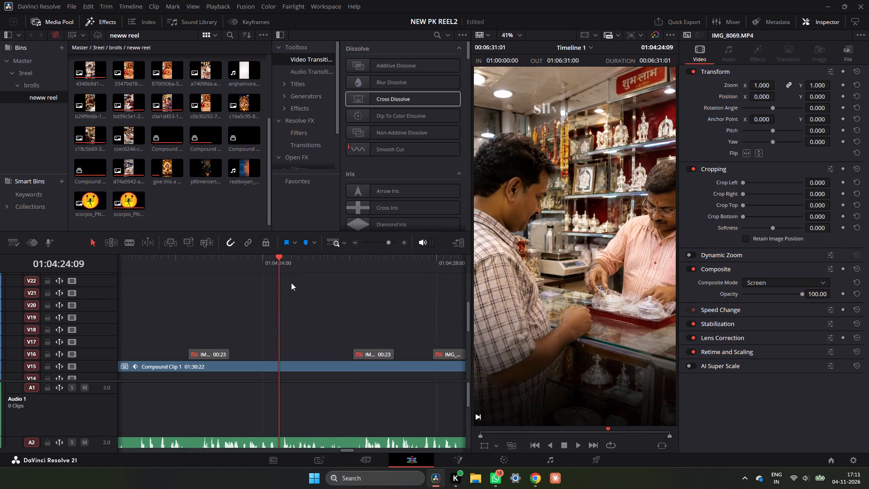
{"action": "scroll", "coordinate": [291, 283], "scroll_direction": "down", "scroll_amount": 1}
{"action": "left_click_drag", "start_coordinate": [368, 300], "coordinate": [278, 303]}
{"action": "key", "text": "d"}
{"action": "left_click_drag", "start_coordinate": [289, 302], "coordinate": [284, 301]}
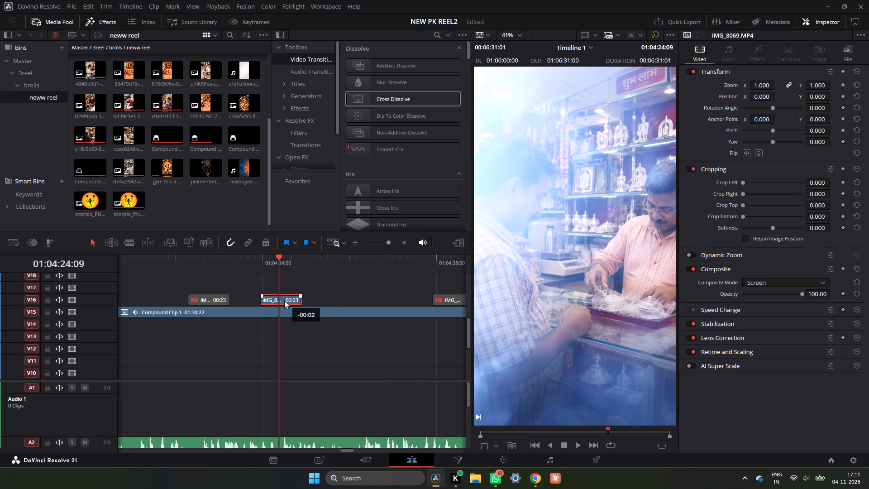
{"action": "left_click_drag", "start_coordinate": [284, 301], "coordinate": [282, 301]}
{"action": "left_click", "coordinate": [282, 301]}
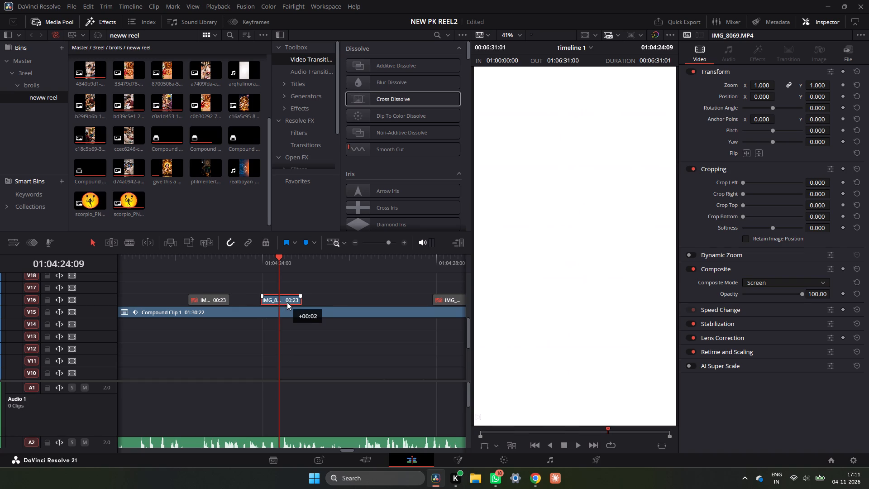
Play back the cut into Silver Items repeatedly to check how the IMG_8069.MP4 flash lines up with it.
{"action": "left_click", "coordinate": [256, 264]}
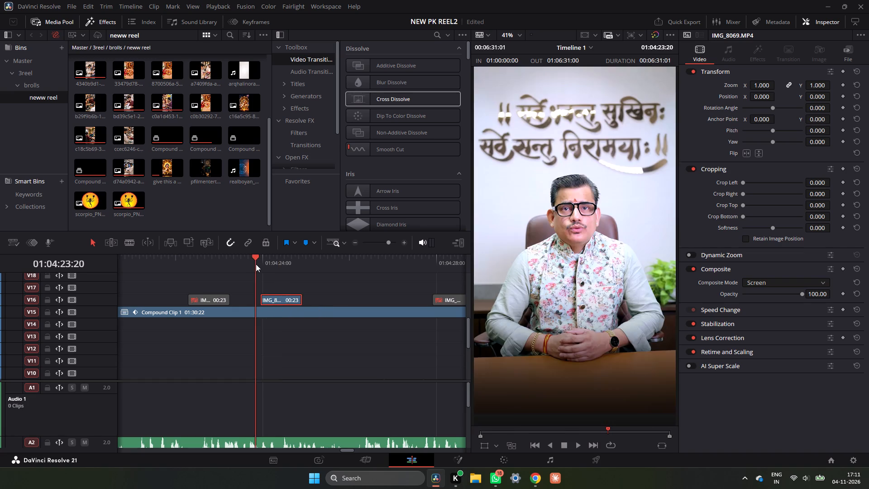
{"action": "key", "text": "space"}
{"action": "key", "text": "space"}
{"action": "left_click_drag", "start_coordinate": [290, 264], "coordinate": [286, 264]}
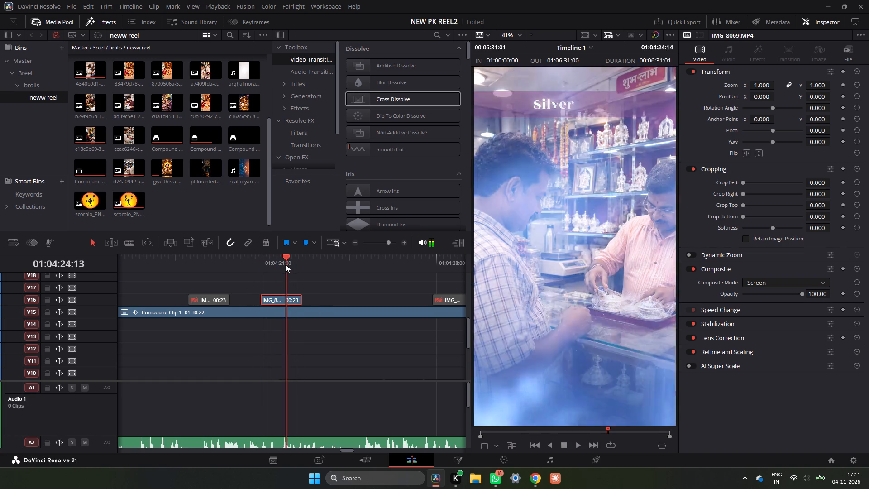
{"action": "left_click_drag", "start_coordinate": [286, 264], "coordinate": [281, 267]}
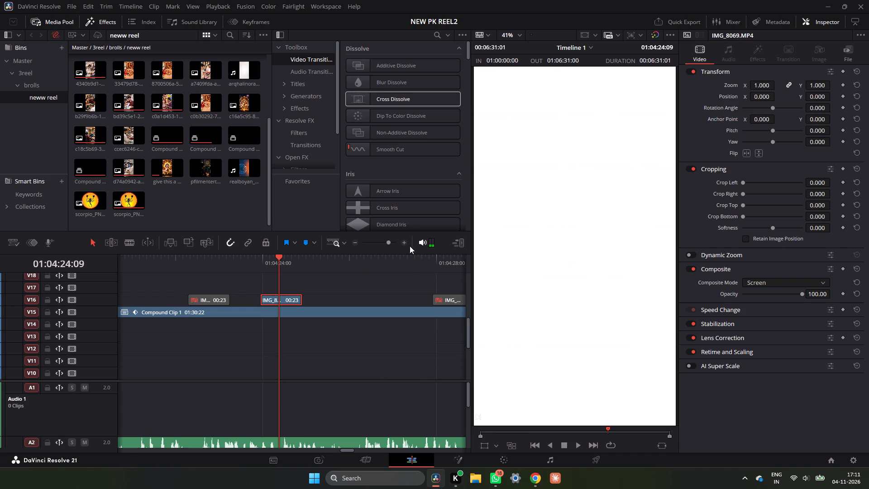
{"action": "left_click", "coordinate": [405, 244]}
{"action": "left_click", "coordinate": [310, 295]}
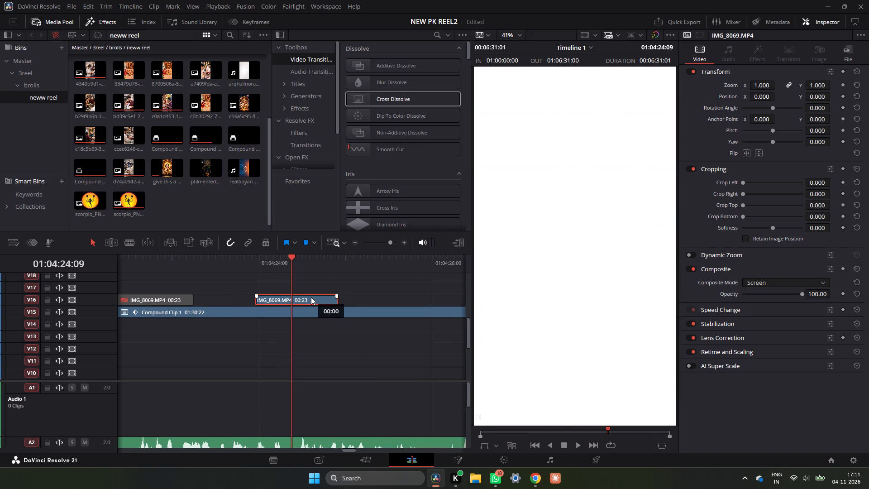
{"action": "left_click", "coordinate": [250, 262]}
{"action": "key", "text": "space"}
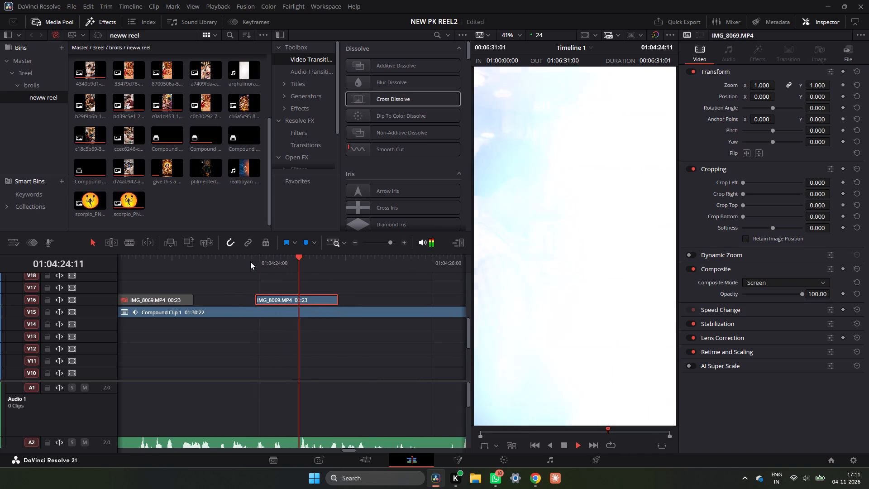
{"action": "key", "text": "space"}
{"action": "key", "text": "space"}
{"action": "key", "text": "space"}
{"action": "left_click", "coordinate": [229, 259]}
{"action": "key", "text": "space"}
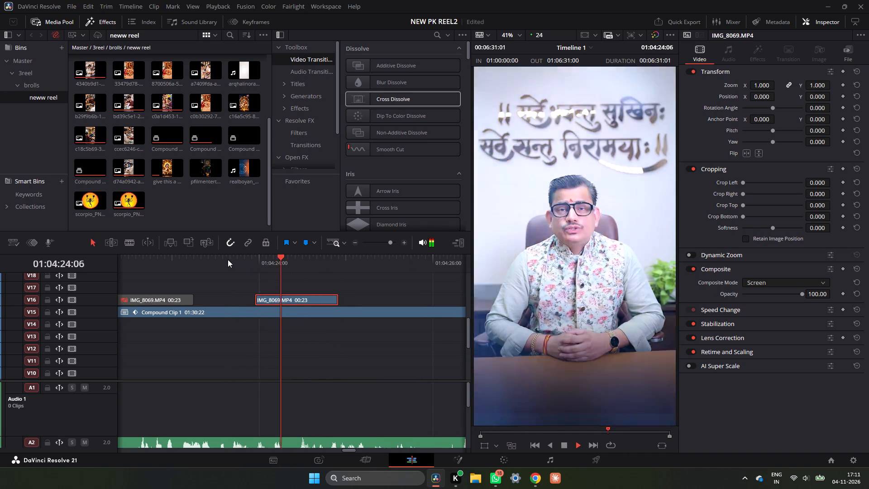
{"action": "key", "text": "space"}
{"action": "left_click", "coordinate": [228, 259]}
{"action": "key", "text": "space"}
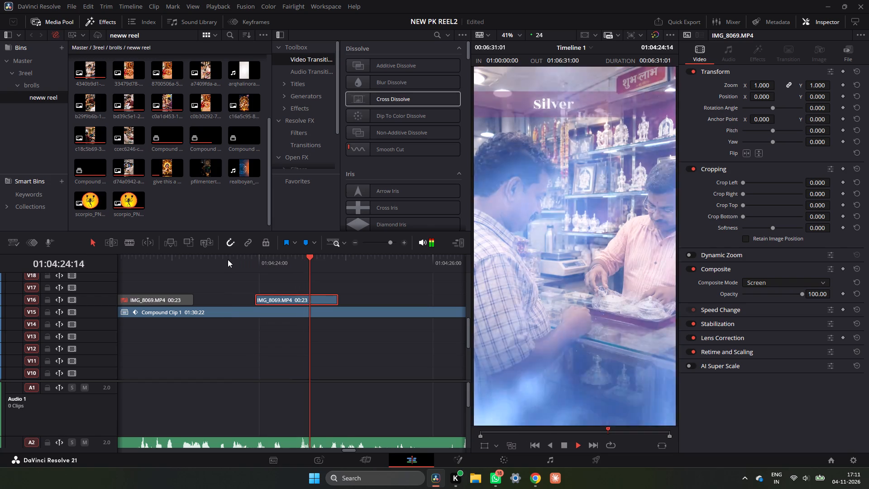
{"action": "key", "text": "space"}
Play back the whole section from Silver Items past Diamond Jewellery to review the titles with both flash transitions.
{"action": "left_click", "coordinate": [358, 247]}
{"action": "triple_click", "coordinate": [356, 242]}
{"action": "key", "text": "space"}
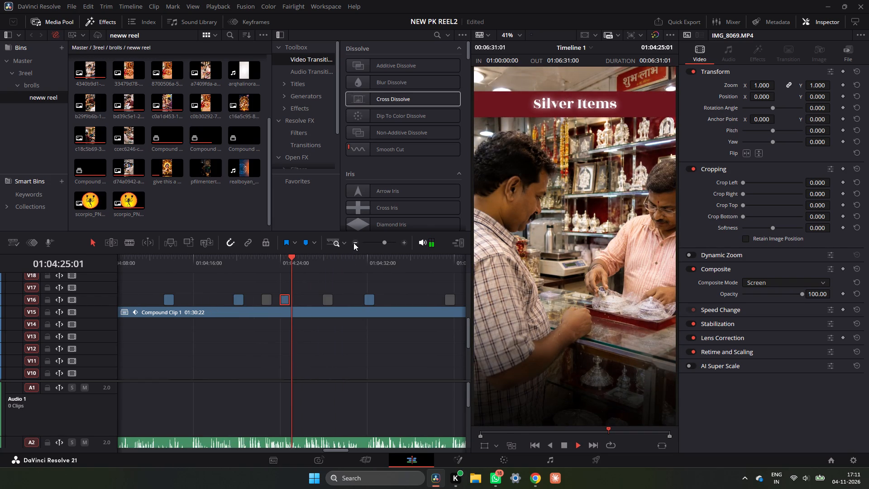
{"action": "scroll", "coordinate": [346, 305], "scroll_direction": "down", "scroll_amount": 2}
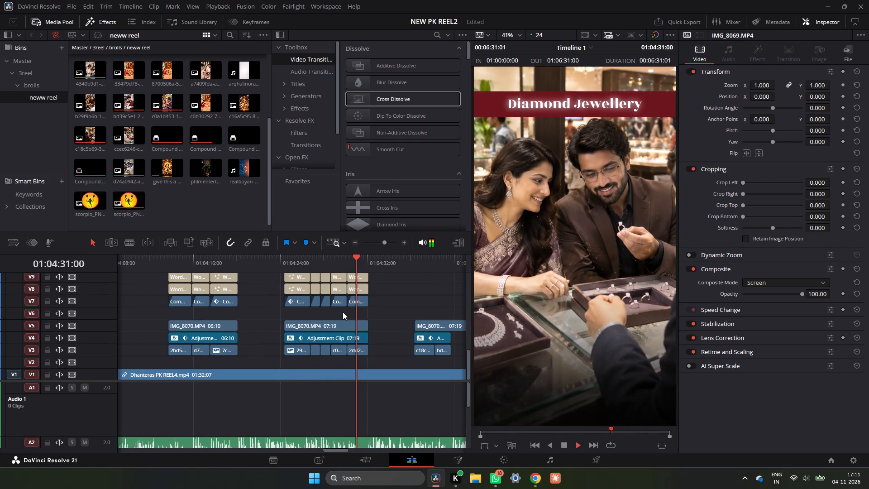
{"action": "key", "text": "space"}
{"action": "left_click", "coordinate": [295, 266]}
{"action": "key", "text": "space"}
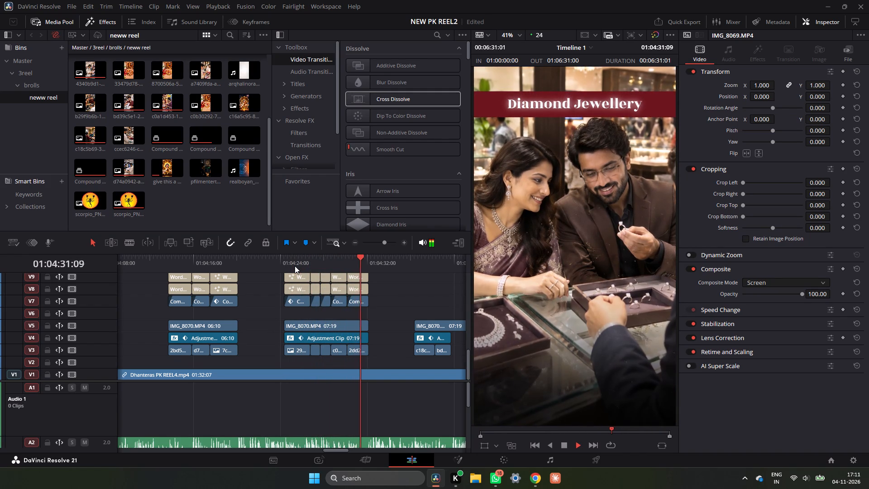
{"action": "key", "text": "space"}
{"action": "left_click", "coordinate": [287, 266]}
{"action": "left_click", "coordinate": [285, 265]}
{"action": "key", "text": "space"}
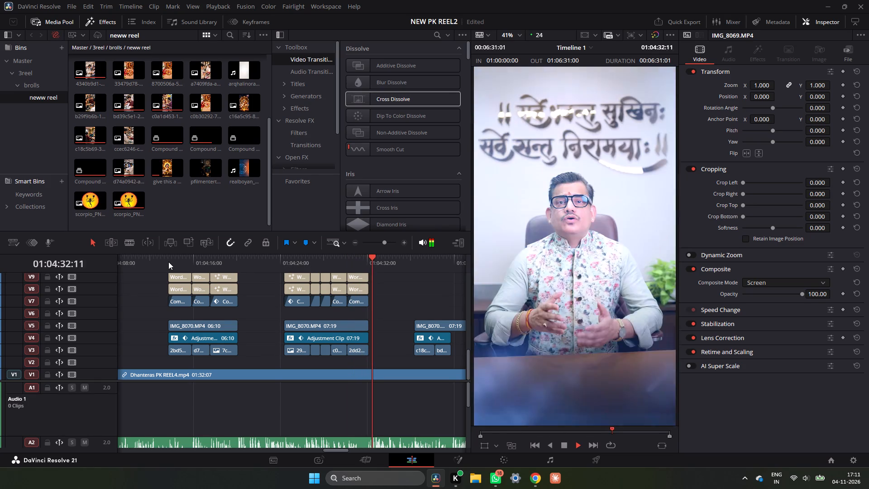
Play back the reel from Copper Utensils and around the cut into the b-roll after 01:04:36 to review it.
{"action": "left_click", "coordinate": [168, 262]}
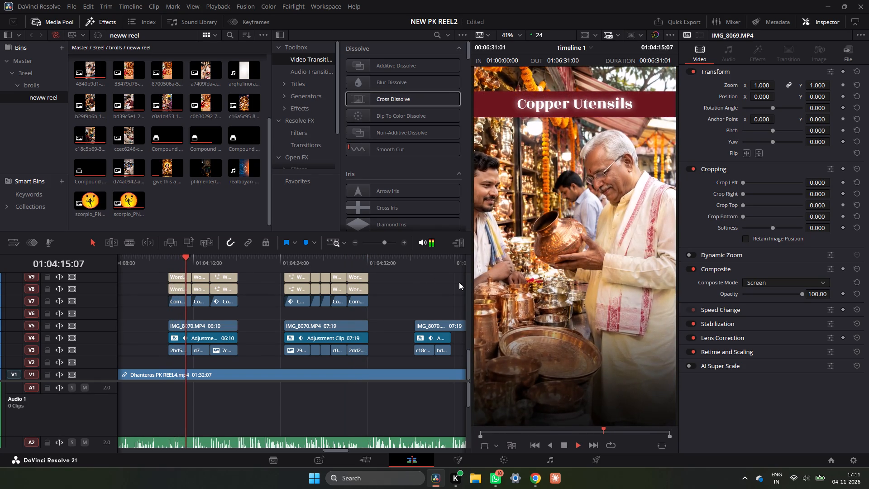
{"action": "left_click", "coordinate": [417, 261]}
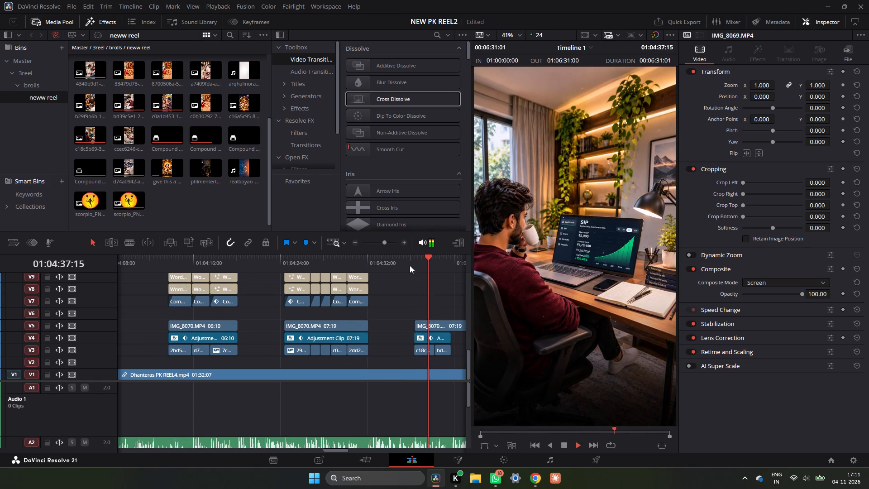
{"action": "key", "text": "space"}
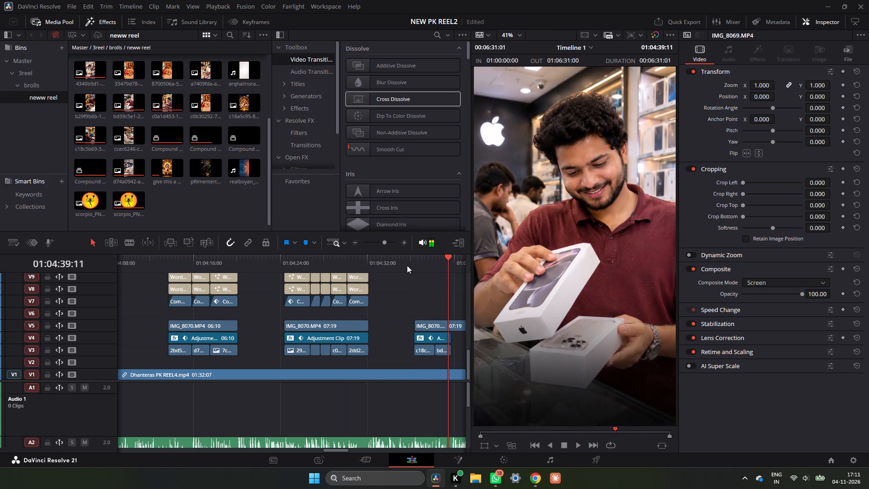
{"action": "left_click_drag", "start_coordinate": [393, 263], "coordinate": [367, 260]}
{"action": "key", "text": "space"}
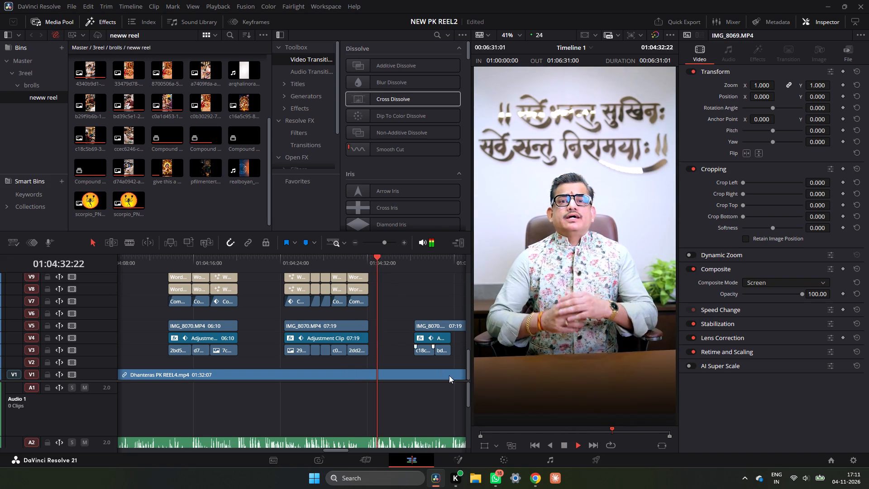
{"action": "key", "text": "space"}
Switch to Chrome and run a Google image search for "mithon rasi" in a new tab.
{"action": "left_click", "coordinate": [538, 476]}
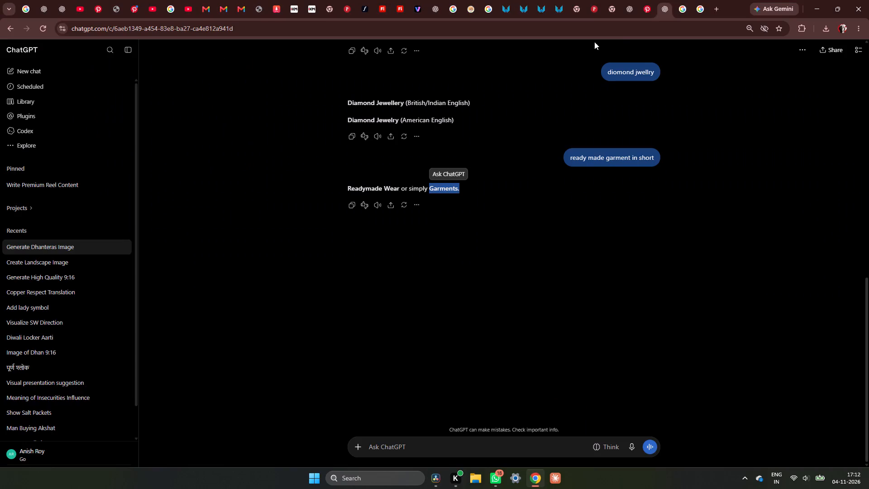
{"action": "left_click", "coordinate": [719, 4]}
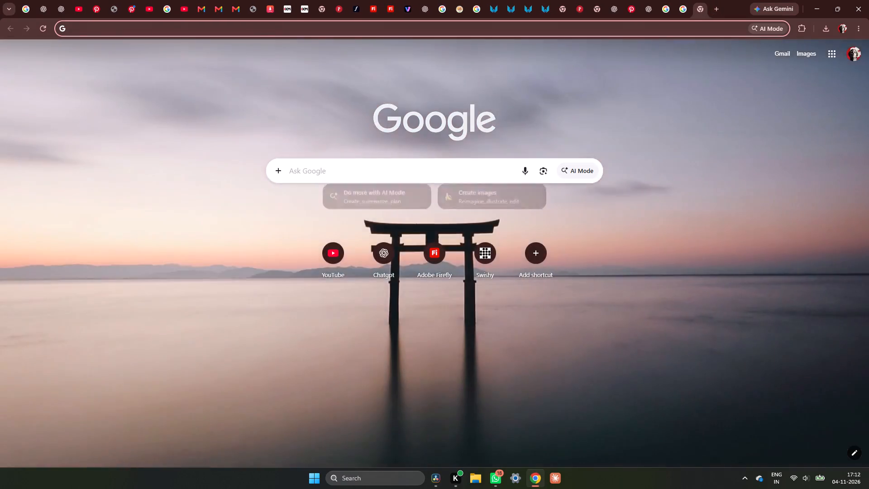
{"action": "left_click", "coordinate": [406, 158]}
{"action": "type", "text": "mithi"}
{"action": "key", "text": "BackSpace"}
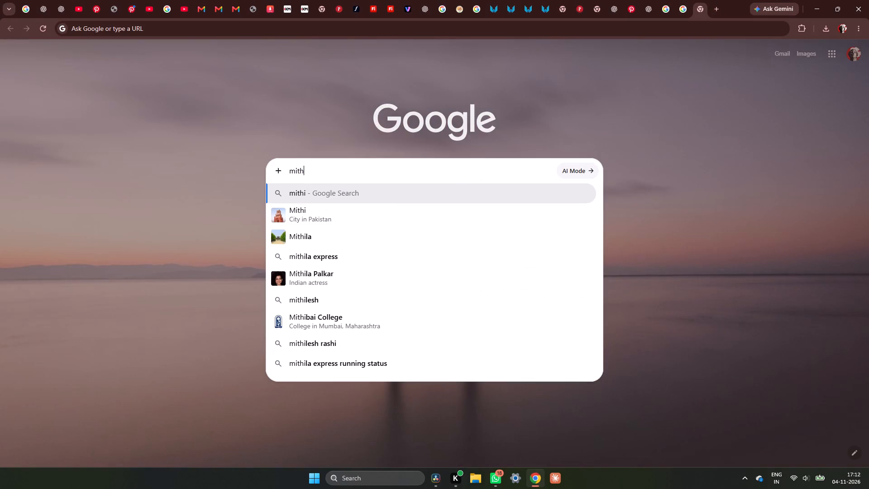
{"action": "type", "text": "on t"}
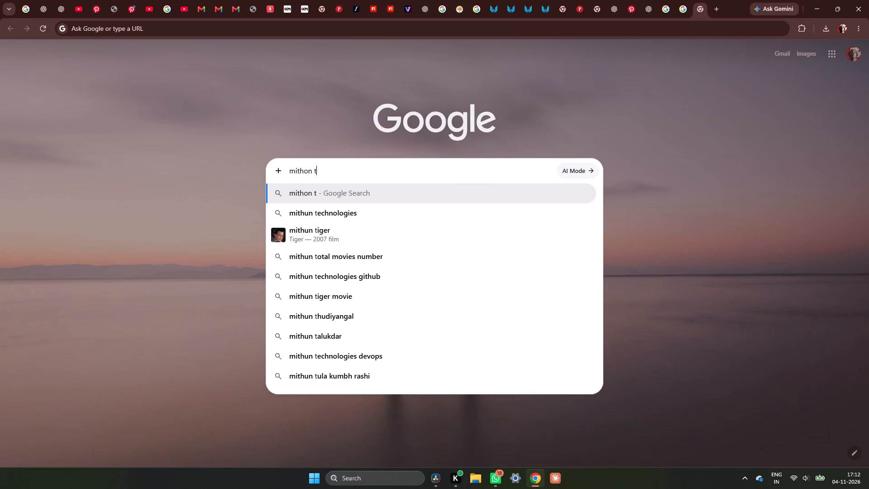
{"action": "key", "text": "BackSpace"}
{"action": "type", "text": "rasi"}
{"action": "key", "text": "Return"}
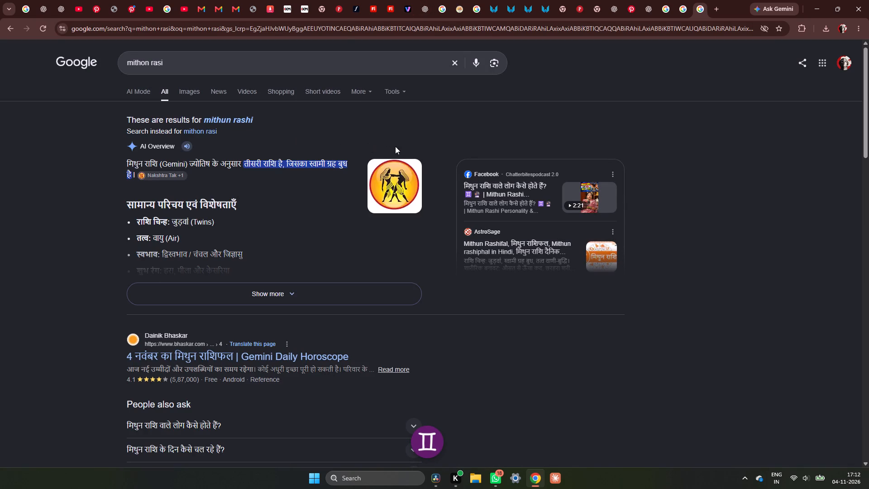
{"action": "left_click", "coordinate": [188, 86]}
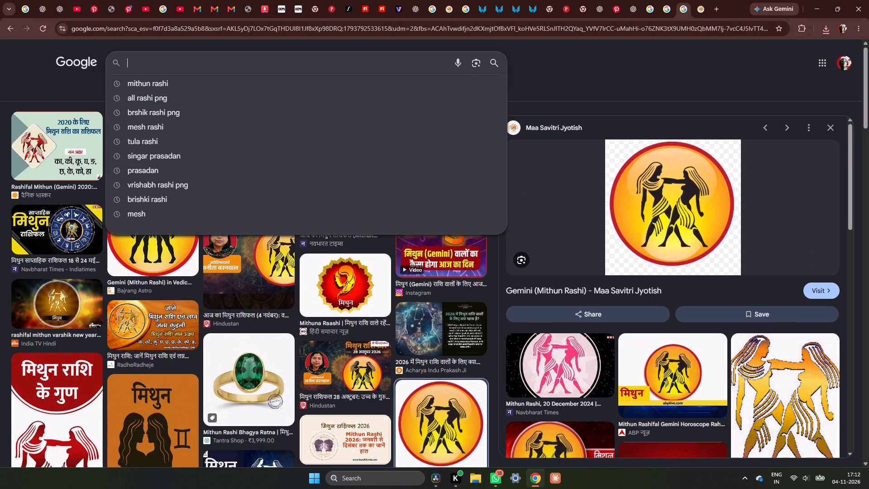
{"action": "type", "text": "kanya rasi"}
{"action": "key", "text": "Return"}
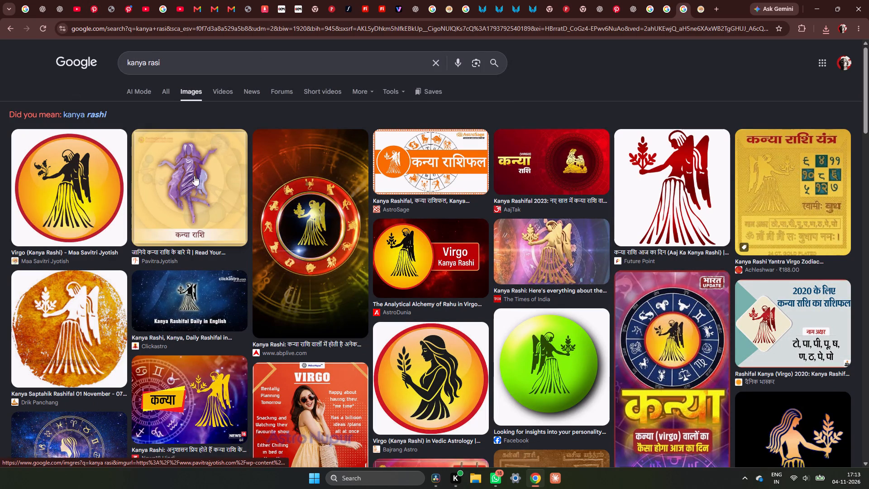
Browse the kanya rasi image results for a round Virgo emblem matching the Gemini one.
{"action": "scroll", "coordinate": [718, 212], "scroll_direction": "down", "scroll_amount": 7}
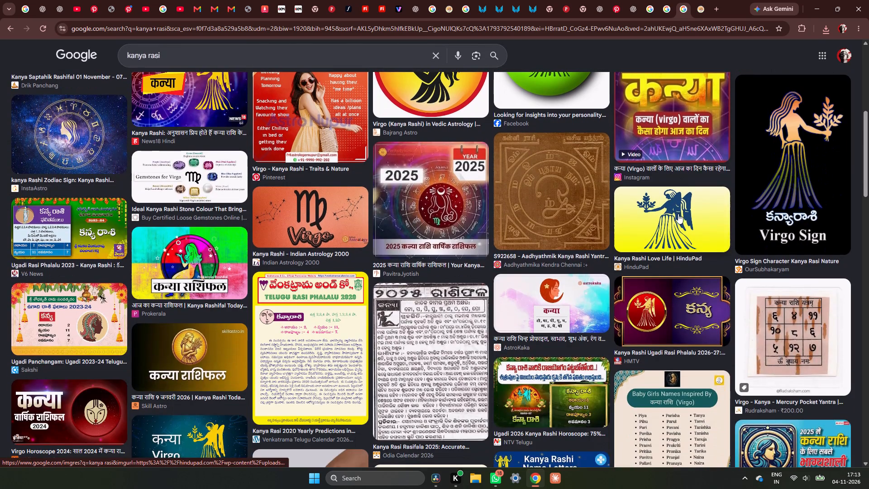
{"action": "scroll", "coordinate": [577, 209], "scroll_direction": "down", "scroll_amount": 16}
{"action": "scroll", "coordinate": [546, 231], "scroll_direction": "down", "scroll_amount": 8}
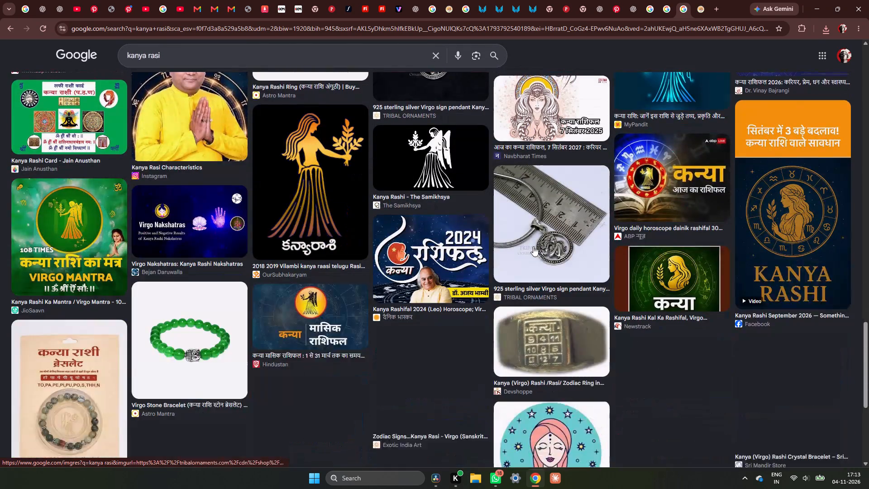
{"action": "scroll", "coordinate": [533, 246], "scroll_direction": "down", "scroll_amount": 7}
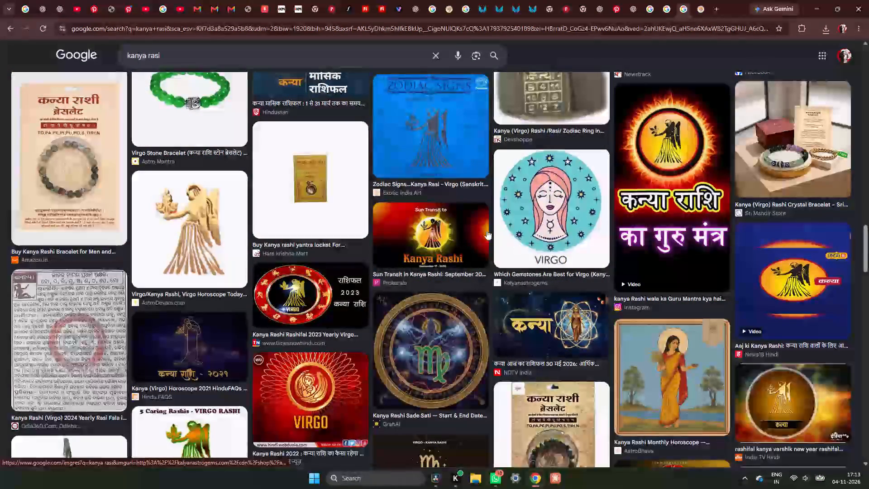
{"action": "scroll", "coordinate": [467, 227], "scroll_direction": "up", "scroll_amount": 6}
{"action": "scroll", "coordinate": [466, 228], "scroll_direction": "up", "scroll_amount": 17}
{"action": "scroll", "coordinate": [466, 228], "scroll_direction": "up", "scroll_amount": 7}
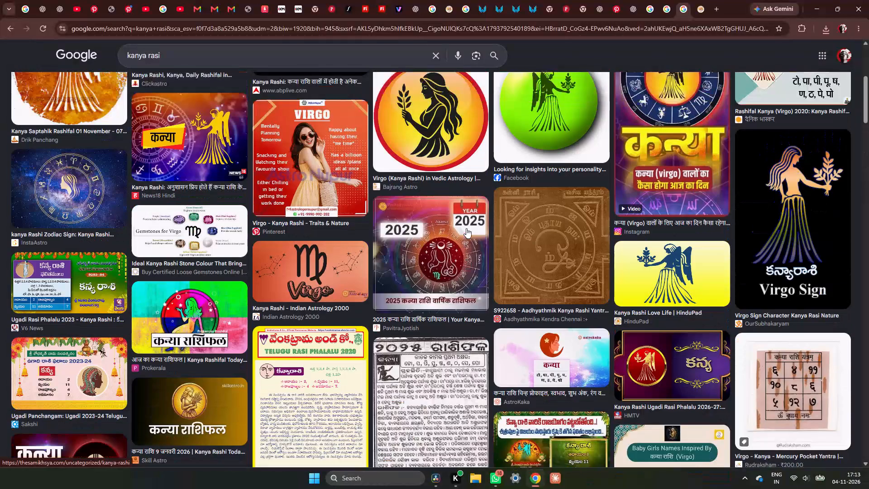
{"action": "scroll", "coordinate": [466, 228], "scroll_direction": "up", "scroll_amount": 7}
Compare the Maa Savitri Jyotish and Bajrang Astro Virgo emblem previews, and open the Bajrang Astro source page.
{"action": "left_click", "coordinate": [39, 206]}
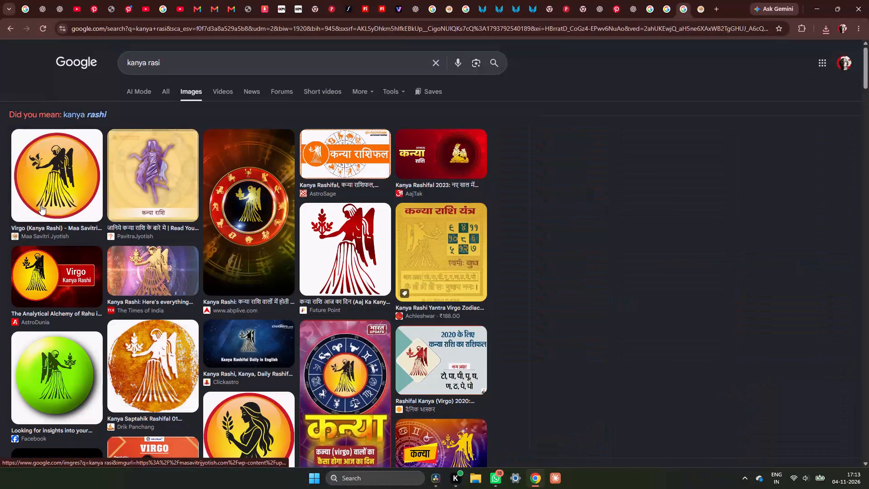
{"action": "scroll", "coordinate": [677, 273], "scroll_direction": "down", "scroll_amount": 4}
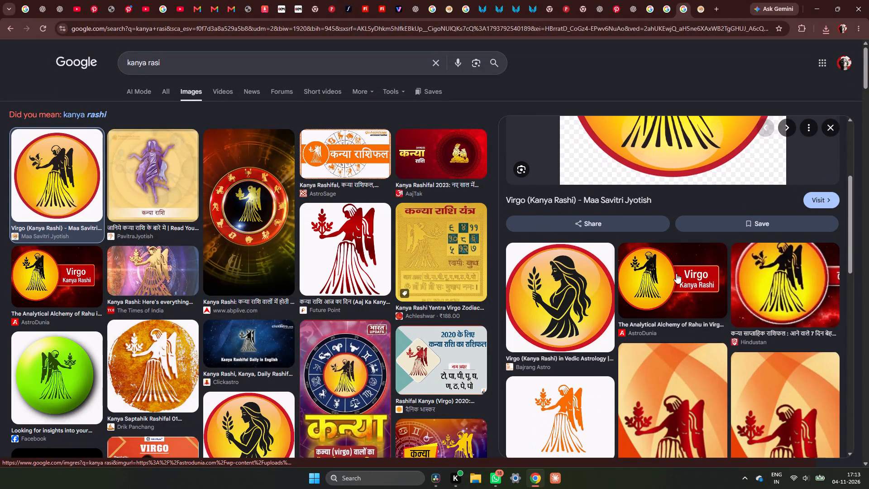
{"action": "scroll", "coordinate": [676, 273], "scroll_direction": "up", "scroll_amount": 3}
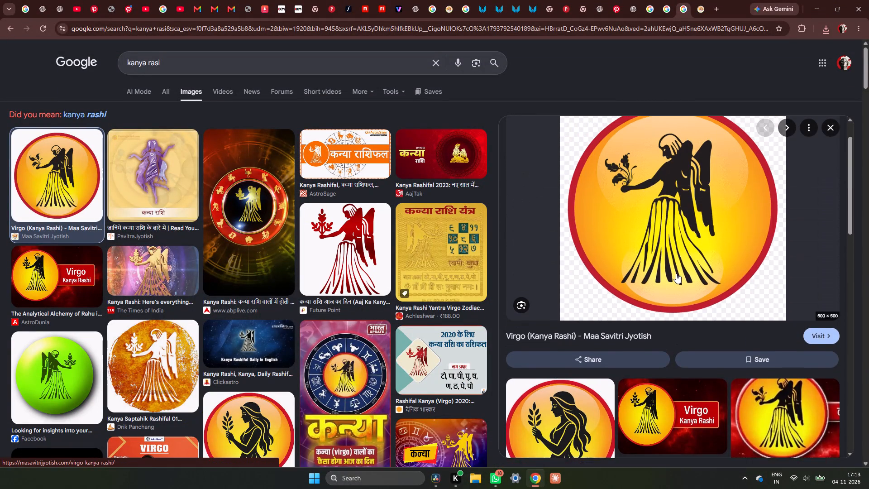
{"action": "scroll", "coordinate": [676, 273], "scroll_direction": "down", "scroll_amount": 3}
{"action": "left_click", "coordinate": [588, 291]}
{"action": "scroll", "coordinate": [614, 309], "scroll_direction": "down", "scroll_amount": 6}
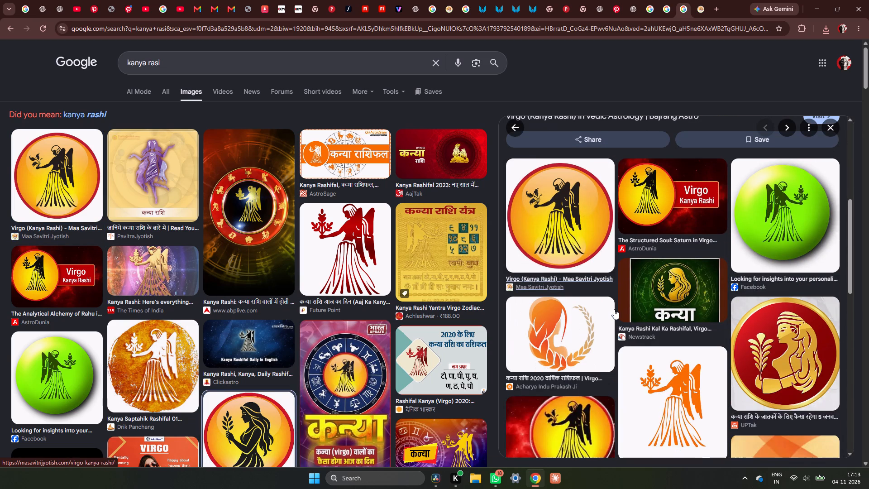
{"action": "scroll", "coordinate": [614, 309], "scroll_direction": "up", "scroll_amount": 6}
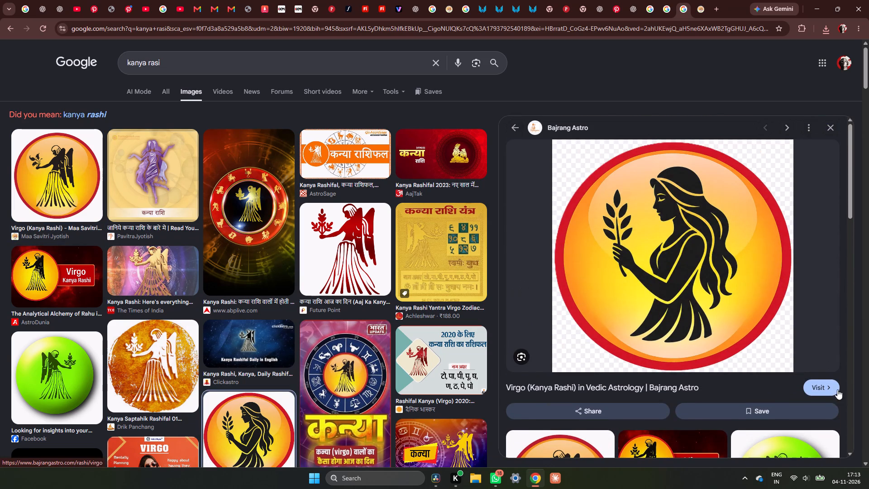
{"action": "left_click", "coordinate": [821, 384]}
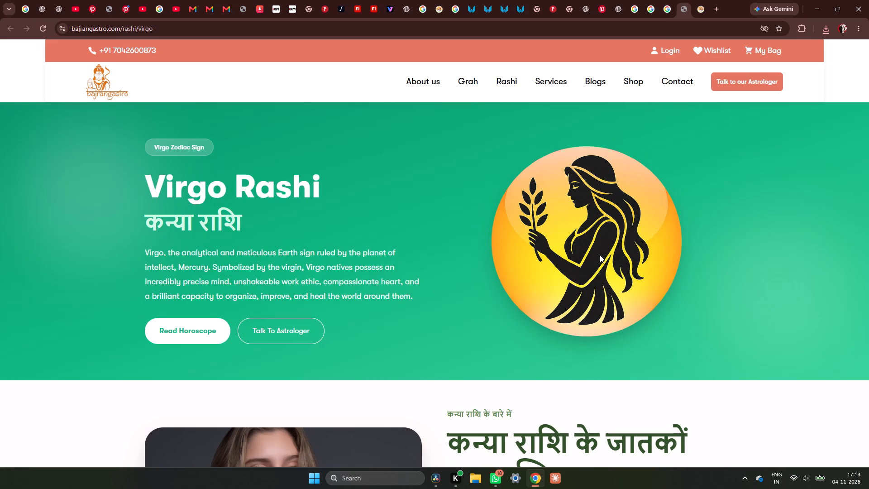
Save the large round Virgo emblem image from the Bajrang Astro Virgo Rashi page.
{"action": "right_click", "coordinate": [600, 255]}
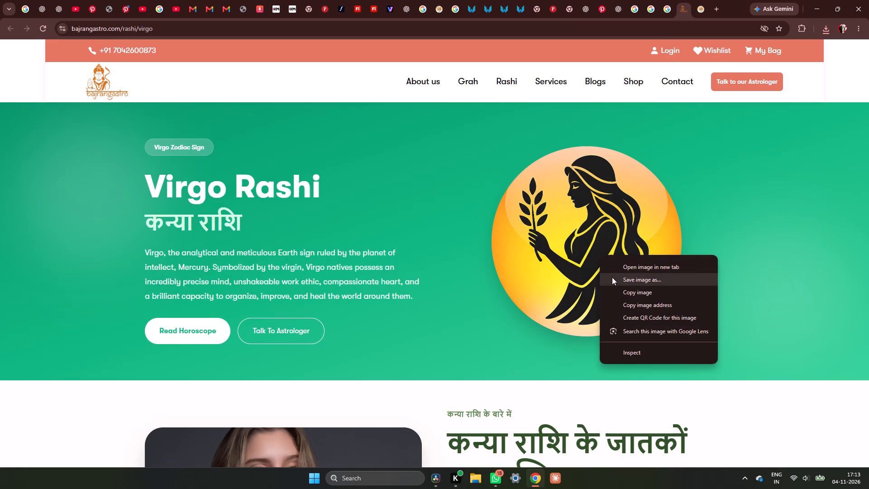
{"action": "scroll", "coordinate": [525, 264], "scroll_direction": "down", "scroll_amount": 13}
{"action": "scroll", "coordinate": [525, 264], "scroll_direction": "up", "scroll_amount": 11}
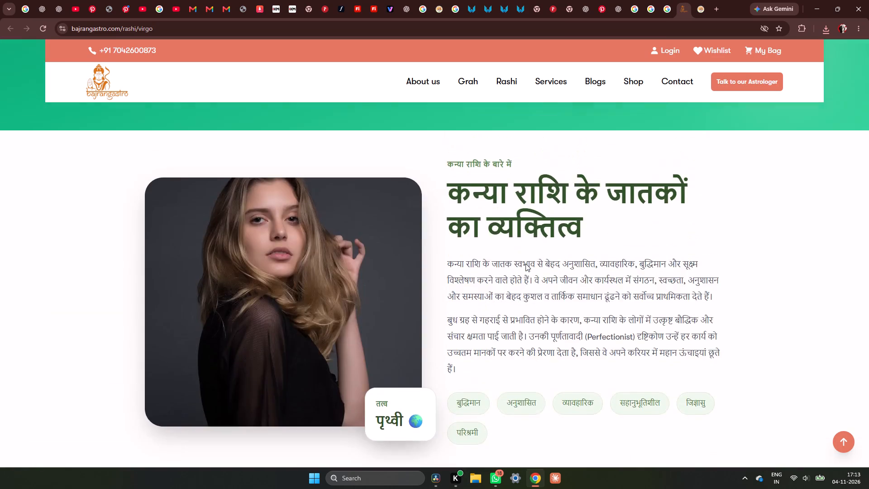
{"action": "scroll", "coordinate": [525, 264], "scroll_direction": "up", "scroll_amount": 2}
{"action": "right_click", "coordinate": [571, 262]}
{"action": "left_click", "coordinate": [602, 287]}
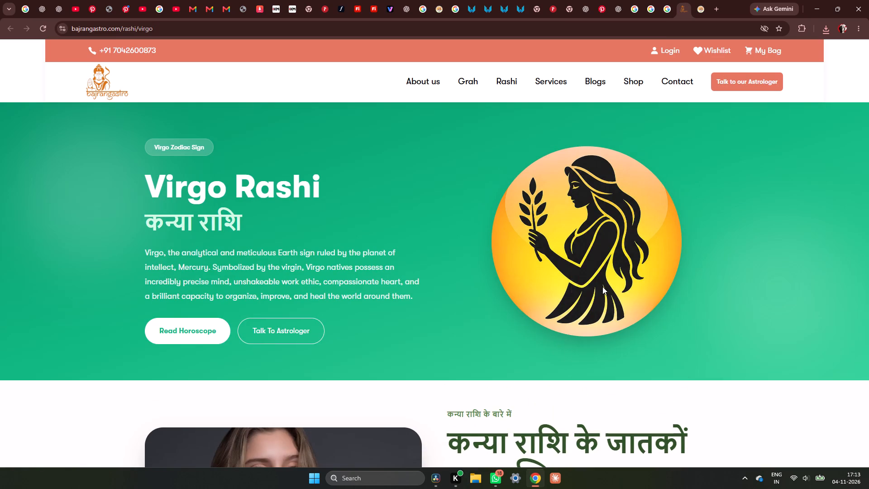
{"action": "left_click", "coordinate": [605, 271]}
Return to the kanya rasi image results and save the previewed red-ringed Bajrang Astro Virgo emblem.
{"action": "scroll", "coordinate": [560, 295], "scroll_direction": "down", "scroll_amount": 16}
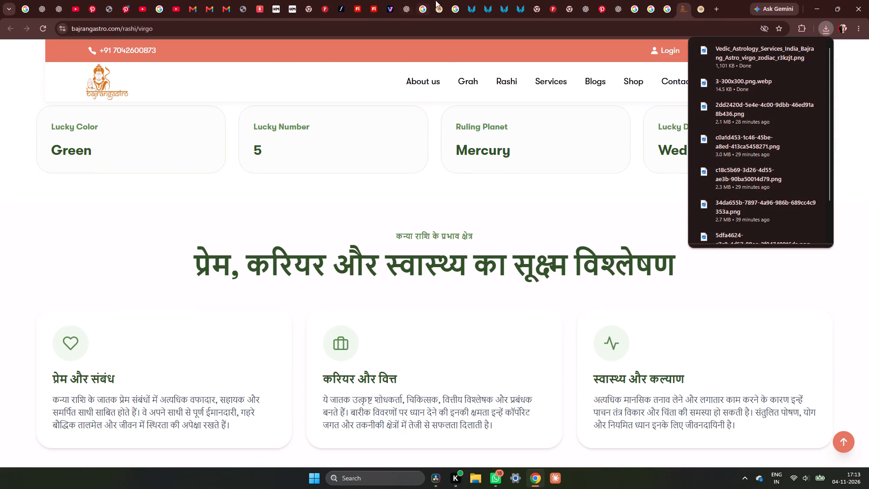
{"action": "left_click", "coordinate": [673, 9]}
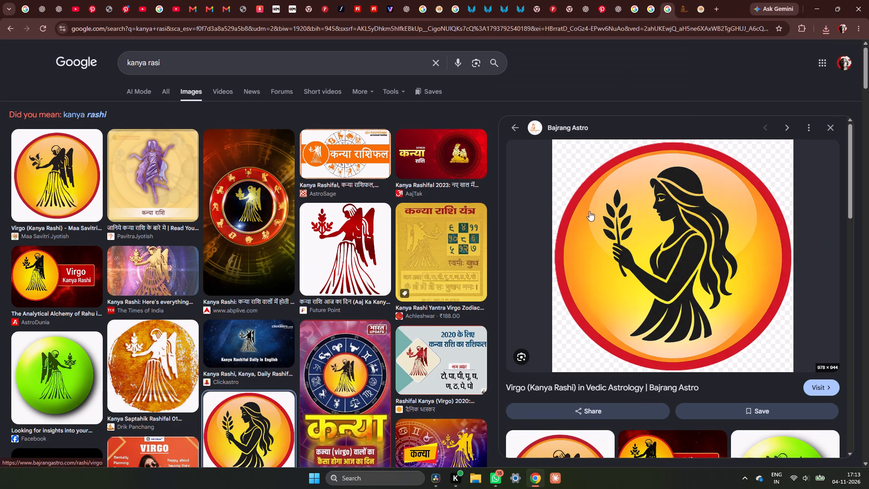
{"action": "scroll", "coordinate": [589, 216], "scroll_direction": "down", "scroll_amount": 5}
{"action": "scroll", "coordinate": [590, 220], "scroll_direction": "up", "scroll_amount": 4}
{"action": "scroll", "coordinate": [676, 217], "scroll_direction": "up", "scroll_amount": 3}
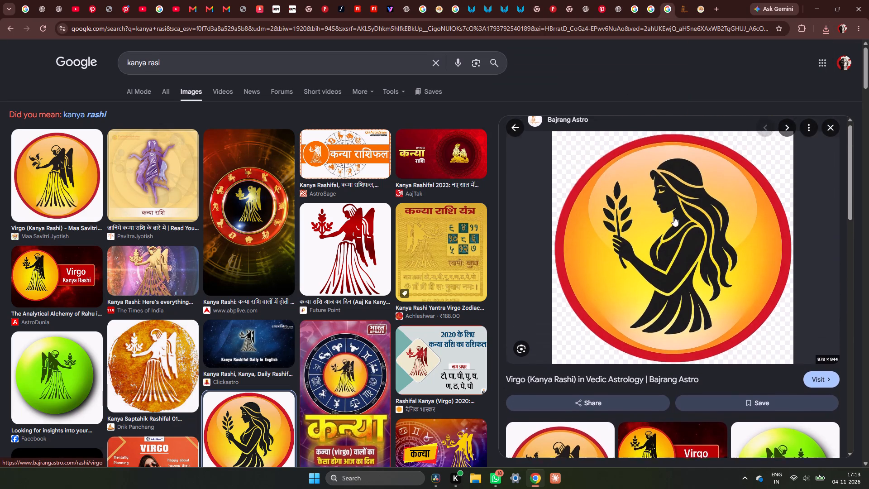
{"action": "right_click", "coordinate": [674, 231]}
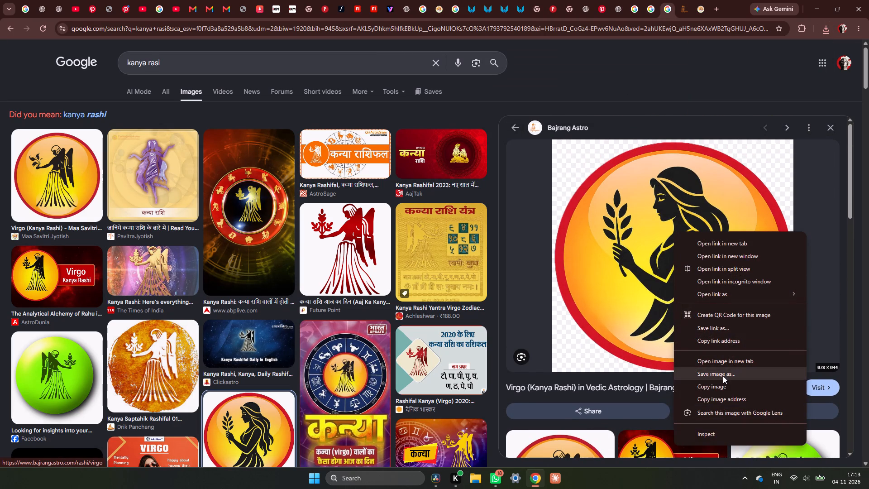
{"action": "left_click", "coordinate": [723, 376]}
{"action": "left_click", "coordinate": [608, 273]}
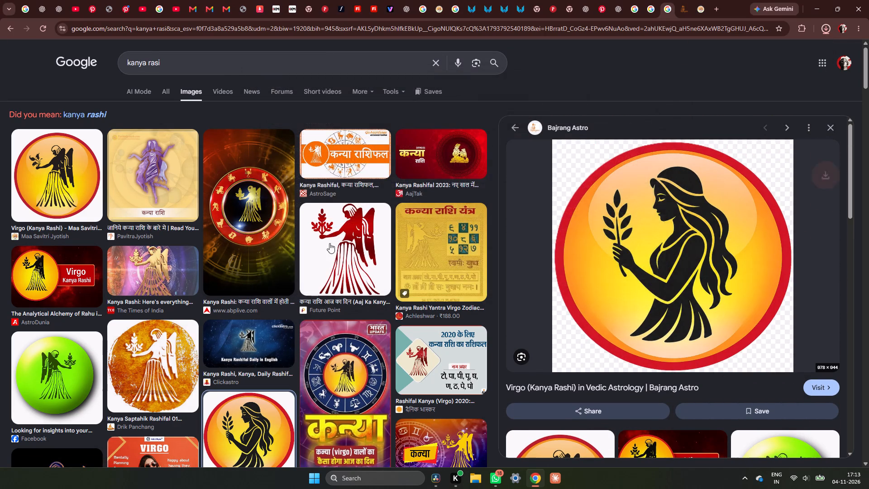
Browse further down the kanya rasi image results for other Virgo emblem options.
{"action": "scroll", "coordinate": [134, 229], "scroll_direction": "down", "scroll_amount": 13}
{"action": "scroll", "coordinate": [134, 229], "scroll_direction": "up", "scroll_amount": 1}
{"action": "scroll", "coordinate": [134, 229], "scroll_direction": "down", "scroll_amount": 2}
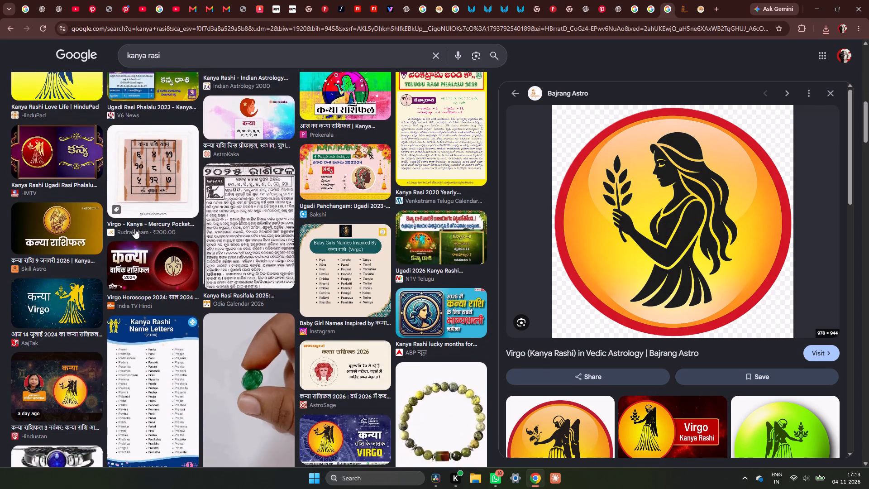
{"action": "scroll", "coordinate": [185, 240], "scroll_direction": "down", "scroll_amount": 8}
{"action": "scroll", "coordinate": [244, 310], "scroll_direction": "down", "scroll_amount": 16}
{"action": "scroll", "coordinate": [252, 320], "scroll_direction": "down", "scroll_amount": 9}
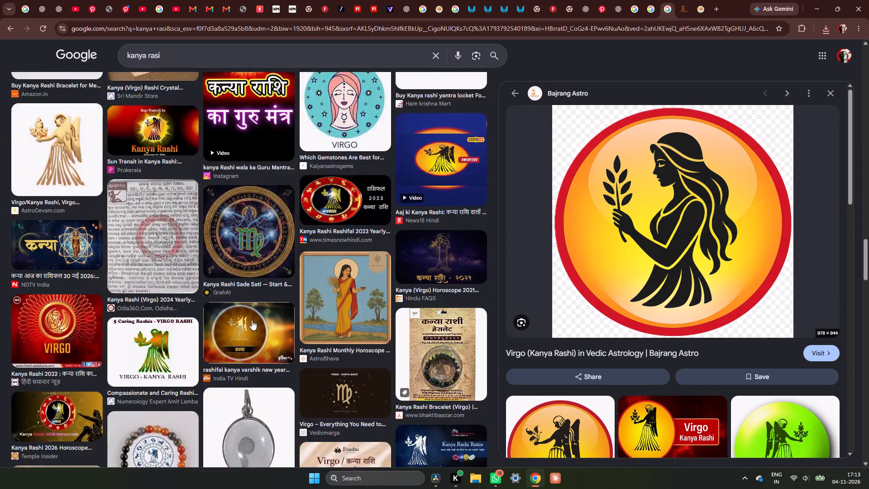
{"action": "scroll", "coordinate": [252, 320], "scroll_direction": "down", "scroll_amount": 16}
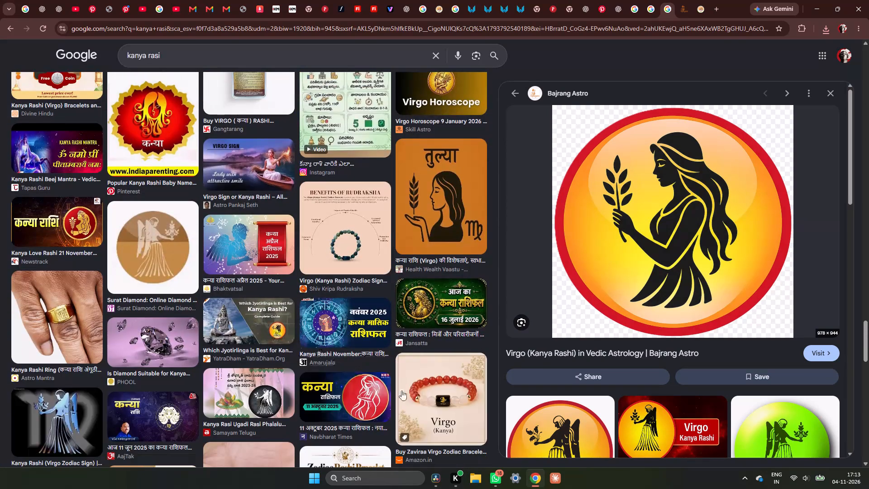
Switch to DaVinci Resolve and bring the stacked rashi emblem and title clips on the upper video tracks into view.
{"action": "left_click", "coordinate": [437, 486]}
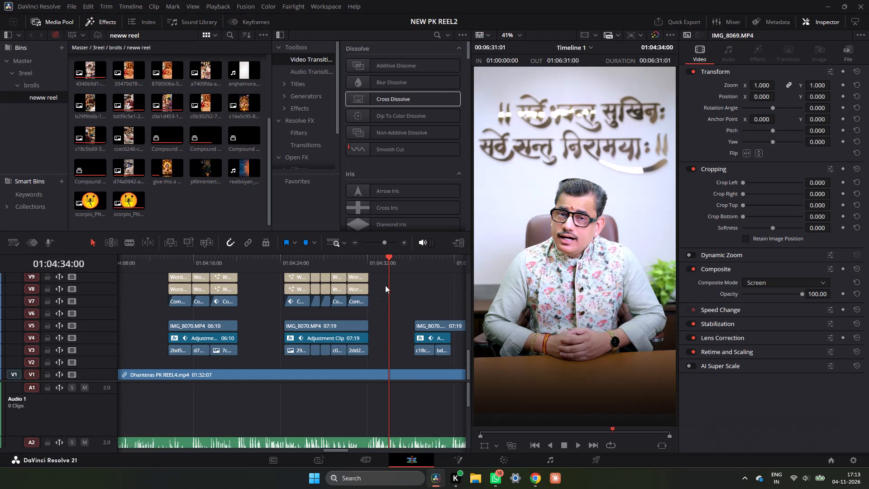
{"action": "double_click", "coordinate": [357, 244]}
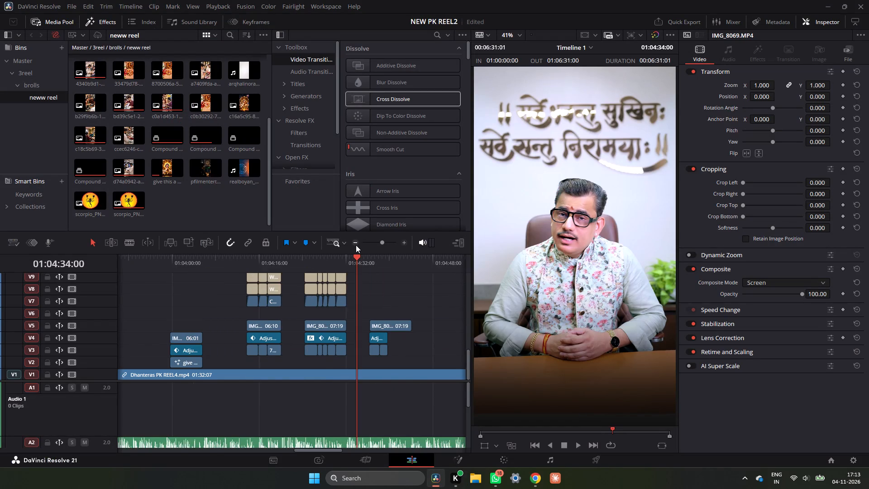
{"action": "scroll", "coordinate": [348, 286], "scroll_direction": "up", "scroll_amount": 3}
{"action": "scroll", "coordinate": [348, 286], "scroll_direction": "down", "scroll_amount": 2}
{"action": "scroll", "coordinate": [348, 286], "scroll_direction": "up", "scroll_amount": 6}
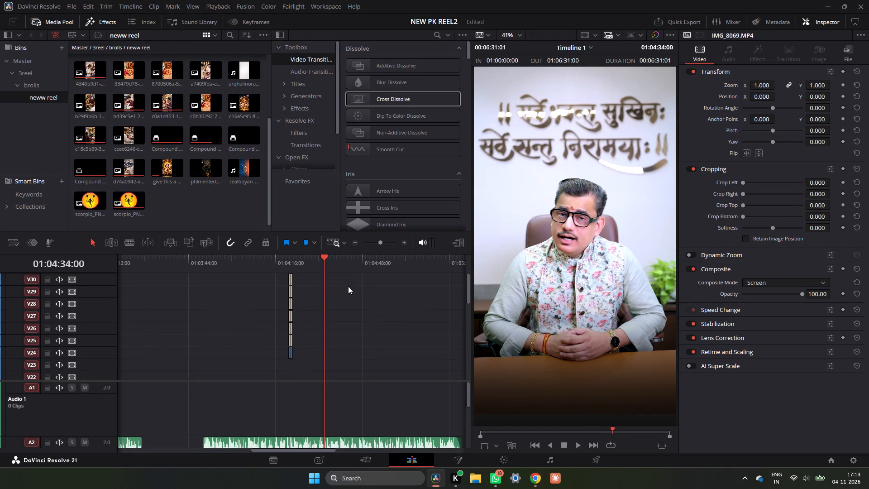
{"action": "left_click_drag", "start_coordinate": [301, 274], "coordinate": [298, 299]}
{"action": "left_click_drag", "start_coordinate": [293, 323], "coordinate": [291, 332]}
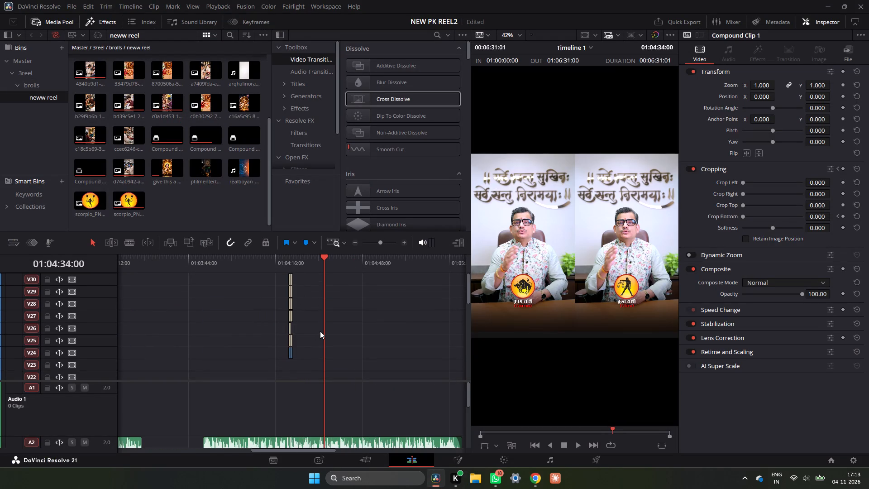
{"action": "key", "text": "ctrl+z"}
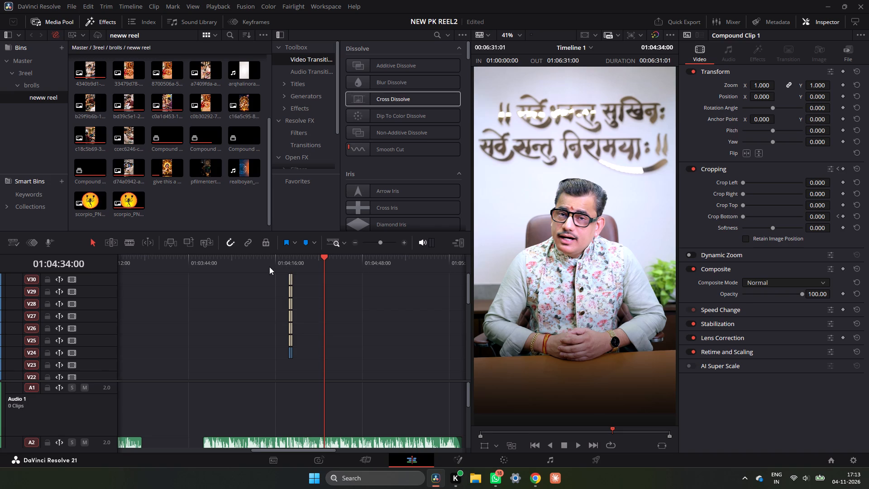
Duplicate the stack of rashi emblem and title clips on V24 and above, placing the copies at 01:04:34:00.
{"action": "left_click_drag", "start_coordinate": [277, 283], "coordinate": [302, 361]}
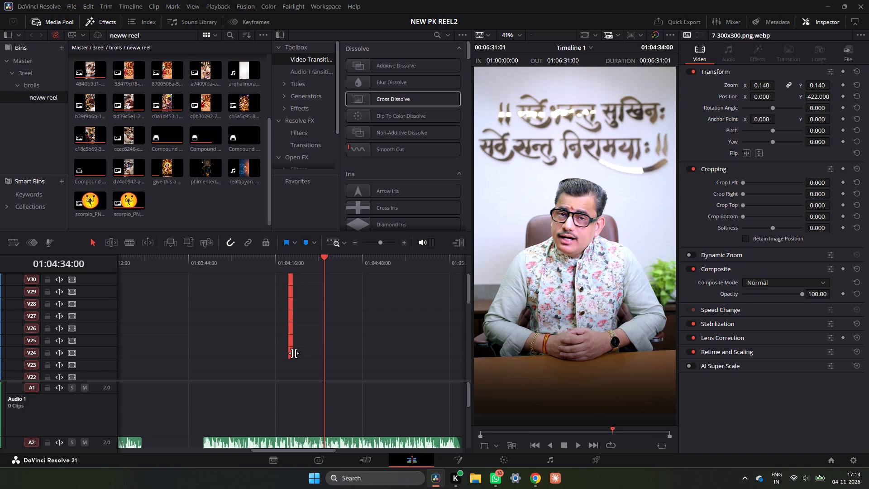
{"action": "left_click_drag", "start_coordinate": [291, 354], "coordinate": [324, 355], "text": "alt"}
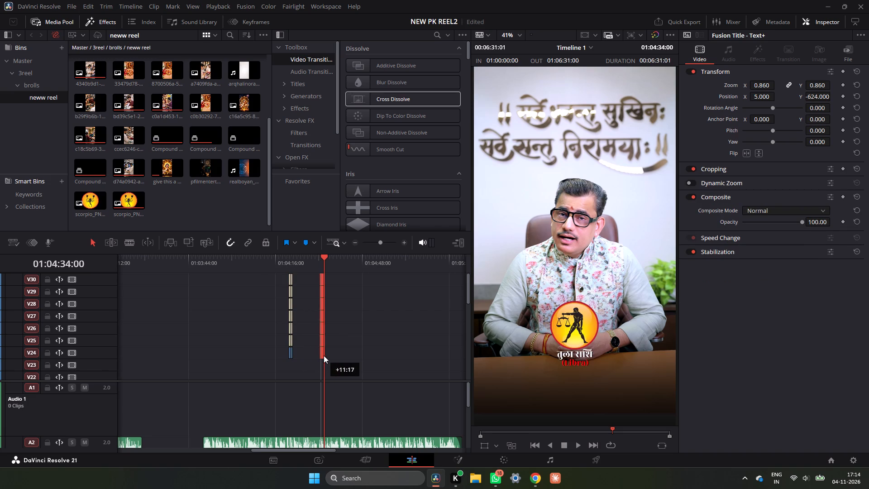
{"action": "left_click_drag", "start_coordinate": [324, 355], "coordinate": [328, 356], "text": "alt"}
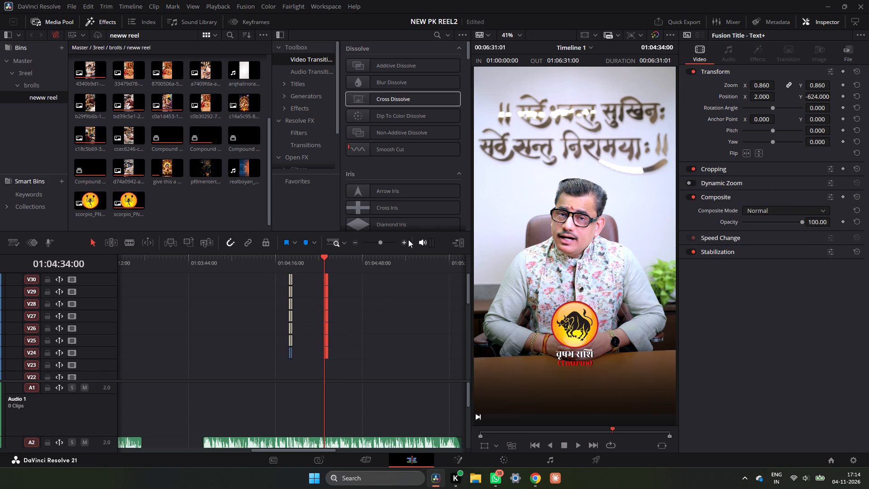
Play back the end of the Diamond Jewellery segment several times to judge where it should cut to the speaker.
{"action": "triple_click", "coordinate": [406, 243]}
{"action": "scroll", "coordinate": [343, 312], "scroll_direction": "down", "scroll_amount": 6}
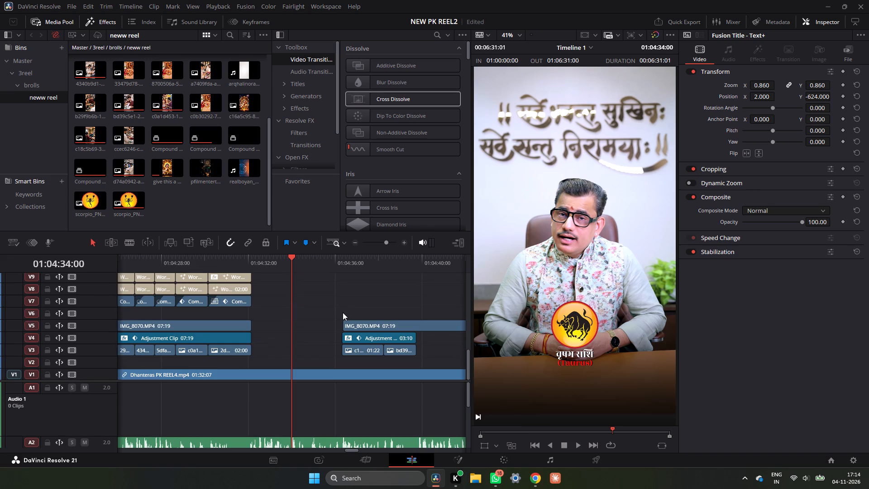
{"action": "left_click", "coordinate": [248, 260]}
{"action": "key", "text": "space"}
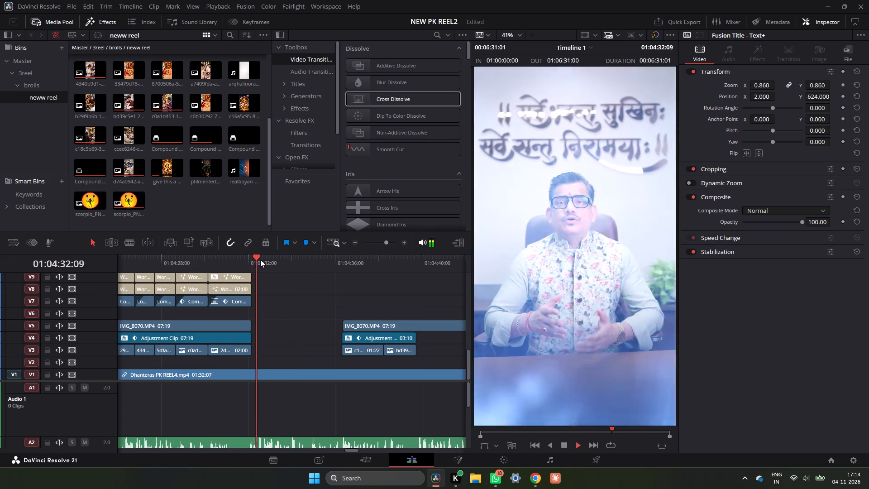
{"action": "key", "text": "space"}
{"action": "left_click", "coordinate": [256, 258]}
{"action": "key", "text": "space"}
{"action": "left_click", "coordinate": [244, 256]}
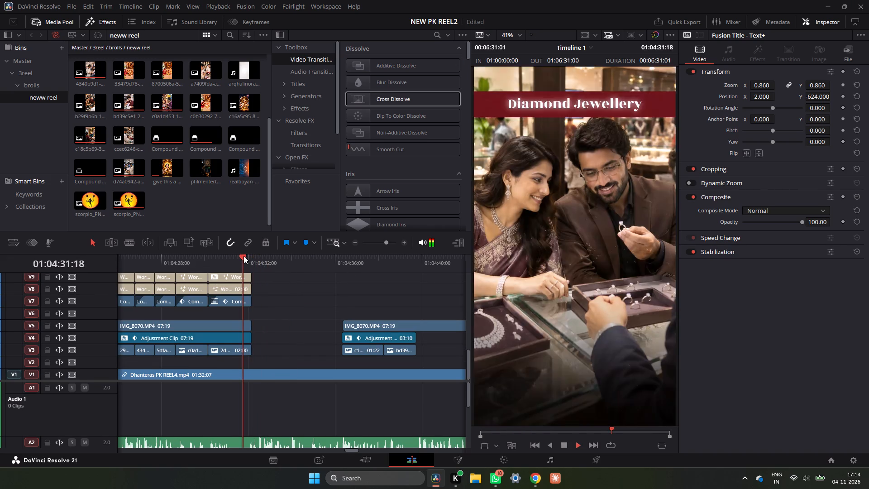
{"action": "key", "text": "space"}
{"action": "left_click", "coordinate": [217, 257]}
{"action": "key", "text": "space"}
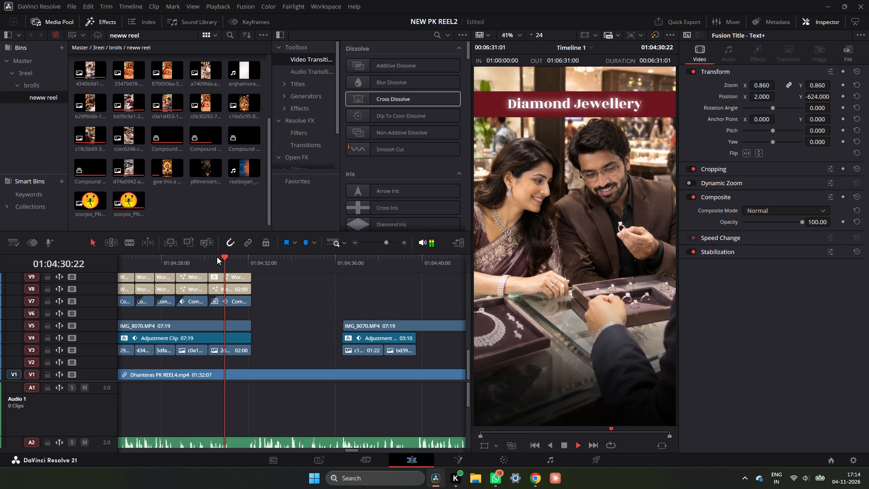
{"action": "key", "text": "space"}
{"action": "scroll", "coordinate": [259, 278], "scroll_direction": "down", "scroll_amount": 4}
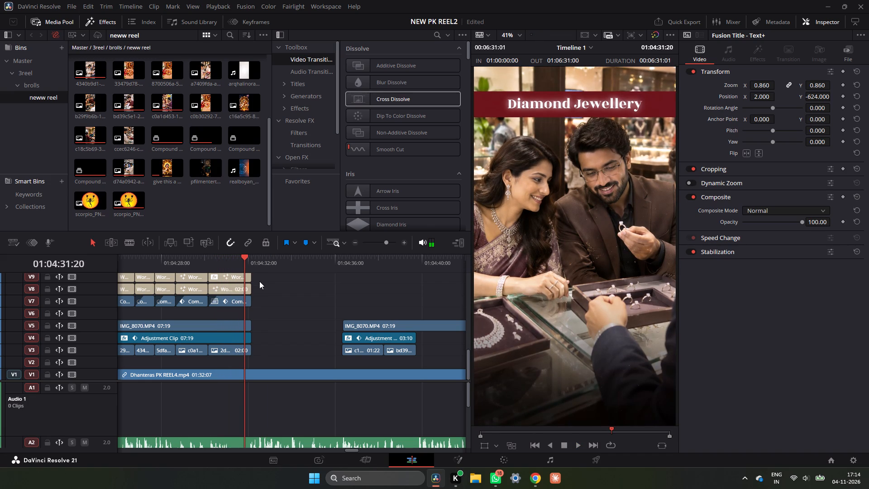
Trim the ends of the Diamond Jewellery title, compound, adjustment, IMG_8070 and image clips on V3 to V9 back to 01:04:31:23.
{"action": "left_click", "coordinate": [402, 244]}
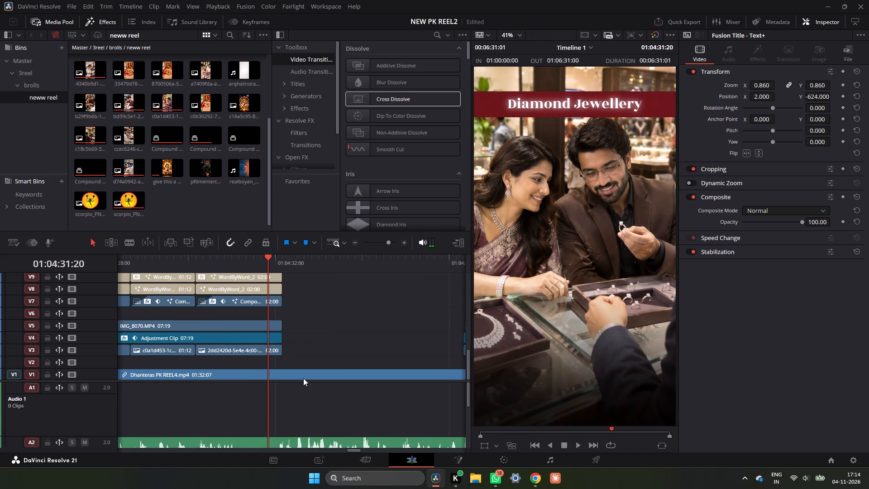
{"action": "left_click", "coordinate": [305, 379]}
{"action": "scroll", "coordinate": [416, 321], "scroll_direction": "down", "scroll_amount": 3}
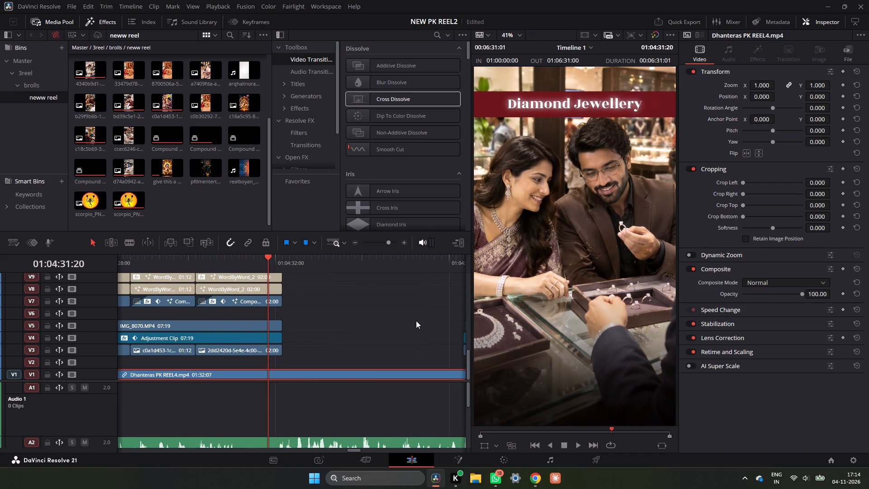
{"action": "scroll", "coordinate": [416, 321], "scroll_direction": "down", "scroll_amount": 2}
{"action": "scroll", "coordinate": [420, 394], "scroll_direction": "down", "scroll_amount": 2}
{"action": "scroll", "coordinate": [420, 394], "scroll_direction": "up", "scroll_amount": 1}
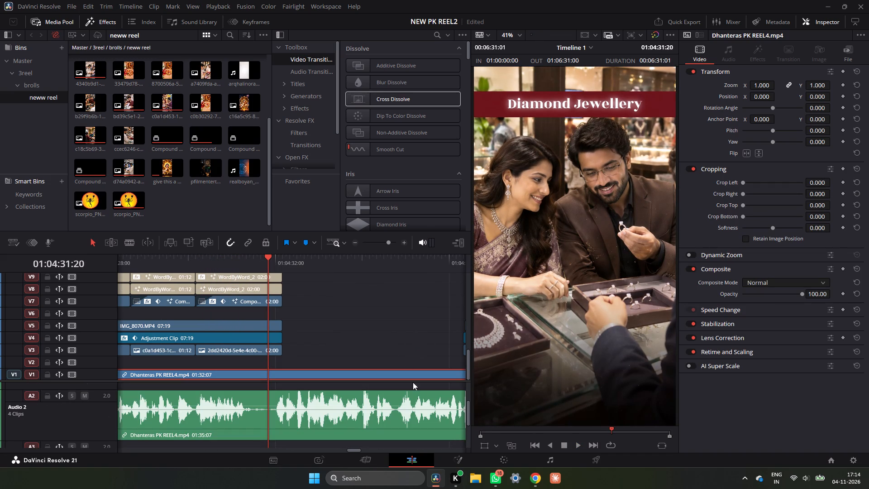
{"action": "left_click", "coordinate": [274, 260]}
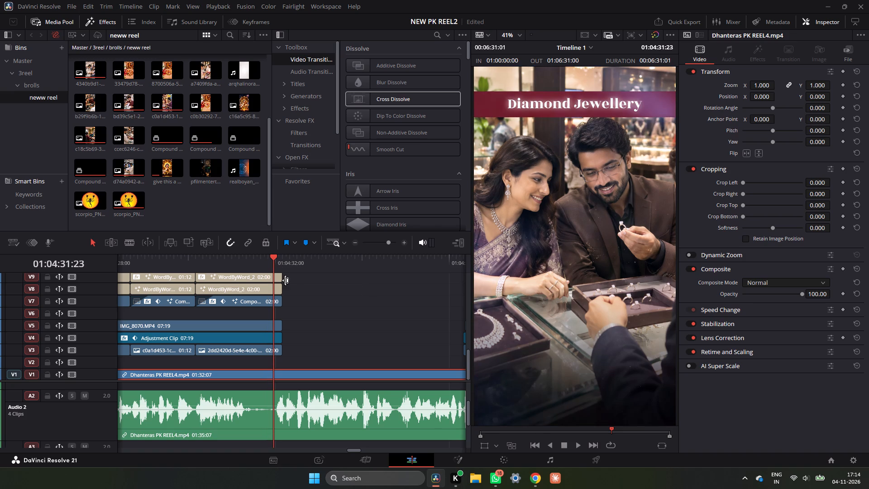
{"action": "scroll", "coordinate": [293, 282], "scroll_direction": "up", "scroll_amount": 1}
{"action": "left_click_drag", "start_coordinate": [293, 292], "coordinate": [275, 377]}
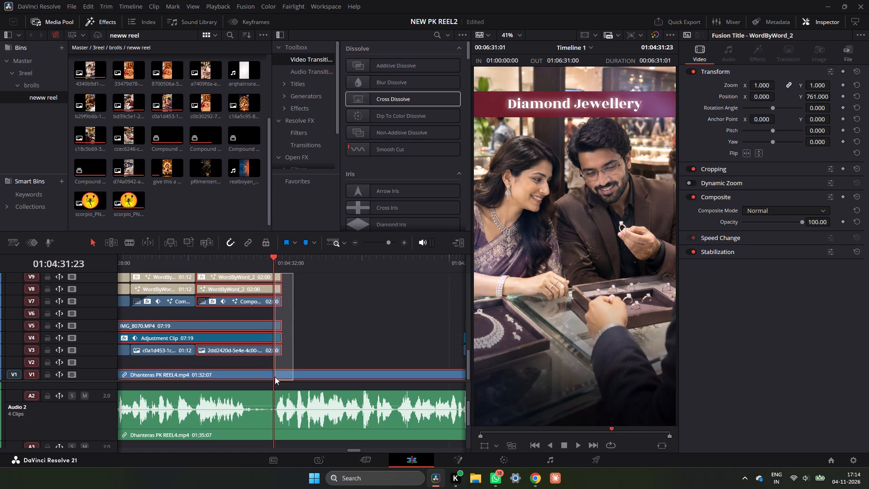
{"action": "left_click_drag", "start_coordinate": [275, 377], "coordinate": [274, 353]}
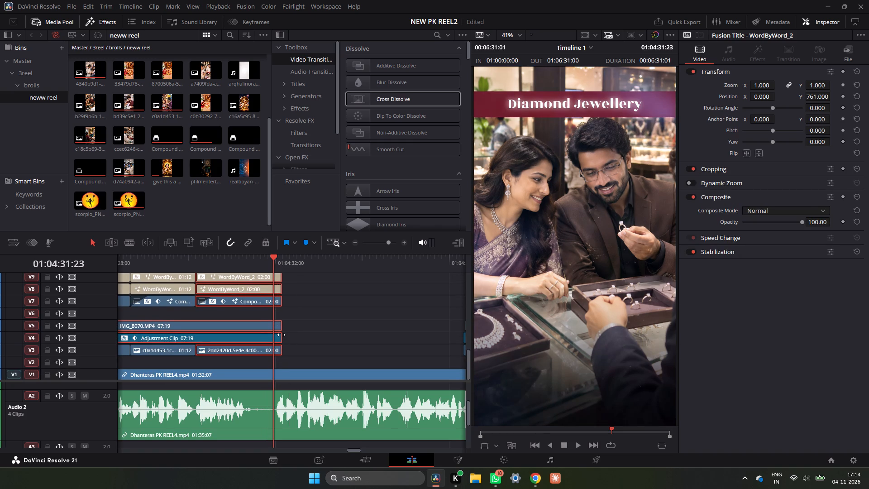
{"action": "left_click_drag", "start_coordinate": [281, 338], "coordinate": [273, 343]}
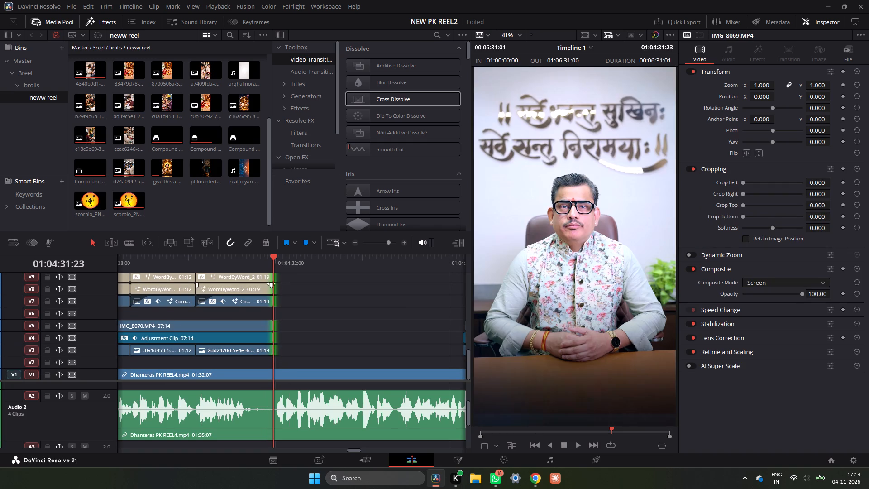
Play back the flash transition across the trimmed end of the Diamond Jewellery segment to check its timing.
{"action": "key", "text": "space"}
{"action": "key", "text": "space"}
{"action": "left_click", "coordinate": [272, 257]}
{"action": "key", "text": "space"}
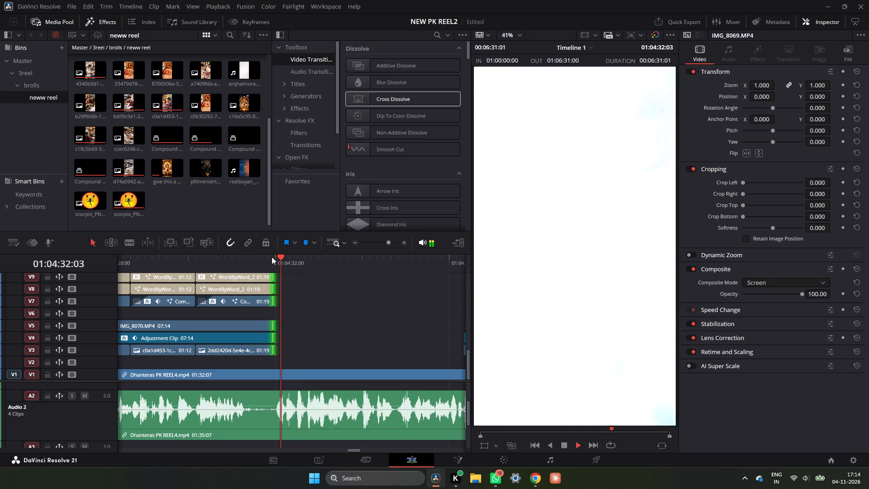
{"action": "key", "text": "space"}
{"action": "left_click", "coordinate": [258, 257]}
{"action": "key", "text": "space"}
{"action": "key", "text": "space"}
Move the IMG_8069 flash clip on V16 earlier so it straddles the cut at 01:04:31:23, and play it back.
{"action": "left_click_drag", "start_coordinate": [286, 254], "coordinate": [278, 259]}
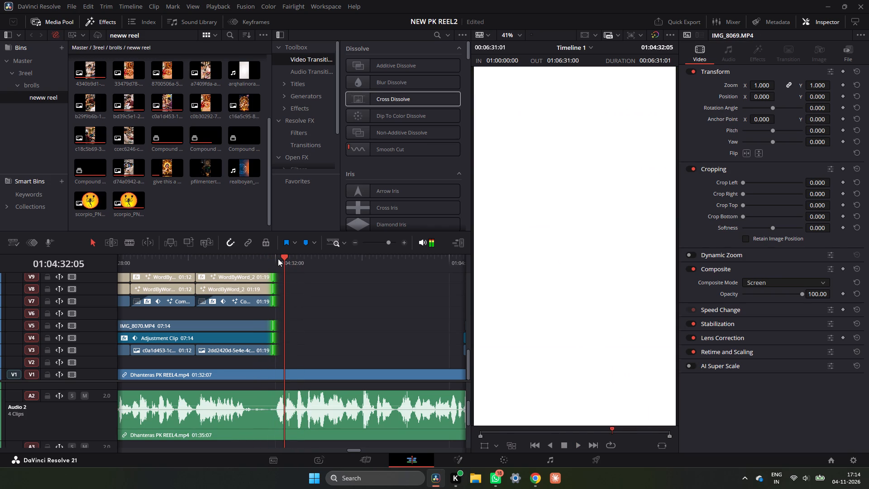
{"action": "left_click_drag", "start_coordinate": [278, 259], "coordinate": [276, 259]}
{"action": "left_click", "coordinate": [280, 259]}
{"action": "scroll", "coordinate": [286, 300], "scroll_direction": "up", "scroll_amount": 2}
{"action": "left_click_drag", "start_coordinate": [286, 300], "coordinate": [275, 300]}
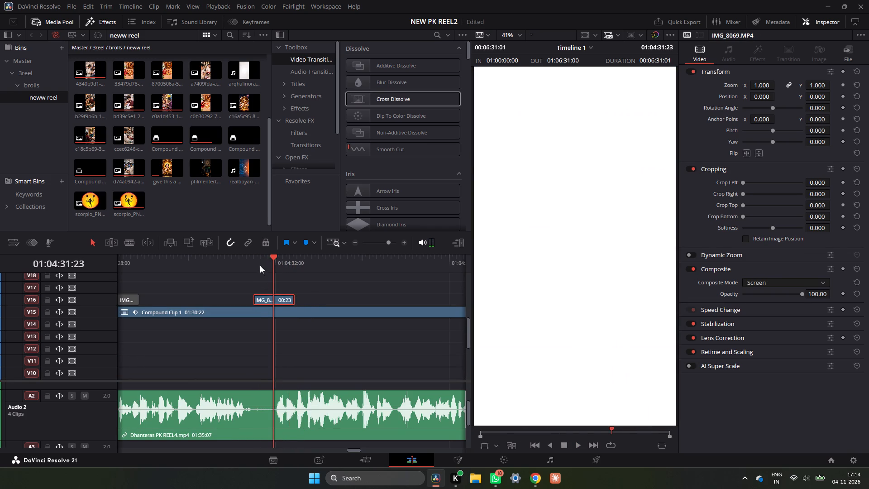
{"action": "left_click", "coordinate": [259, 265]}
{"action": "key", "text": "space"}
{"action": "key", "text": "space"}
{"action": "left_click", "coordinate": [272, 259]}
Move the Taurus emblem and title clips on V24 to V30 earlier so they start at the cut at 01:04:31:23.
{"action": "scroll", "coordinate": [280, 289], "scroll_direction": "down", "scroll_amount": 2}
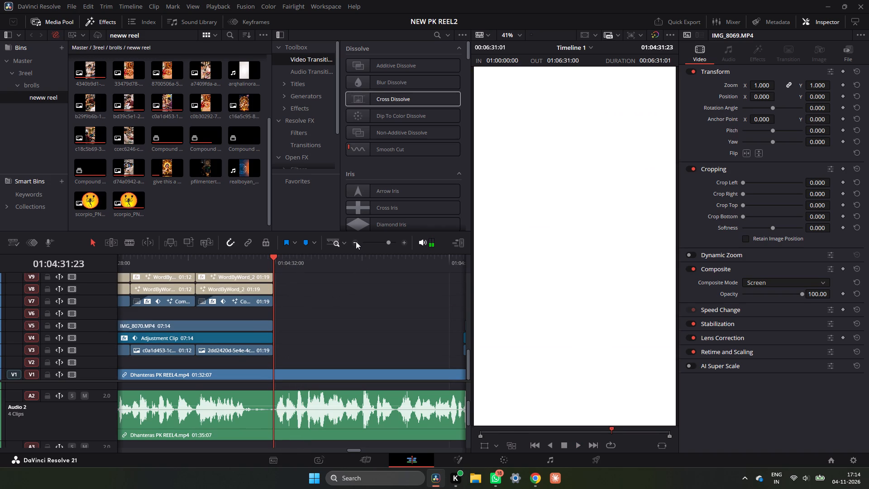
{"action": "double_click", "coordinate": [356, 241]}
{"action": "scroll", "coordinate": [342, 282], "scroll_direction": "up", "scroll_amount": 5}
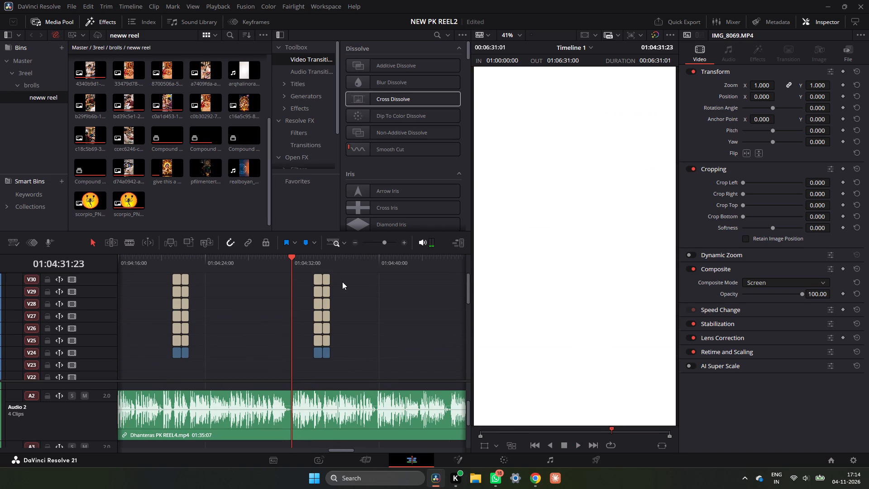
{"action": "scroll", "coordinate": [342, 282], "scroll_direction": "up", "scroll_amount": 1}
{"action": "left_click_drag", "start_coordinate": [356, 267], "coordinate": [287, 343]}
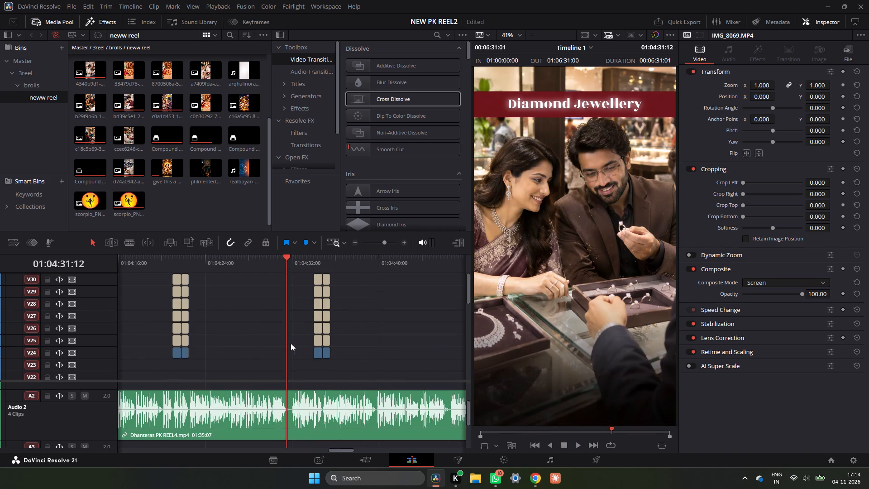
{"action": "scroll", "coordinate": [293, 343], "scroll_direction": "down", "scroll_amount": 4}
{"action": "left_click", "coordinate": [288, 258]}
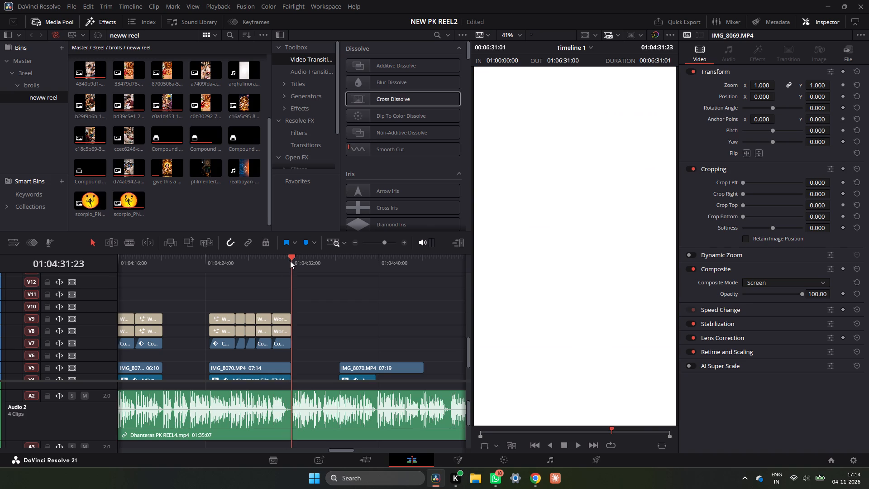
{"action": "scroll", "coordinate": [301, 284], "scroll_direction": "up", "scroll_amount": 4}
{"action": "scroll", "coordinate": [342, 292], "scroll_direction": "up", "scroll_amount": 1}
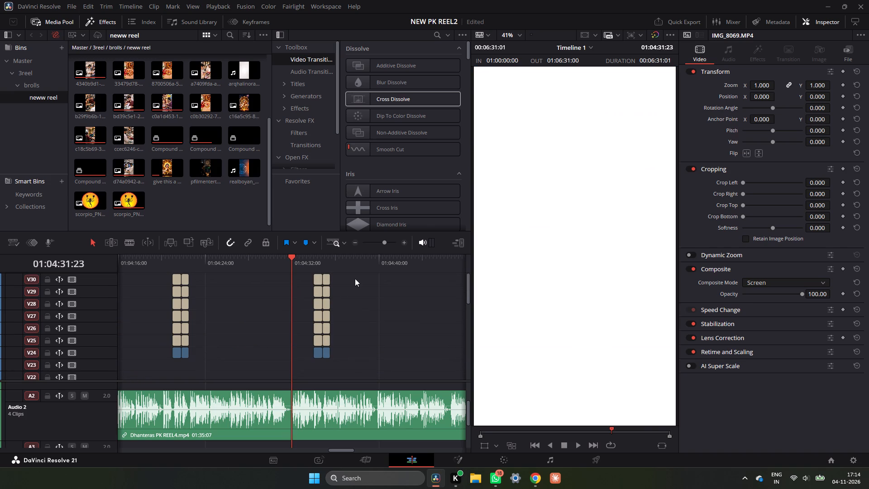
{"action": "left_click_drag", "start_coordinate": [356, 277], "coordinate": [314, 350]}
{"action": "left_click_drag", "start_coordinate": [317, 340], "coordinate": [311, 341]}
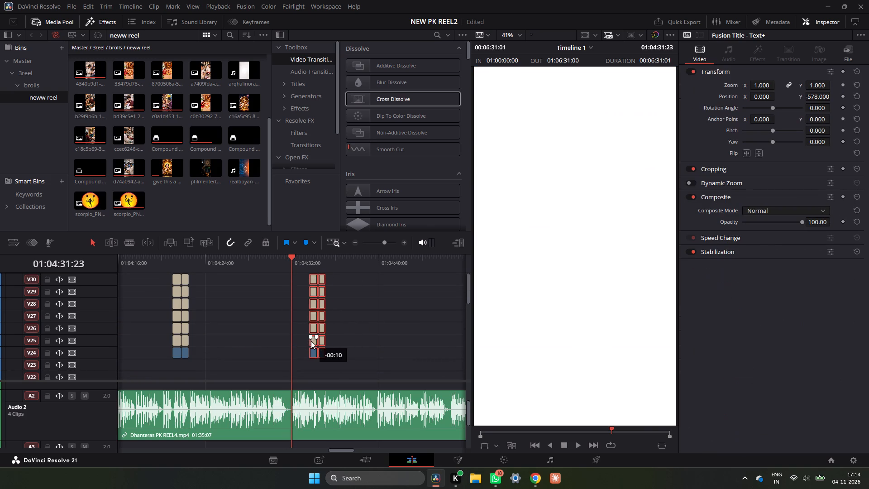
{"action": "left_click_drag", "start_coordinate": [311, 341], "coordinate": [296, 341]}
Play back the cut from the Diamond Jewellery segment to the speaker to check the Taurus emblem's timing.
{"action": "key", "text": "space"}
{"action": "key", "text": "space"}
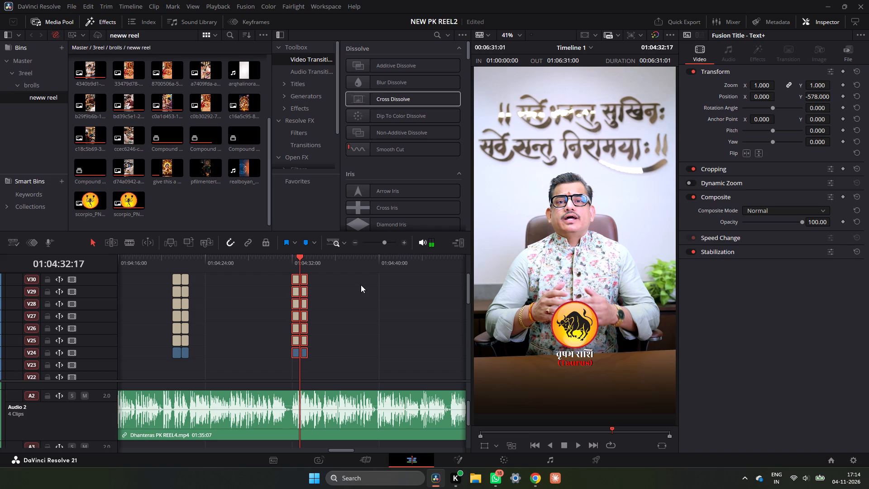
{"action": "left_click", "coordinate": [273, 262]}
{"action": "key", "text": "space"}
{"action": "key", "text": "space"}
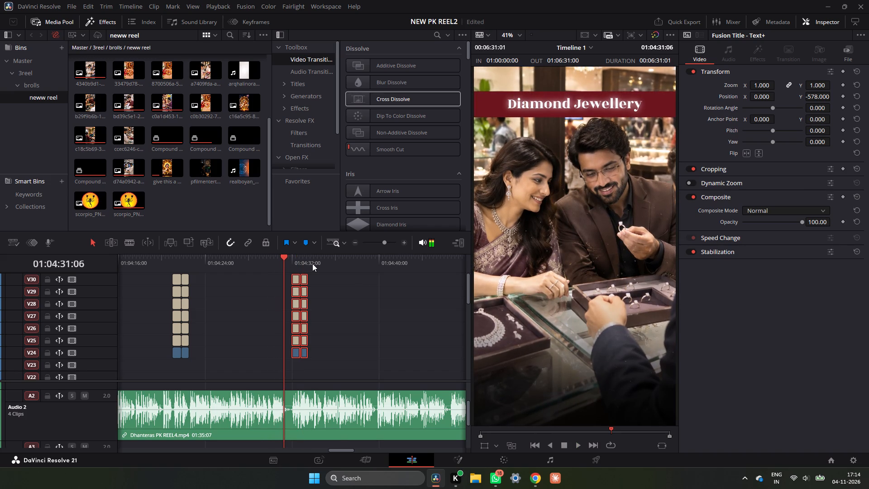
{"action": "key", "text": "space"}
{"action": "key", "text": "space"}
{"action": "key", "text": "space"}
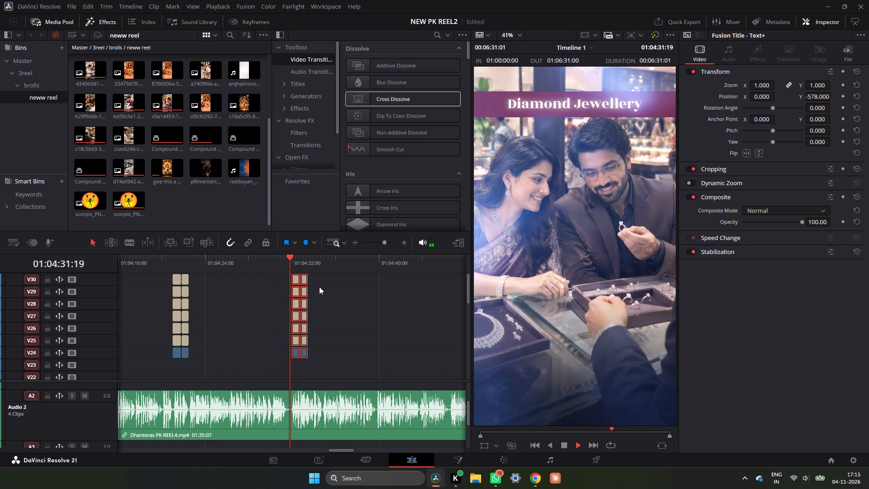
{"action": "key", "text": "space"}
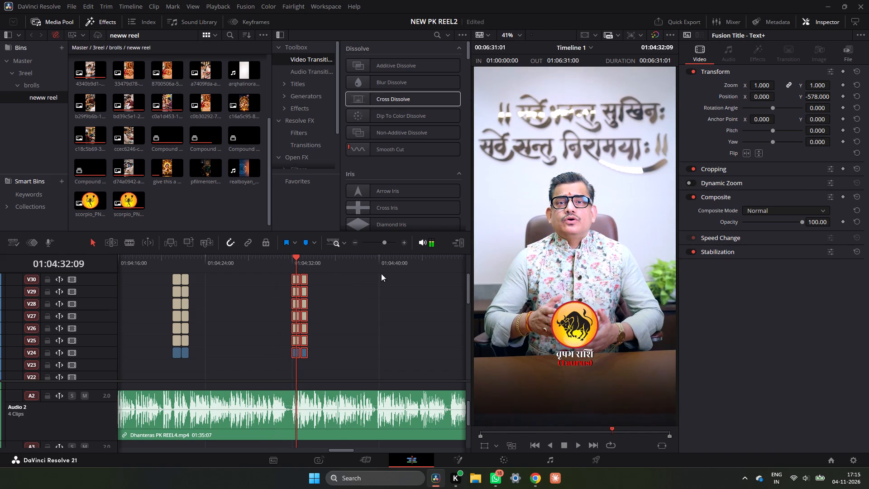
Play back the speaker section after the Taurus emblem to judge where the next B-roll should begin.
{"action": "scroll", "coordinate": [352, 298], "scroll_direction": "down", "scroll_amount": 6}
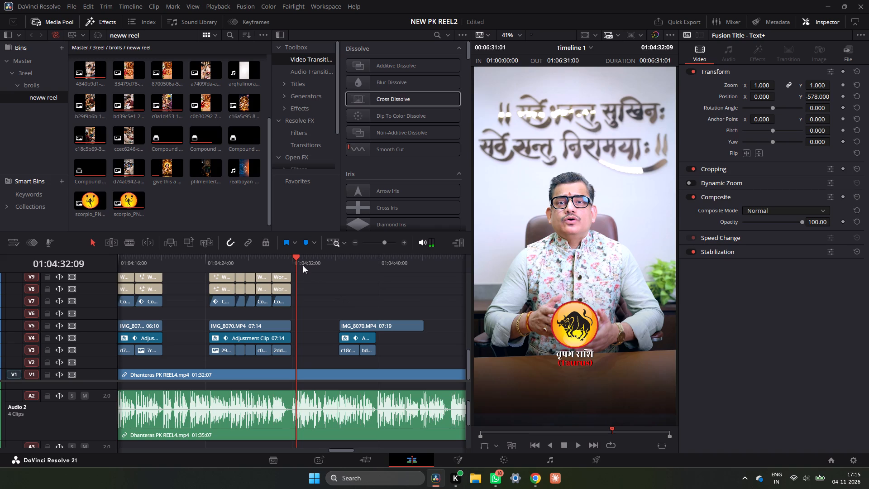
{"action": "left_click_drag", "start_coordinate": [295, 261], "coordinate": [290, 267]}
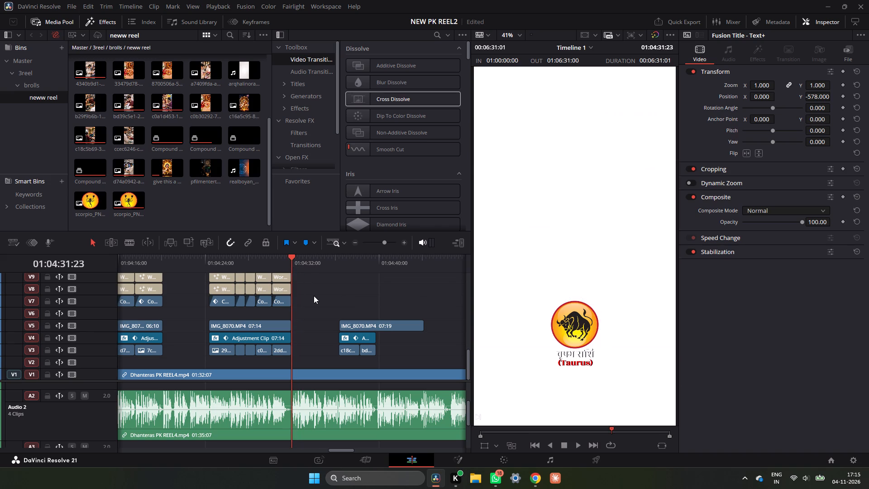
{"action": "key", "text": "space"}
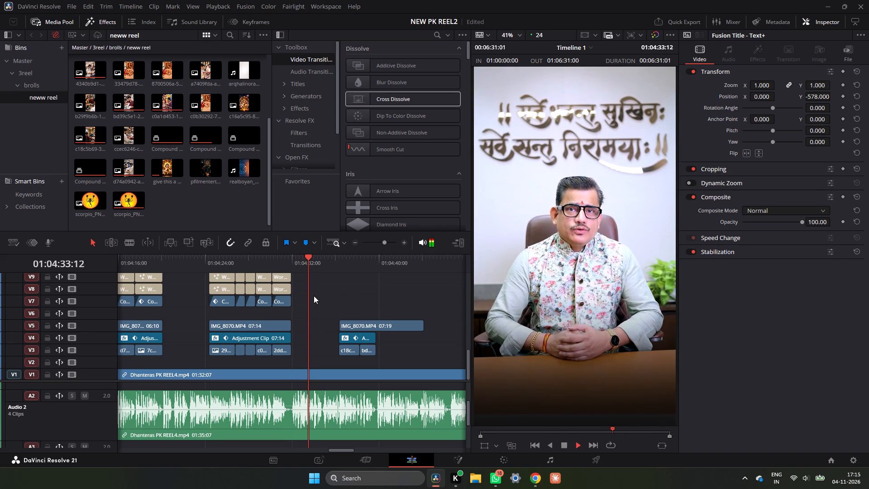
{"action": "key", "text": "space"}
{"action": "left_click", "coordinate": [295, 258]}
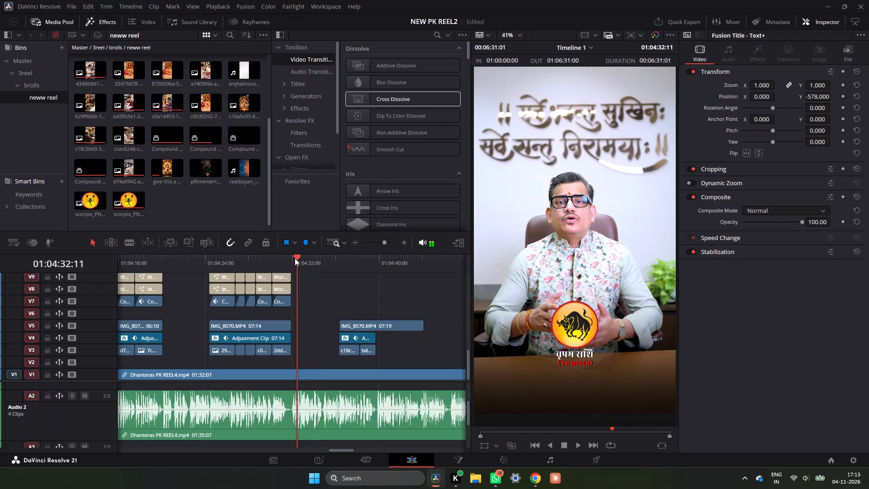
{"action": "key", "text": "space"}
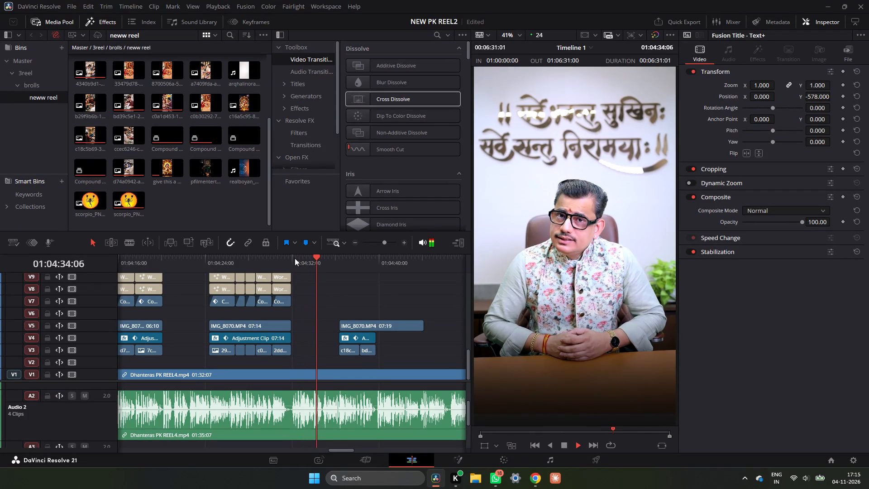
{"action": "key", "text": "space"}
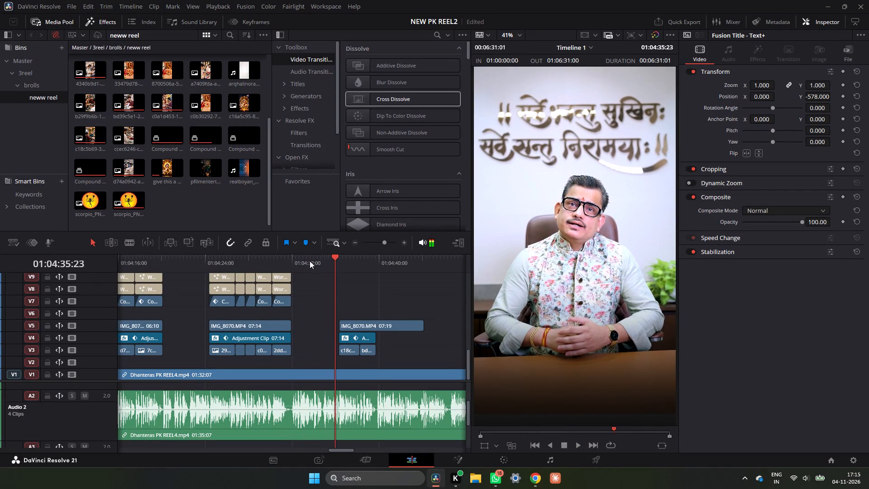
{"action": "left_click", "coordinate": [310, 261]}
{"action": "key", "text": "space"}
{"action": "key", "text": "space"}
{"action": "left_click", "coordinate": [402, 243]}
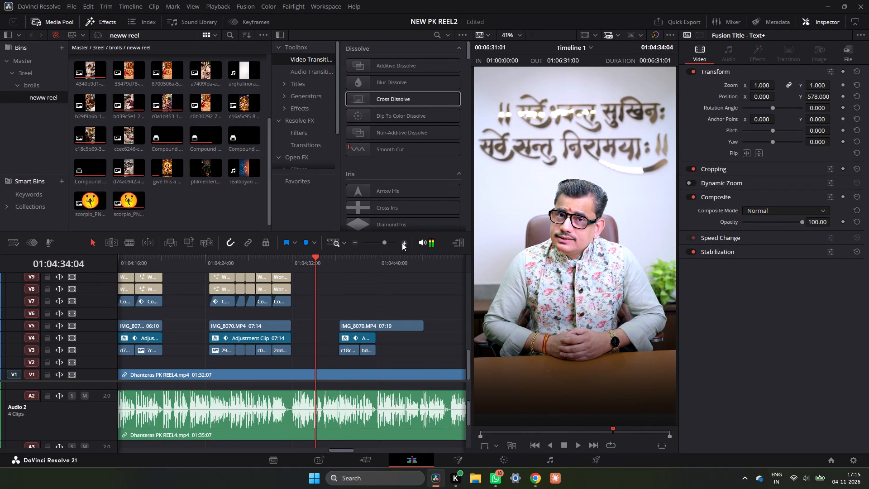
{"action": "key", "text": "space"}
{"action": "key", "text": "space"}
{"action": "key", "text": "space"}
{"action": "key", "text": "space"}
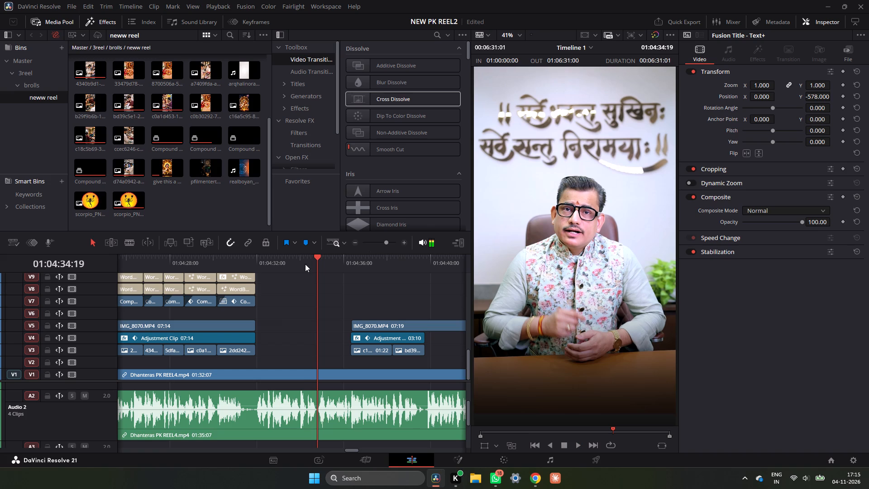
Add the watch-shop image 3c3244f1 on V2 at 01:04:34:18 and trim its end to the start of the next V3 image.
{"action": "left_click_drag", "start_coordinate": [311, 265], "coordinate": [317, 267]}
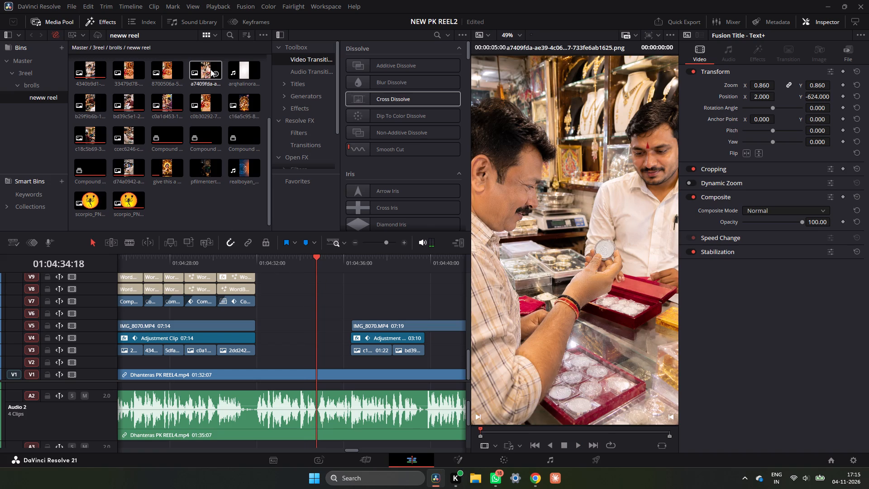
{"action": "scroll", "coordinate": [210, 69], "scroll_direction": "up", "scroll_amount": 6}
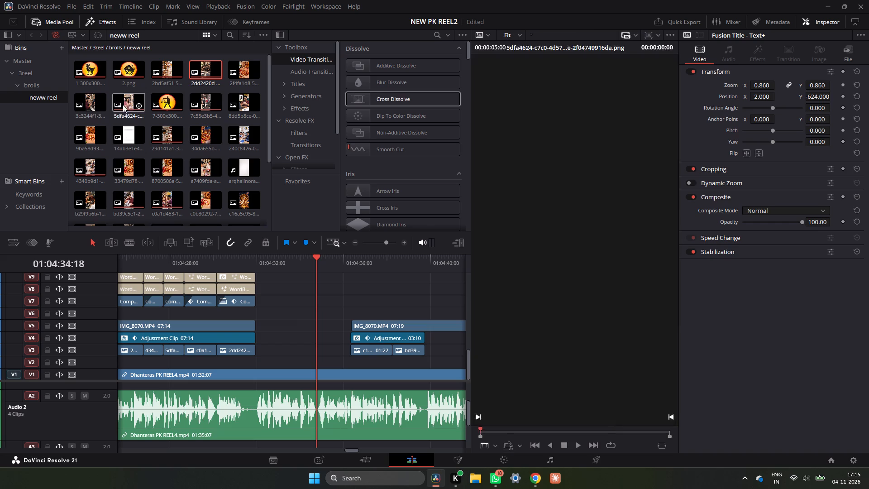
{"action": "left_click_drag", "start_coordinate": [89, 105], "coordinate": [306, 359]}
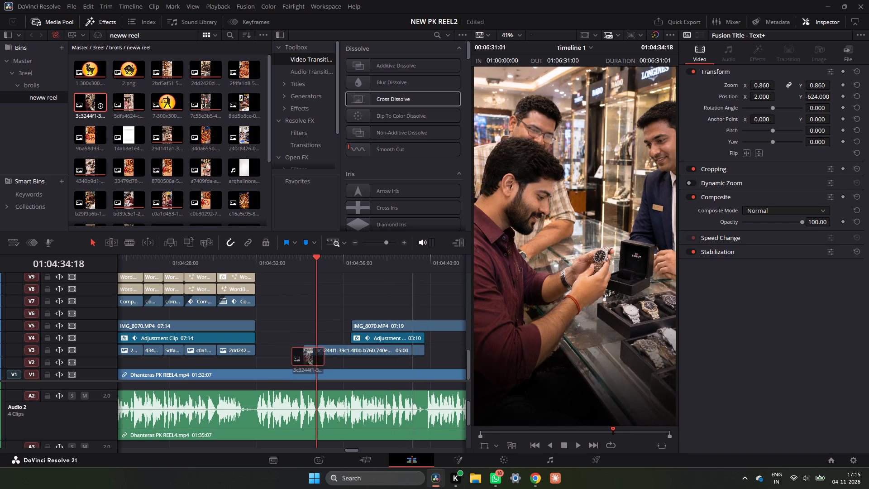
{"action": "left_click_drag", "start_coordinate": [306, 359], "coordinate": [315, 364]}
{"action": "left_click_drag", "start_coordinate": [425, 364], "coordinate": [353, 363]}
{"action": "key", "text": "space"}
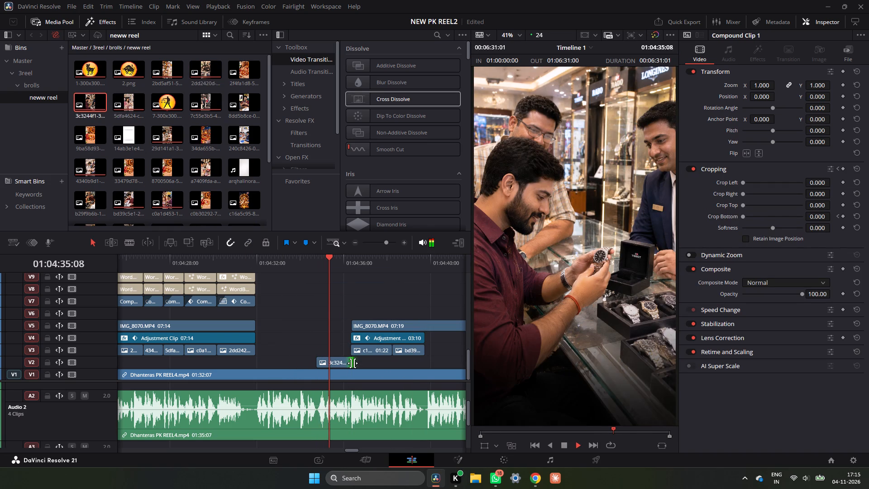
{"action": "key", "text": "space"}
Play back the join into the laptop image, and move the watch-shop image from V2 onto V3 directly before it.
{"action": "left_click_drag", "start_coordinate": [352, 364], "coordinate": [357, 364]}
{"action": "left_click", "coordinate": [350, 362]}
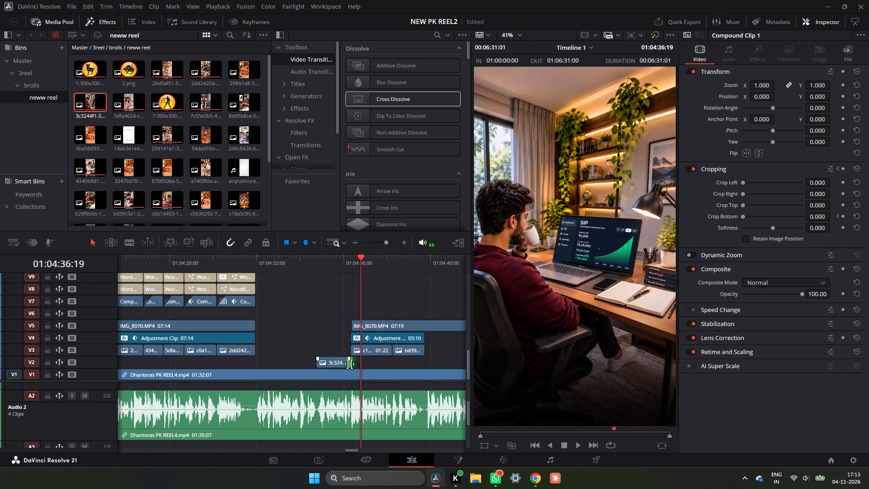
{"action": "left_click", "coordinate": [349, 364]}
{"action": "left_click_drag", "start_coordinate": [339, 268], "coordinate": [333, 263]}
{"action": "key", "text": "space"}
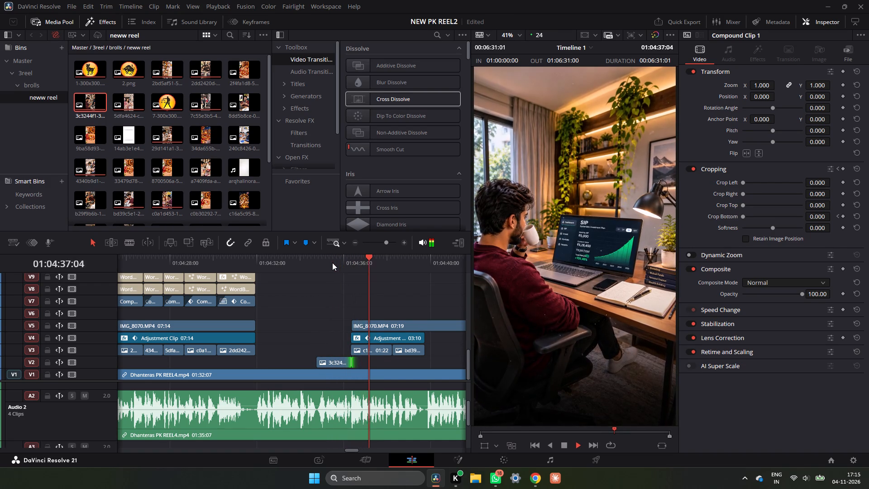
{"action": "key", "text": "space"}
{"action": "left_click_drag", "start_coordinate": [338, 363], "coordinate": [338, 354]}
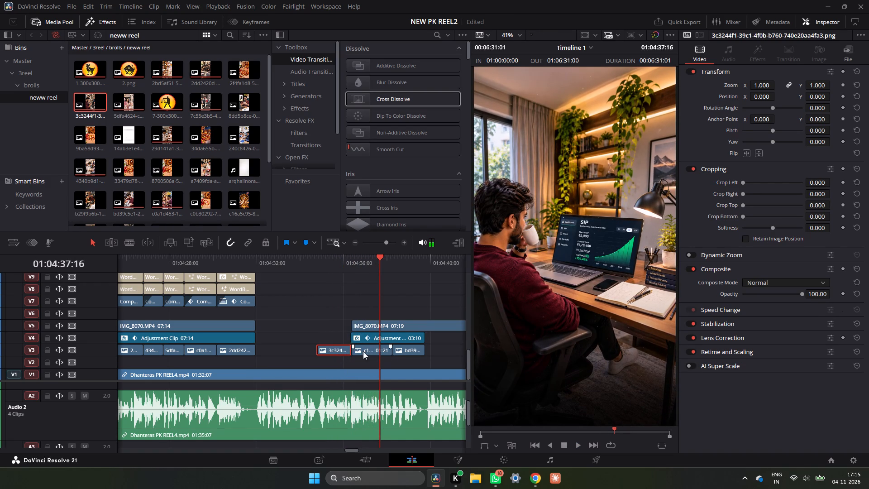
Move the following adjustment clip on V4 and IMG_8070 clip on V5 earlier to start with the watch-shop image, and play the segment back.
{"action": "left_click_drag", "start_coordinate": [384, 340], "coordinate": [352, 337]}
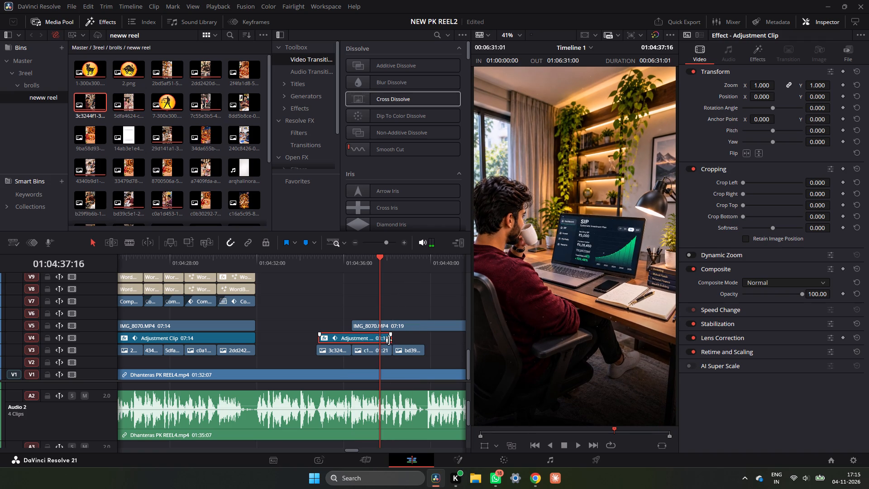
{"action": "left_click_drag", "start_coordinate": [406, 322], "coordinate": [373, 322]}
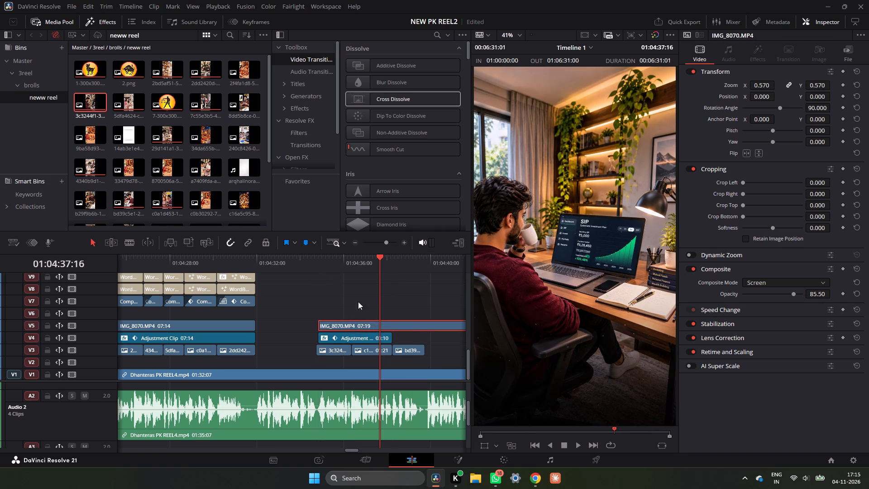
{"action": "left_click", "coordinate": [319, 260]}
{"action": "key", "text": "space"}
{"action": "key", "text": "space"}
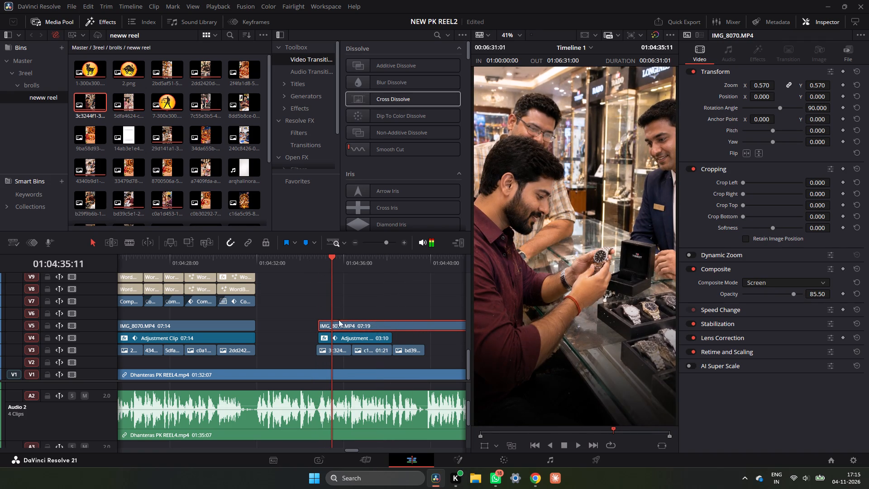
{"action": "left_click_drag", "start_coordinate": [341, 341], "coordinate": [336, 342]}
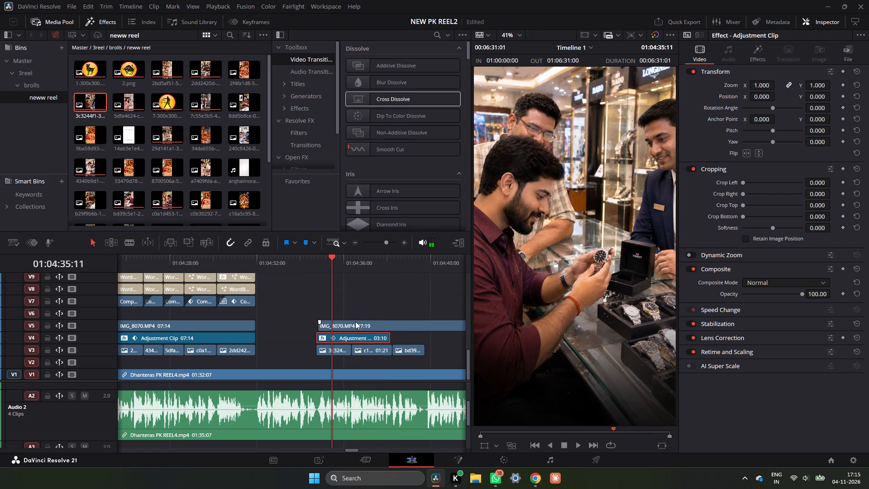
{"action": "left_click_drag", "start_coordinate": [355, 326], "coordinate": [349, 327]}
{"action": "left_click", "coordinate": [315, 262]}
{"action": "key", "text": "space"}
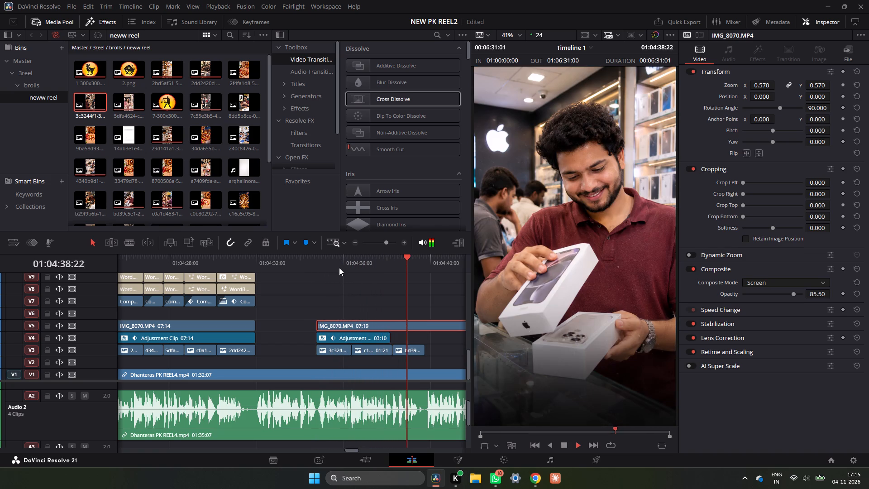
{"action": "key", "text": "space"}
Extend the end of the V4 adjustment clip to the end of the last V3 image at 01:04:39:18.
{"action": "left_click_drag", "start_coordinate": [433, 266], "coordinate": [427, 271]}
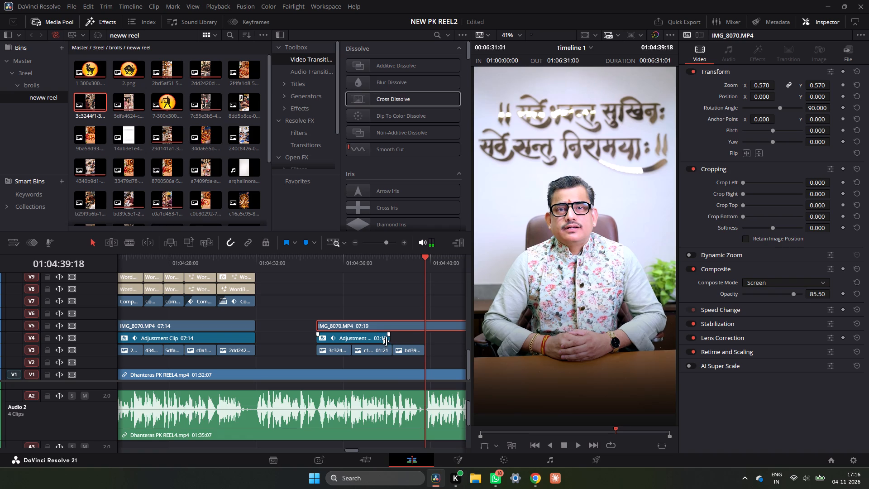
{"action": "left_click_drag", "start_coordinate": [386, 341], "coordinate": [422, 345]}
Split the IMG_8070 clip on V5 at 01:04:39:18, delete the part after the cut, and play on from there.
{"action": "left_click", "coordinate": [435, 329]}
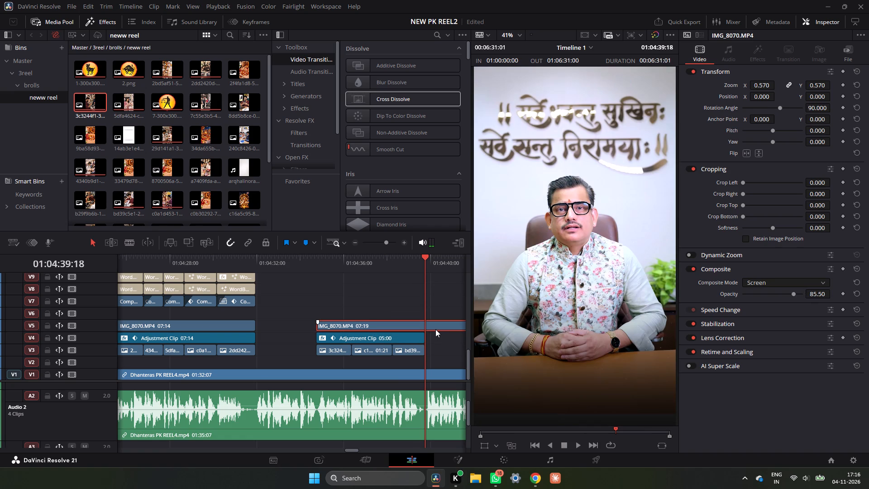
{"action": "key", "text": "ctrl+b"}
{"action": "left_click", "coordinate": [435, 327]}
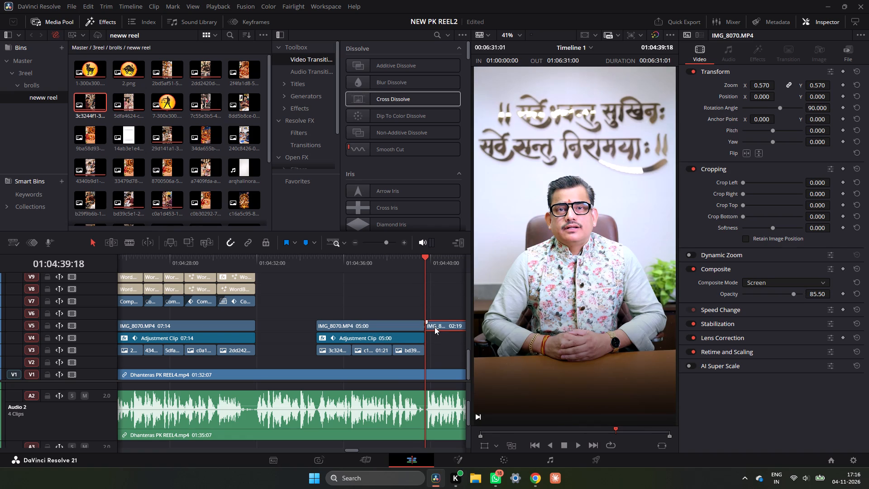
{"action": "key", "text": "BackSpace"}
{"action": "key", "text": "space"}
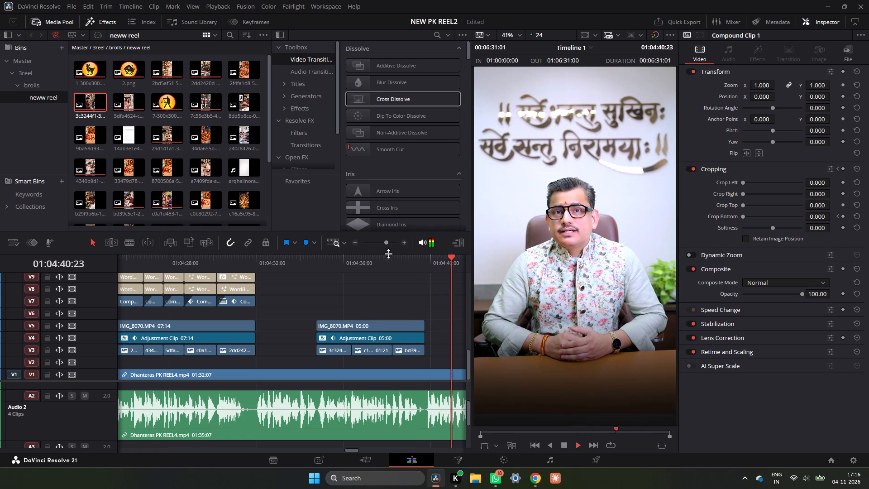
Play back the zodiac segment from about 01:04:32 and copy the Taurus emblem 2.png on V24 there.
{"action": "key", "text": "space"}
{"action": "scroll", "coordinate": [317, 289], "scroll_direction": "up", "scroll_amount": 4, "text": "ctrl"}
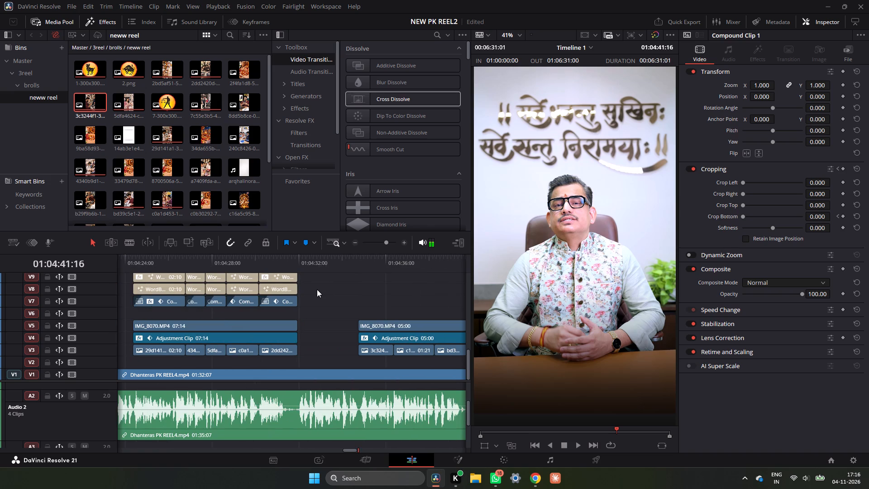
{"action": "left_click_drag", "start_coordinate": [309, 258], "coordinate": [297, 261]}
{"action": "key", "text": "space"}
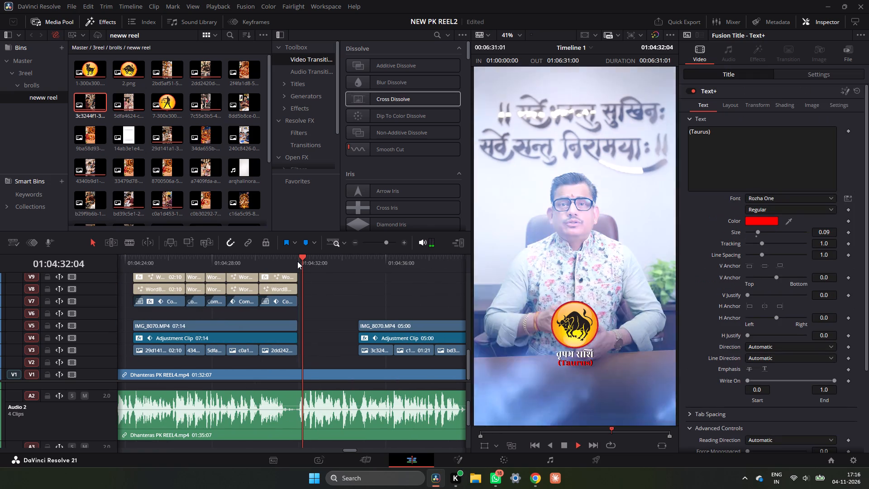
{"action": "key", "text": "space"}
{"action": "scroll", "coordinate": [321, 300], "scroll_direction": "up", "scroll_amount": 3}
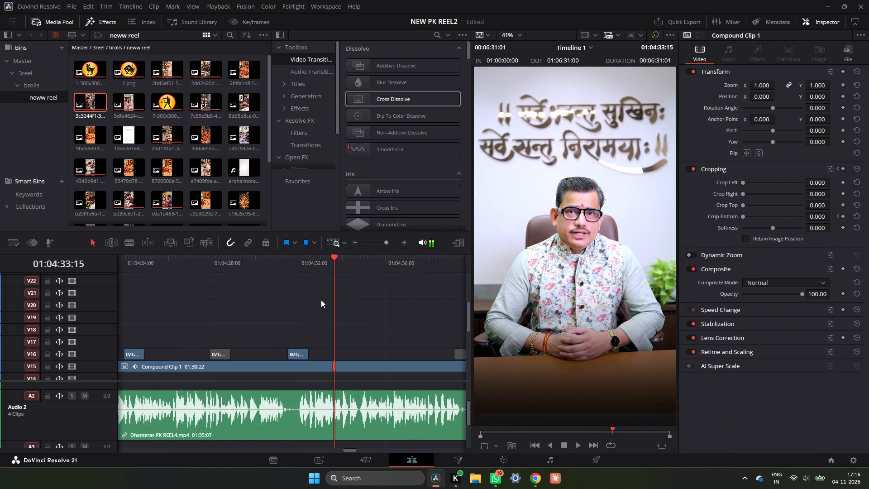
{"action": "scroll", "coordinate": [321, 300], "scroll_direction": "down", "scroll_amount": 3}
{"action": "scroll", "coordinate": [321, 300], "scroll_direction": "up", "scroll_amount": 5}
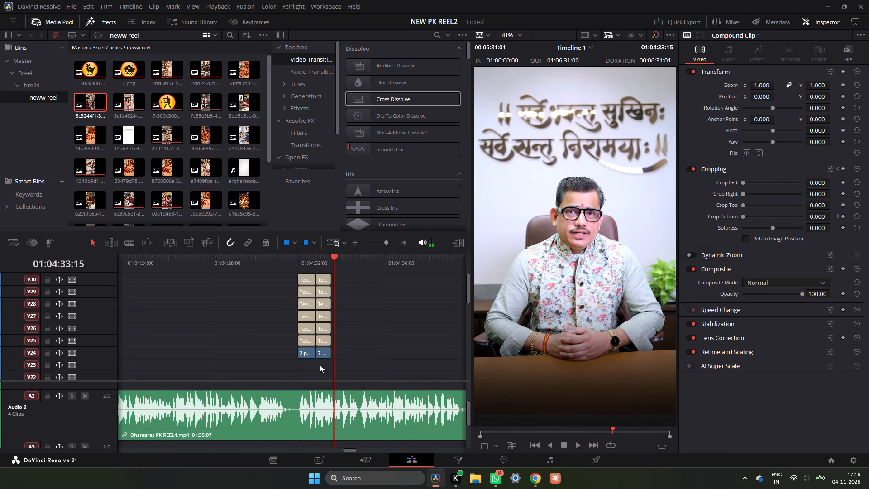
{"action": "left_click", "coordinate": [309, 356]}
{"action": "key", "text": "ctrl+c"}
{"action": "key", "text": "ctrl+c"}
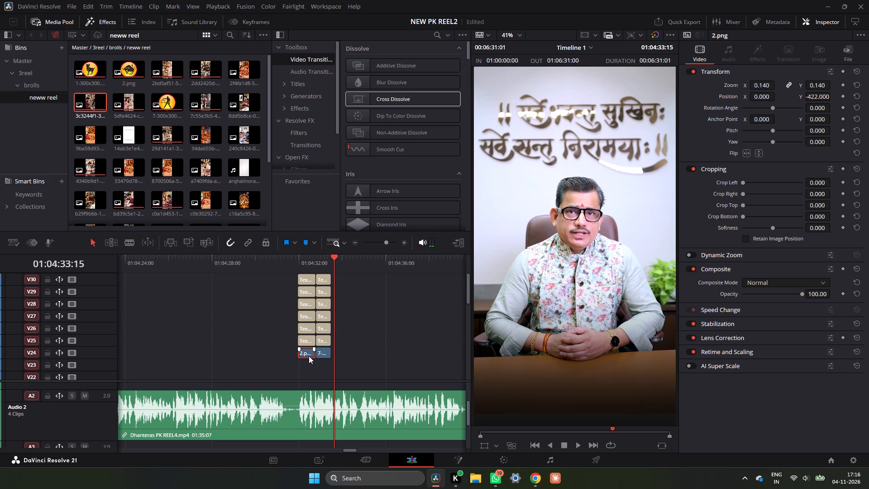
Import all images from the New ai pic folder into the neww reel bin.
{"action": "scroll", "coordinate": [201, 177], "scroll_direction": "down", "scroll_amount": 9}
{"action": "right_click", "coordinate": [205, 214]}
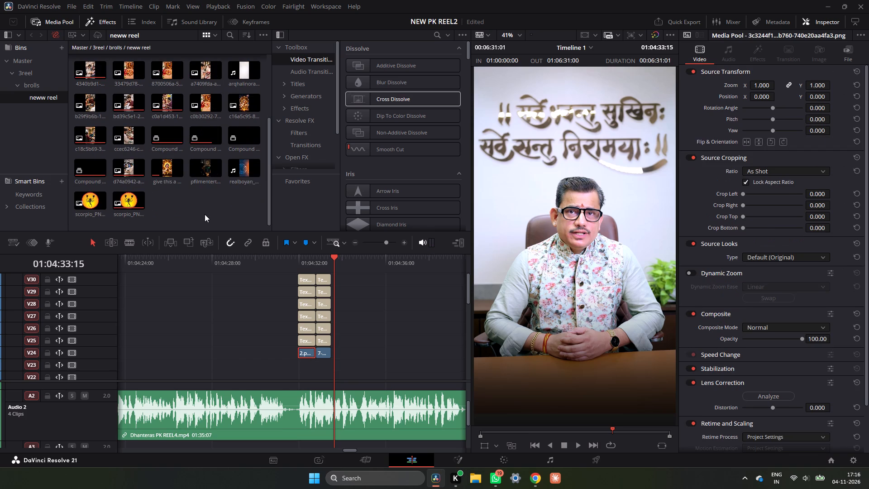
{"action": "left_click", "coordinate": [186, 202]}
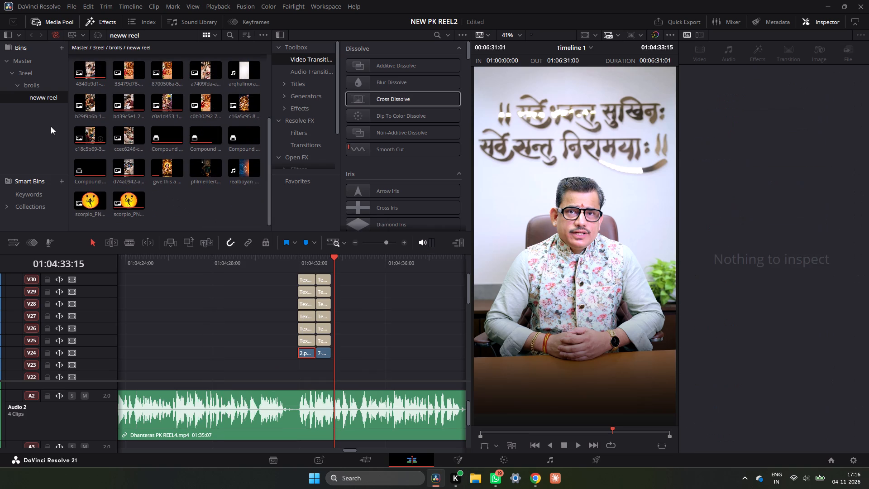
{"action": "right_click", "coordinate": [51, 126]}
{"action": "left_click", "coordinate": [182, 223]}
{"action": "right_click", "coordinate": [189, 218]}
{"action": "left_click", "coordinate": [236, 326]}
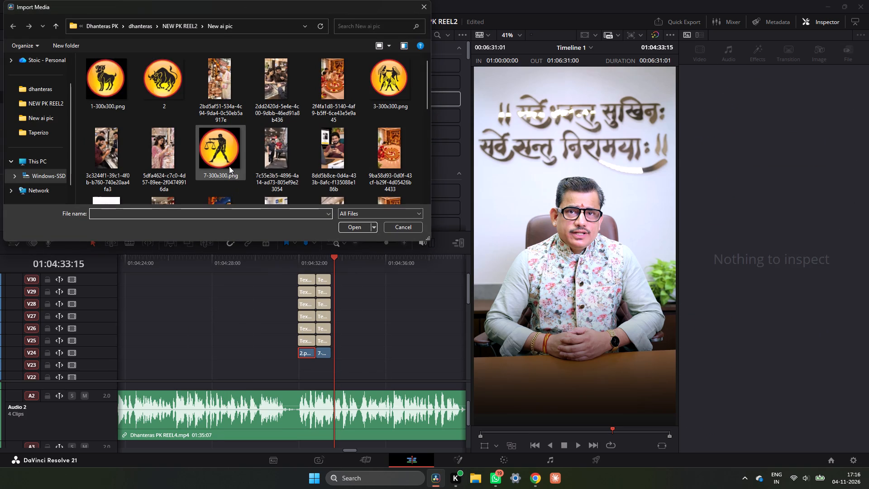
{"action": "key", "text": "ctrl+a"}
{"action": "left_click", "coordinate": [221, 161], "text": "ctrl"}
{"action": "key", "text": "ctrl+a"}
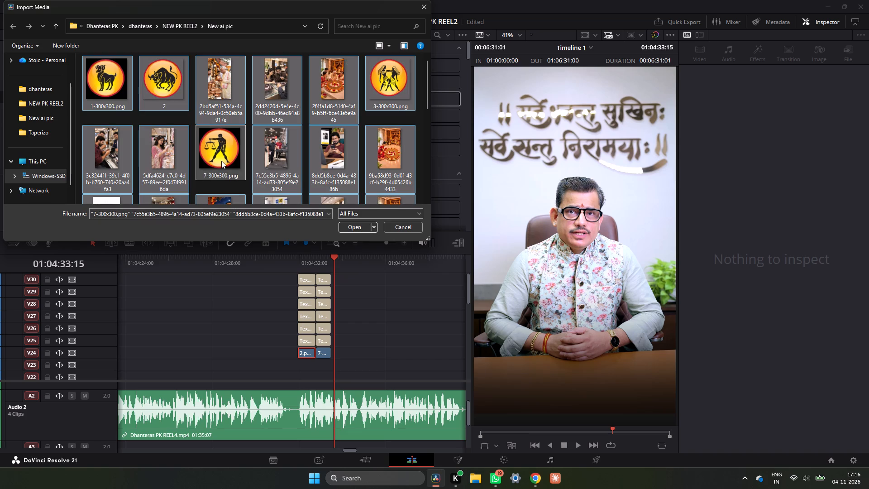
{"action": "left_click", "coordinate": [340, 222]}
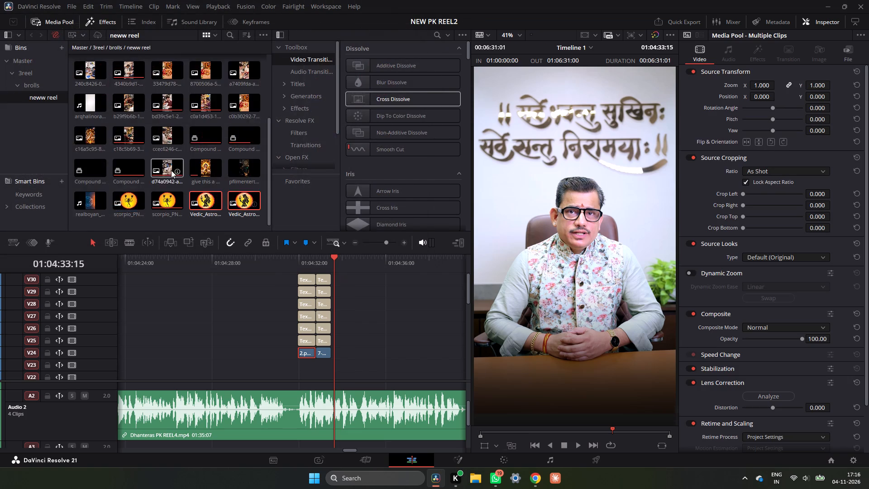
{"action": "scroll", "coordinate": [171, 170], "scroll_direction": "up", "scroll_amount": 4}
{"action": "scroll", "coordinate": [171, 170], "scroll_direction": "down", "scroll_amount": 6}
{"action": "scroll", "coordinate": [171, 170], "scroll_direction": "up", "scroll_amount": 9}
{"action": "scroll", "coordinate": [171, 170], "scroll_direction": "down", "scroll_amount": 6}
{"action": "scroll", "coordinate": [194, 187], "scroll_direction": "up", "scroll_amount": 2}
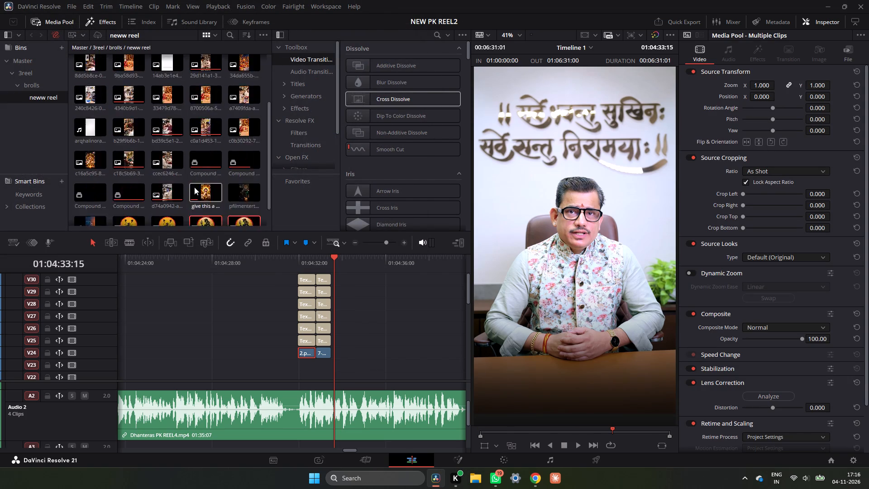
{"action": "scroll", "coordinate": [194, 187], "scroll_direction": "up", "scroll_amount": 3}
{"action": "scroll", "coordinate": [194, 187], "scroll_direction": "down", "scroll_amount": 4}
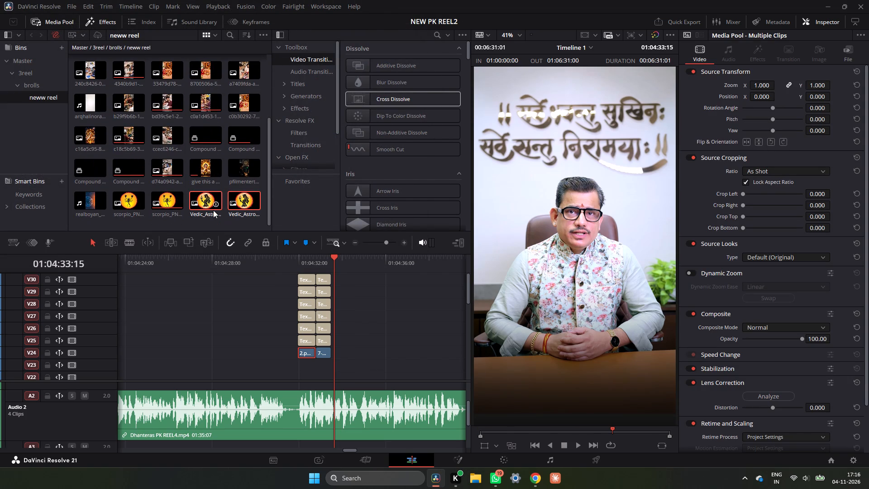
{"action": "left_click_drag", "start_coordinate": [209, 205], "coordinate": [240, 230]}
{"action": "left_click_drag", "start_coordinate": [325, 328], "coordinate": [379, 334]}
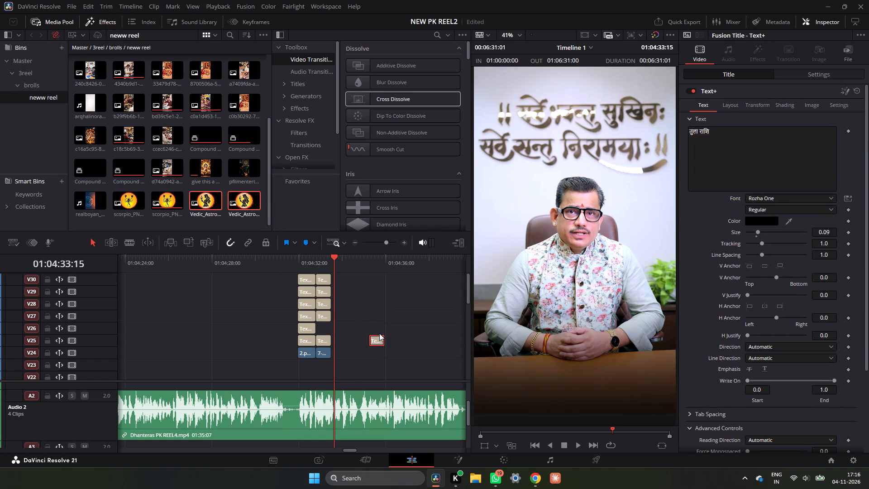
{"action": "key", "text": "ctrl+z"}
{"action": "left_click_drag", "start_coordinate": [248, 201], "coordinate": [316, 272]}
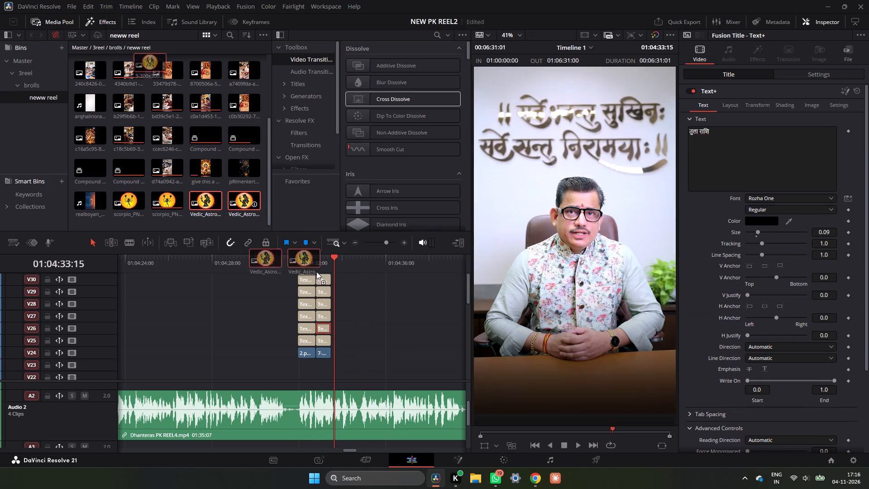
{"action": "left_click_drag", "start_coordinate": [316, 272], "coordinate": [353, 286]}
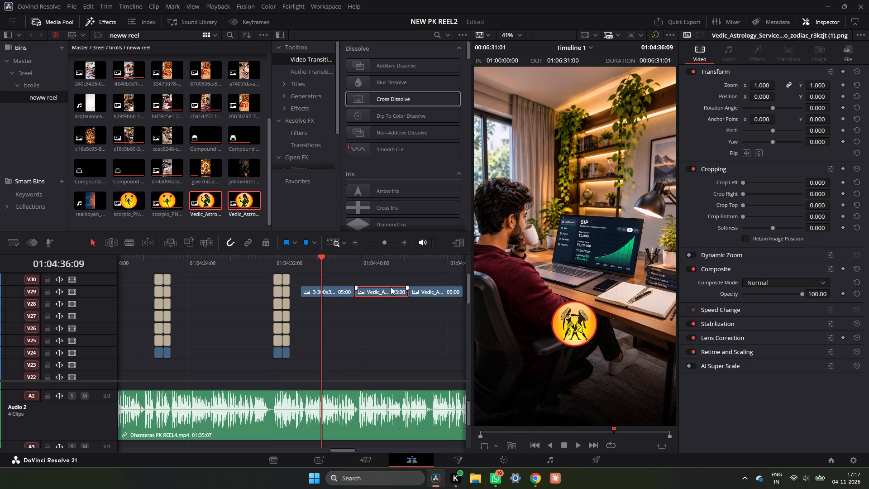
{"action": "key", "text": "alt+v"}
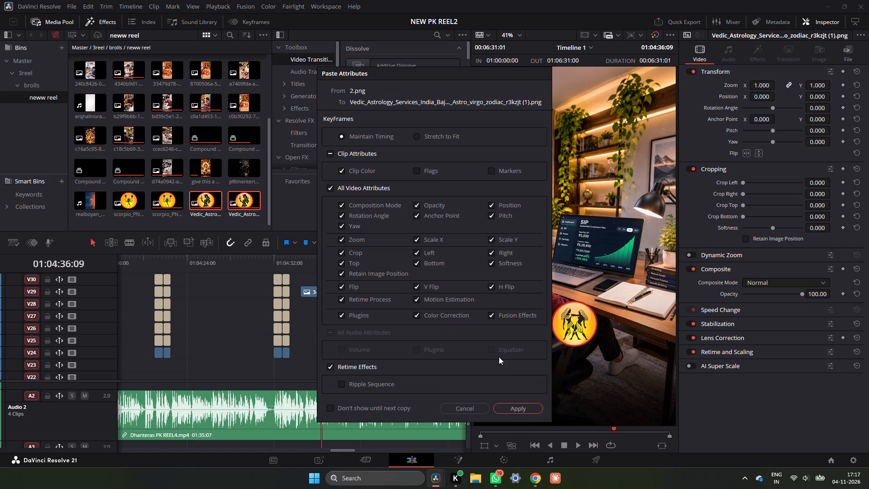
{"action": "left_click", "coordinate": [512, 407]}
{"action": "left_click", "coordinate": [424, 294]}
{"action": "key", "text": "alt+v"}
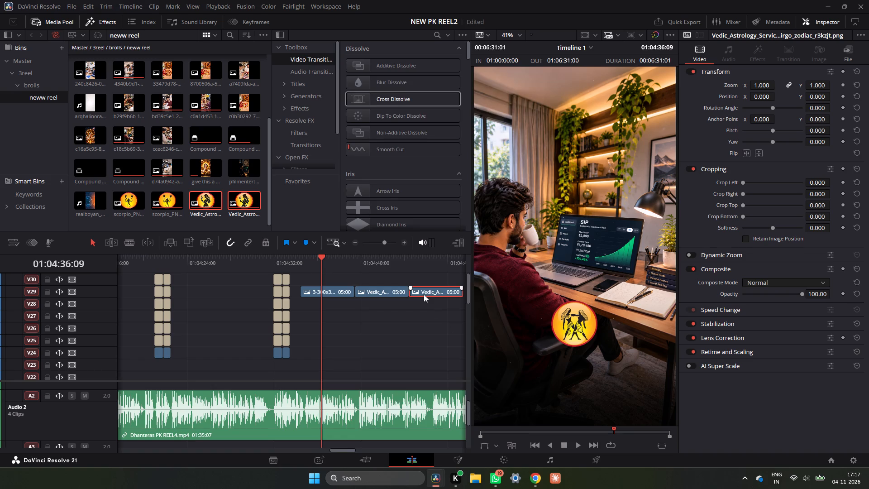
{"action": "left_click", "coordinate": [508, 407]}
Move the Gemini emblem from V29 to V23 below the Taurus emblem at 01:04:32, trim it to the same length, and play it back.
{"action": "left_click_drag", "start_coordinate": [313, 266], "coordinate": [311, 265]}
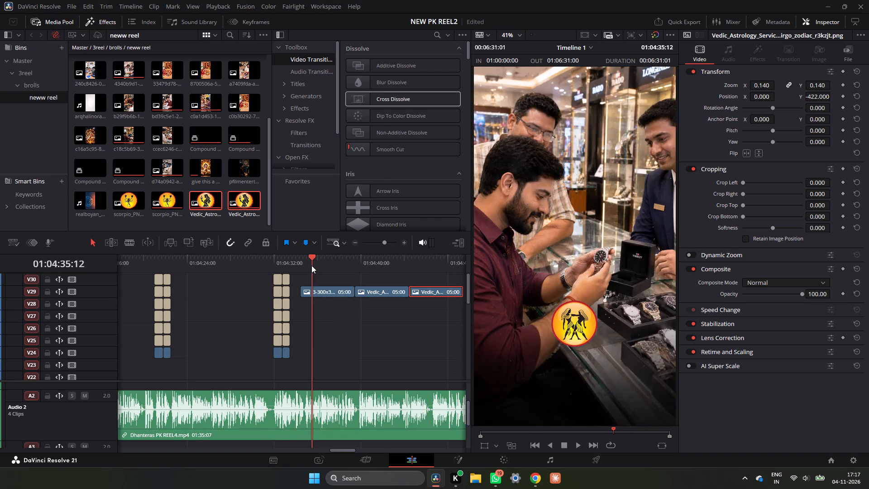
{"action": "left_click_drag", "start_coordinate": [311, 265], "coordinate": [269, 268]}
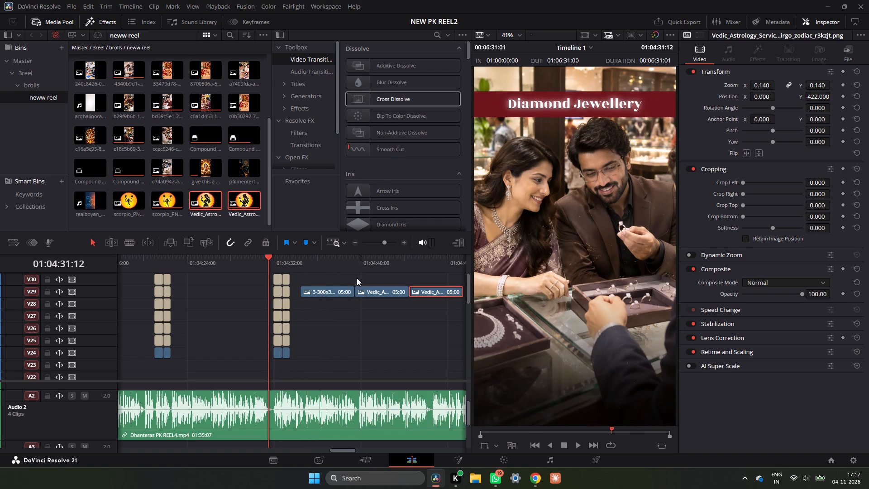
{"action": "left_click_drag", "start_coordinate": [330, 292], "coordinate": [302, 363]}
{"action": "left_click_drag", "start_coordinate": [329, 368], "coordinate": [285, 368]}
{"action": "left_click", "coordinate": [277, 262]}
{"action": "key", "text": "space"}
{"action": "key", "text": "space"}
{"action": "left_click", "coordinate": [277, 262]}
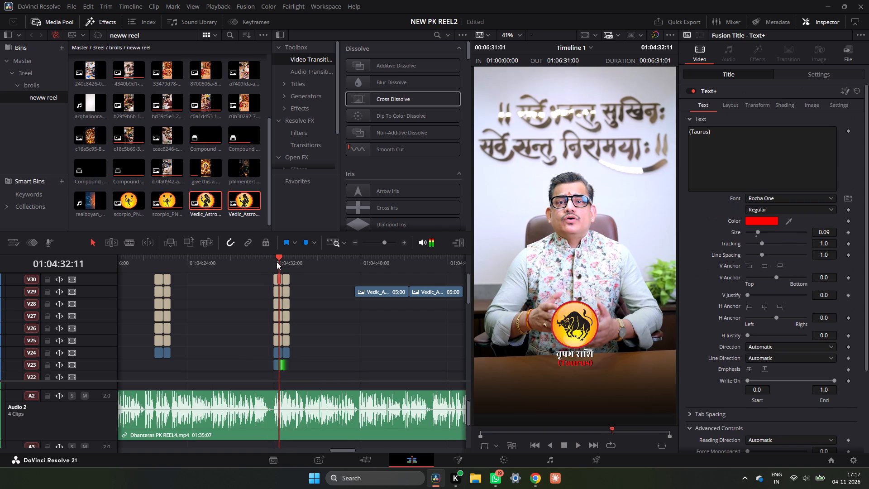
Delete the Taurus emblem 2.png from V24 above the Gemini emblem, and play back the spot from 01:04:32:03.
{"action": "left_click", "coordinate": [278, 353]}
{"action": "key", "text": "BackSpace"}
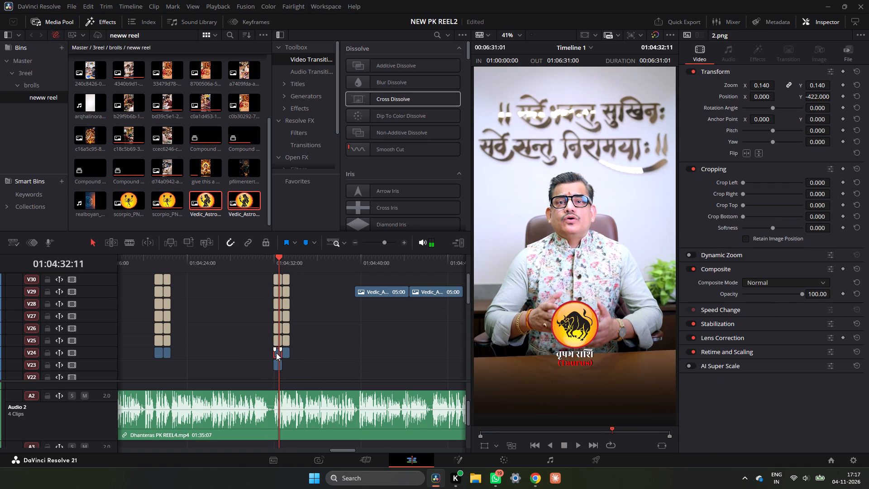
{"action": "left_click", "coordinate": [275, 350]}
{"action": "left_click", "coordinate": [277, 355]}
{"action": "key", "text": "BackSpace"}
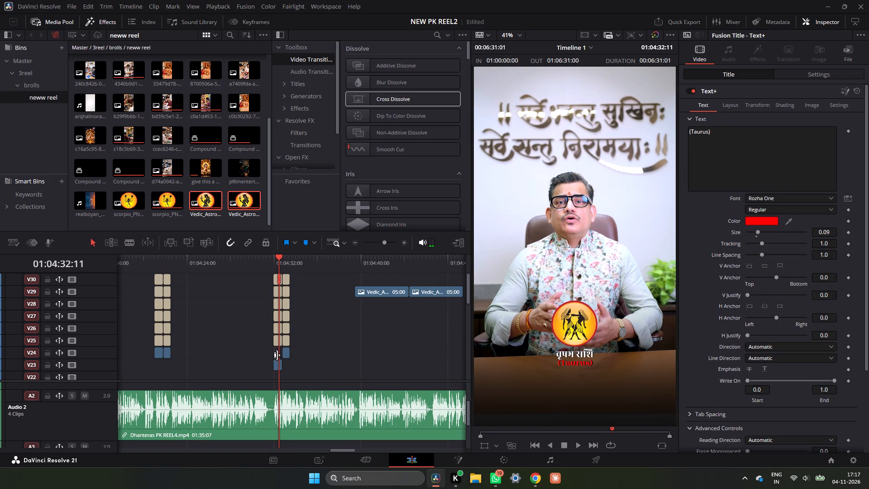
{"action": "left_click", "coordinate": [274, 264]}
{"action": "key", "text": "space"}
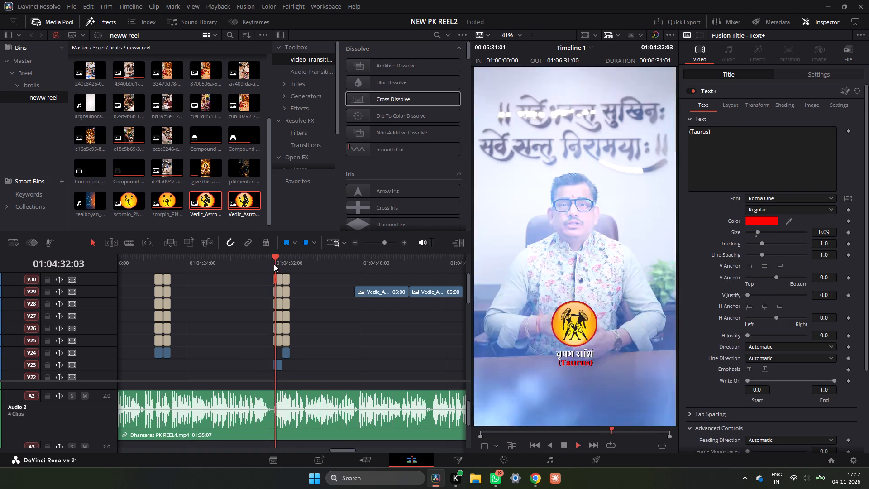
{"action": "key", "text": "space"}
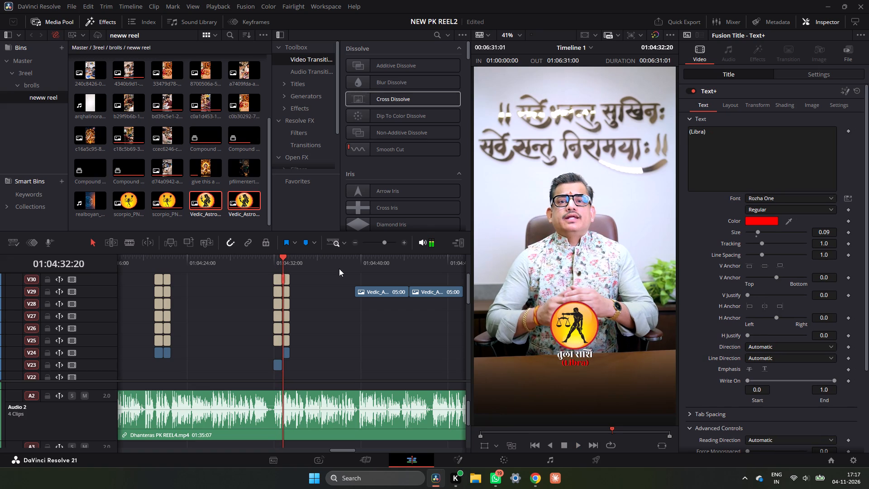
Move the first Virgo emblem from V29 to V23 directly after the Gemini emblem, and trim it to match the Libra emblem above.
{"action": "key", "text": "space"}
{"action": "key", "text": "space"}
{"action": "left_click_drag", "start_coordinate": [398, 292], "coordinate": [334, 362]}
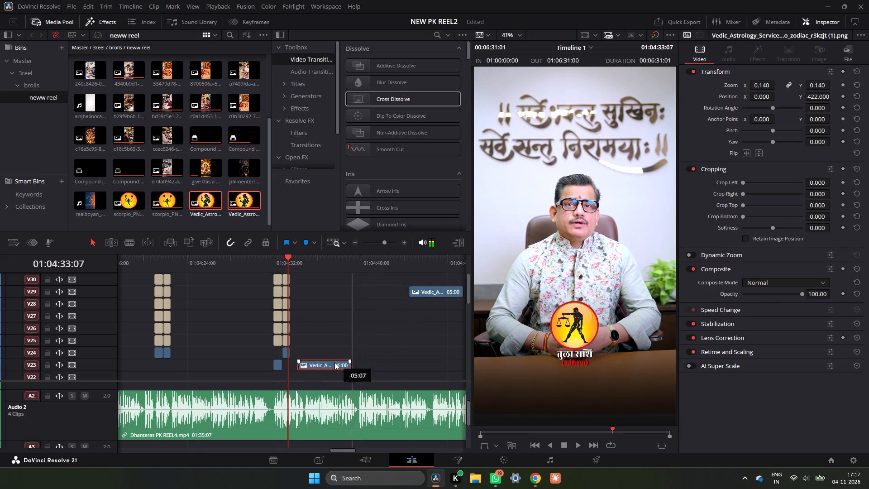
{"action": "left_click_drag", "start_coordinate": [334, 362], "coordinate": [325, 364]}
{"action": "left_click_drag", "start_coordinate": [335, 366], "coordinate": [310, 367]}
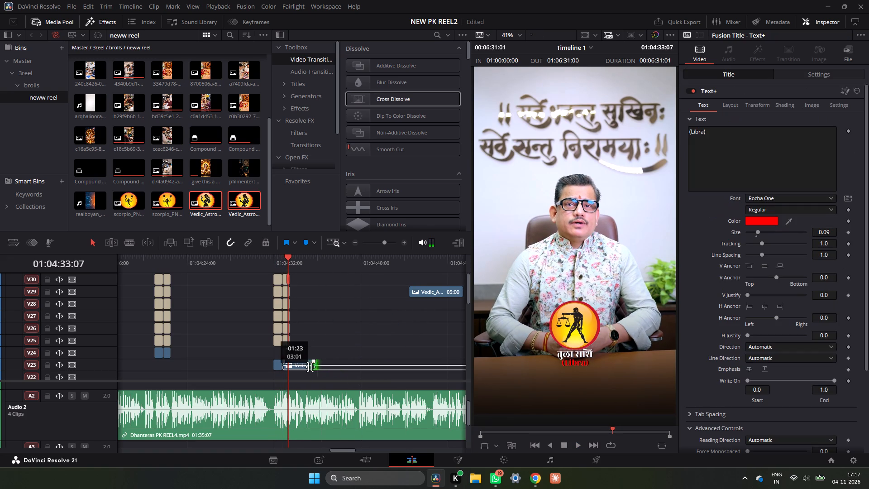
{"action": "left_click_drag", "start_coordinate": [310, 367], "coordinate": [293, 371]}
Delete the Libra emblem 7-300x300.png.webp from V24 above the Virgo emblem.
{"action": "left_click", "coordinate": [283, 355]}
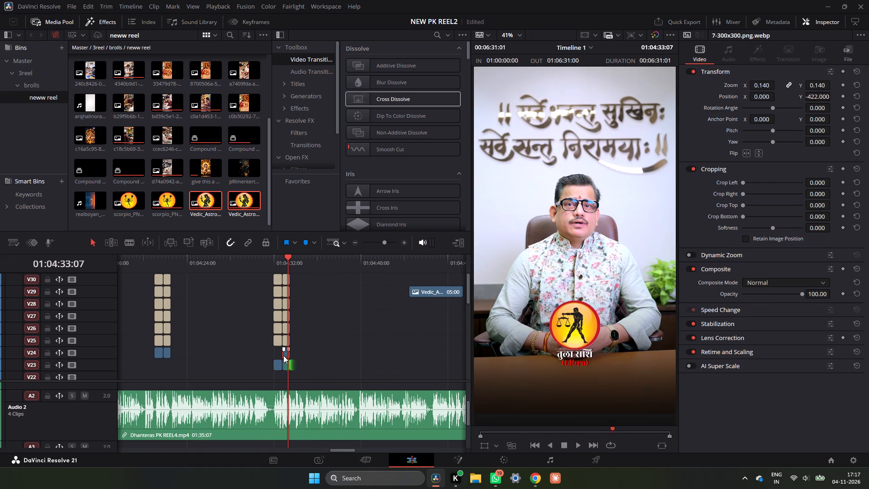
{"action": "key", "text": "BackSpace"}
{"action": "left_click", "coordinate": [286, 354]}
{"action": "key", "text": "BackSpace"}
Move the Gemini and Virgo emblems together from V23 up to V24 beneath the title clips, and play back the spot.
{"action": "left_click_drag", "start_coordinate": [324, 340], "coordinate": [276, 373]}
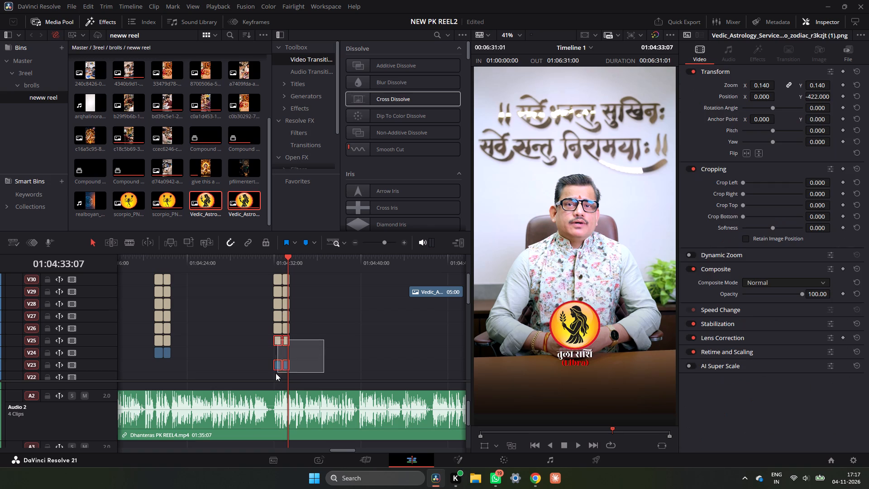
{"action": "left_click_drag", "start_coordinate": [276, 373], "coordinate": [275, 373]}
{"action": "left_click", "coordinate": [251, 362]}
{"action": "left_click_drag", "start_coordinate": [253, 360], "coordinate": [302, 373]}
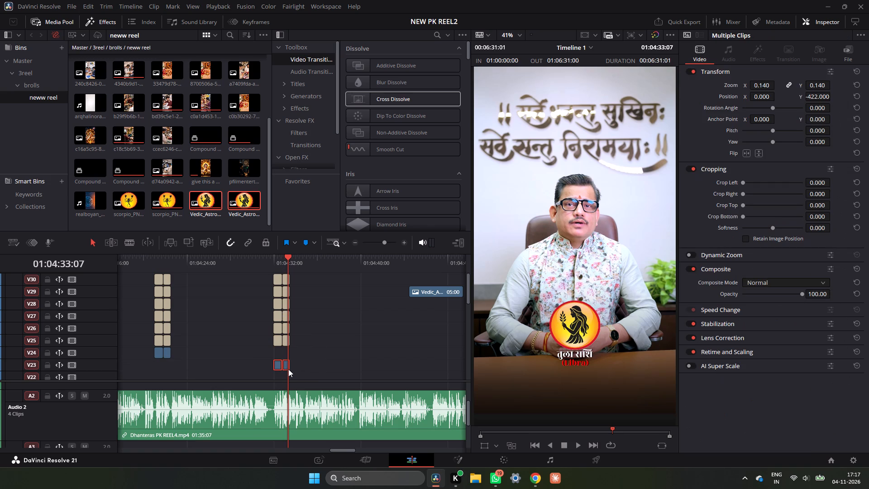
{"action": "left_click_drag", "start_coordinate": [288, 369], "coordinate": [287, 354]}
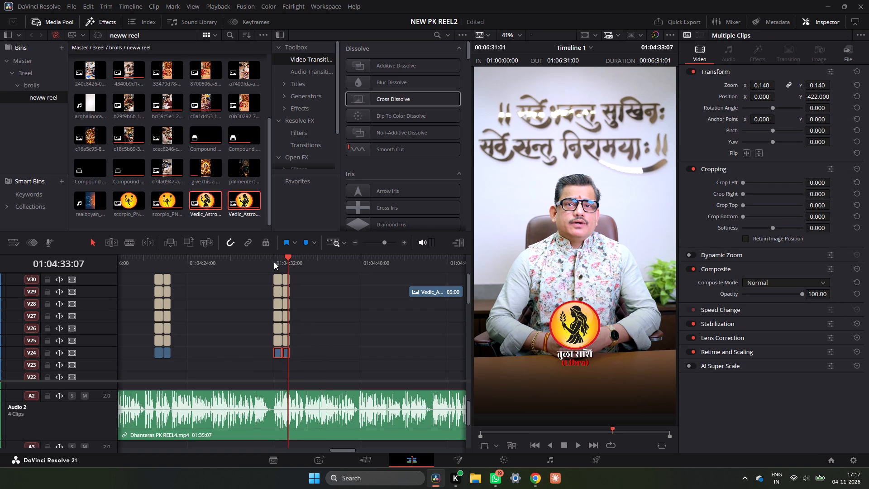
{"action": "left_click", "coordinate": [274, 263]}
{"action": "key", "text": "space"}
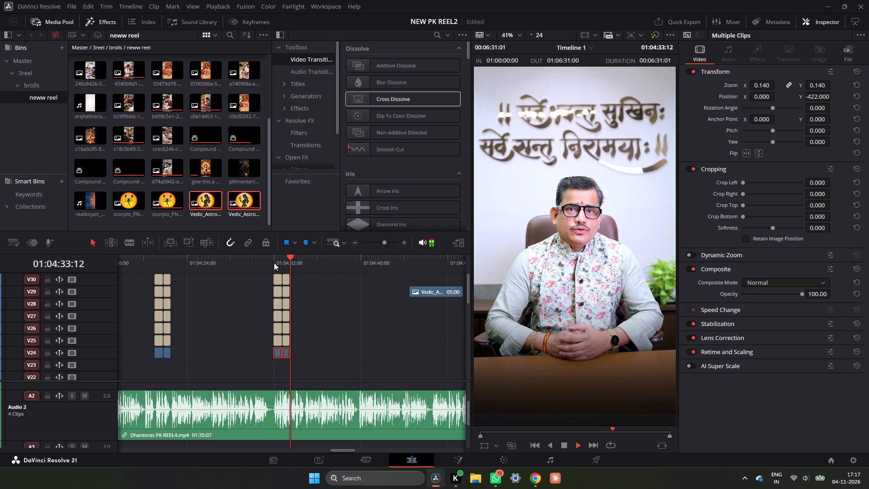
{"action": "key", "text": "space"}
{"action": "left_click", "coordinate": [270, 255]}
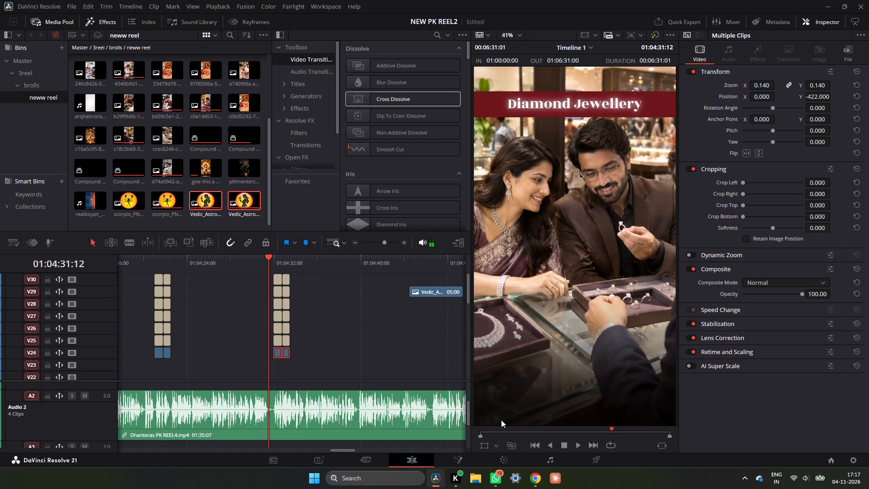
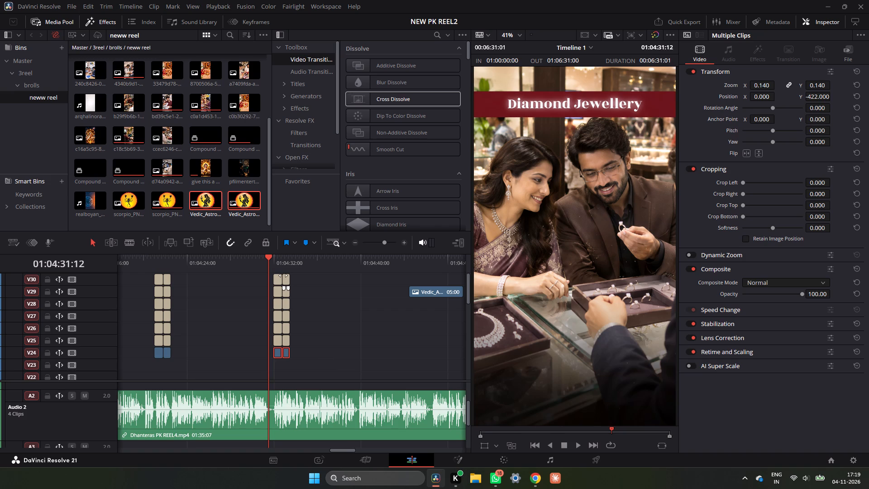
Play back the Gemini and Virgo emblem section from 01:04:31:23 to check it against the speech.
{"action": "left_click", "coordinate": [275, 264]}
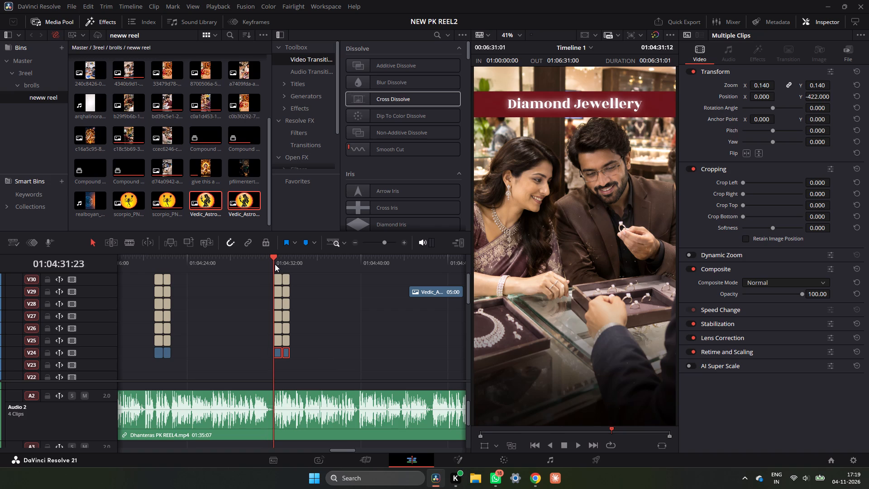
{"action": "key", "text": "space"}
{"action": "key", "text": "space"}
{"action": "left_click", "coordinate": [275, 264]}
{"action": "key", "text": "space"}
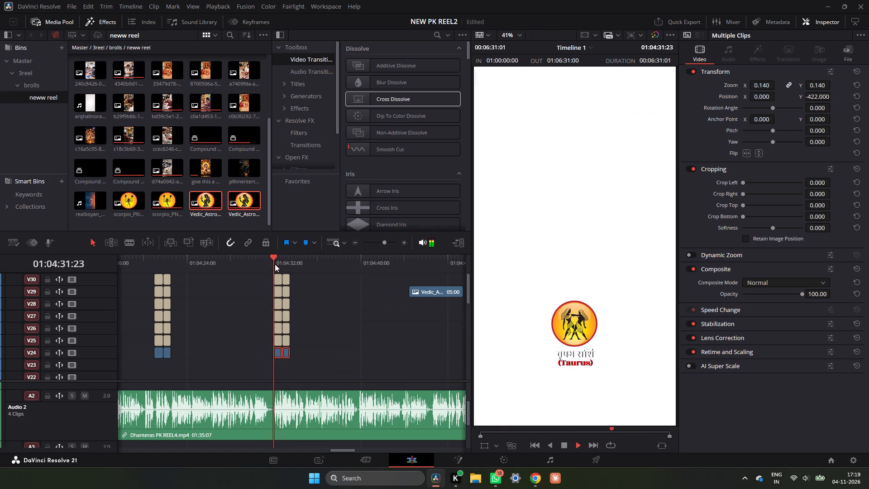
{"action": "key", "text": "space"}
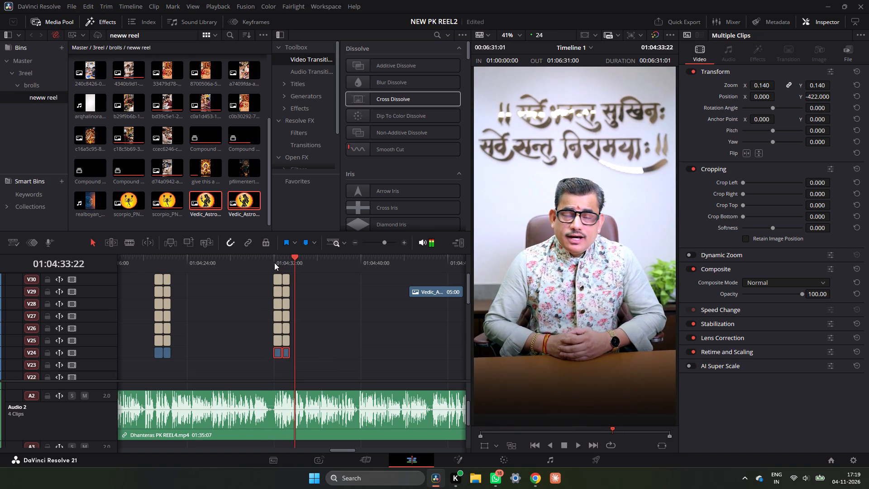
{"action": "left_click", "coordinate": [274, 263]}
{"action": "key", "text": "space"}
{"action": "key", "text": "space"}
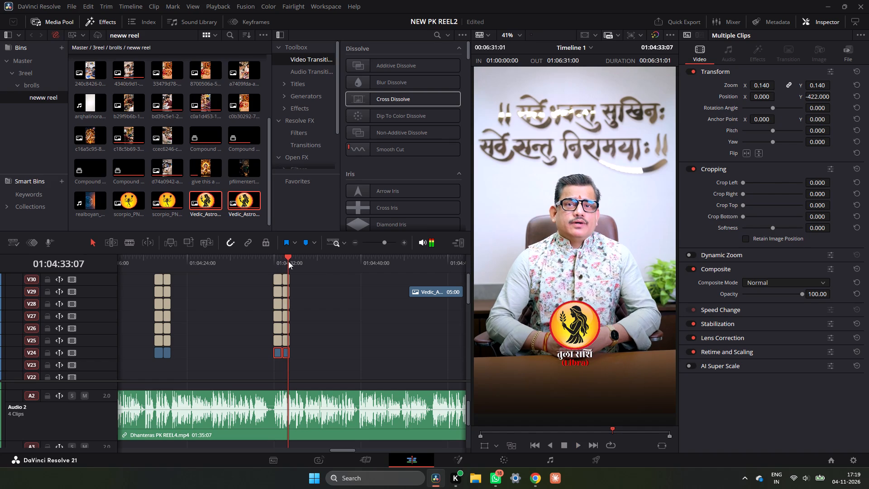
Switch to Chrome, open the all-results page for kanya rasi, and copy the text Kanya Rashi (Virgo) from the overview.
{"action": "left_click", "coordinate": [543, 482]}
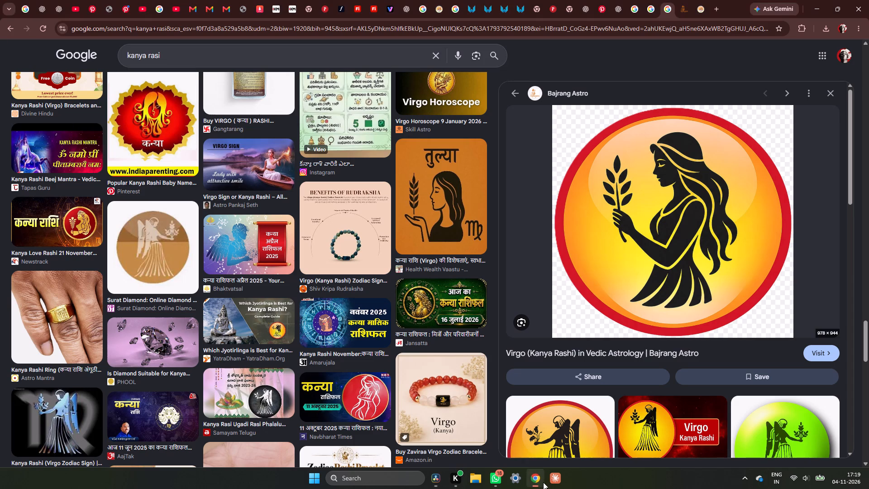
{"action": "scroll", "coordinate": [136, 115], "scroll_direction": "up", "scroll_amount": 19}
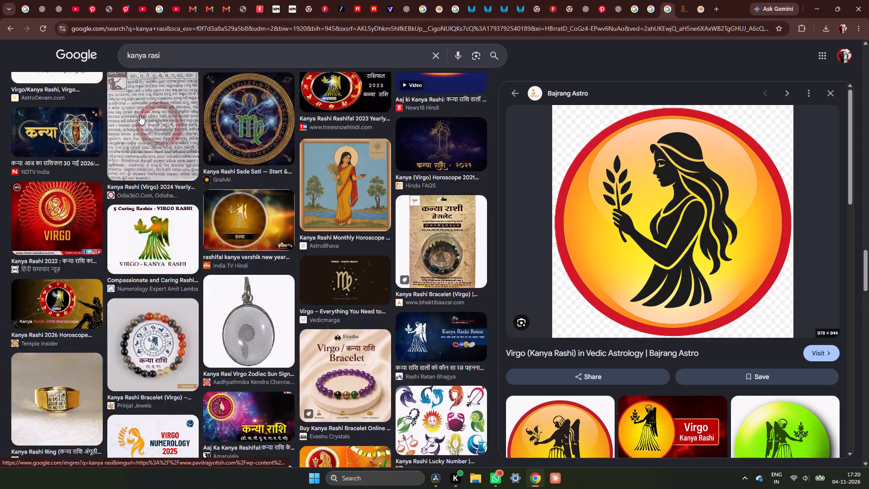
{"action": "scroll", "coordinate": [140, 115], "scroll_direction": "up", "scroll_amount": 16}
{"action": "scroll", "coordinate": [146, 114], "scroll_direction": "up", "scroll_amount": 20}
{"action": "scroll", "coordinate": [146, 114], "scroll_direction": "up", "scroll_amount": 8}
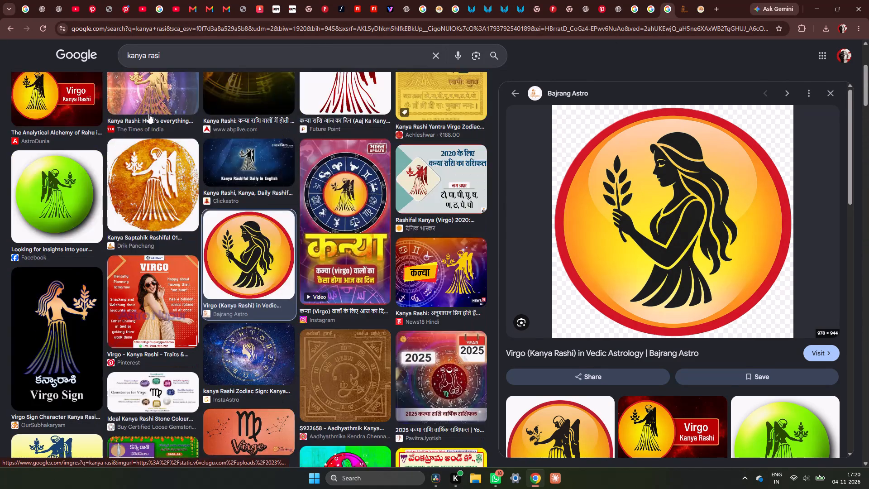
{"action": "scroll", "coordinate": [148, 114], "scroll_direction": "up", "scroll_amount": 12}
{"action": "left_click", "coordinate": [169, 88]}
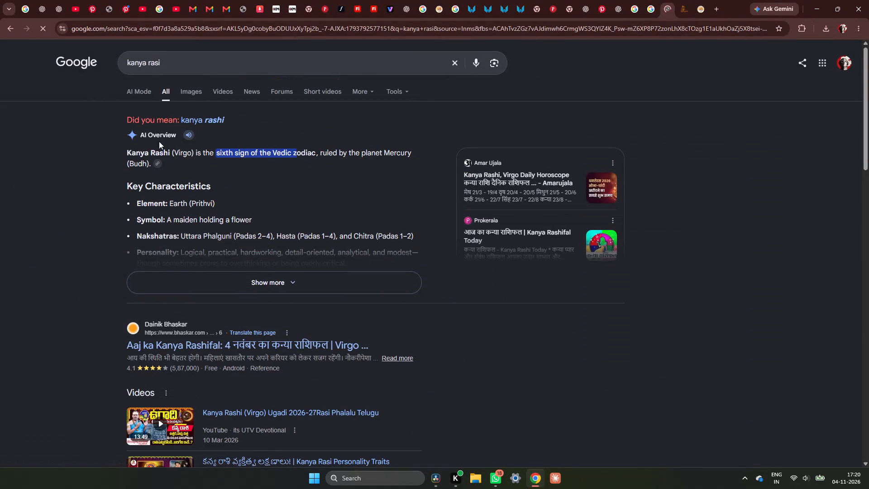
{"action": "left_click_drag", "start_coordinate": [126, 147], "coordinate": [136, 152]}
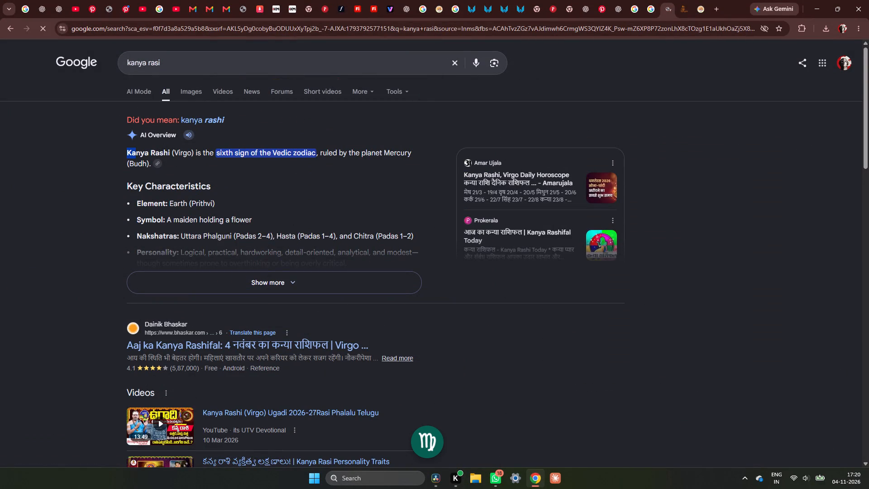
{"action": "left_click_drag", "start_coordinate": [136, 152], "coordinate": [195, 156]}
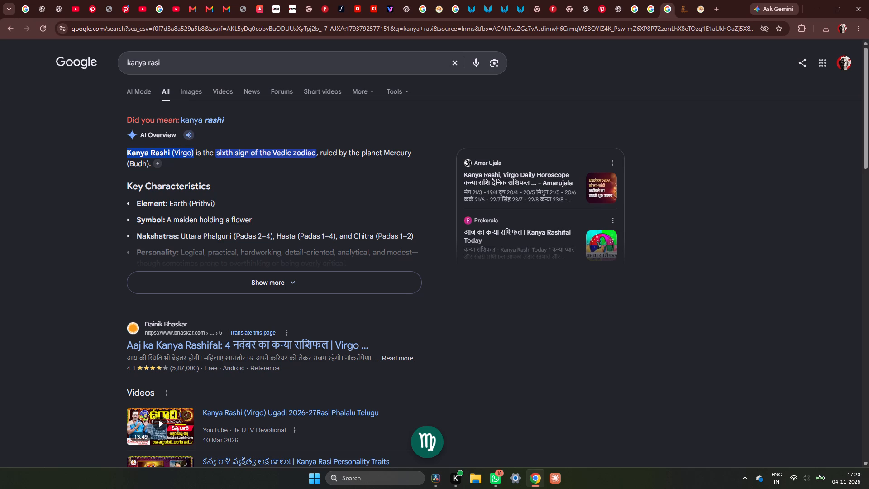
{"action": "key", "text": "ctrl+c"}
{"action": "key", "text": "ctrl+c"}
Return to DaVinci Resolve and play back around the Gemini-to-Virgo change to locate where the second sign is spoken.
{"action": "left_click", "coordinate": [430, 479]}
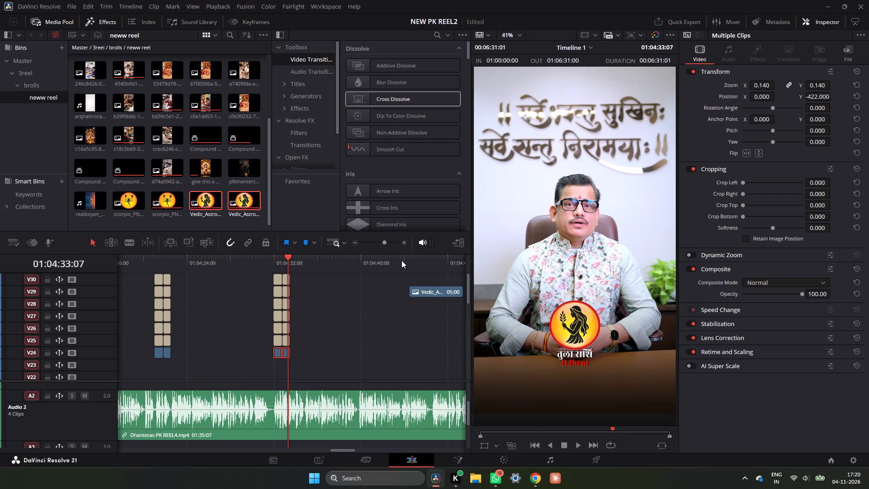
{"action": "left_click", "coordinate": [281, 262]}
{"action": "key", "text": "space"}
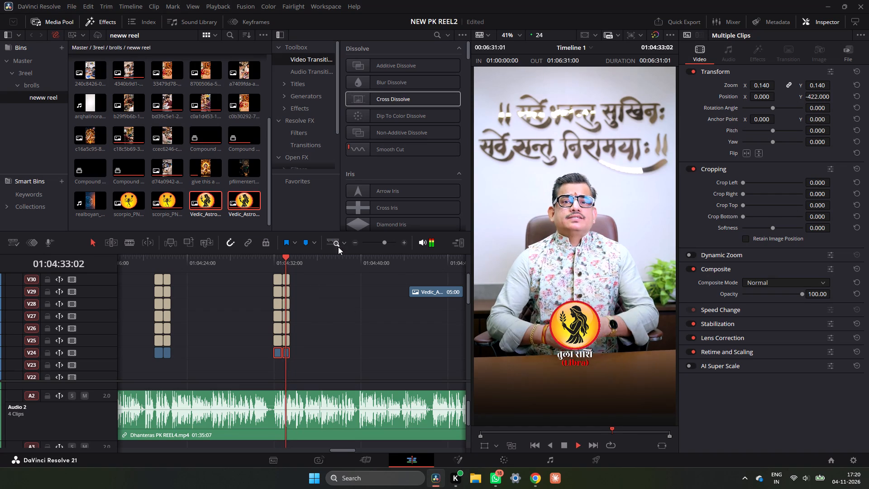
{"action": "key", "text": "space"}
{"action": "double_click", "coordinate": [403, 240]}
{"action": "left_click", "coordinate": [209, 254]}
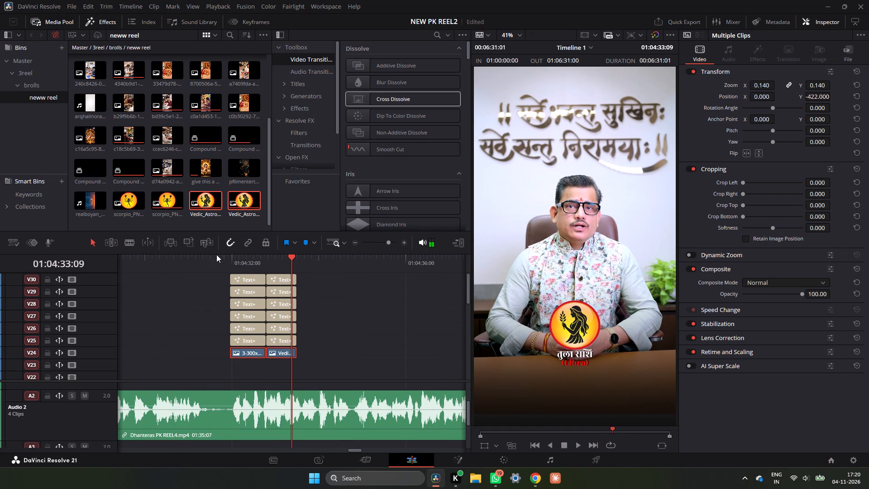
{"action": "left_click", "coordinate": [221, 255]}
{"action": "left_click", "coordinate": [232, 258]}
{"action": "key", "text": "space"}
{"action": "key", "text": "space"}
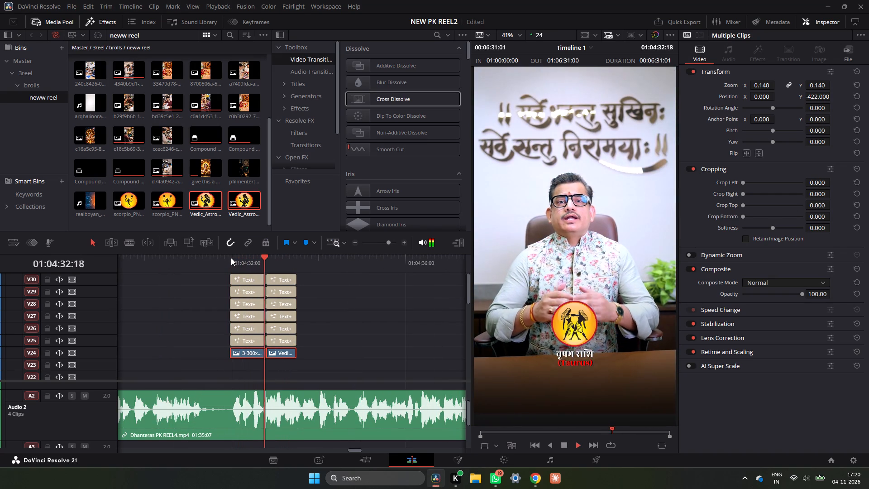
{"action": "left_click", "coordinate": [253, 259]}
{"action": "key", "text": "space"}
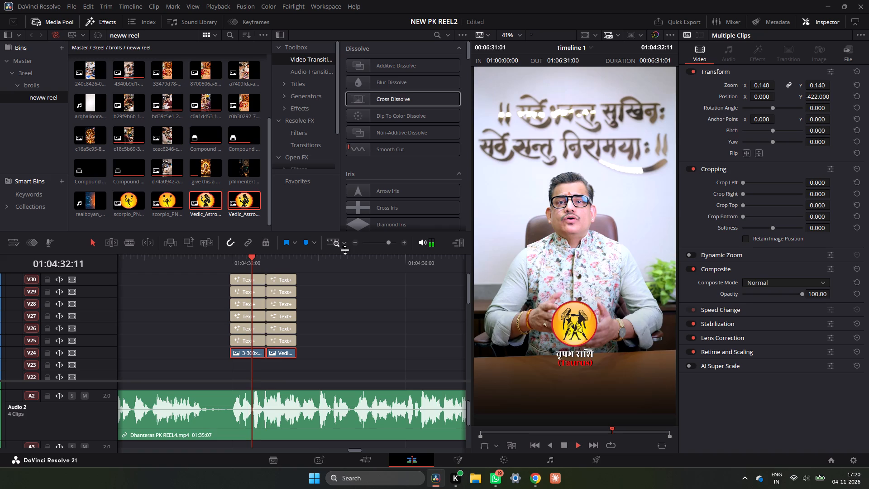
{"action": "key", "text": "space"}
Roll the cut between the Gemini and Virgo emblems and titles on V24 to V30 earlier, to 01:04:32:17.
{"action": "double_click", "coordinate": [402, 242]}
{"action": "left_click_drag", "start_coordinate": [264, 257], "coordinate": [249, 260]}
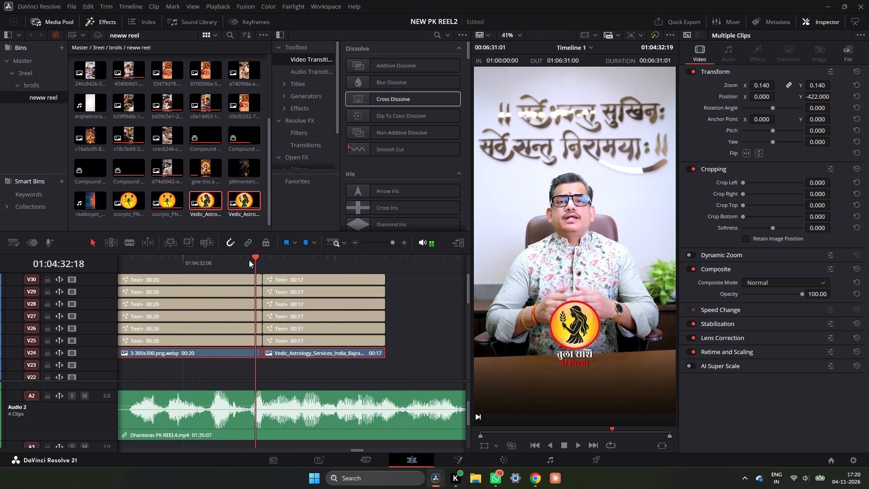
{"action": "left_click_drag", "start_coordinate": [249, 260], "coordinate": [248, 262]}
{"action": "left_click_drag", "start_coordinate": [256, 373], "coordinate": [256, 355]}
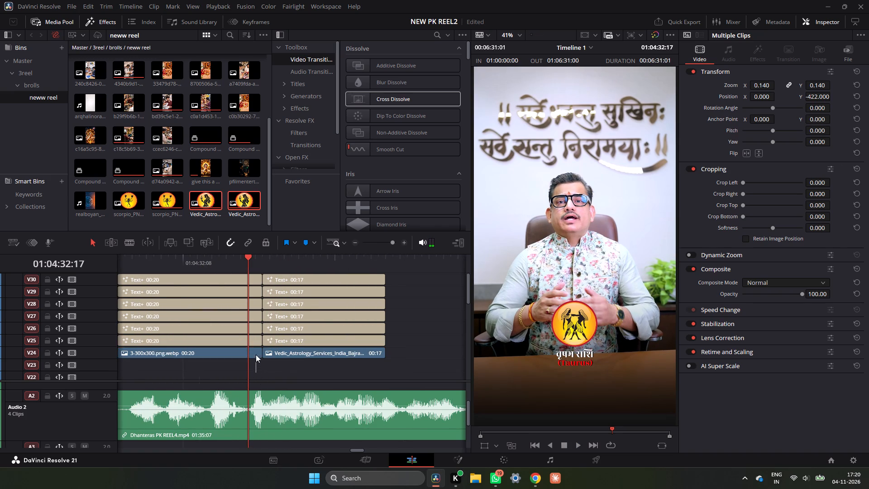
{"action": "left_click_drag", "start_coordinate": [256, 355], "coordinate": [252, 282]}
{"action": "left_click_drag", "start_coordinate": [261, 305], "coordinate": [245, 309]}
Play back from 01:04:32:10 across the adjusted emblem and title cut to check its timing with the speech.
{"action": "left_click", "coordinate": [199, 261]}
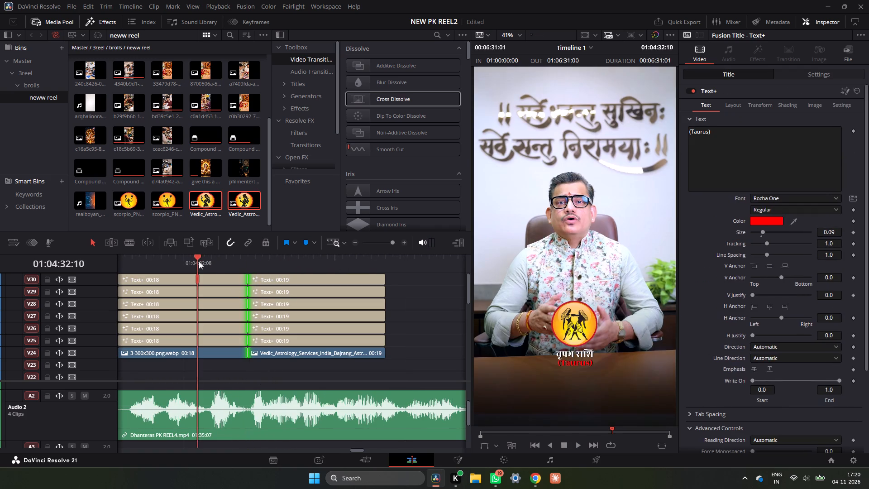
{"action": "key", "text": "space"}
{"action": "key", "text": "space"}
{"action": "left_click_drag", "start_coordinate": [253, 259], "coordinate": [247, 261]}
{"action": "key", "text": "space"}
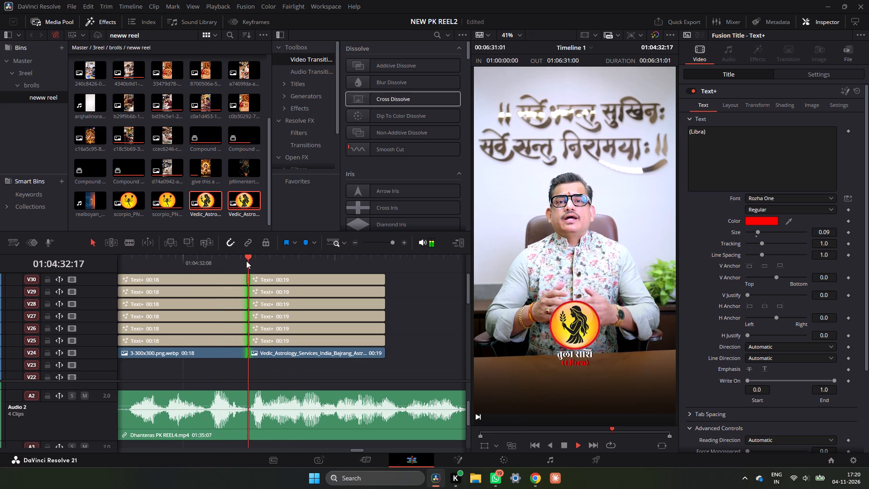
{"action": "key", "text": "space"}
{"action": "left_click", "coordinate": [246, 261]}
Replace the तुला राशि text in the Text+ clips on V25 to V27 above the Virgo emblem with the copied Kanya Rashi (Virgo).
{"action": "left_click_drag", "start_coordinate": [417, 326], "coordinate": [311, 318]}
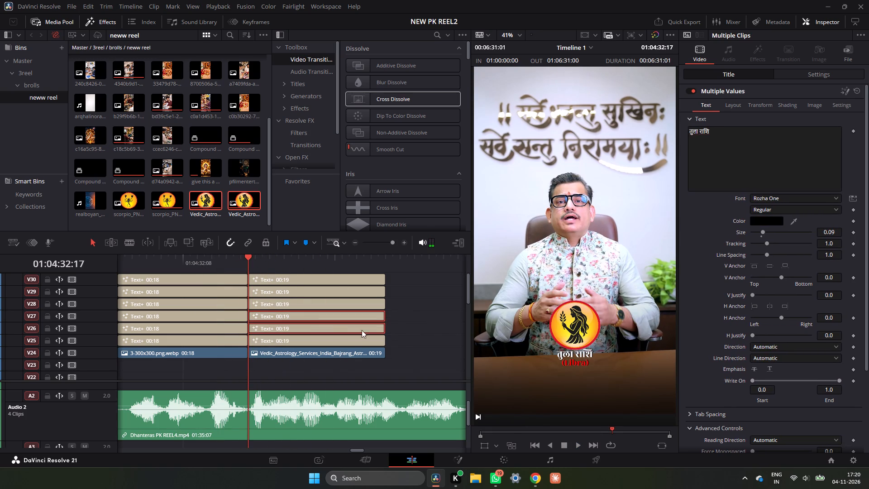
{"action": "left_click_drag", "start_coordinate": [425, 325], "coordinate": [336, 346]}
{"action": "left_click", "coordinate": [402, 317]}
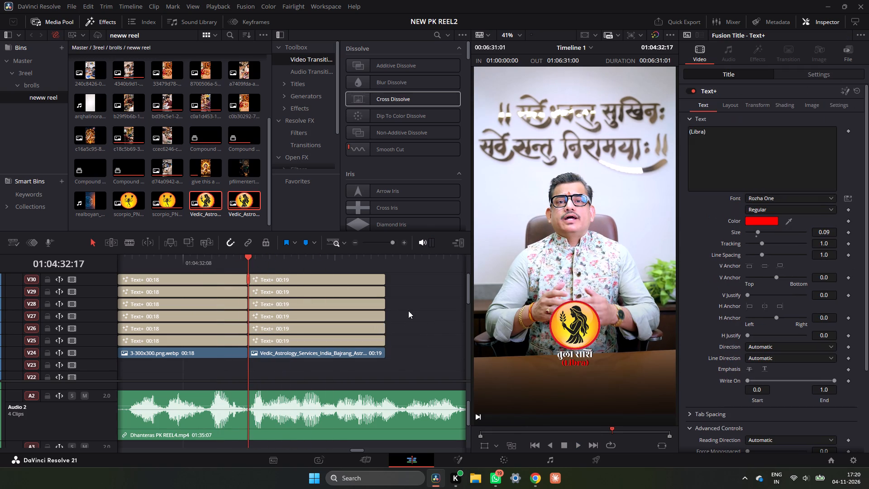
{"action": "left_click_drag", "start_coordinate": [411, 309], "coordinate": [362, 334]}
{"action": "left_click", "coordinate": [406, 314]}
{"action": "left_click_drag", "start_coordinate": [417, 314], "coordinate": [368, 337]}
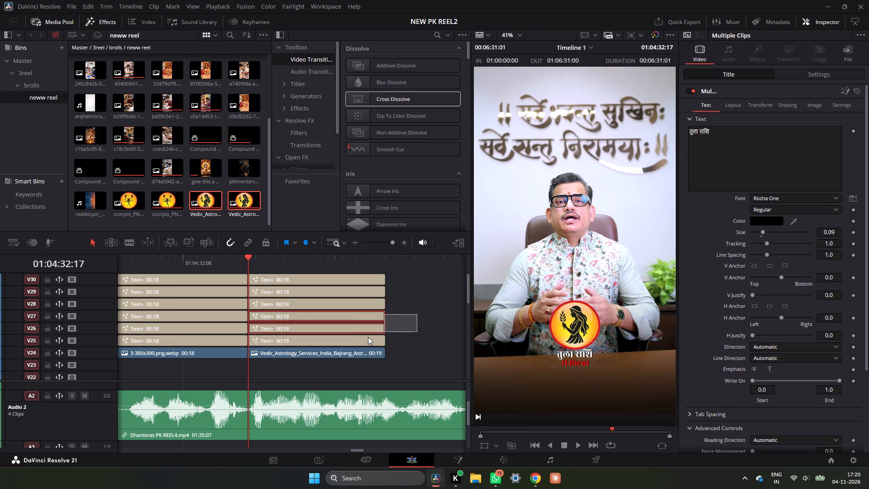
{"action": "left_click_drag", "start_coordinate": [368, 337], "coordinate": [360, 340]}
{"action": "left_click", "coordinate": [824, 121]}
{"action": "left_click", "coordinate": [802, 140]}
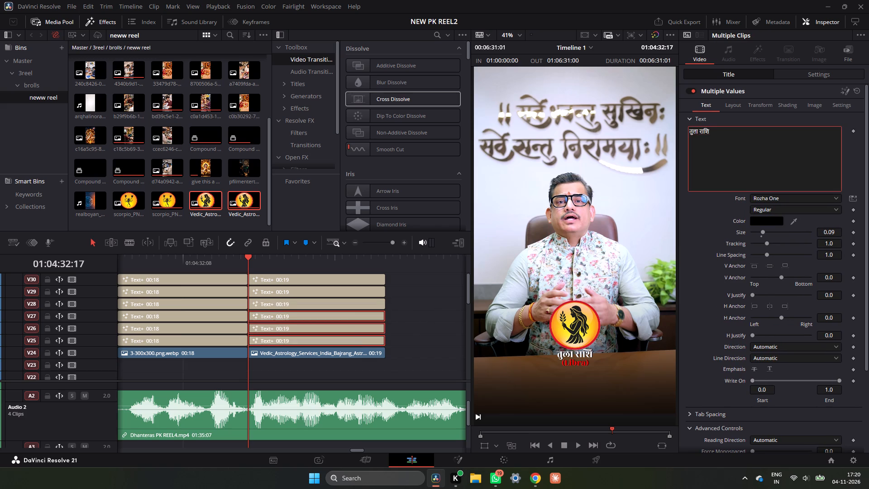
{"action": "key", "text": "ctrl+a"}
{"action": "key", "text": "ctrl+v"}
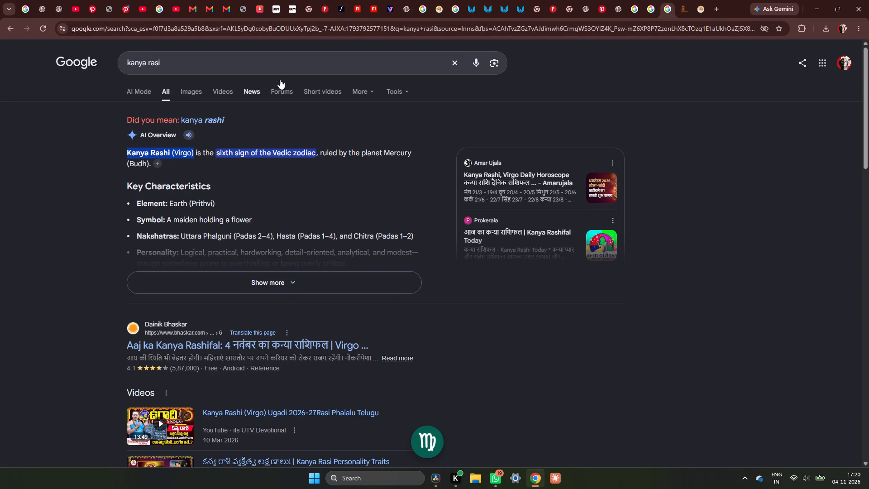
Switch to Chrome and search for kanya rasi in english.
{"action": "left_click", "coordinate": [191, 70]}
{"action": "key", "text": "space"}
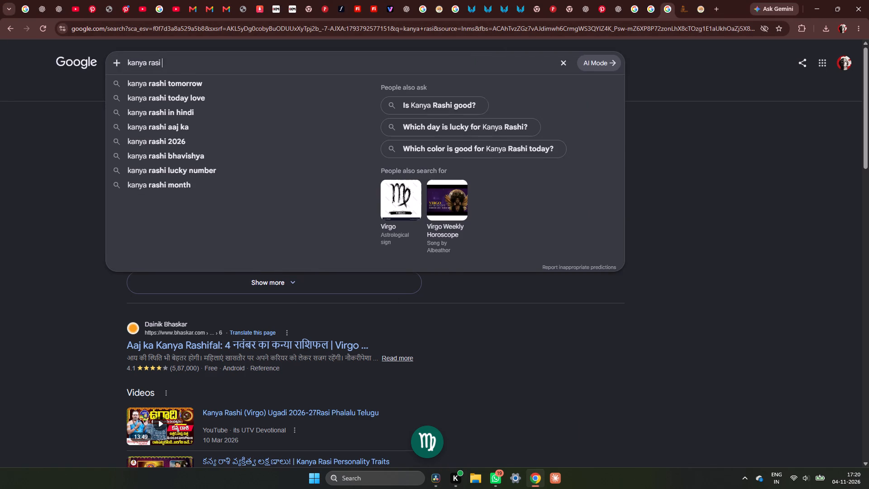
{"action": "type", "text": "in"}
{"action": "key", "text": "space"}
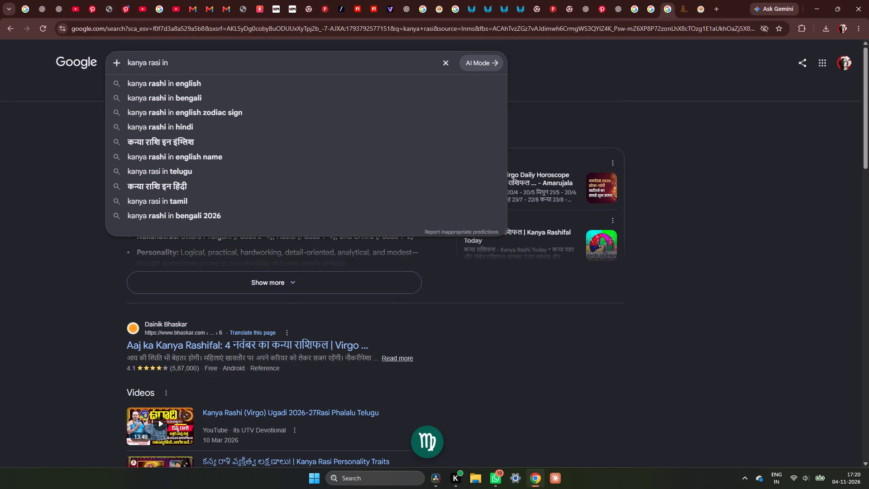
{"action": "type", "text": "engli"}
{"action": "scroll", "coordinate": [191, 70], "scroll_direction": "up", "scroll_amount": 1}
{"action": "type", "text": "sh"}
{"action": "key", "text": "Return"}
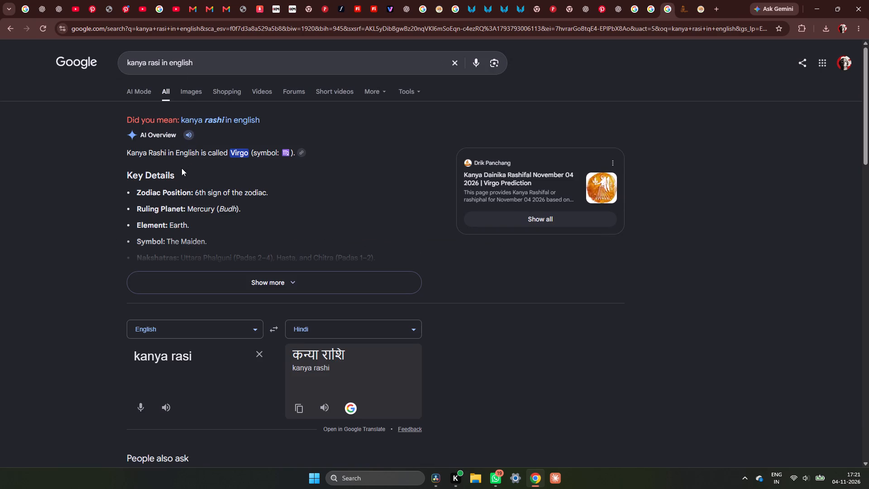
Change the search to kanya rasi in hindi and copy the text कन्या राशि (Virgo) from the overview.
{"action": "left_click", "coordinate": [239, 61]}
{"action": "key", "text": "BackSpace"}
{"action": "key", "text": "BackSpace"}
{"action": "key", "text": "BackSpace"}
{"action": "key", "text": "BackSpace"}
{"action": "key", "text": "BackSpace"}
{"action": "key", "text": "BackSpace"}
{"action": "key", "text": "BackSpace"}
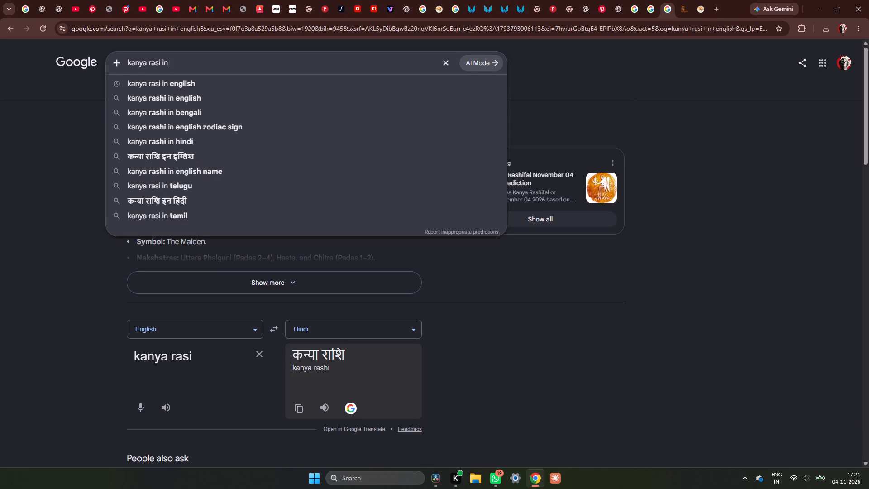
{"action": "type", "text": "hin"}
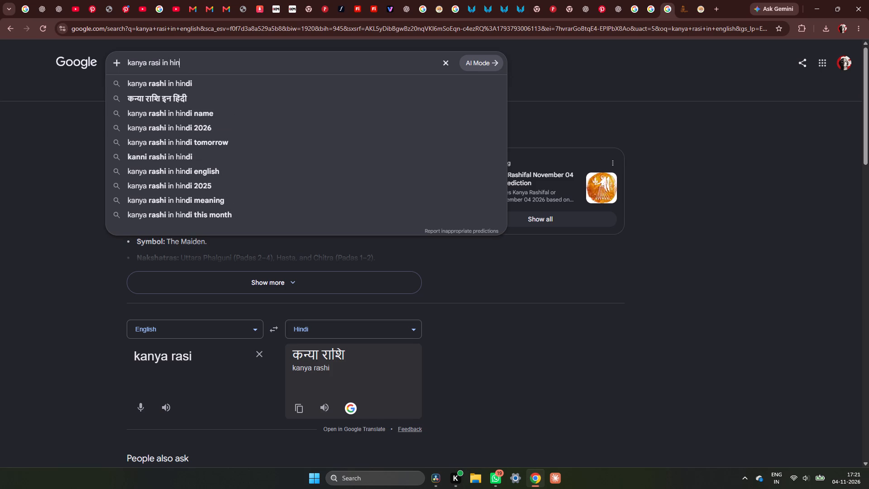
{"action": "type", "text": "di"}
{"action": "key", "text": "space"}
{"action": "key", "text": "Return"}
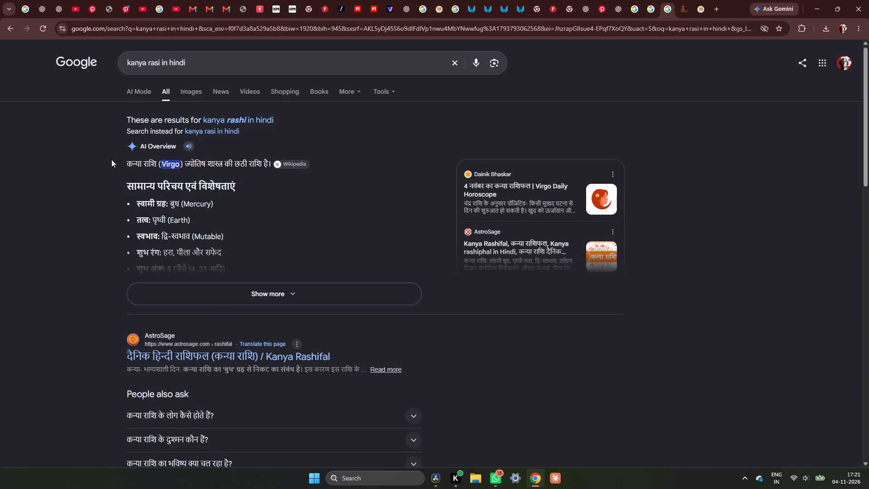
{"action": "left_click_drag", "start_coordinate": [116, 157], "coordinate": [182, 165]}
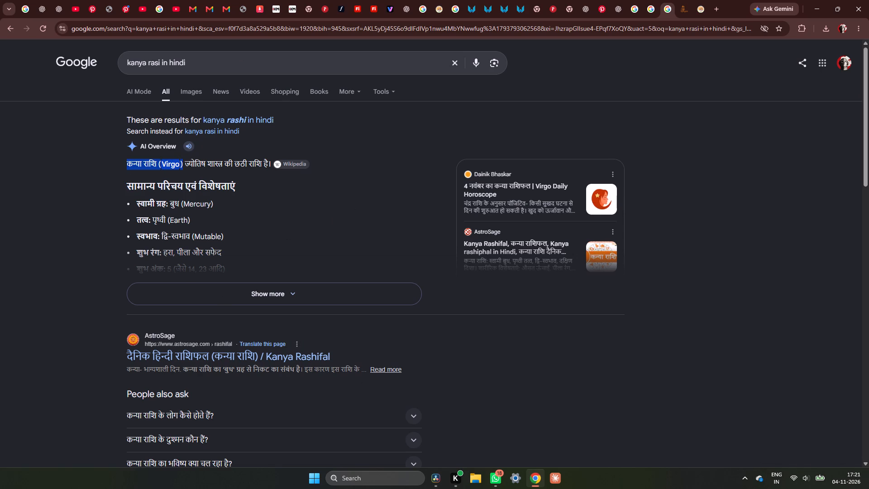
{"action": "key", "text": "ctrl+c"}
{"action": "key", "text": "ctrl+c"}
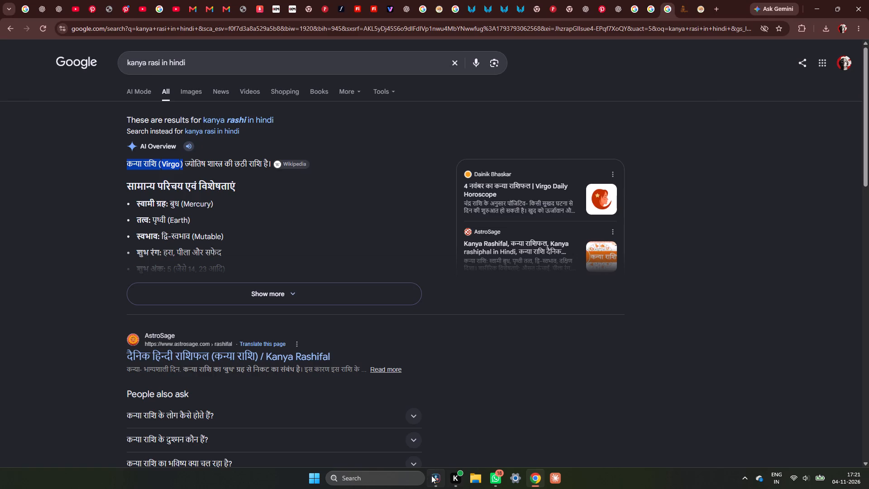
Switch to DaVinci Resolve, replace the Virgo title text on V25 to V27 with the copied text, and cut (Virgo) to leave कन्या राशि.
{"action": "left_click", "coordinate": [431, 475]}
{"action": "left_click", "coordinate": [742, 144]}
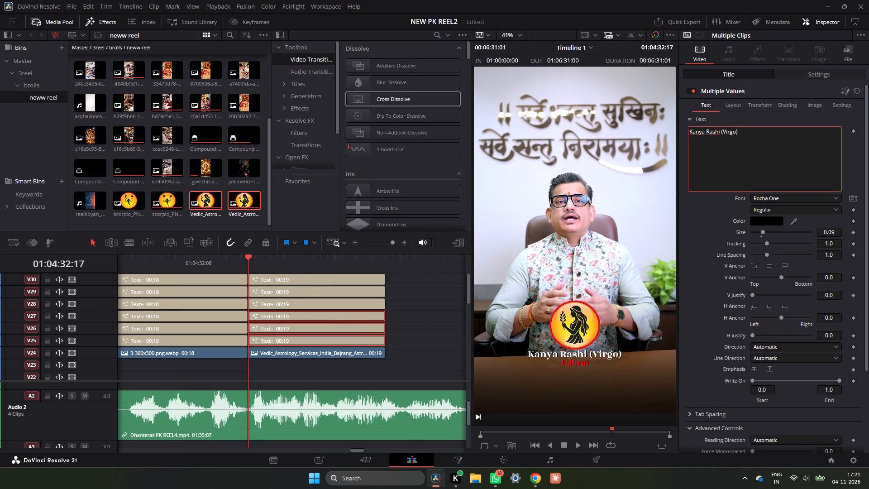
{"action": "key", "text": "ctrl+a"}
{"action": "key", "text": "ctrl+v"}
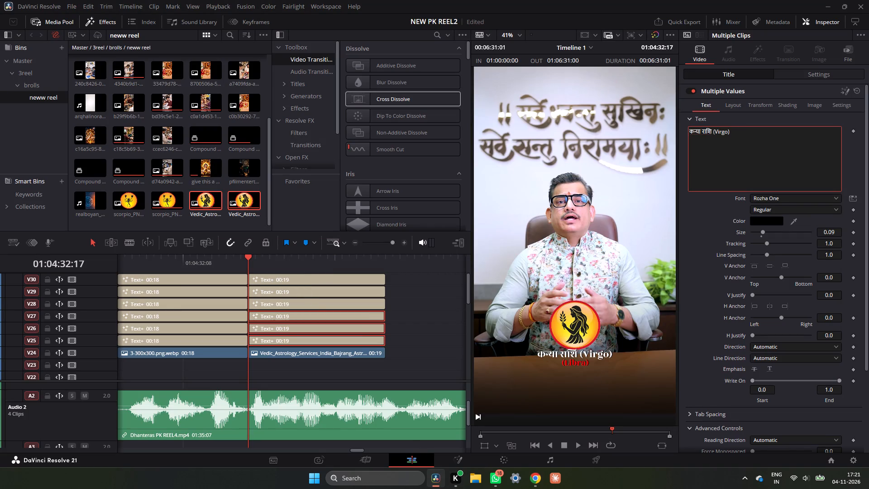
{"action": "left_click_drag", "start_coordinate": [712, 130], "coordinate": [742, 135]}
{"action": "key", "text": "ctrl+x"}
{"action": "key", "text": "BackSpace"}
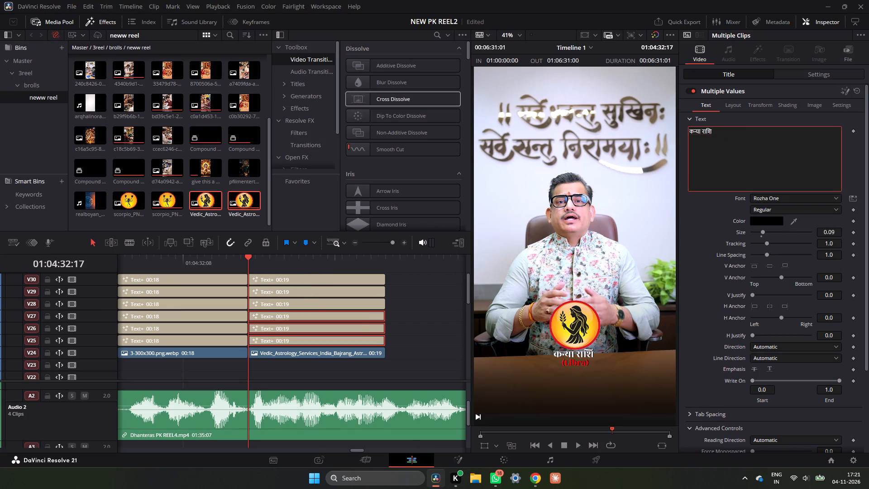
Replace the (Libra) text in the red title's Text+ clips on V28 to V30 over the Virgo emblem with the cut (Virgo).
{"action": "left_click_drag", "start_coordinate": [411, 275], "coordinate": [371, 300]}
{"action": "left_click", "coordinate": [737, 144]}
{"action": "key", "text": "ctrl+a"}
{"action": "key", "text": "ctrl+v"}
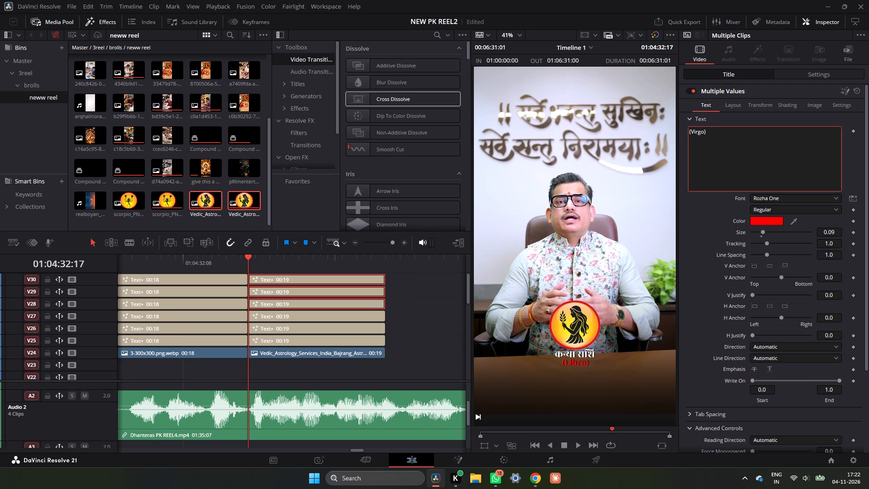
Play back the Virgo title and the preceding Gemini emblem section to check their titles against the speech.
{"action": "left_click", "coordinate": [411, 293]}
{"action": "key", "text": "space"}
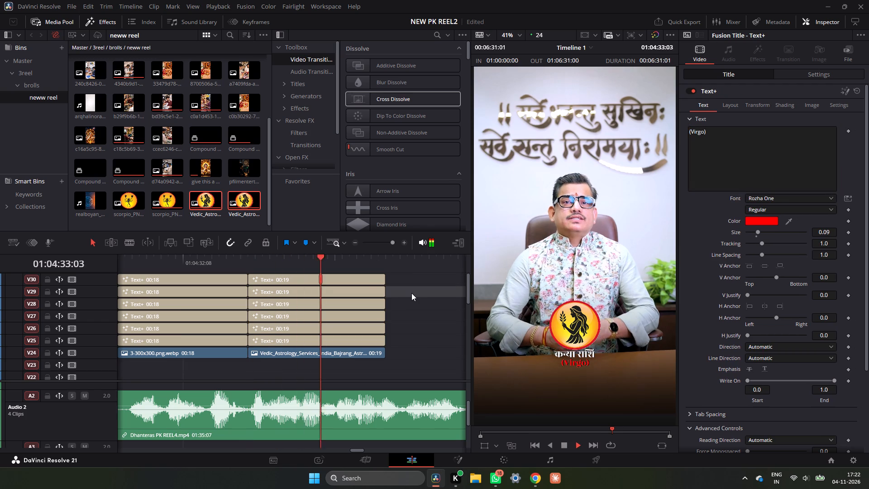
{"action": "key", "text": "space"}
{"action": "scroll", "coordinate": [261, 266], "scroll_direction": "up", "scroll_amount": 1, "text": "ctrl"}
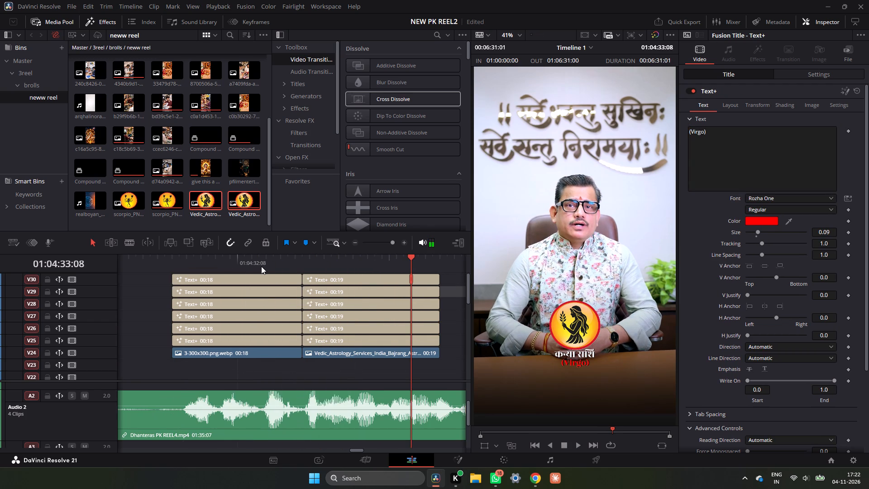
{"action": "scroll", "coordinate": [261, 266], "scroll_direction": "up", "scroll_amount": 1, "text": "ctrl"}
{"action": "left_click", "coordinate": [226, 261]}
{"action": "key", "text": "space"}
{"action": "key", "text": "space"}
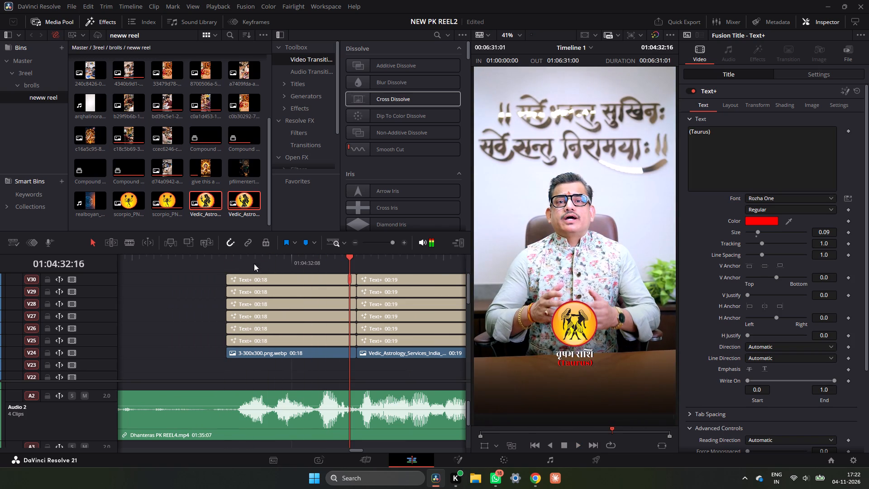
Switch to Chrome and go back through the search history to the mithon rasi results.
{"action": "left_click", "coordinate": [538, 480]}
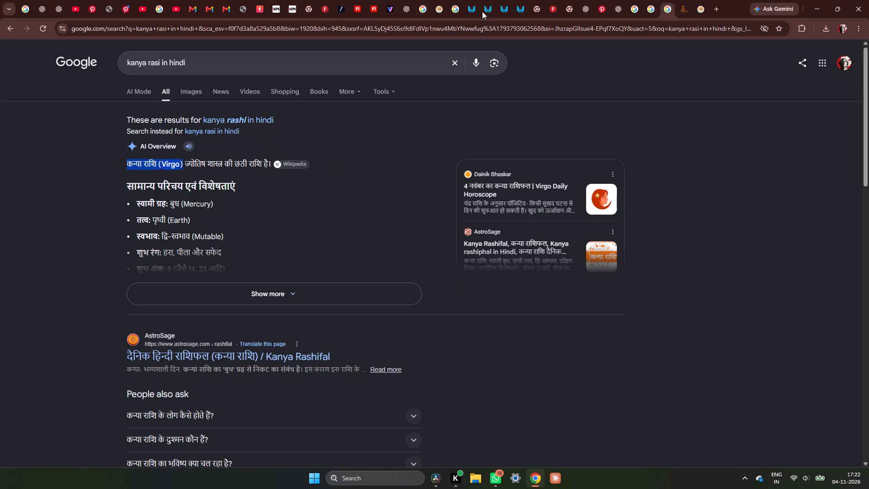
{"action": "left_click", "coordinate": [648, 11]}
{"action": "scroll", "coordinate": [271, 80], "scroll_direction": "up", "scroll_amount": 7}
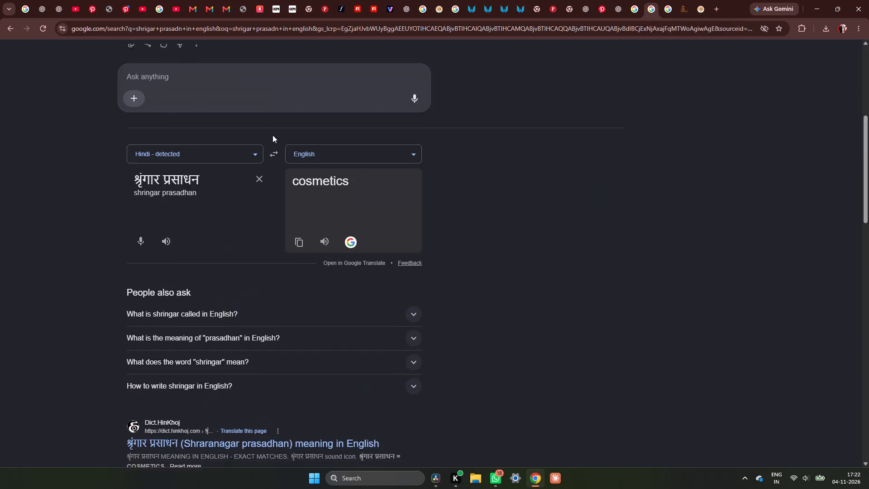
{"action": "scroll", "coordinate": [272, 135], "scroll_direction": "up", "scroll_amount": 3}
{"action": "left_click", "coordinate": [666, 10]}
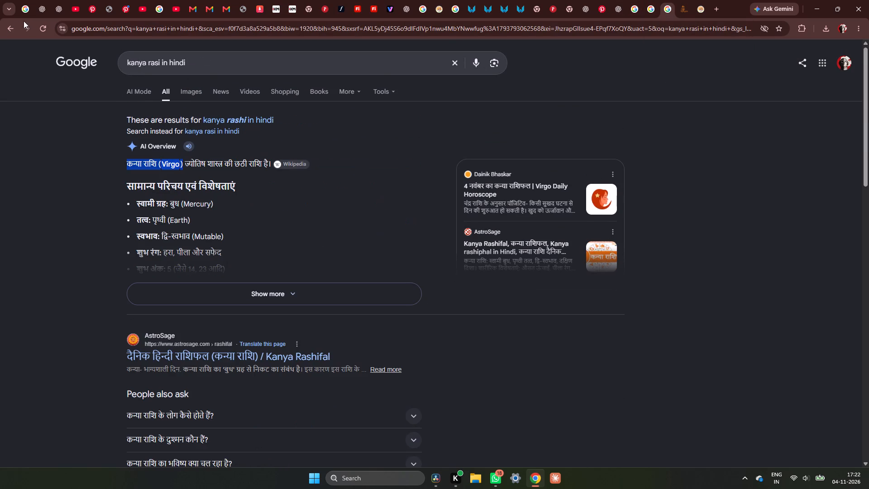
{"action": "left_click", "coordinate": [0, 26]}
{"action": "left_click", "coordinate": [5, 26]}
{"action": "left_click", "coordinate": [5, 26]}
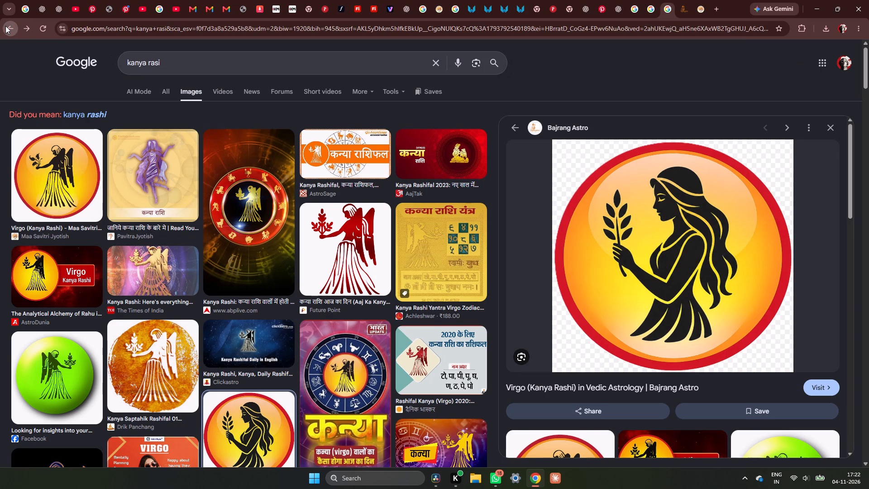
{"action": "left_click", "coordinate": [5, 26]}
{"action": "left_click", "coordinate": [5, 26]}
{"action": "left_click", "coordinate": [5, 26]}
{"action": "left_click", "coordinate": [5, 26]}
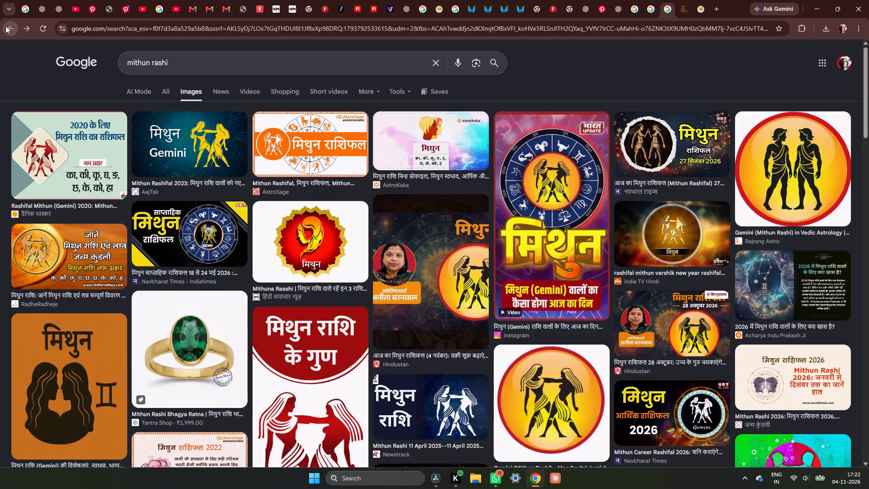
{"action": "left_click", "coordinate": [5, 26]}
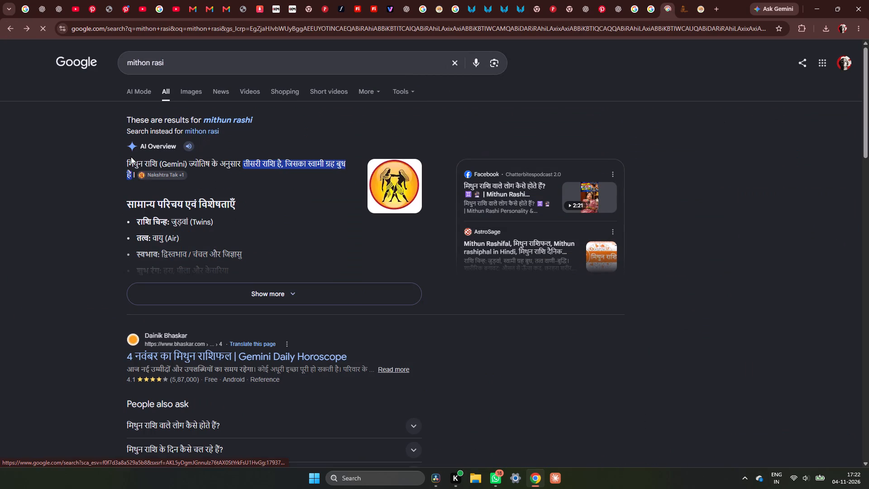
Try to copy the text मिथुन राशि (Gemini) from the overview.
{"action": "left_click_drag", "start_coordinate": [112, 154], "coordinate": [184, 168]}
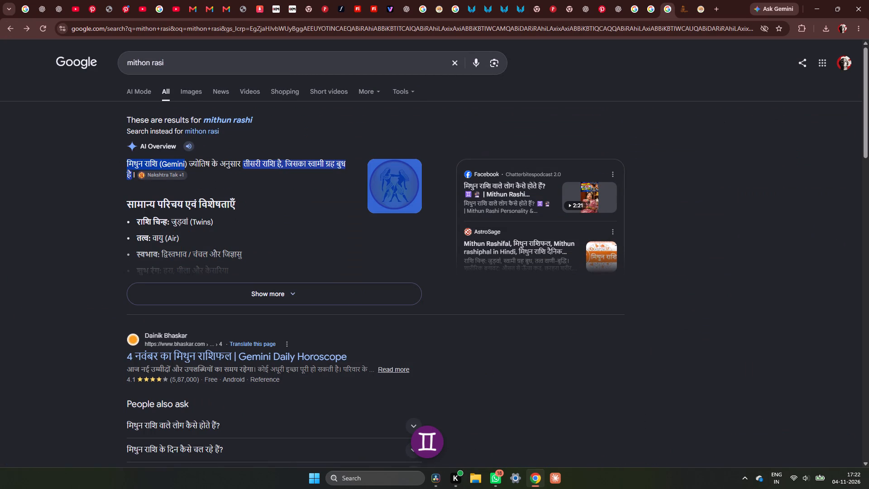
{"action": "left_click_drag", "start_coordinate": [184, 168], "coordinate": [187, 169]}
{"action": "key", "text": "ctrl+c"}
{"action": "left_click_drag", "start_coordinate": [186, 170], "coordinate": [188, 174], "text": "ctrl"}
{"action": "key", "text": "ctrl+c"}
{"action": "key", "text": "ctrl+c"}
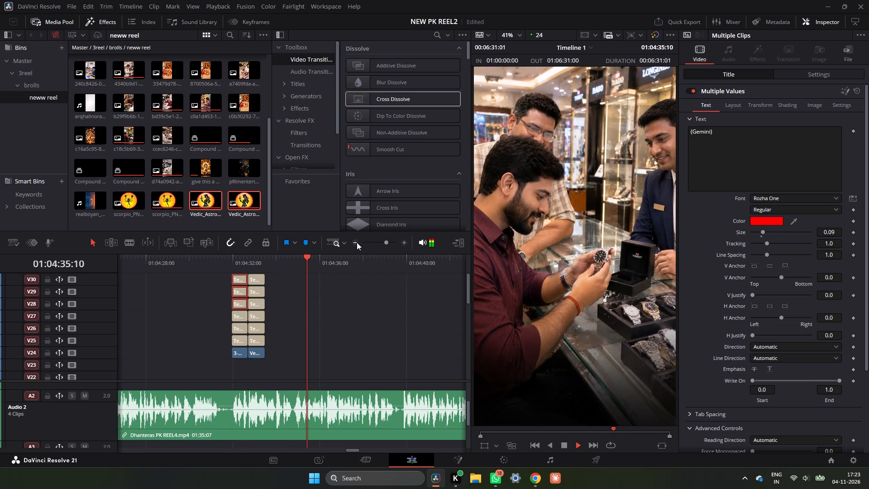
Copy the last three title groups on V7 to V9 from the preceding B-roll section to the B-roll starting at 01:04:34:18.
{"action": "left_click", "coordinate": [357, 242]}
{"action": "scroll", "coordinate": [354, 301], "scroll_direction": "down", "scroll_amount": 6}
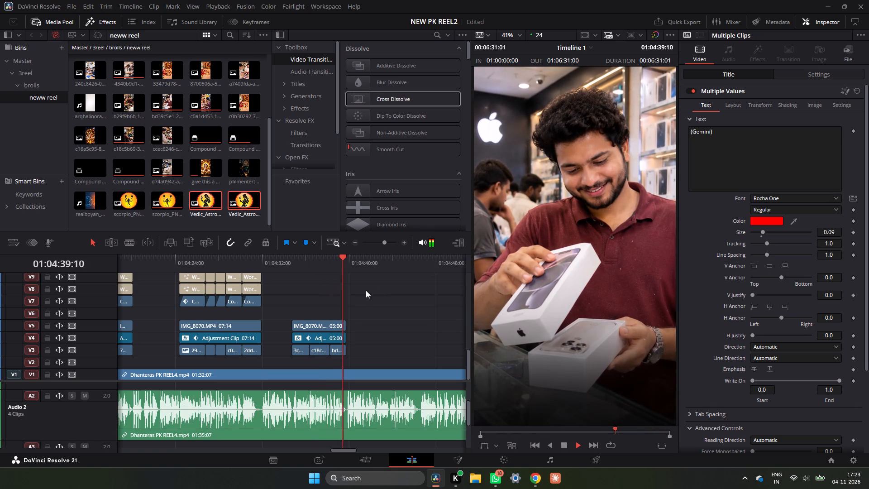
{"action": "key", "text": "space"}
{"action": "key", "text": "space"}
{"action": "key", "text": "space"}
{"action": "scroll", "coordinate": [303, 293], "scroll_direction": "up", "scroll_amount": 1}
{"action": "left_click_drag", "start_coordinate": [298, 298], "coordinate": [224, 360]}
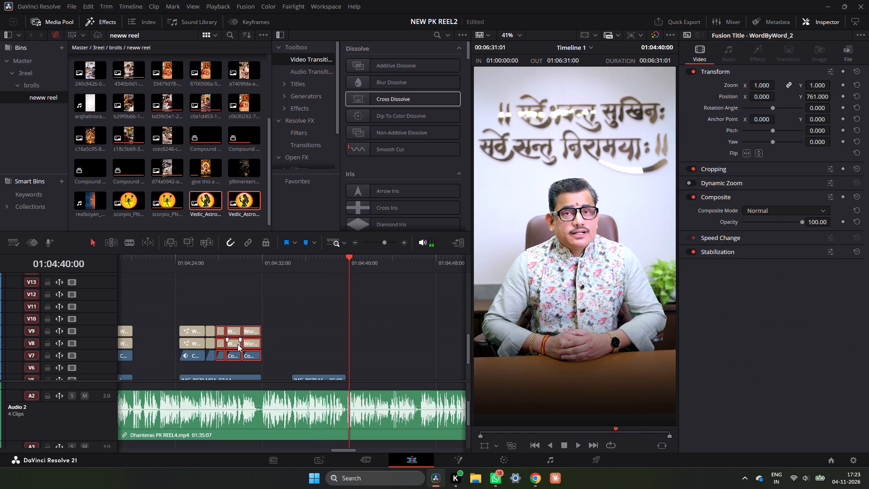
{"action": "left_click_drag", "start_coordinate": [238, 344], "coordinate": [316, 345], "text": "alt"}
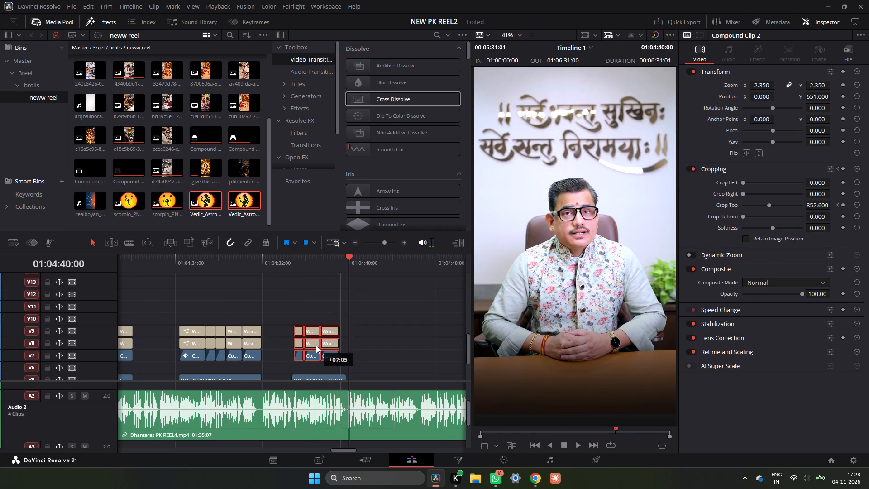
{"action": "left_click_drag", "start_coordinate": [316, 345], "coordinate": [314, 346], "text": "alt"}
{"action": "scroll", "coordinate": [292, 285], "scroll_direction": "down", "scroll_amount": 1}
Move the copied second and third title groups on V7 to V9 later, starting them at the third B-roll clip.
{"action": "left_click_drag", "start_coordinate": [298, 266], "coordinate": [293, 268]}
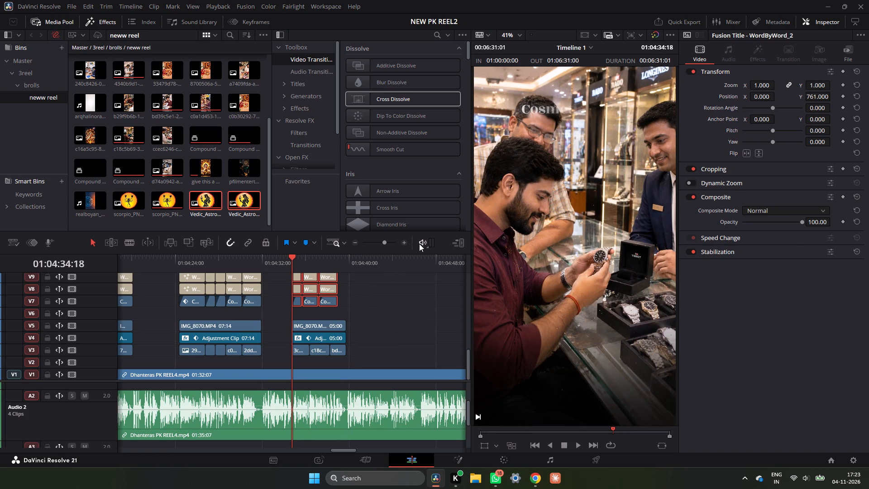
{"action": "left_click", "coordinate": [406, 244]}
{"action": "left_click", "coordinate": [394, 290]}
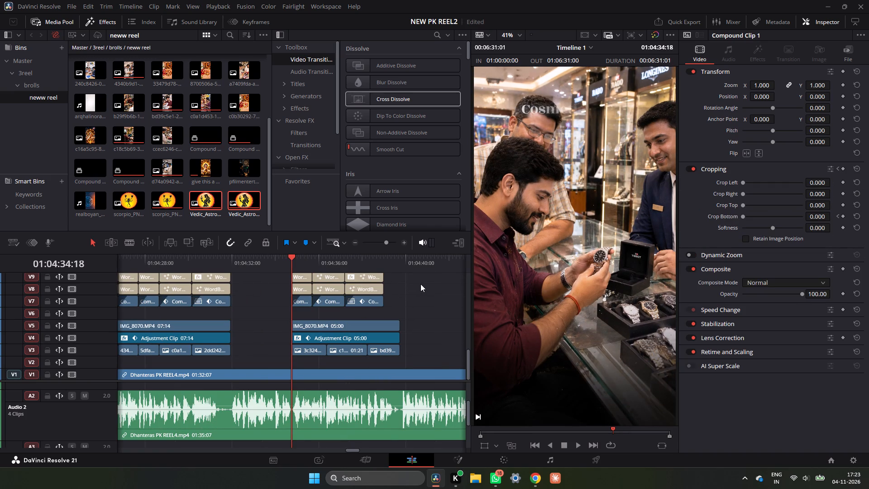
{"action": "scroll", "coordinate": [374, 308], "scroll_direction": "up", "scroll_amount": 1}
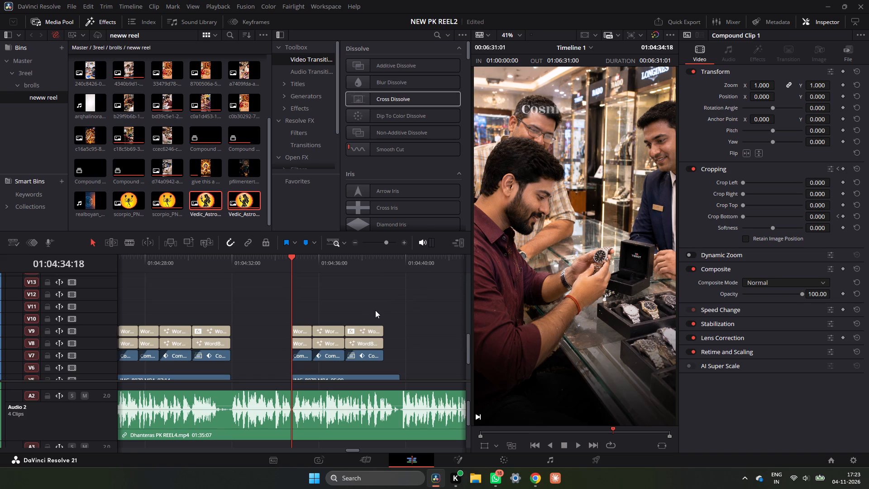
{"action": "left_click_drag", "start_coordinate": [406, 302], "coordinate": [342, 361]}
{"action": "left_click_drag", "start_coordinate": [333, 354], "coordinate": [358, 350]}
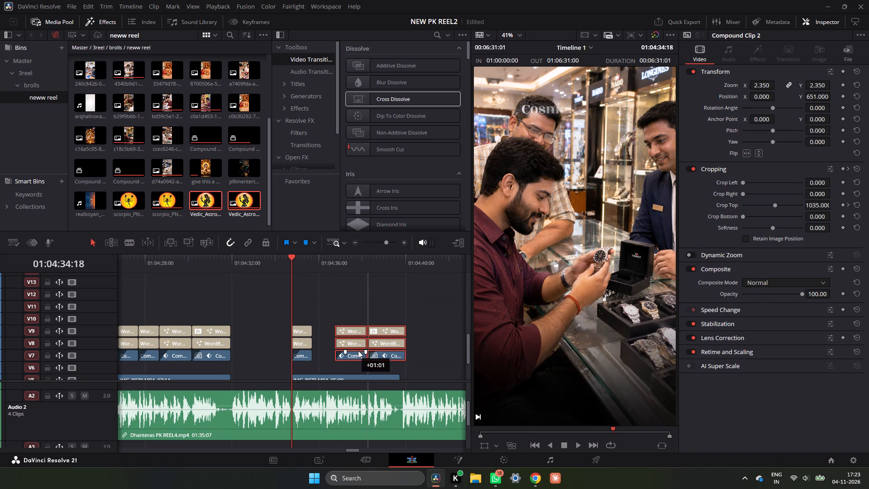
{"action": "left_click_drag", "start_coordinate": [358, 350], "coordinate": [366, 350]}
{"action": "scroll", "coordinate": [366, 350], "scroll_direction": "down", "scroll_amount": 1}
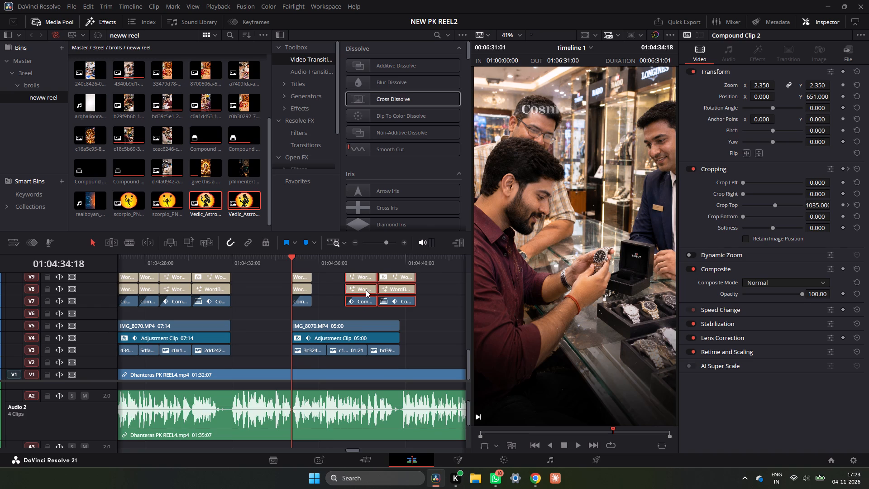
{"action": "left_click_drag", "start_coordinate": [366, 289], "coordinate": [386, 287]}
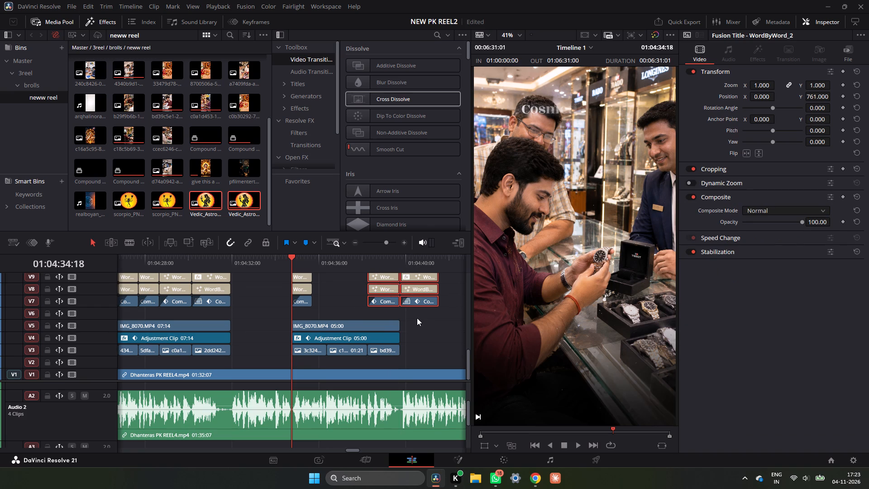
{"action": "scroll", "coordinate": [425, 322], "scroll_direction": "up", "scroll_amount": 1}
{"action": "scroll", "coordinate": [425, 322], "scroll_direction": "down", "scroll_amount": 2}
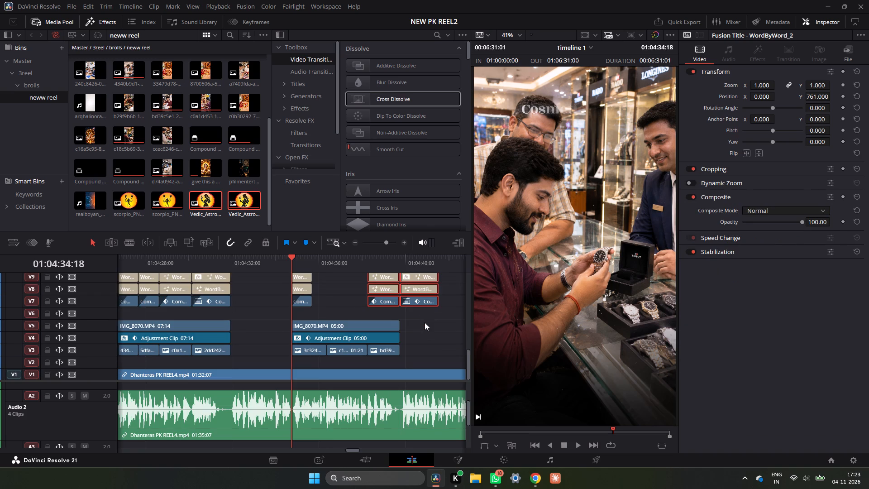
{"action": "left_click", "coordinate": [423, 330]}
Extend the Cosmetic Items title group on V7 to V9 to the end of the first B-roll clip.
{"action": "scroll", "coordinate": [330, 288], "scroll_direction": "up", "scroll_amount": 1}
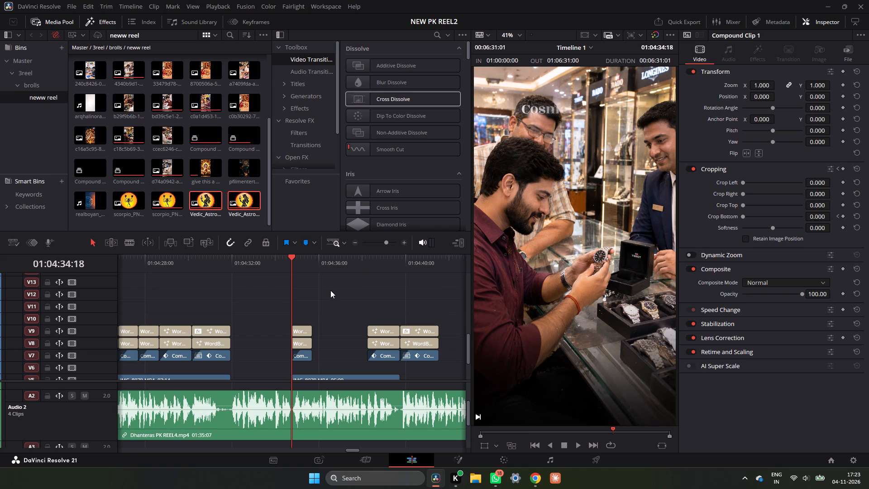
{"action": "left_click_drag", "start_coordinate": [330, 296], "coordinate": [307, 360]}
{"action": "left_click_drag", "start_coordinate": [311, 347], "coordinate": [334, 345]}
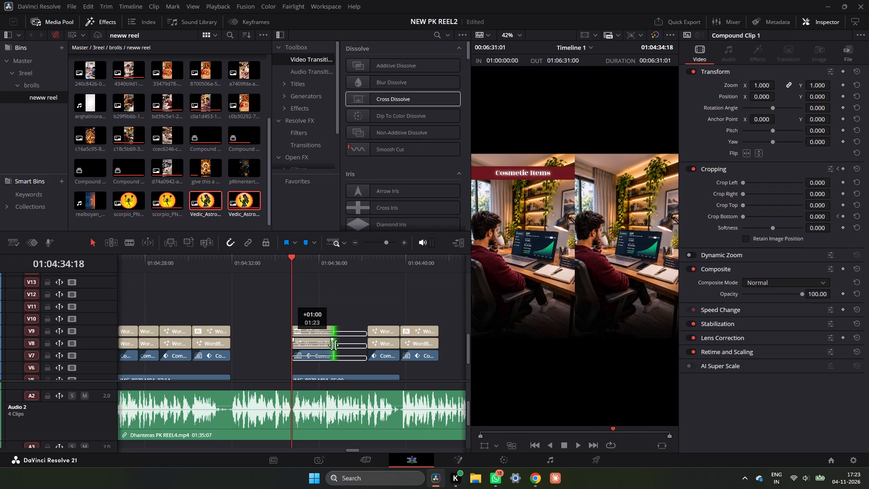
{"action": "left_click_drag", "start_coordinate": [334, 345], "coordinate": [329, 348]}
{"action": "scroll", "coordinate": [330, 348], "scroll_direction": "down", "scroll_amount": 1}
{"action": "scroll", "coordinate": [410, 326], "scroll_direction": "up", "scroll_amount": 1}
Move the Diamond Jewellery title group into the gap over the second B-roll clip on V7 to V9, extending it to 01:21 to fill the gap.
{"action": "left_click_drag", "start_coordinate": [436, 307], "coordinate": [430, 360]}
{"action": "left_click_drag", "start_coordinate": [428, 345], "coordinate": [353, 311]}
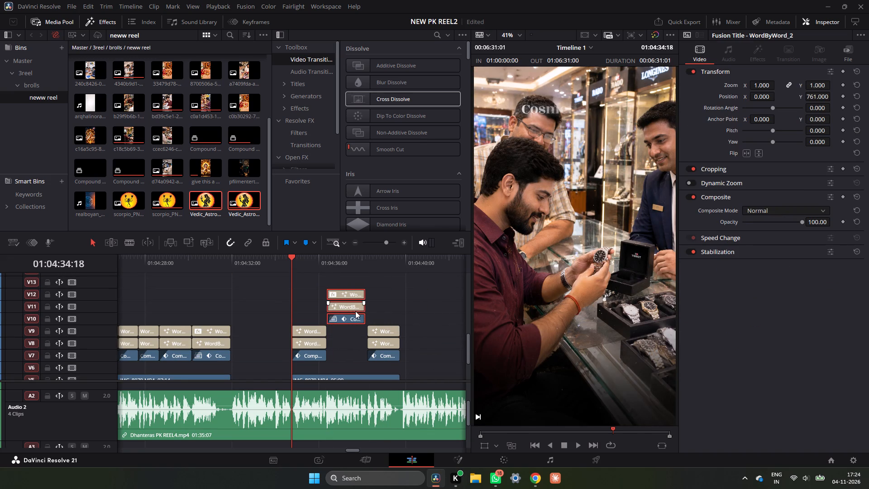
{"action": "left_click_drag", "start_coordinate": [363, 307], "coordinate": [367, 312]}
{"action": "left_click_drag", "start_coordinate": [351, 272], "coordinate": [350, 318]}
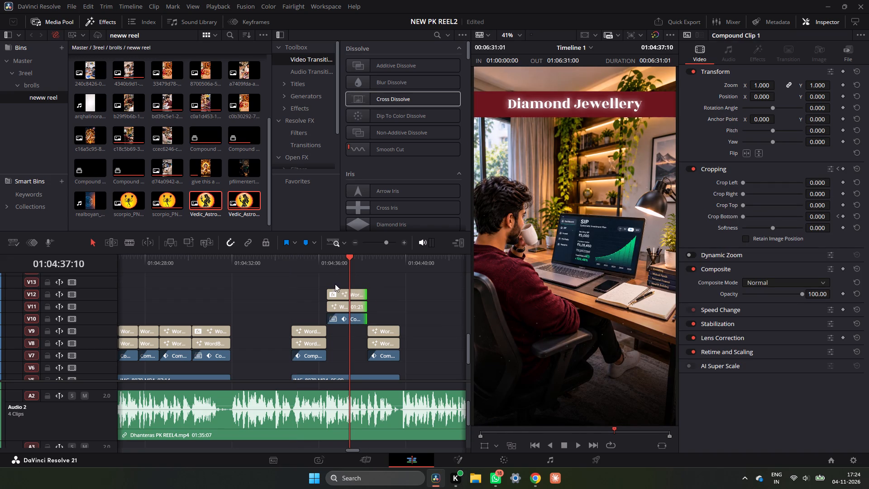
{"action": "left_click_drag", "start_coordinate": [334, 280], "coordinate": [342, 323]}
{"action": "left_click_drag", "start_coordinate": [344, 318], "coordinate": [343, 349]}
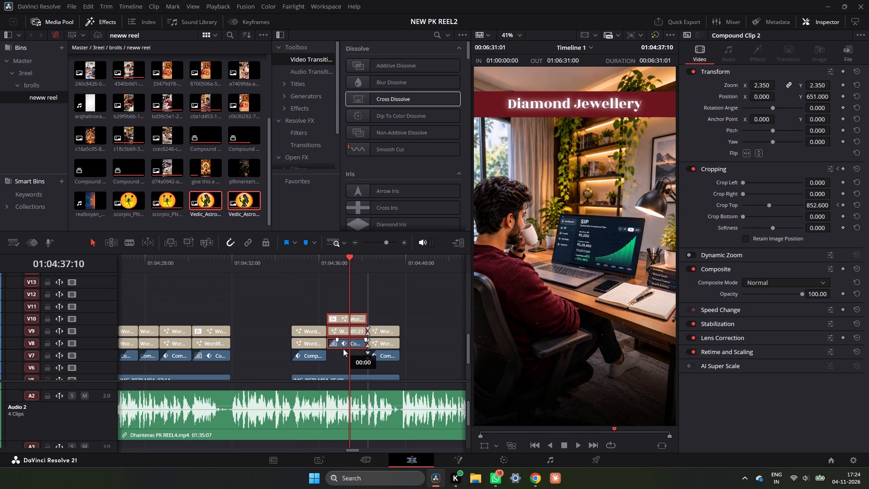
{"action": "left_click_drag", "start_coordinate": [343, 349], "coordinate": [343, 350]}
Play back the Cosmetic Items title from 01:04:34:18 to check it against the speech and B-roll.
{"action": "left_click_drag", "start_coordinate": [323, 268], "coordinate": [298, 273]}
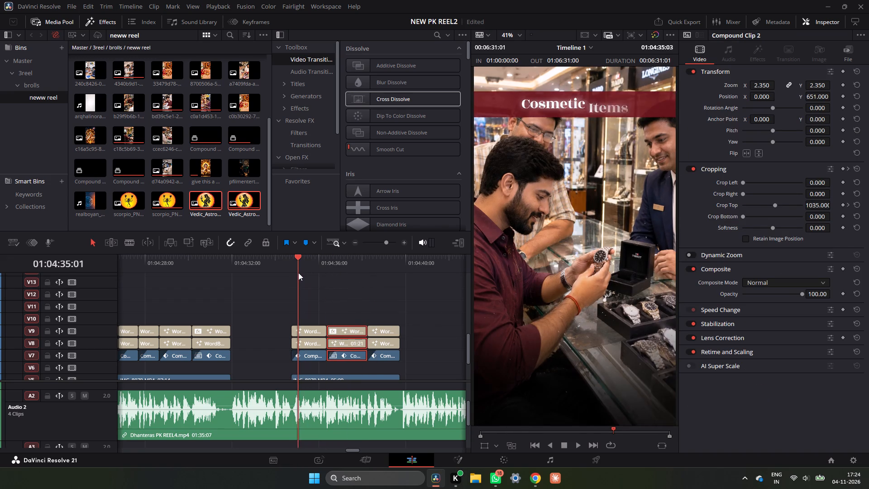
{"action": "left_click_drag", "start_coordinate": [298, 273], "coordinate": [293, 274]}
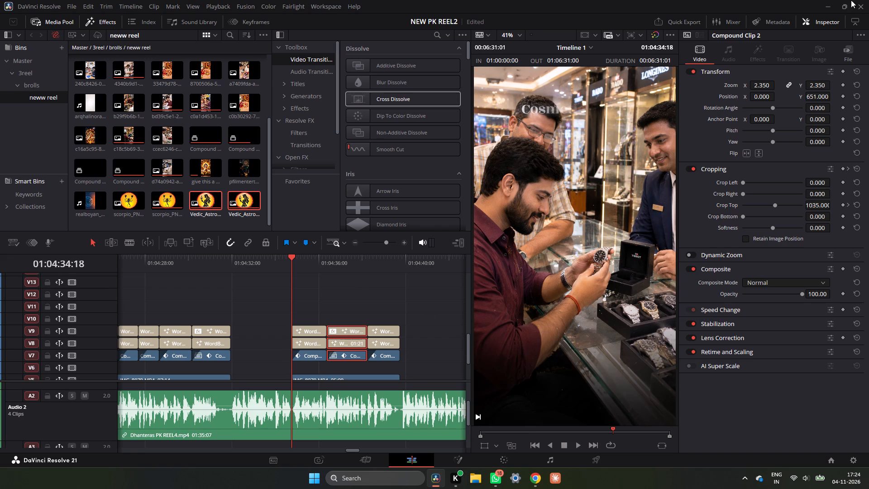
{"action": "left_click_drag", "start_coordinate": [294, 269], "coordinate": [286, 273]}
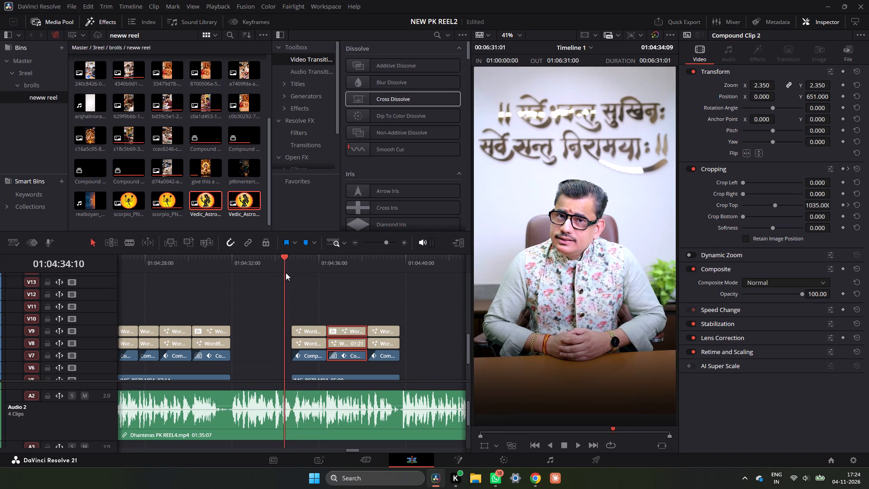
{"action": "left_click_drag", "start_coordinate": [286, 273], "coordinate": [291, 274]}
{"action": "key", "text": "space"}
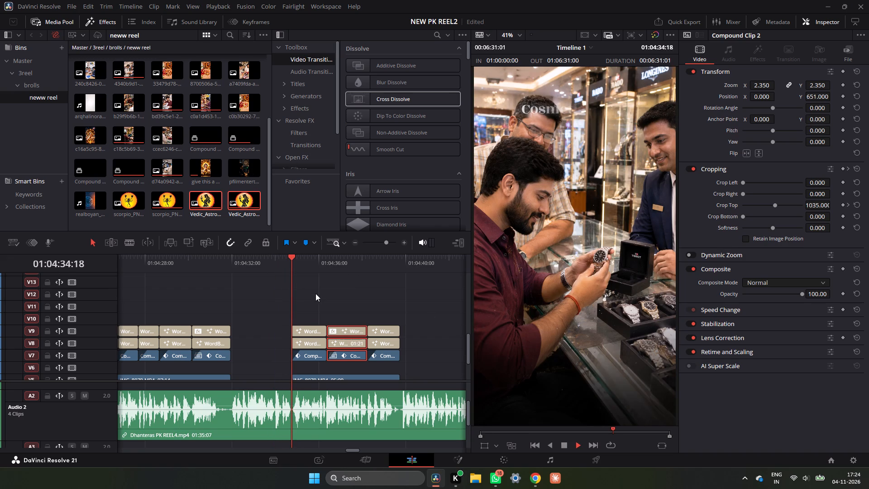
{"action": "key", "text": "space"}
{"action": "left_click_drag", "start_coordinate": [285, 307], "coordinate": [285, 308]}
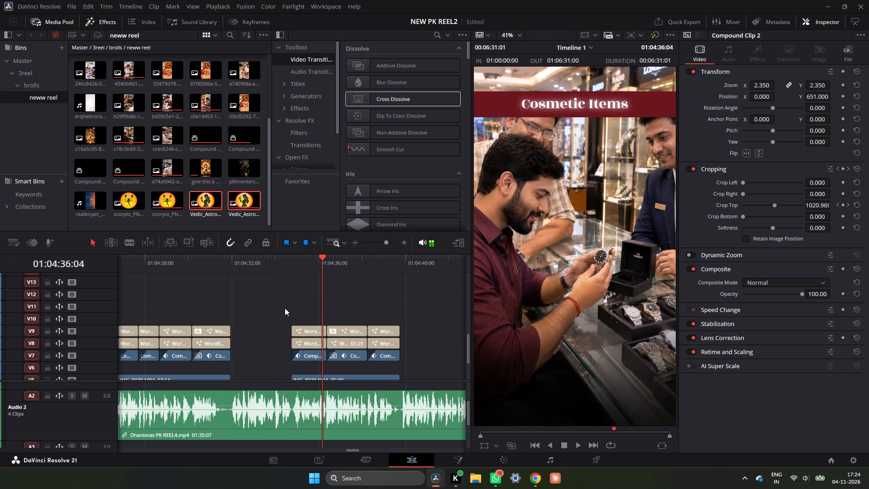
Select the Cosmetic Items title clips on V8 and V9 over the watch shop B-roll.
{"action": "left_click_drag", "start_coordinate": [285, 308], "coordinate": [306, 343]}
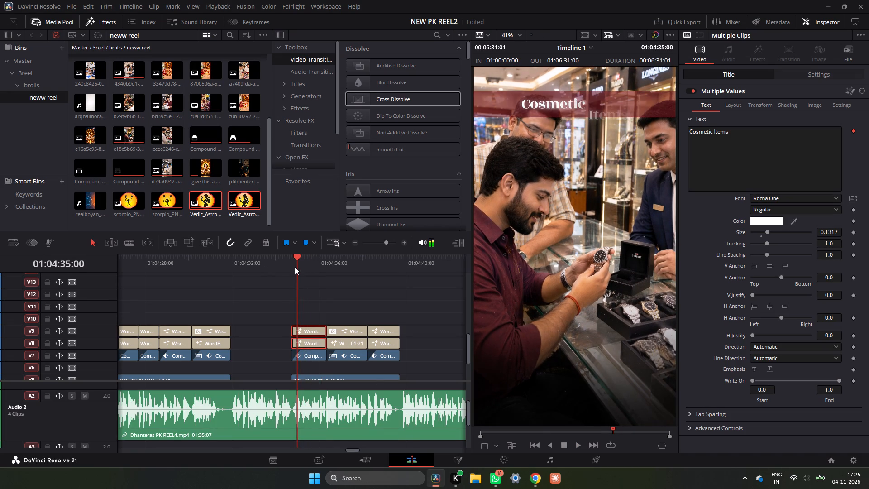
{"action": "left_click", "coordinate": [287, 266]}
{"action": "key", "text": "space"}
{"action": "key", "text": "space"}
{"action": "left_click", "coordinate": [742, 154]}
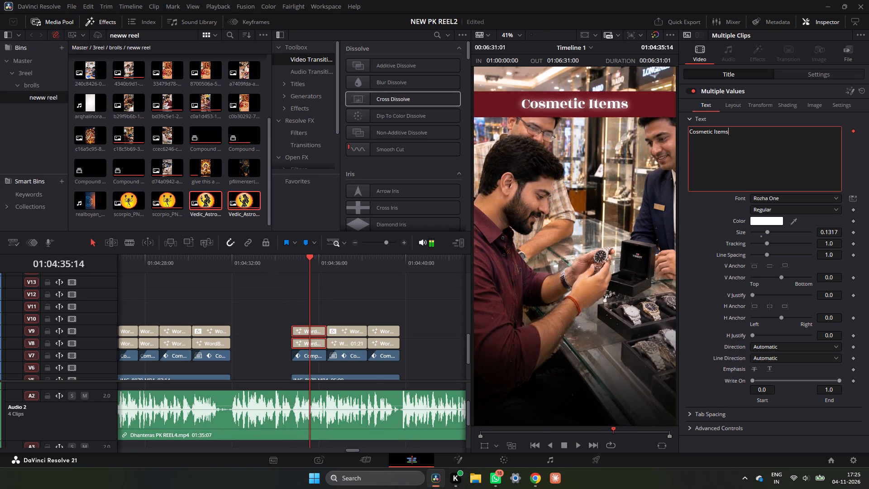
{"action": "key", "text": "ctrl+a"}
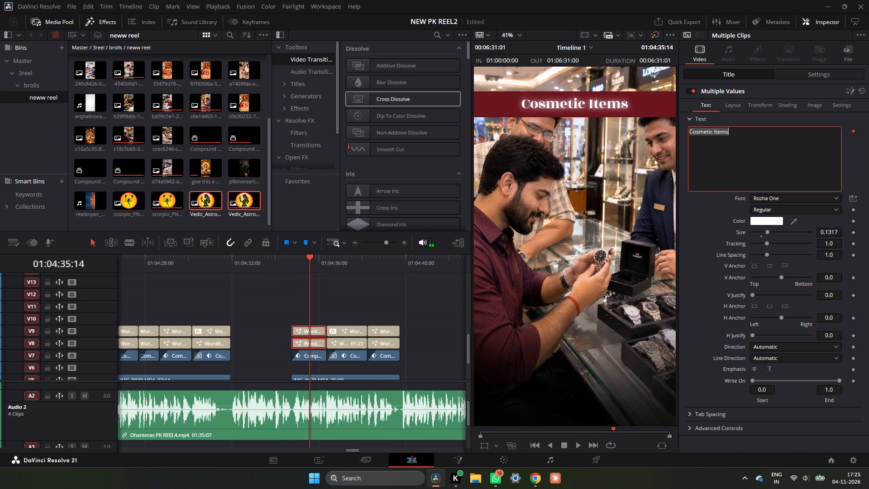
{"action": "key", "text": "ctrl+v"}
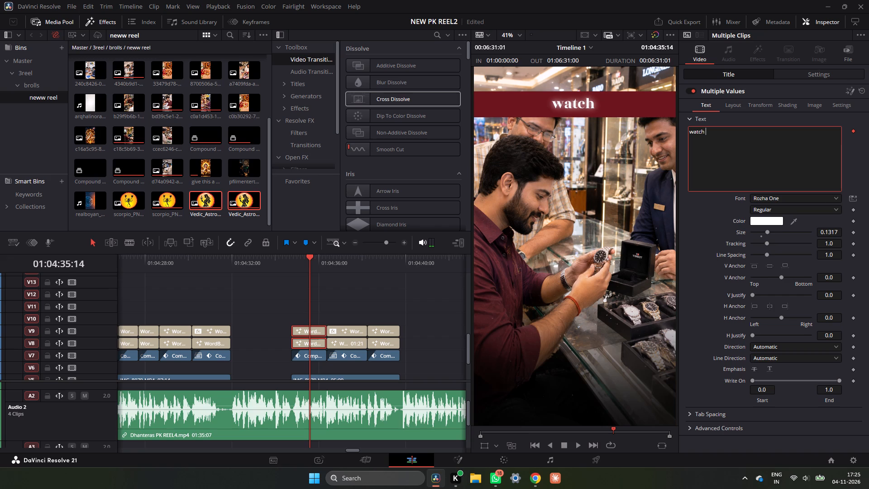
{"action": "left_click", "coordinate": [692, 131]}
{"action": "key", "text": "BackSpace"}
{"action": "key", "text": "shift+w"}
In a new Chrome tab, search Google for "what kind of ghari we should buy dhanteras" and read the AI overview.
{"action": "left_click", "coordinate": [539, 477]}
{"action": "left_click", "coordinate": [712, 8]}
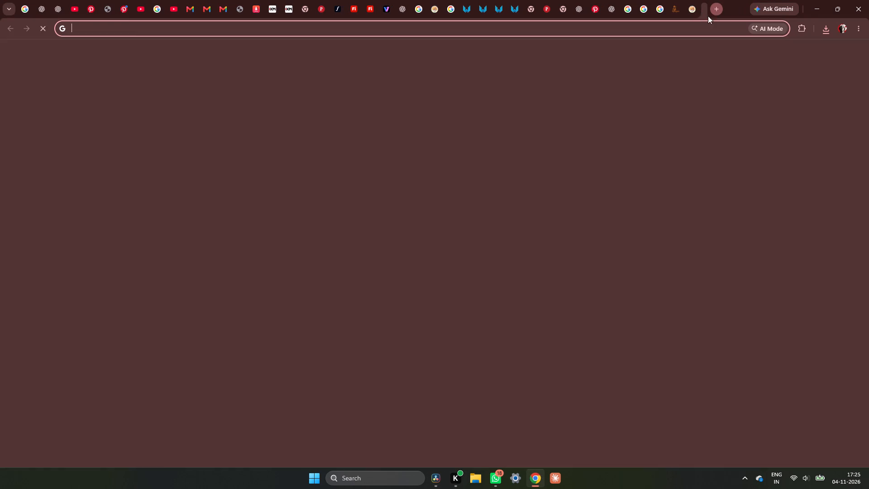
{"action": "left_click", "coordinate": [448, 158]}
{"action": "type", "text": "what"}
{"action": "key", "text": "space"}
{"action": "type", "text": "kind of"}
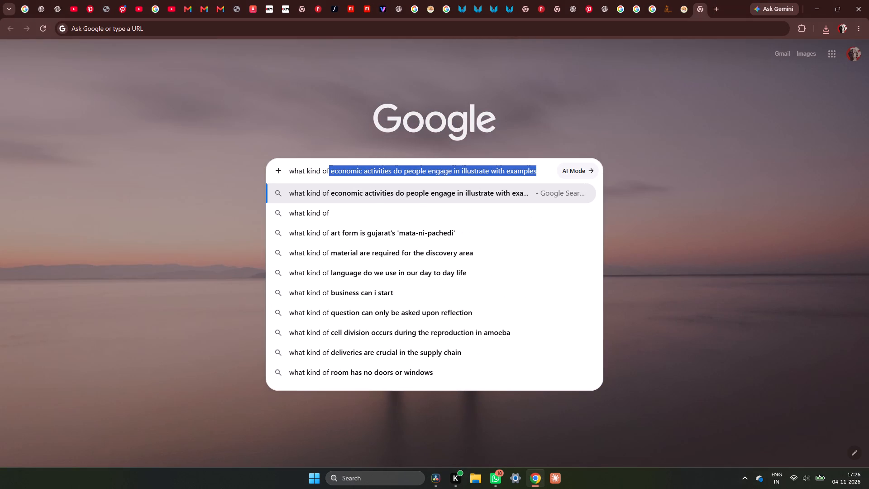
{"action": "key", "text": "space"}
{"action": "type", "text": "ghari we should"}
{"action": "key", "text": "space"}
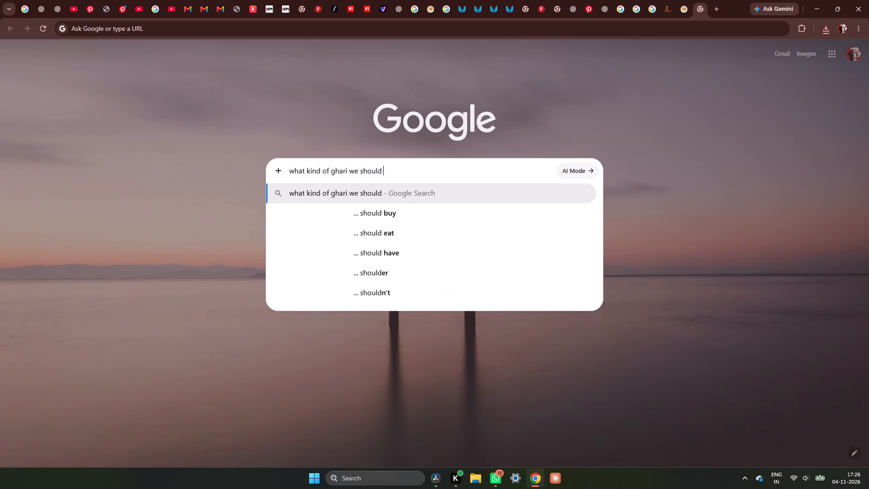
{"action": "type", "text": "buy"}
{"action": "key", "text": "space"}
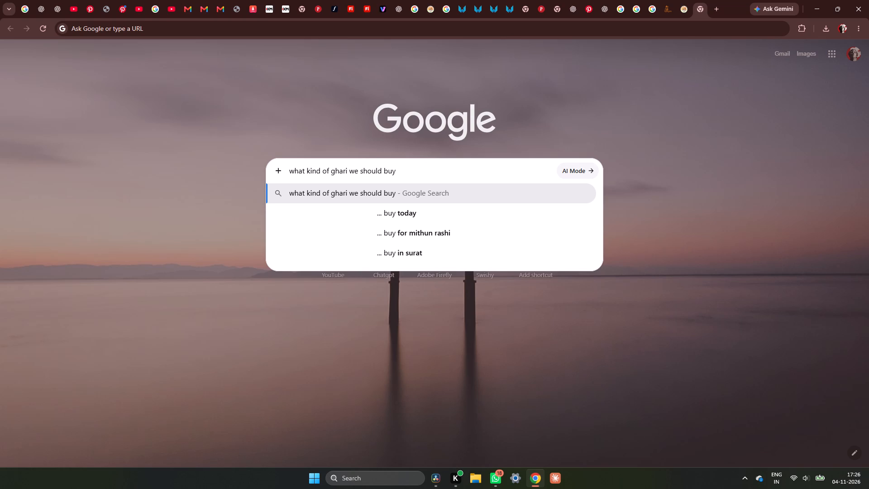
{"action": "left_click", "coordinate": [405, 168]}
{"action": "key", "text": "space"}
{"action": "type", "text": "dhant"}
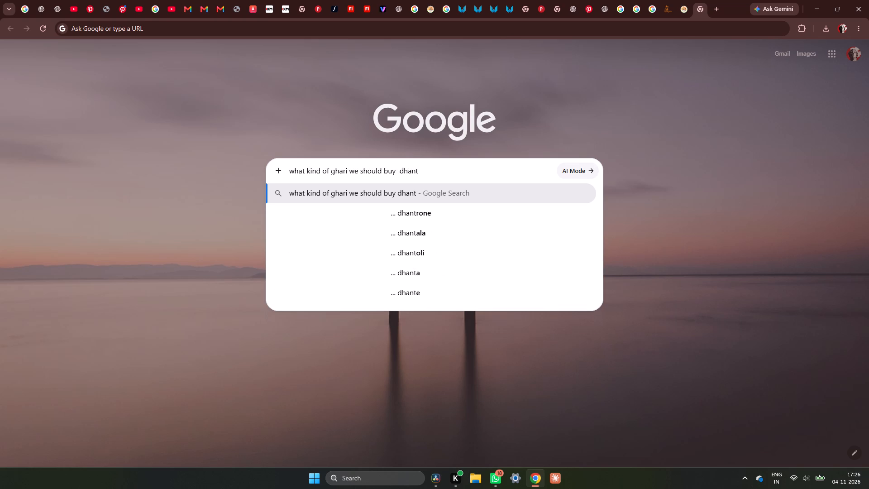
{"action": "type", "text": "eras"}
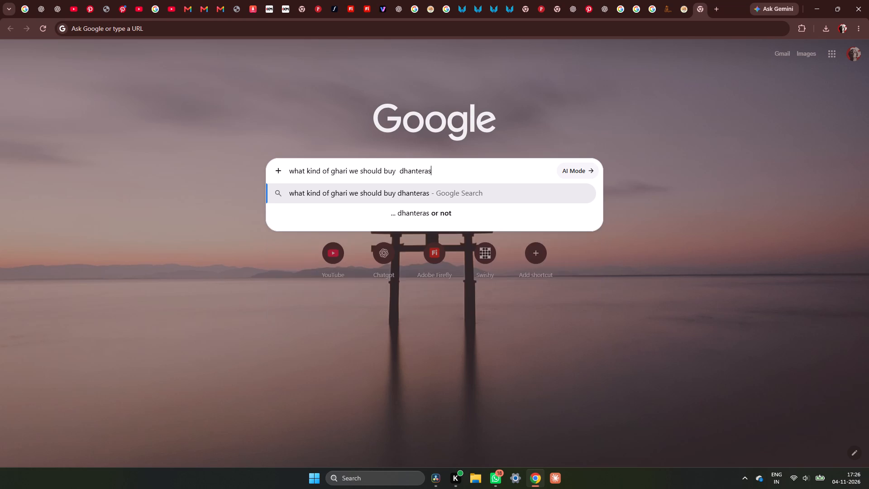
{"action": "key", "text": "space"}
{"action": "key", "text": "Return"}
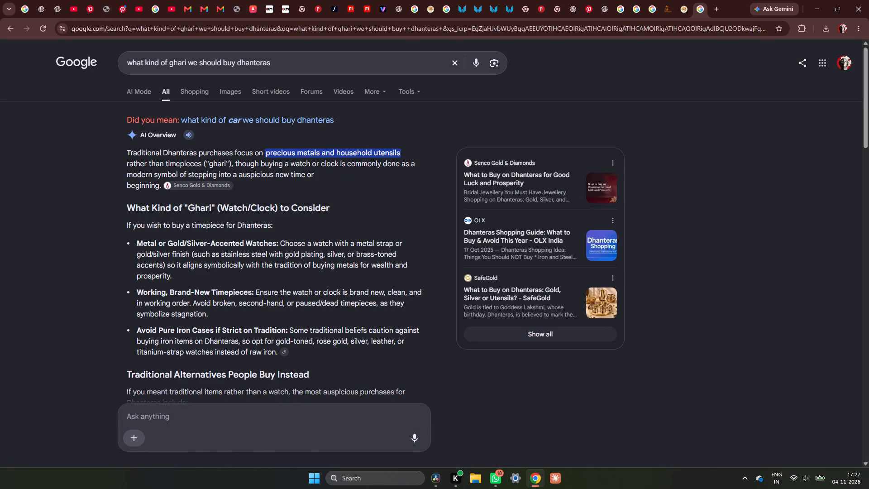
{"action": "scroll", "coordinate": [383, 201], "scroll_direction": "down", "scroll_amount": 5}
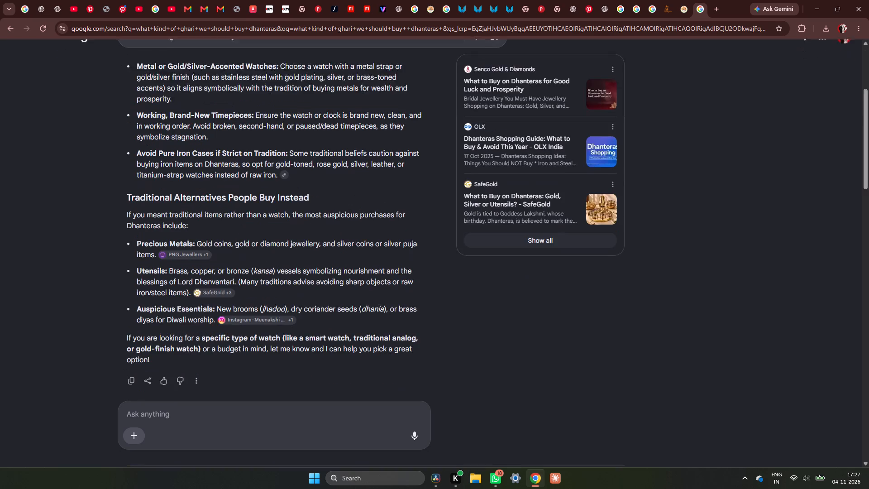
{"action": "scroll", "coordinate": [383, 201], "scroll_direction": "down", "scroll_amount": 7}
{"action": "scroll", "coordinate": [383, 201], "scroll_direction": "up", "scroll_amount": 7}
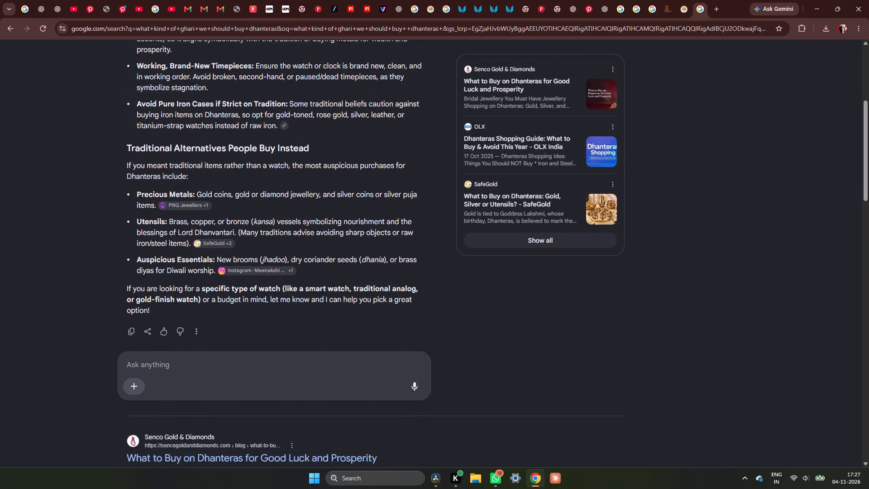
{"action": "scroll", "coordinate": [383, 202], "scroll_direction": "up", "scroll_amount": 7}
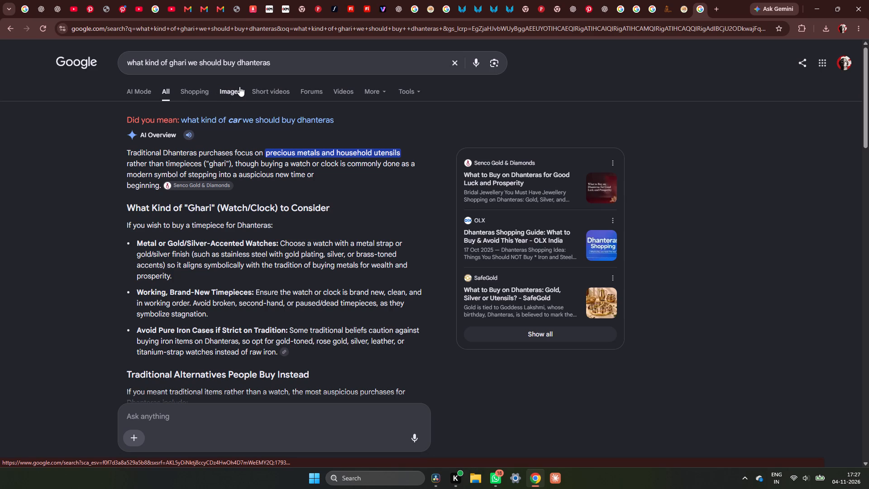
Look through the image results for the ghari query, and change the search to "what kind of watch we should buy dhanteras".
{"action": "left_click", "coordinate": [228, 91]}
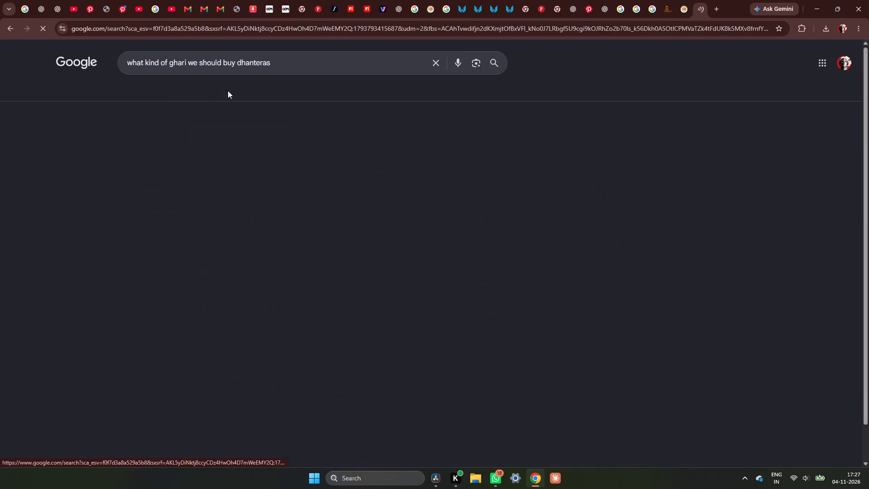
{"action": "scroll", "coordinate": [320, 212], "scroll_direction": "down", "scroll_amount": 2}
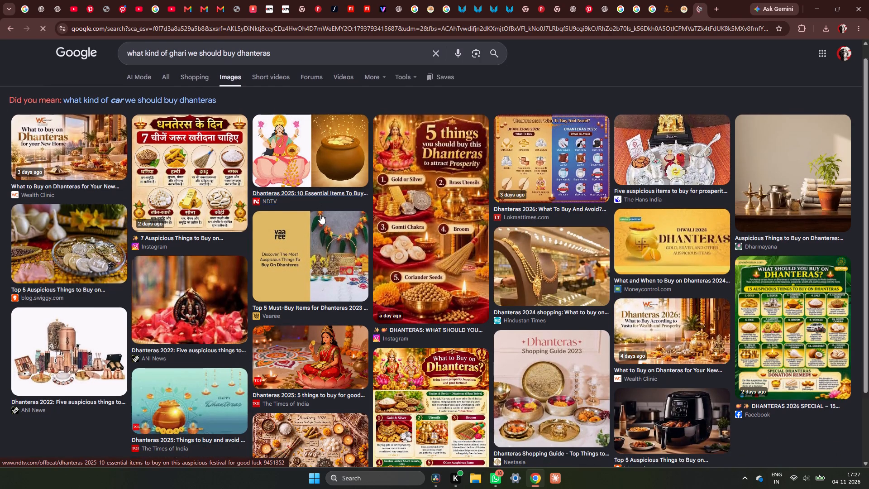
{"action": "scroll", "coordinate": [320, 214], "scroll_direction": "down", "scroll_amount": 2}
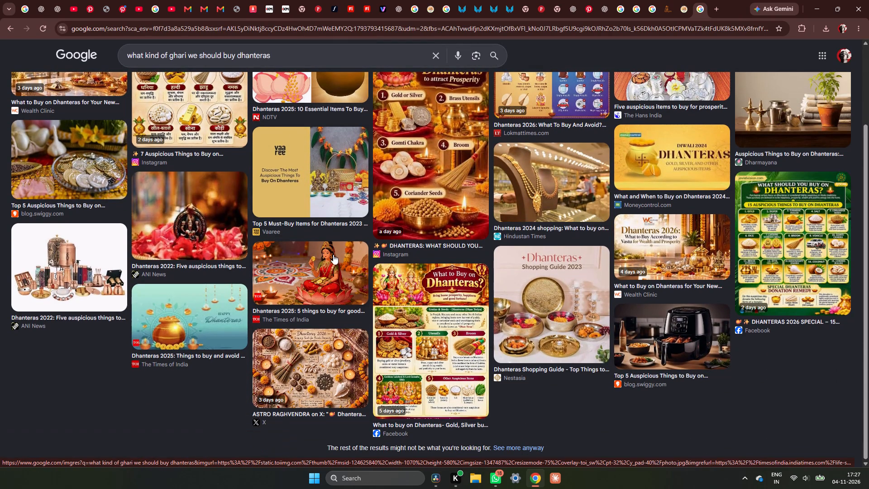
{"action": "scroll", "coordinate": [332, 260], "scroll_direction": "up", "scroll_amount": 4}
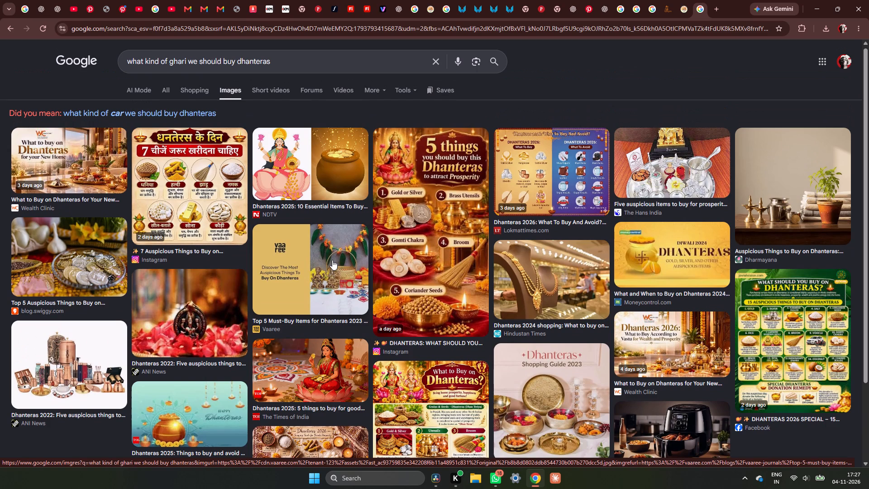
{"action": "left_click", "coordinate": [187, 66]}
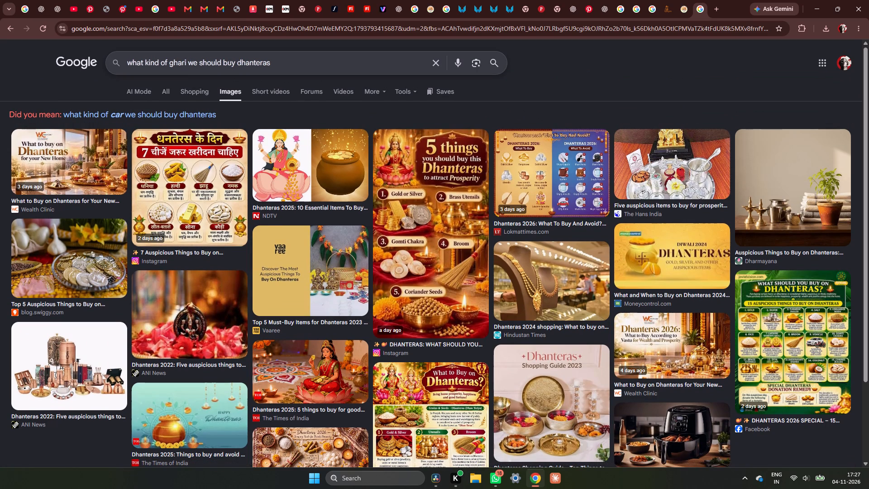
{"action": "key", "text": "BackSpace"}
{"action": "key", "text": "BackSpace"}
{"action": "key", "text": "BackSpace"}
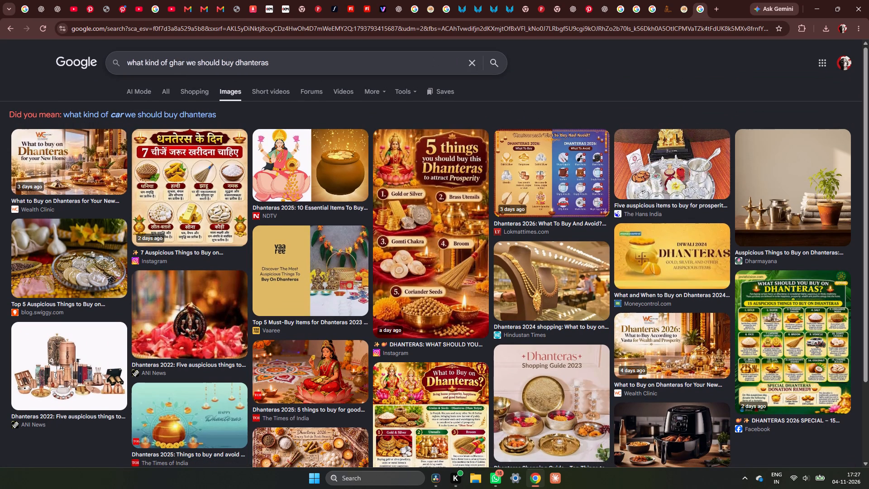
{"action": "key", "text": "BackSpace"}
{"action": "key", "text": "BackSpace"}
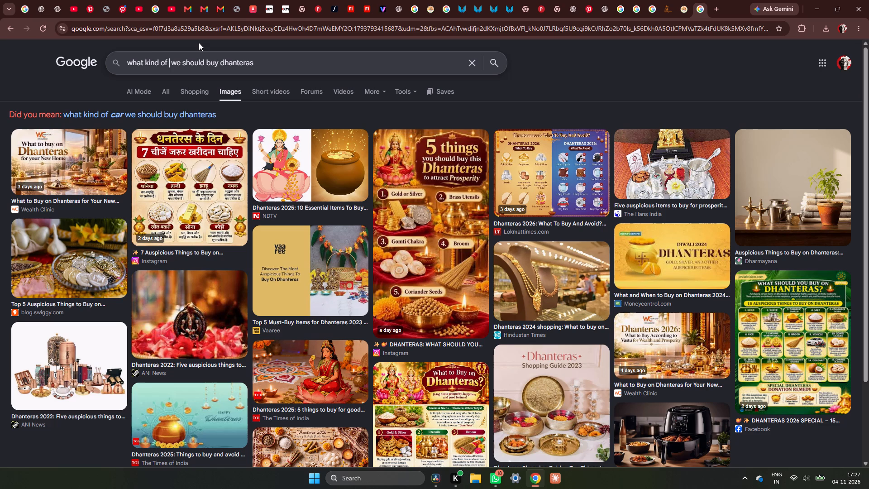
{"action": "type", "text": "wath"}
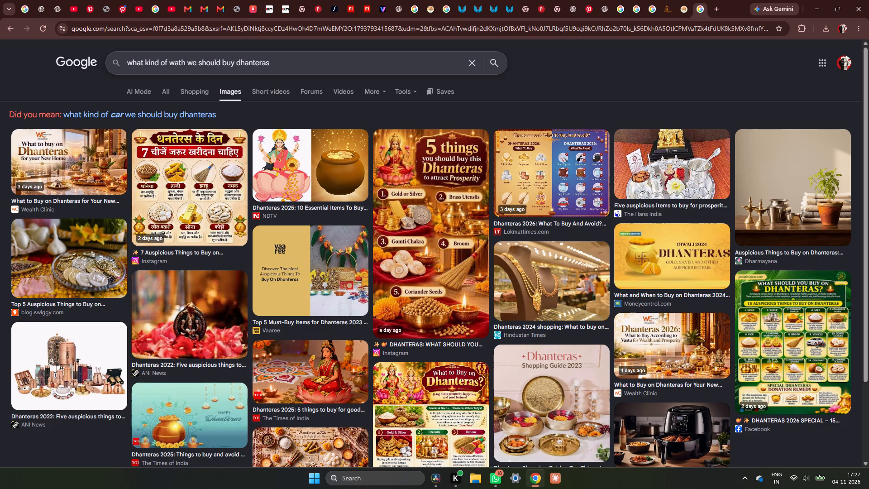
{"action": "key", "text": "BackSpace"}
{"action": "type", "text": "ch"}
{"action": "key", "text": "Return"}
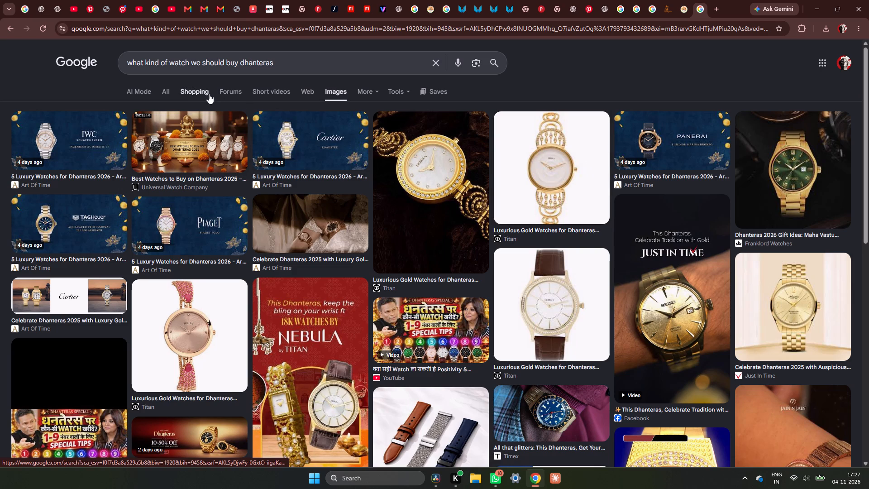
Switch from images to all results and read the AI overview on which types of watches to buy for Dhanteras.
{"action": "left_click", "coordinate": [171, 94]}
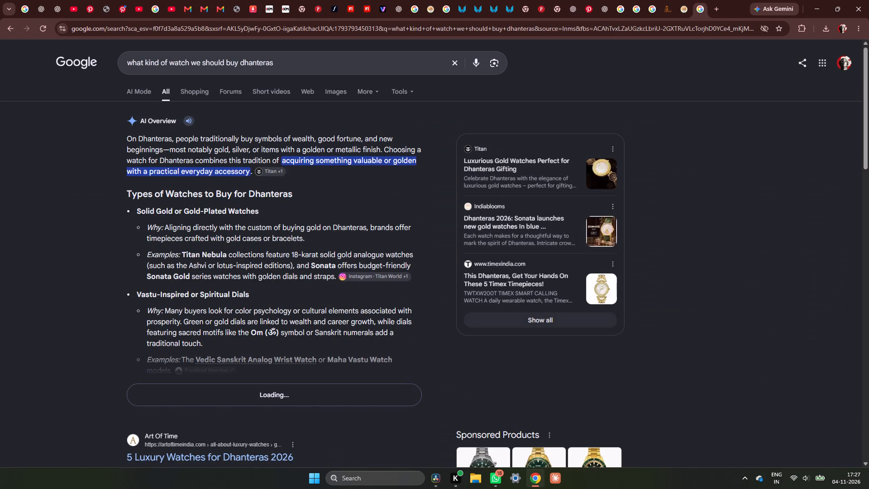
{"action": "scroll", "coordinate": [245, 280], "scroll_direction": "down", "scroll_amount": 4}
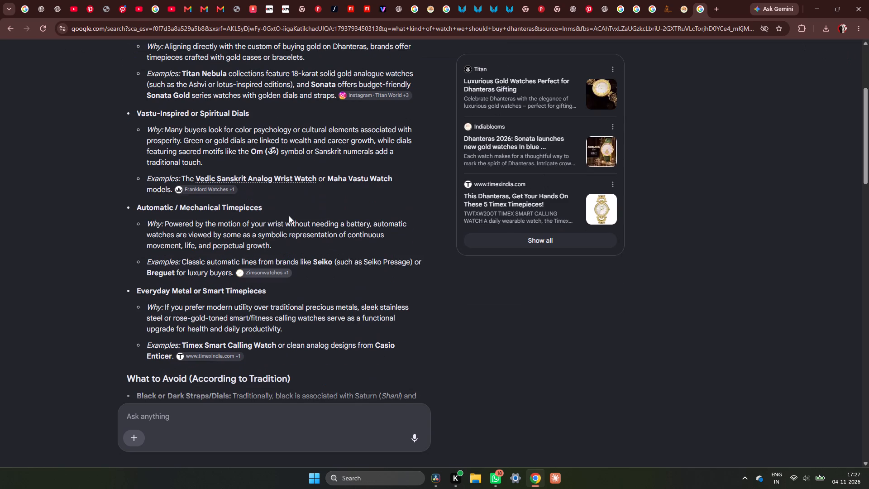
{"action": "scroll", "coordinate": [261, 204], "scroll_direction": "down", "scroll_amount": 3}
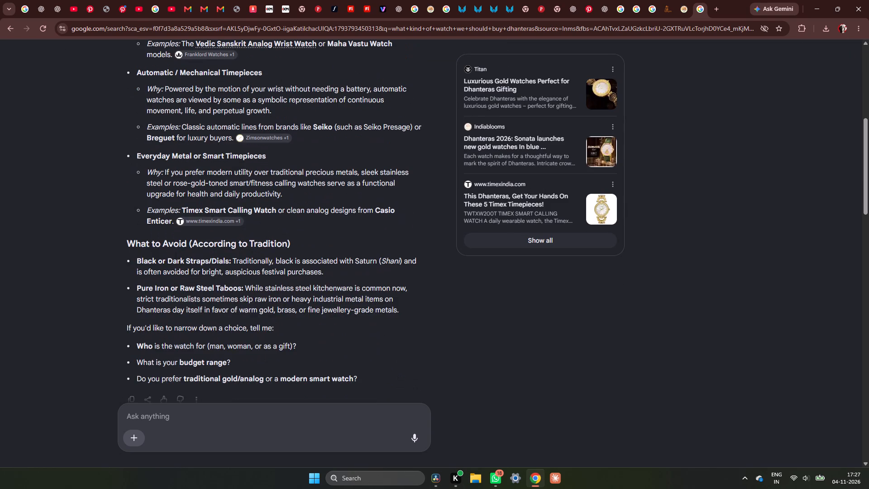
{"action": "scroll", "coordinate": [266, 248], "scroll_direction": "down", "scroll_amount": 8}
{"action": "scroll", "coordinate": [299, 227], "scroll_direction": "up", "scroll_amount": 1}
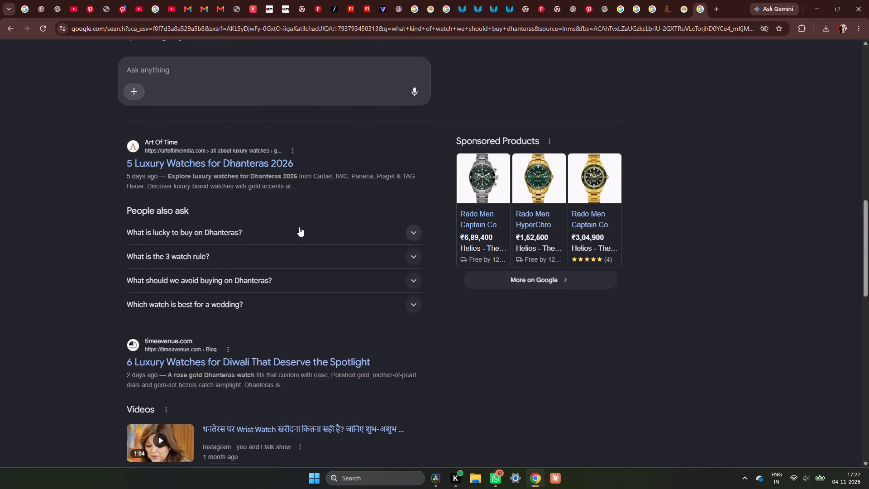
{"action": "scroll", "coordinate": [299, 227], "scroll_direction": "up", "scroll_amount": 15}
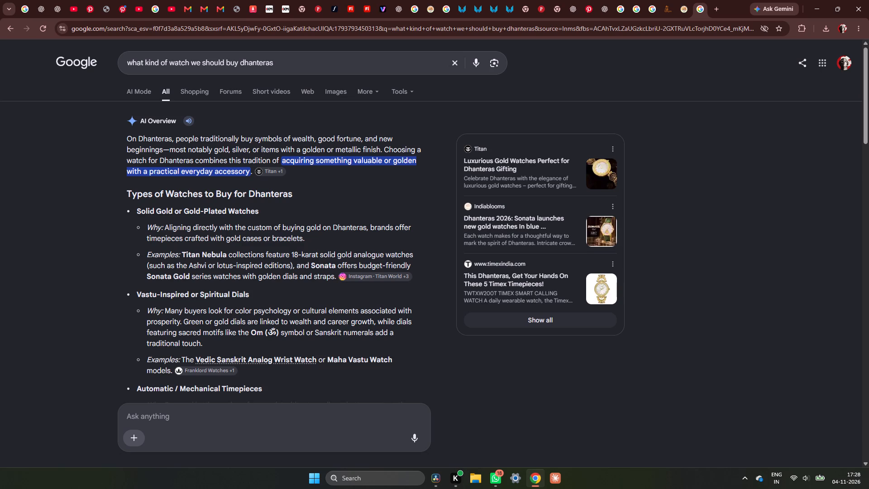
{"action": "scroll", "coordinate": [265, 270], "scroll_direction": "down", "scroll_amount": 4}
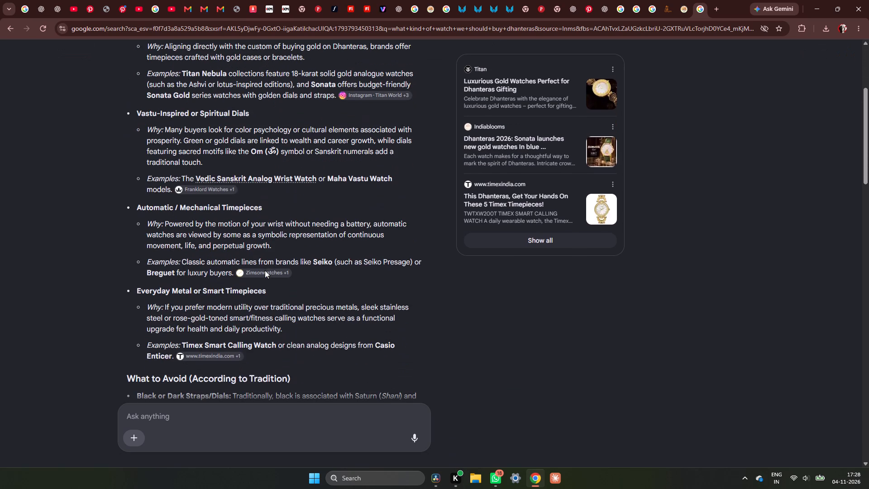
Back in DaVinci Resolve, replay the start of the Watch title section several times against the speech.
{"action": "left_click", "coordinate": [440, 484]}
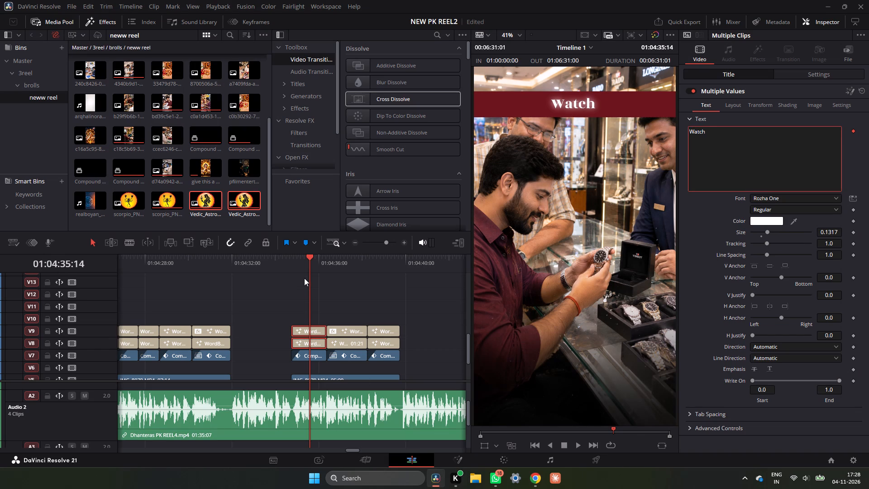
{"action": "left_click", "coordinate": [293, 264]}
{"action": "key", "text": "space"}
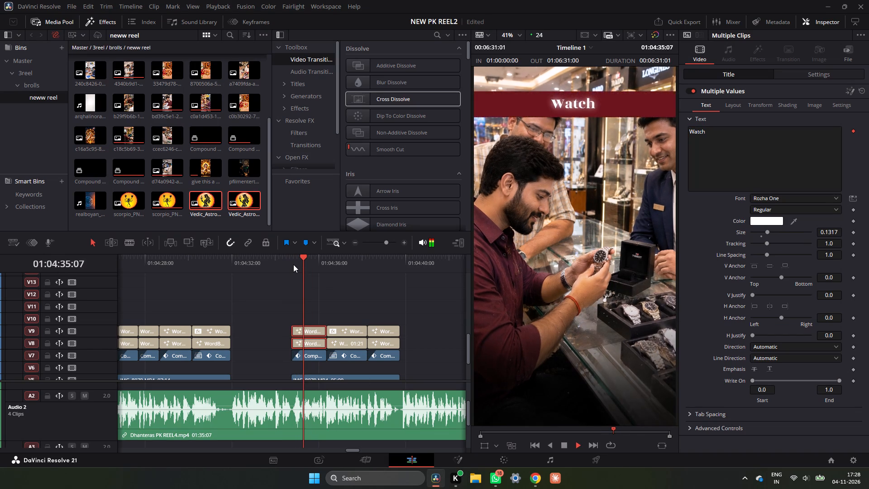
{"action": "key", "text": "space"}
{"action": "key", "text": "space"}
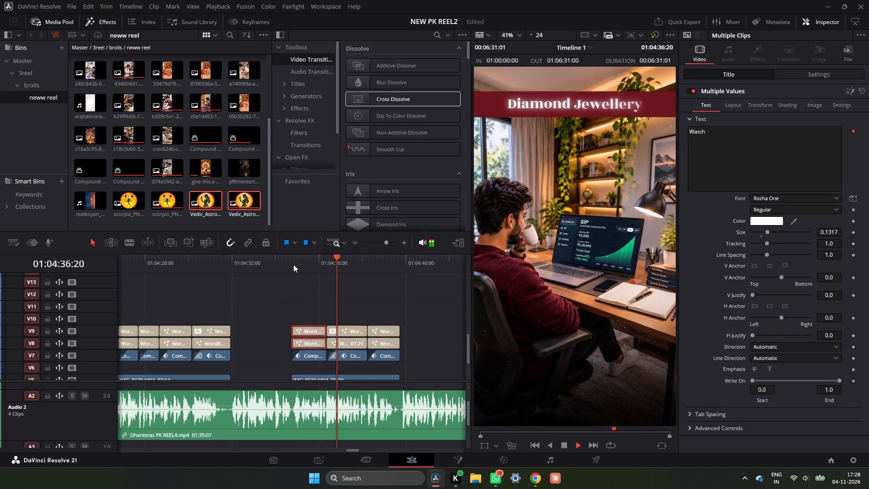
{"action": "key", "text": "space"}
{"action": "left_click", "coordinate": [296, 264]}
{"action": "key", "text": "space"}
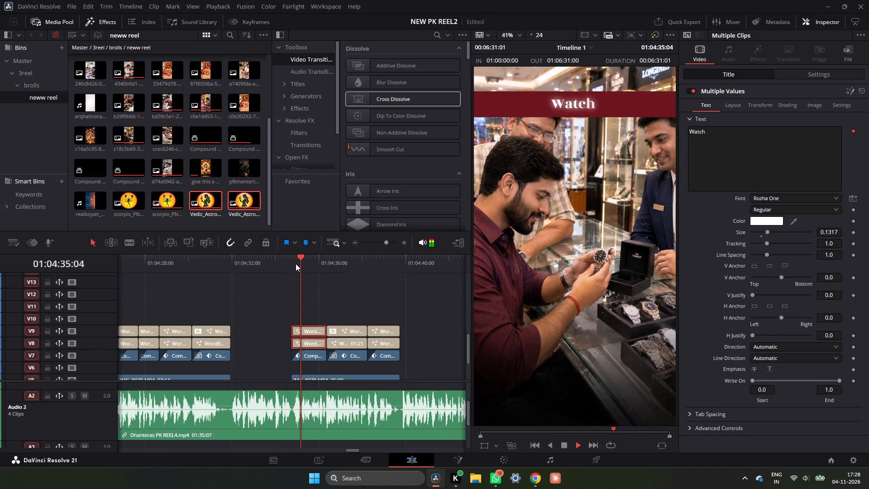
{"action": "key", "text": "space"}
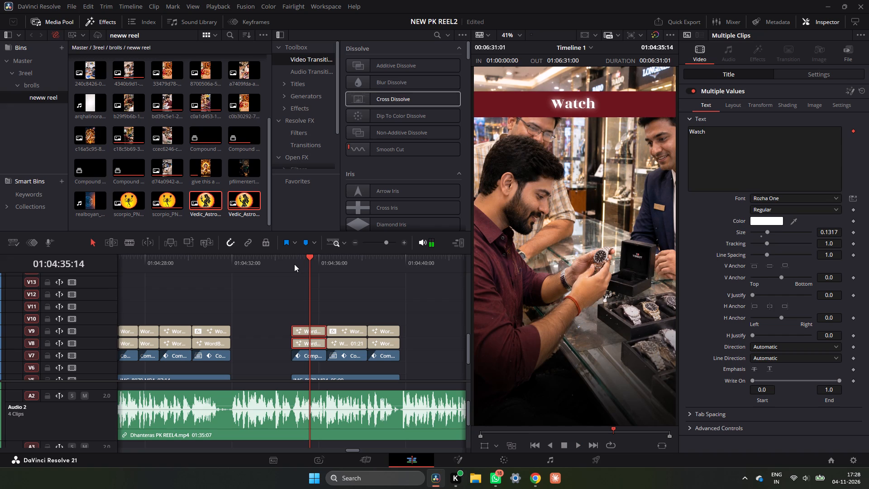
{"action": "left_click", "coordinate": [294, 264]}
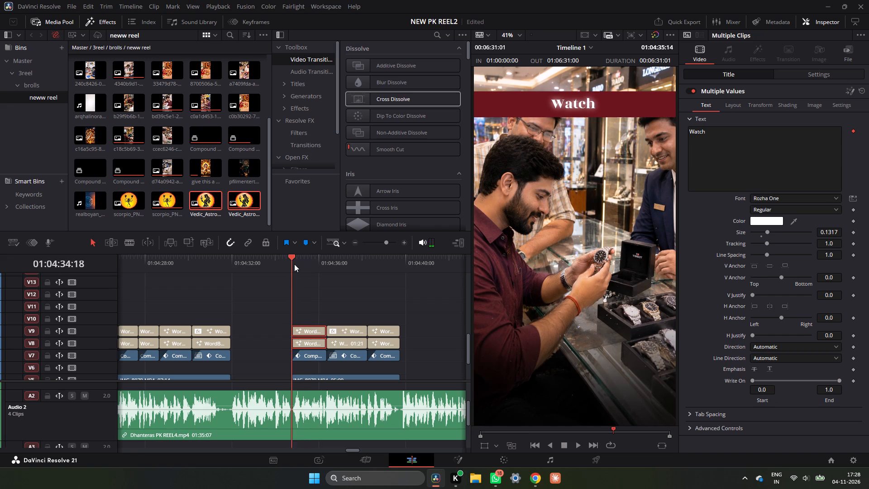
{"action": "key", "text": "space"}
{"action": "key", "text": "space"}
{"action": "left_click", "coordinate": [294, 264]}
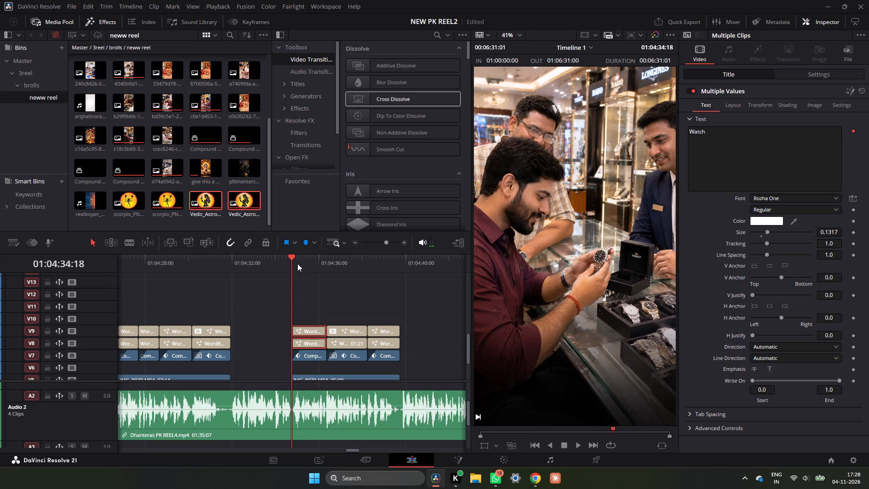
Scrub through the Watch title's fade-in, the banner clips following it and back to the earlier Diamond Jewellery clip to review them.
{"action": "left_click_drag", "start_coordinate": [302, 259], "coordinate": [313, 263]}
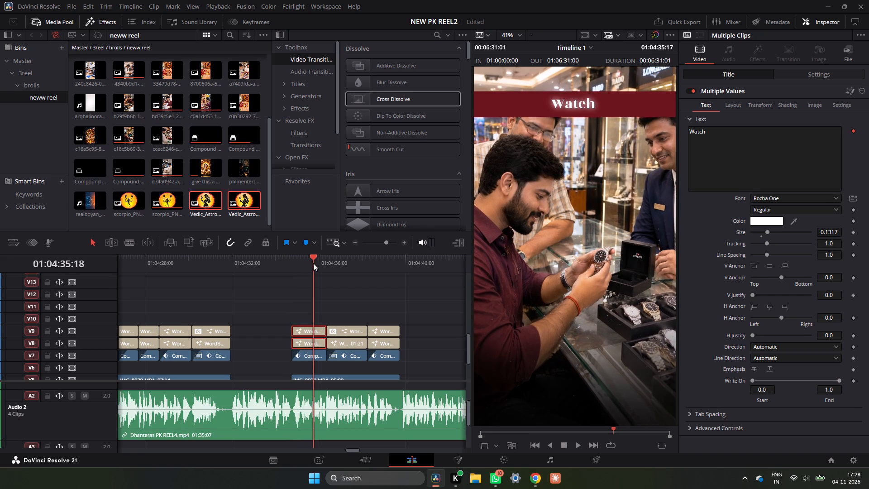
{"action": "left_click_drag", "start_coordinate": [313, 263], "coordinate": [309, 268]}
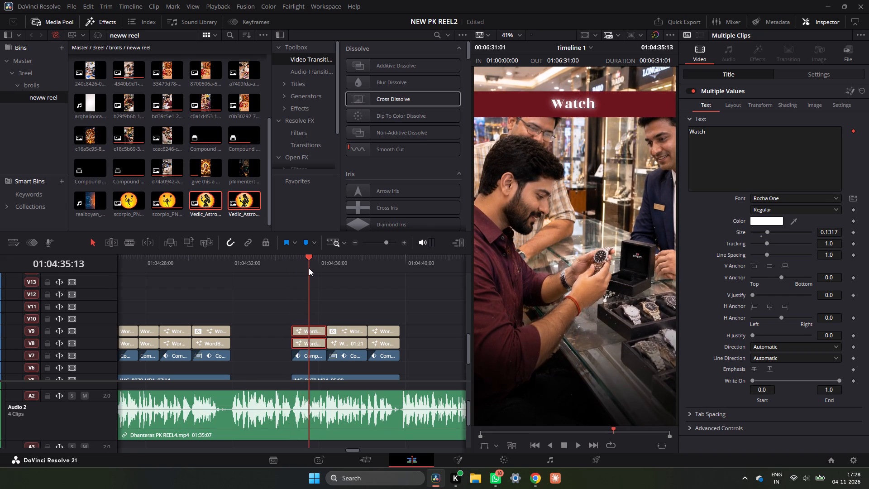
{"action": "left_click_drag", "start_coordinate": [309, 268], "coordinate": [310, 270]}
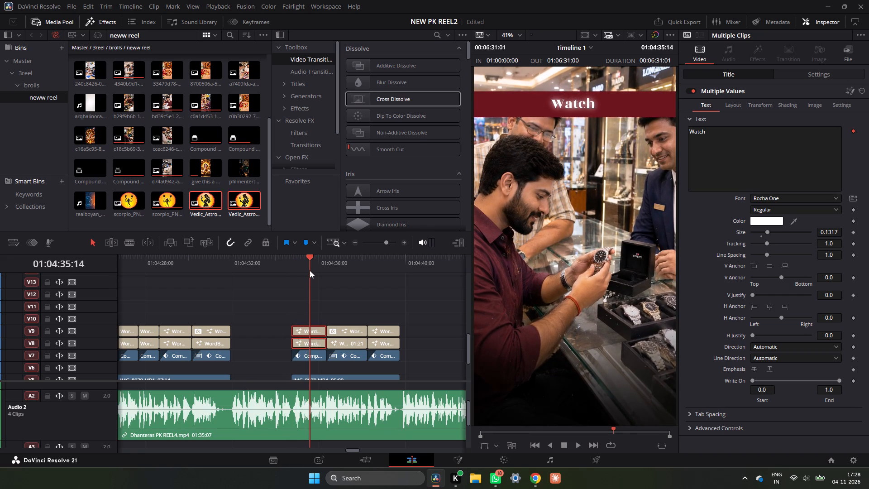
{"action": "left_click_drag", "start_coordinate": [310, 270], "coordinate": [295, 273]}
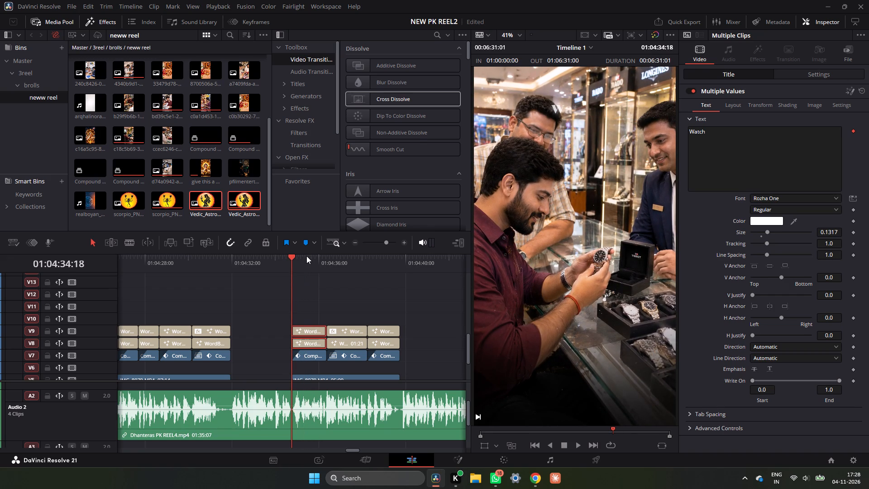
{"action": "left_click_drag", "start_coordinate": [306, 257], "coordinate": [295, 262]}
{"action": "left_click_drag", "start_coordinate": [303, 259], "coordinate": [296, 264]}
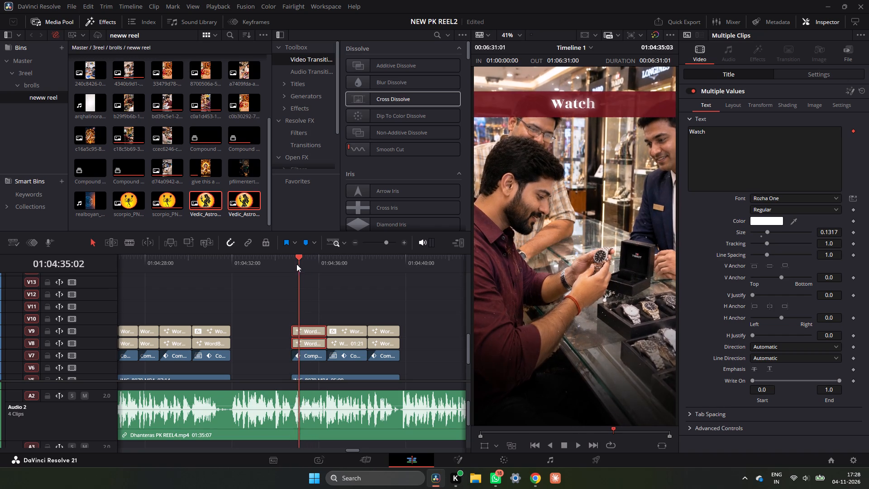
{"action": "left_click_drag", "start_coordinate": [296, 264], "coordinate": [297, 267]}
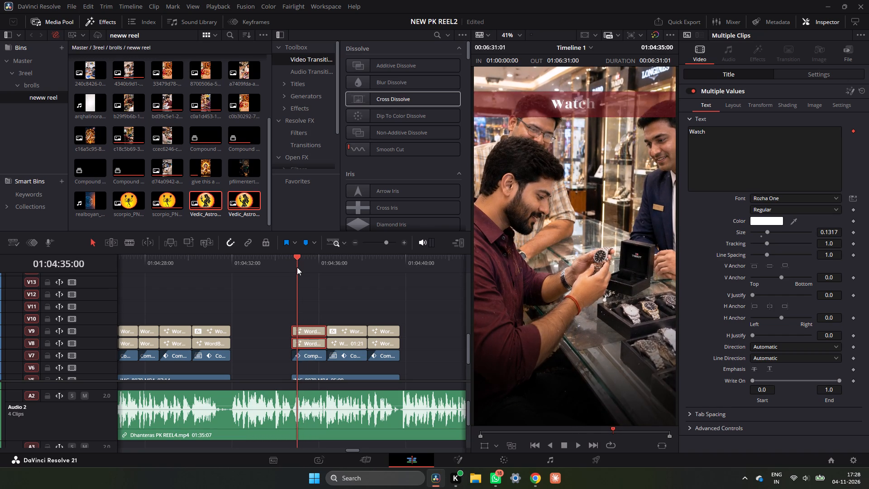
{"action": "left_click_drag", "start_coordinate": [297, 267], "coordinate": [297, 269]}
{"action": "left_click_drag", "start_coordinate": [297, 269], "coordinate": [306, 268]}
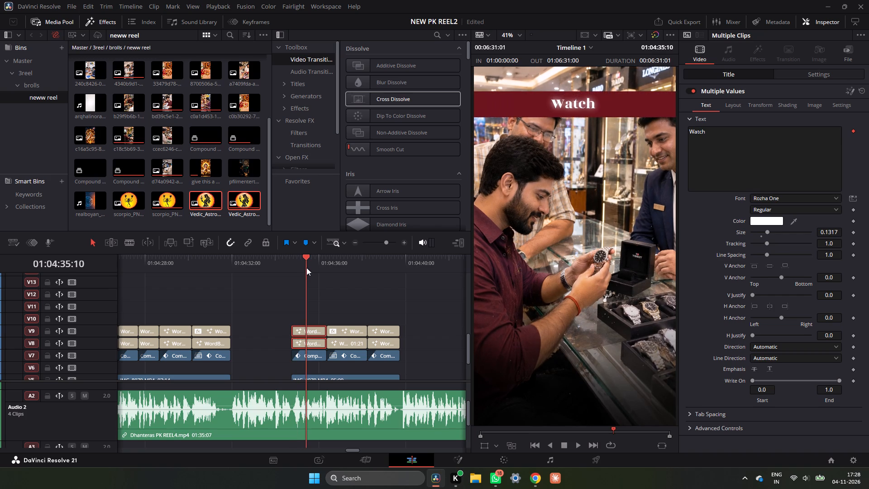
{"action": "left_click_drag", "start_coordinate": [306, 268], "coordinate": [308, 267]}
{"action": "left_click_drag", "start_coordinate": [314, 259], "coordinate": [394, 277]}
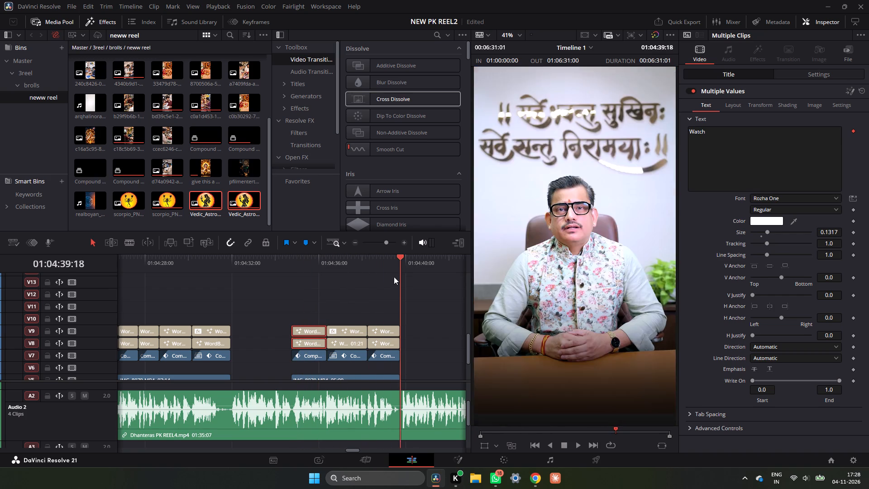
{"action": "left_click_drag", "start_coordinate": [394, 277], "coordinate": [303, 274]}
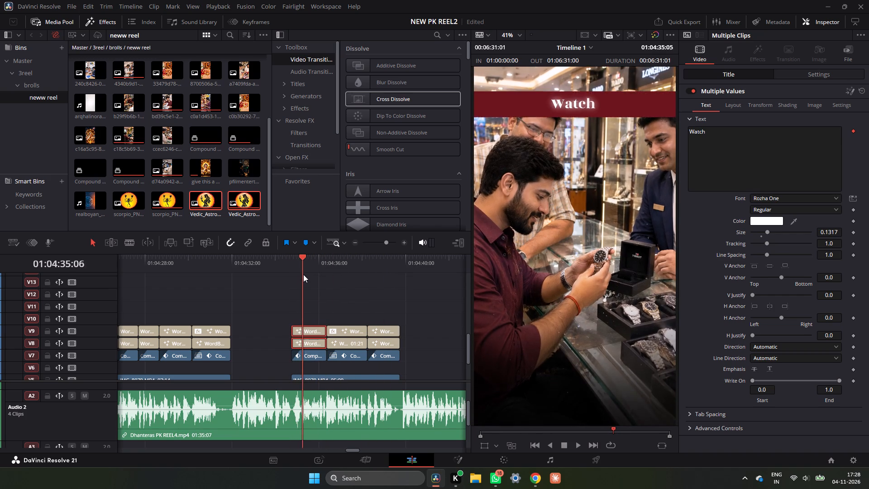
{"action": "left_click_drag", "start_coordinate": [303, 274], "coordinate": [292, 278]}
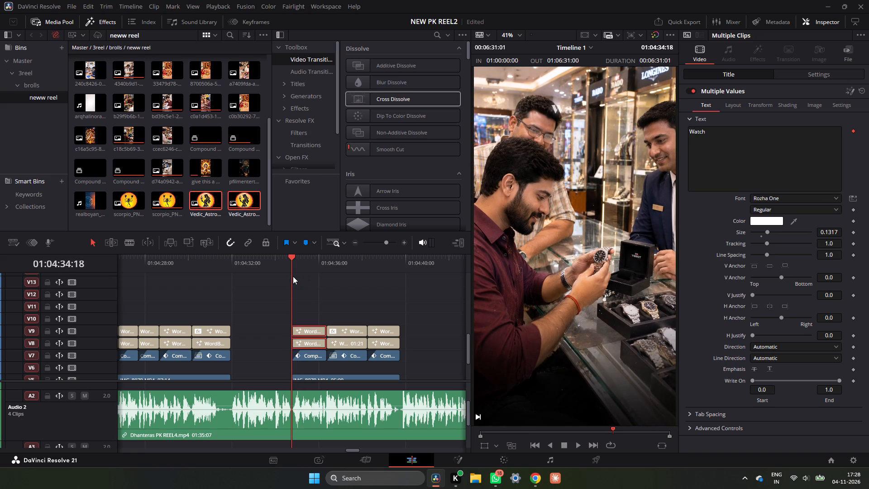
{"action": "left_click_drag", "start_coordinate": [287, 263], "coordinate": [195, 271]}
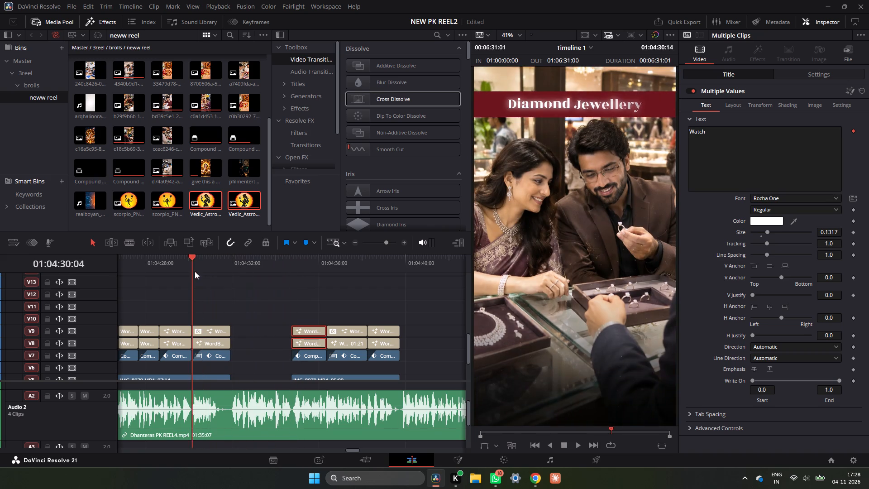
Scrub and replay the Watch banner section through to the following laptop clip to compare the titles with the speech.
{"action": "left_click_drag", "start_coordinate": [195, 271], "coordinate": [306, 273]}
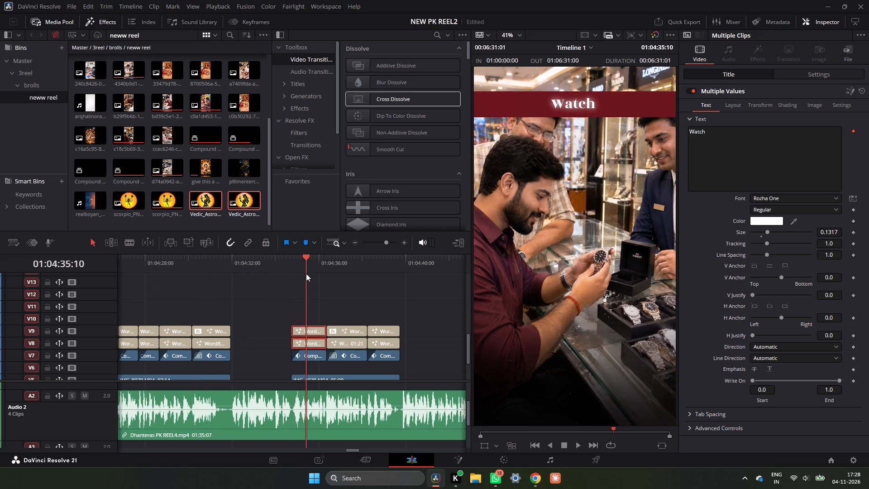
{"action": "left_click_drag", "start_coordinate": [306, 273], "coordinate": [303, 275]}
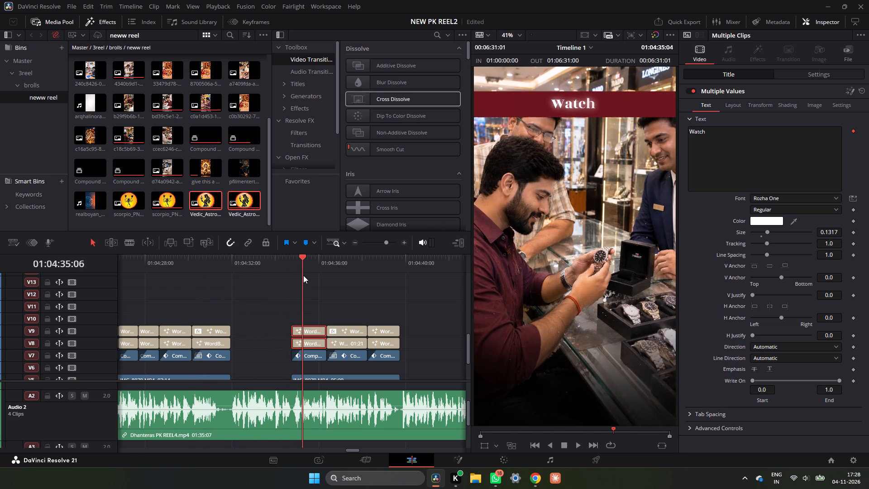
{"action": "left_click_drag", "start_coordinate": [303, 275], "coordinate": [305, 277]}
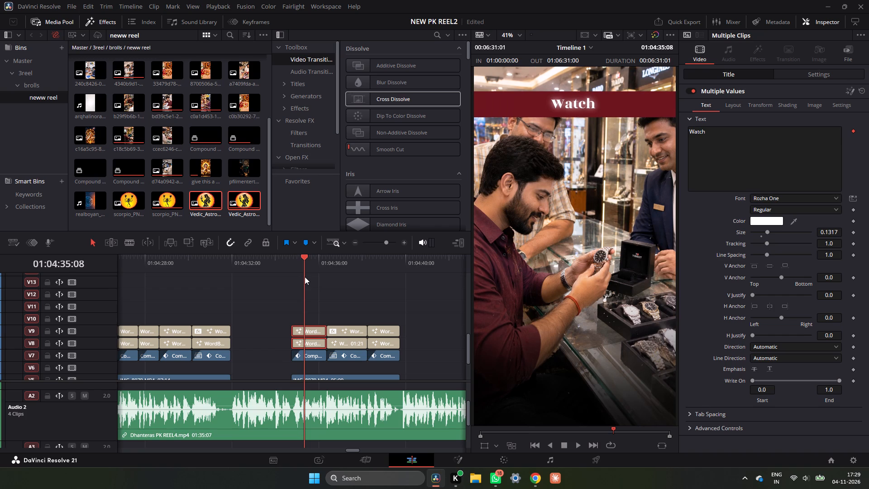
{"action": "left_click_drag", "start_coordinate": [305, 277], "coordinate": [295, 279]}
{"action": "key", "text": "space"}
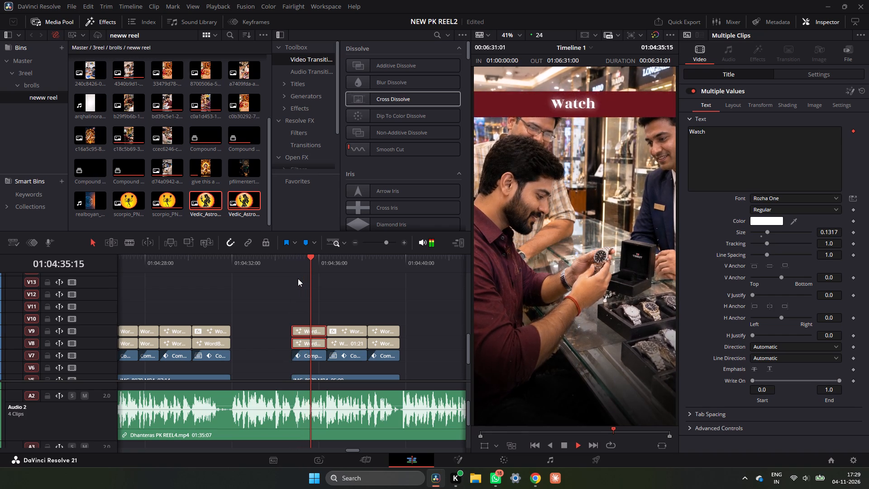
{"action": "key", "text": "space"}
{"action": "key", "text": "space"}
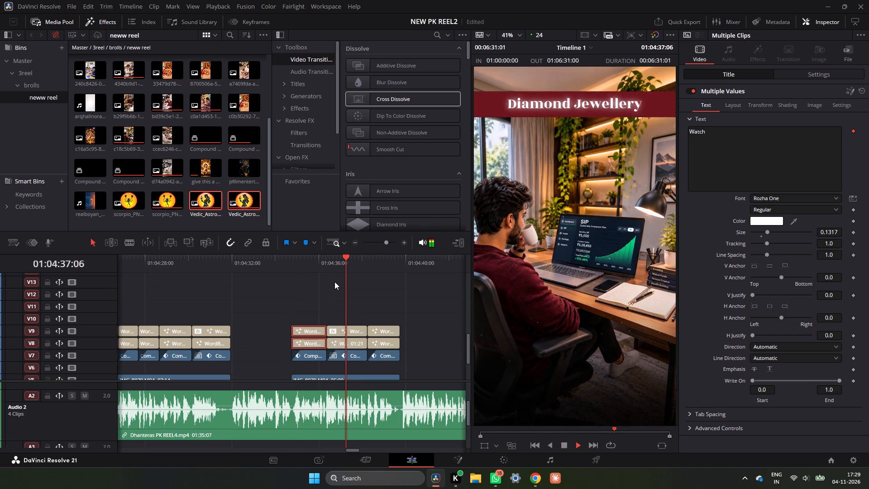
{"action": "key", "text": "space"}
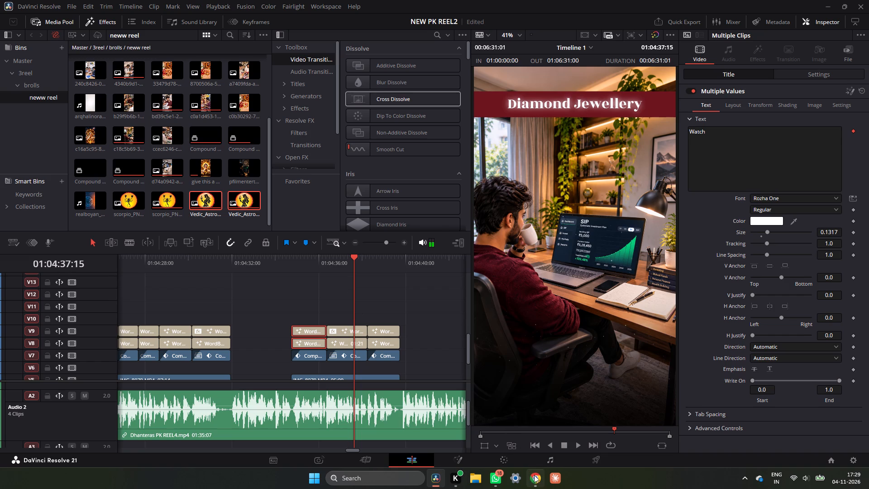
Switch to Chrome and search for "sip sip full fourm", accepting the suggested spelling "form".
{"action": "left_click", "coordinate": [536, 480]}
{"action": "scroll", "coordinate": [303, 154], "scroll_direction": "up", "scroll_amount": 12}
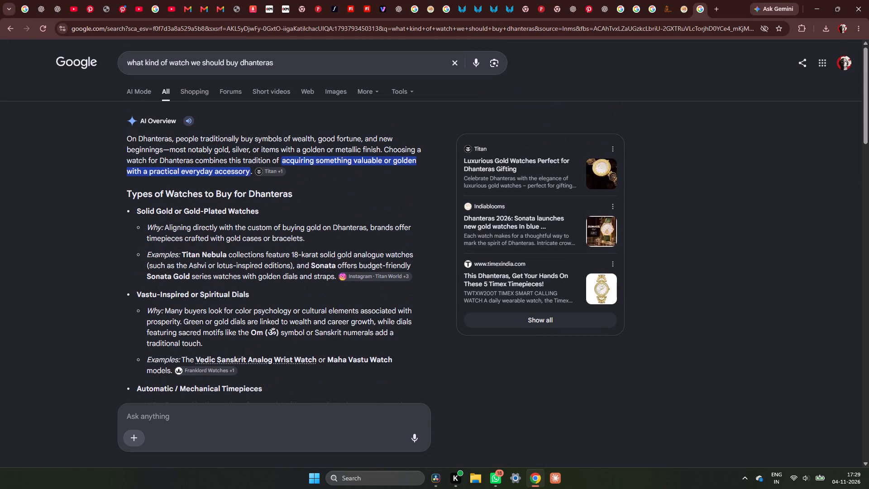
{"action": "left_click", "coordinate": [334, 71]}
{"action": "key", "text": "BackSpace"}
{"action": "key", "text": "BackSpace"}
{"action": "key", "text": "BackSpace"}
{"action": "key", "text": "BackSpace"}
{"action": "key", "text": "BackSpace"}
{"action": "key", "text": "BackSpace"}
{"action": "key", "text": "BackSpace"}
{"action": "key", "text": "BackSpace"}
{"action": "key", "text": "BackSpace"}
{"action": "key", "text": "BackSpace"}
{"action": "key", "text": "BackSpace"}
{"action": "key", "text": "BackSpace"}
{"action": "key", "text": "BackSpace"}
{"action": "key", "text": "BackSpace"}
{"action": "key", "text": "BackSpace"}
{"action": "key", "text": "BackSpace"}
{"action": "key", "text": "BackSpace"}
{"action": "key", "text": "BackSpace"}
{"action": "key", "text": "BackSpace"}
{"action": "key", "text": "BackSpace"}
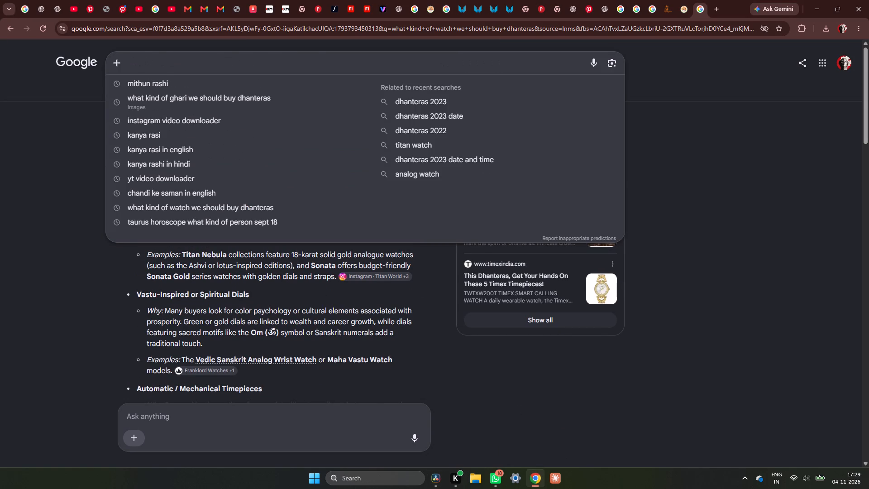
{"action": "type", "text": "sip"}
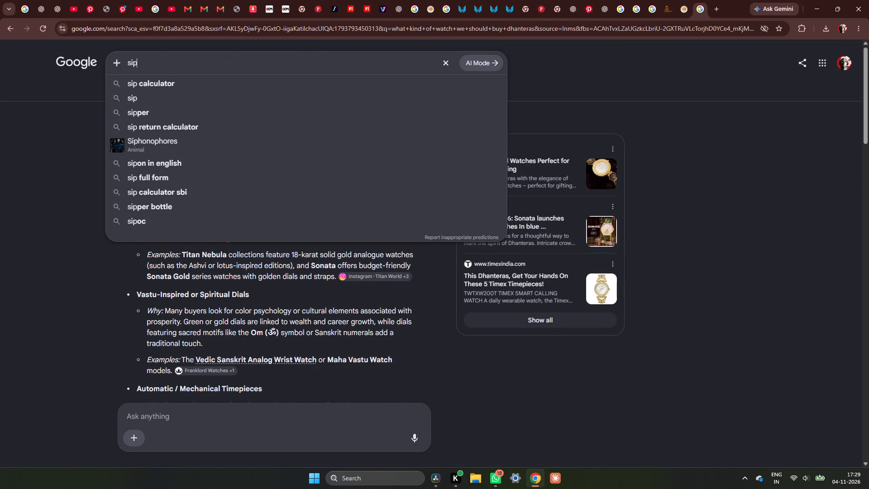
{"action": "key", "text": "space"}
{"action": "type", "text": "sip"}
{"action": "key", "text": "space"}
{"action": "type", "text": "full fourm"}
{"action": "key", "text": "Return"}
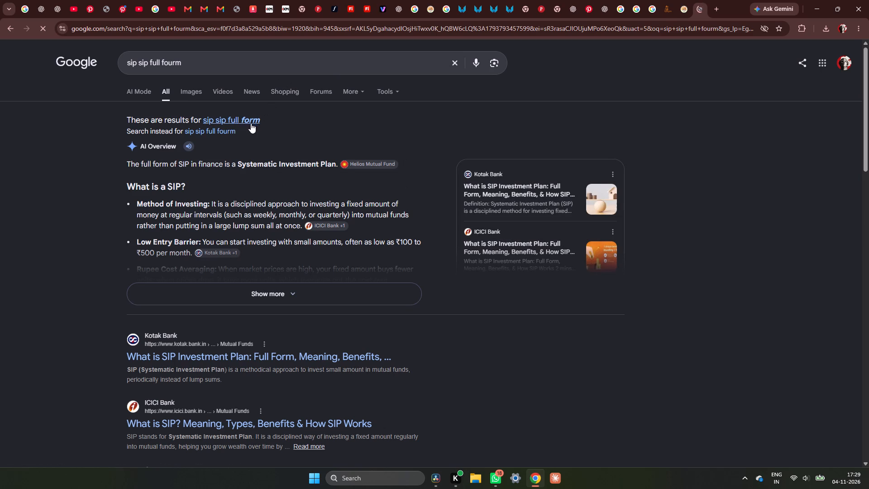
{"action": "left_click", "coordinate": [251, 123]}
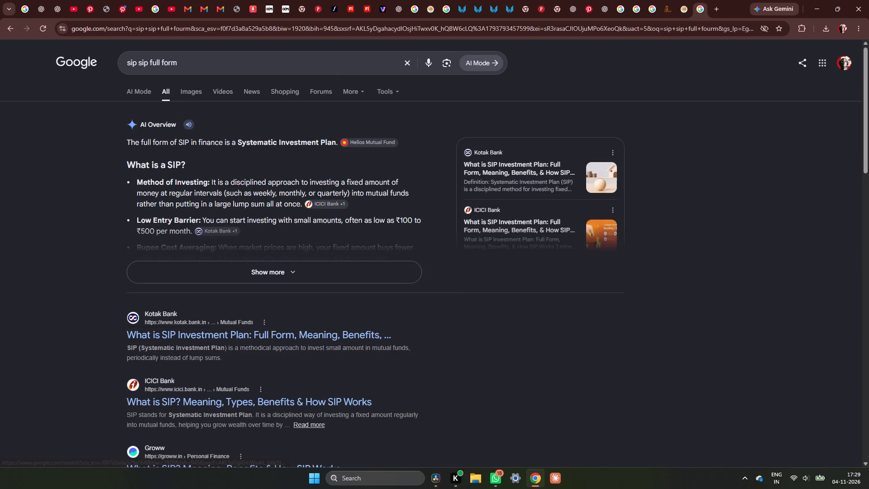
Expand the AI overview on SIP and read through it and the search results beneath.
{"action": "scroll", "coordinate": [253, 163], "scroll_direction": "down", "scroll_amount": 3}
{"action": "left_click", "coordinate": [270, 138]}
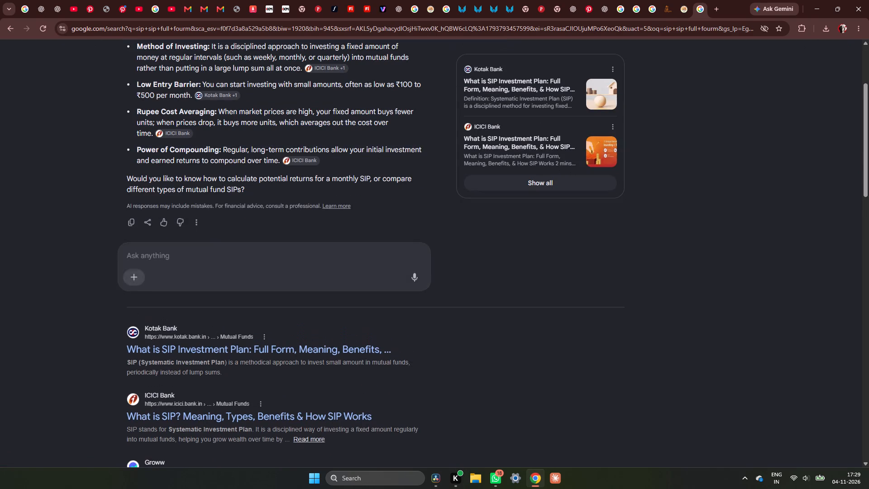
{"action": "scroll", "coordinate": [248, 162], "scroll_direction": "up", "scroll_amount": 3}
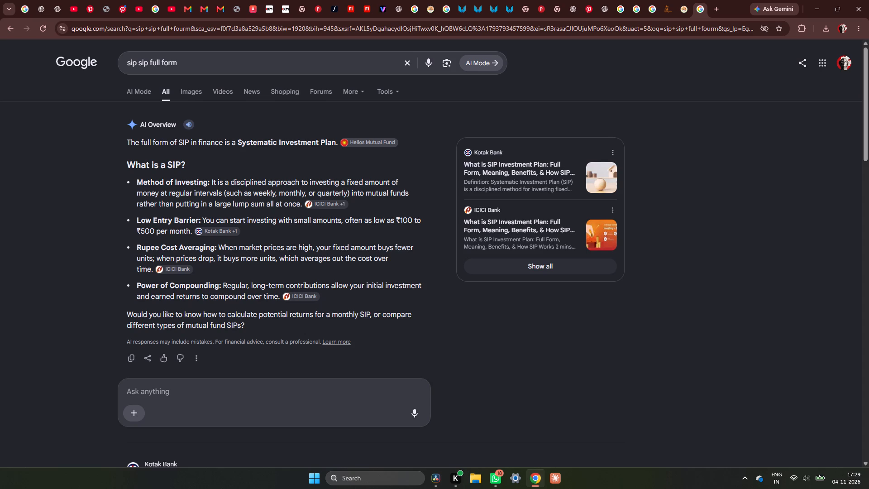
{"action": "left_click_drag", "start_coordinate": [178, 143], "coordinate": [197, 144]}
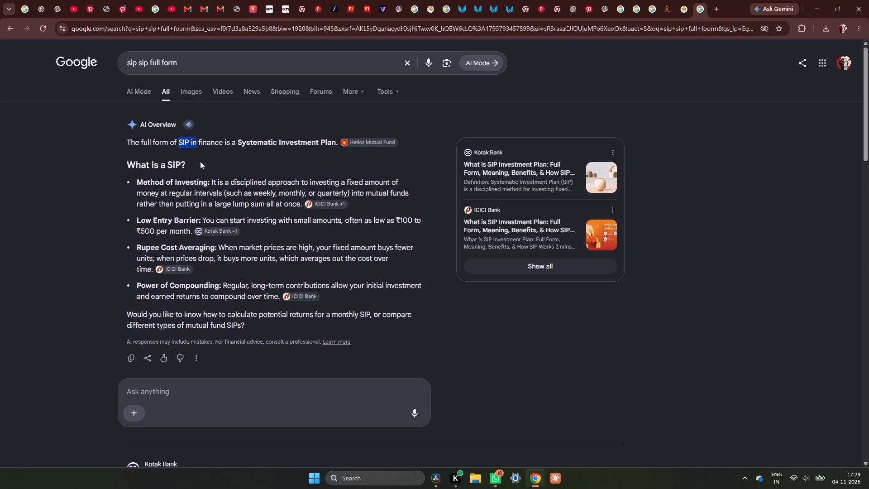
{"action": "left_click", "coordinate": [201, 165]}
{"action": "scroll", "coordinate": [278, 247], "scroll_direction": "down", "scroll_amount": 3}
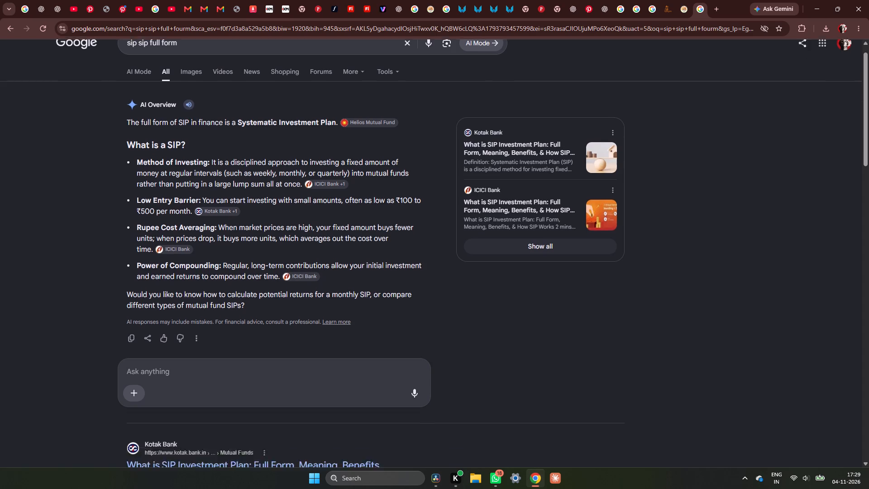
{"action": "scroll", "coordinate": [278, 247], "scroll_direction": "down", "scroll_amount": 4}
{"action": "scroll", "coordinate": [282, 201], "scroll_direction": "up", "scroll_amount": 2}
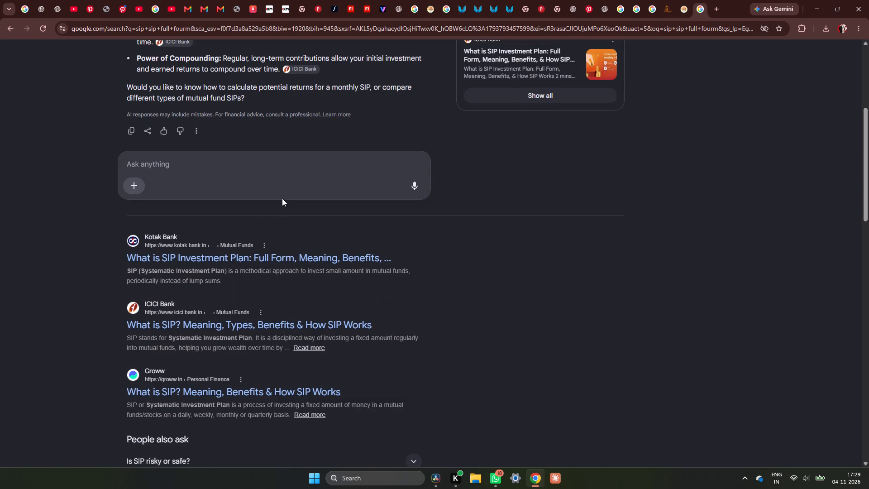
{"action": "scroll", "coordinate": [284, 176], "scroll_direction": "up", "scroll_amount": 6}
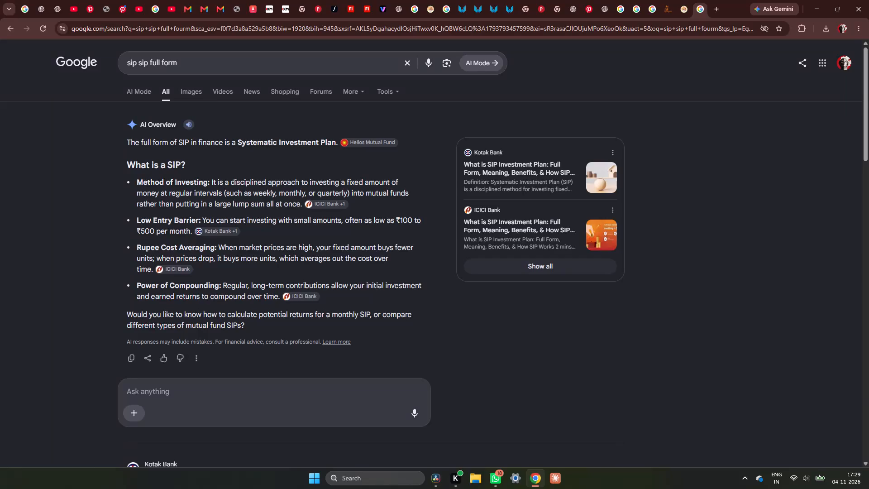
Shorten the search query to "sip full form" and run it.
{"action": "left_click", "coordinate": [140, 64]}
{"action": "left_click", "coordinate": [138, 64]}
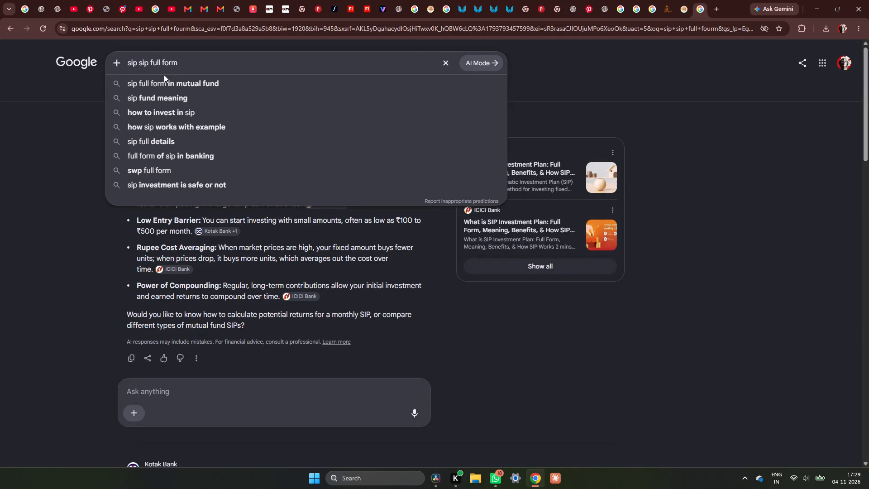
{"action": "key", "text": "BackSpace"}
{"action": "key", "text": "BackSpace"}
{"action": "key", "text": "BackSpace"}
{"action": "key", "text": "BackSpace"}
{"action": "key", "text": "BackSpace"}
{"action": "key", "text": "BackSpace"}
{"action": "key", "text": "BackSpace"}
{"action": "key", "text": "BackSpace"}
{"action": "key", "text": "BackSpace"}
{"action": "key", "text": "BackSpace"}
{"action": "key", "text": "BackSpace"}
{"action": "key", "text": "BackSpace"}
{"action": "key", "text": "BackSpace"}
{"action": "key", "text": "BackSpace"}
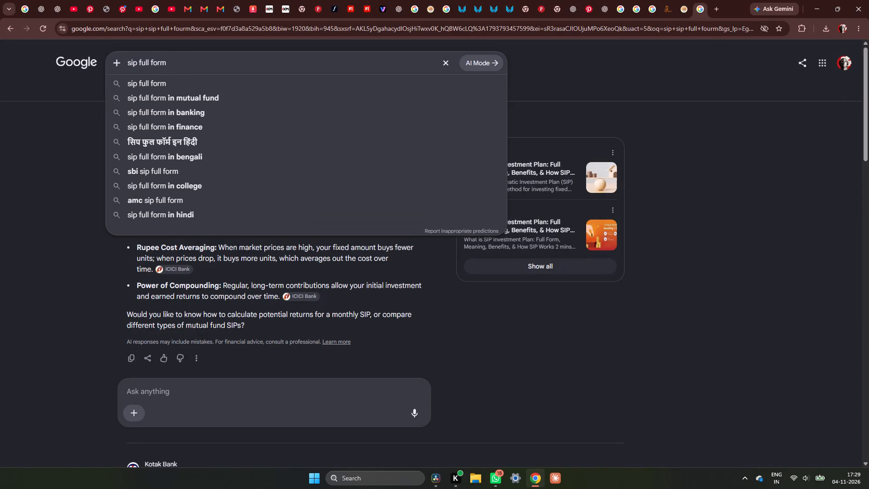
{"action": "left_click", "coordinate": [173, 63]}
{"action": "key", "text": "Return"}
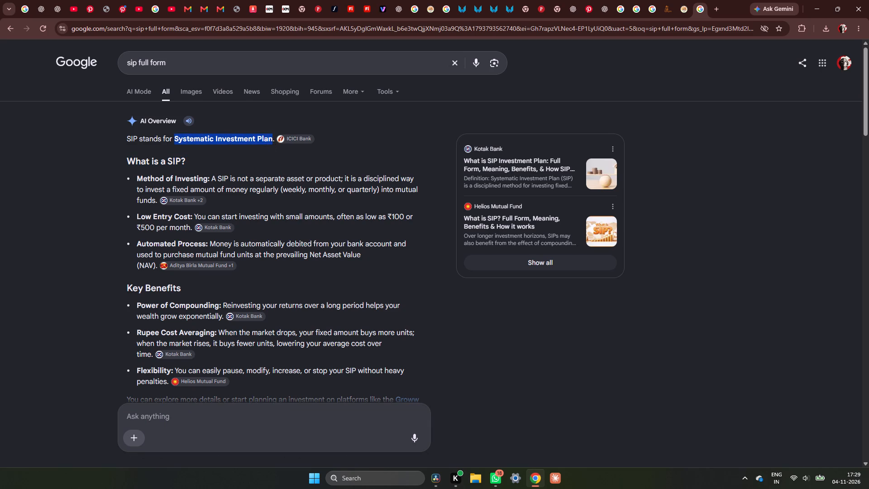
Copy the phrase "Systematic Investment Plan" from the AI overview.
{"action": "left_click", "coordinate": [199, 143]}
{"action": "left_click", "coordinate": [128, 133]}
{"action": "left_click_drag", "start_coordinate": [123, 133], "coordinate": [129, 139]}
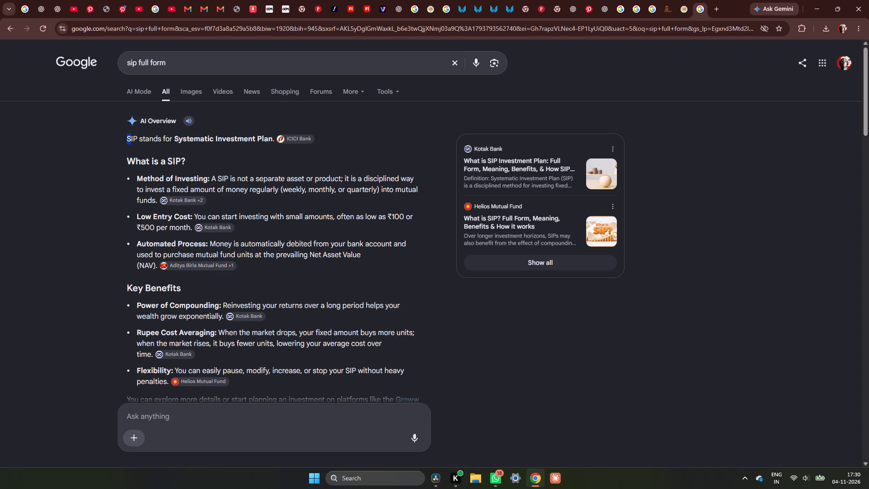
{"action": "left_click_drag", "start_coordinate": [129, 139], "coordinate": [137, 141]}
{"action": "left_click", "coordinate": [176, 151]}
{"action": "left_click_drag", "start_coordinate": [174, 137], "coordinate": [267, 140]}
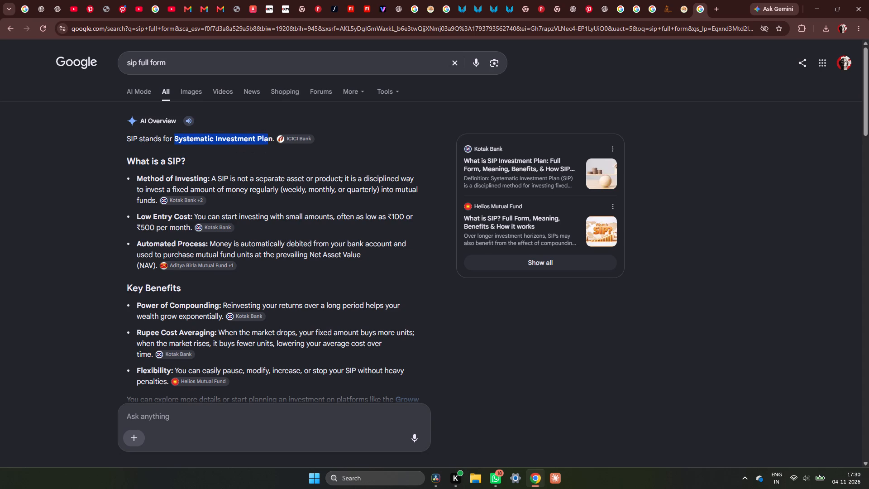
{"action": "left_click_drag", "start_coordinate": [267, 140], "coordinate": [271, 141]}
{"action": "key", "text": "ctrl+c"}
{"action": "key", "text": "ctrl+c"}
Back in DaVinci Resolve, replace the V9 title text over the SIP laptop clip with "Systematic Investment Plan".
{"action": "left_click", "coordinate": [444, 480]}
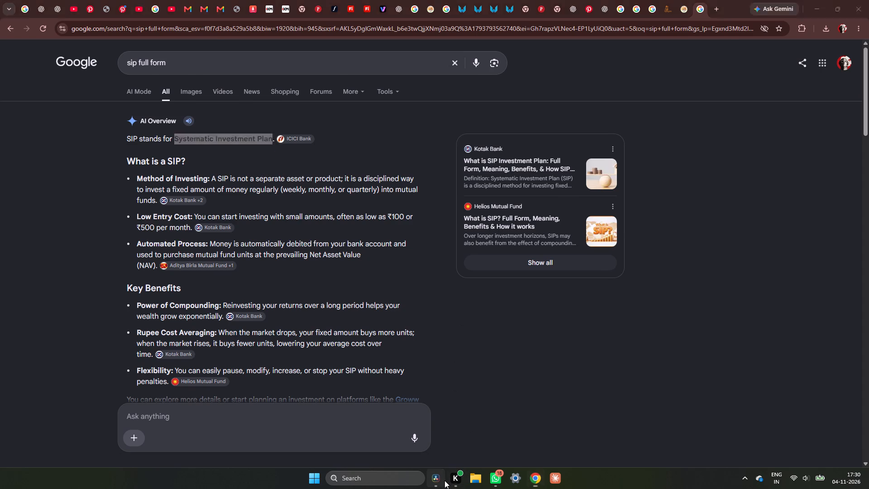
{"action": "left_click", "coordinate": [350, 328]}
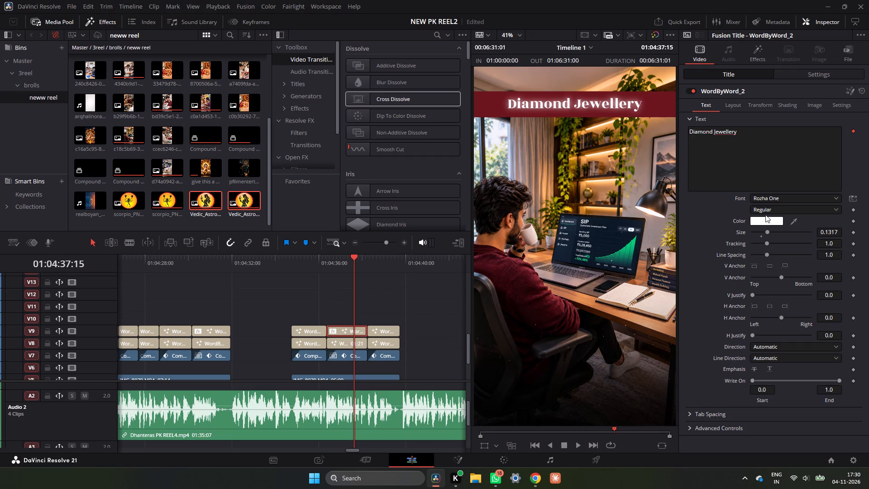
{"action": "left_click", "coordinate": [762, 163]}
{"action": "key", "text": "ctrl+a"}
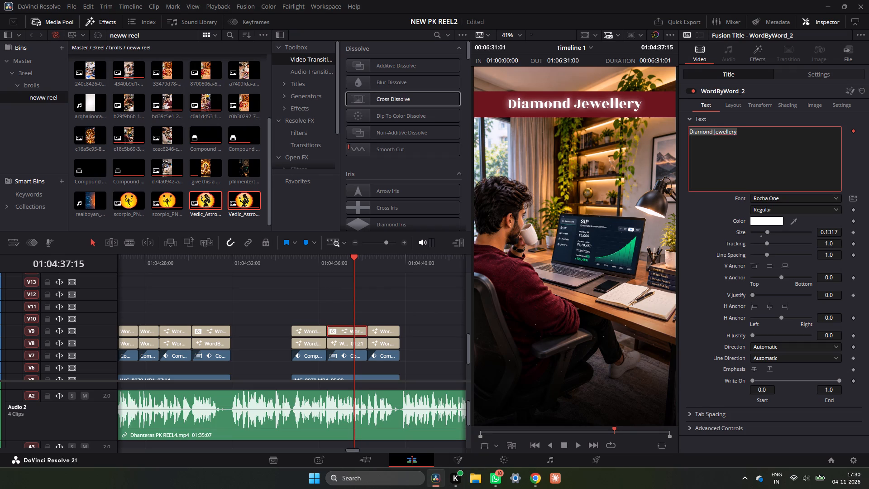
{"action": "key", "text": "ctrl+v"}
{"action": "key", "text": "ctrl+c"}
Replace the text of the matching V8 title over the SIP laptop clip with "Systematic Investment Plan".
{"action": "left_click", "coordinate": [359, 344]}
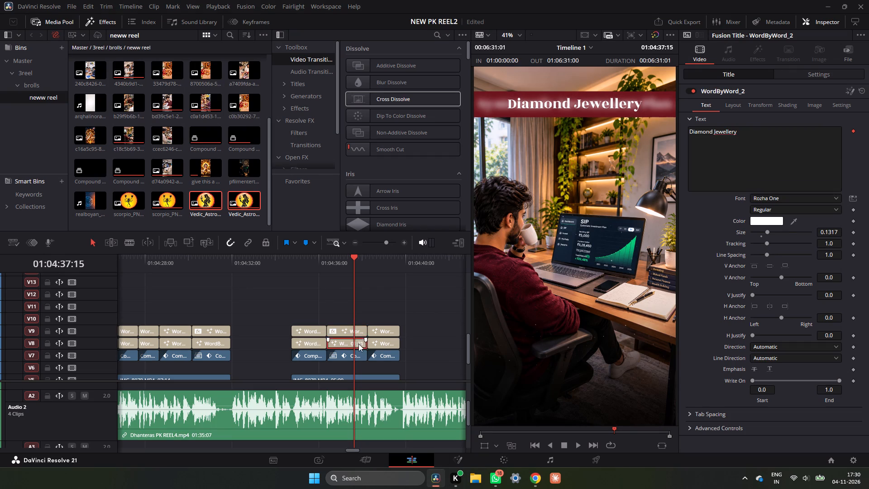
{"action": "left_click", "coordinate": [759, 163]}
{"action": "key", "text": "ctrl+a"}
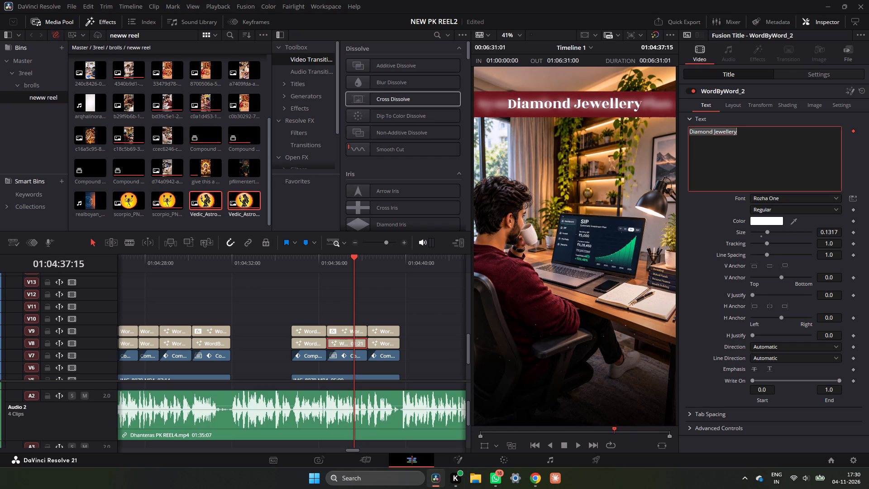
{"action": "key", "text": "ctrl+v"}
{"action": "left_click_drag", "start_coordinate": [759, 163], "coordinate": [691, 188], "text": "ctrl"}
Replay the Watch section into the Systematic Investment Plan title several times to check the banners against the speech.
{"action": "left_click", "coordinate": [286, 267]}
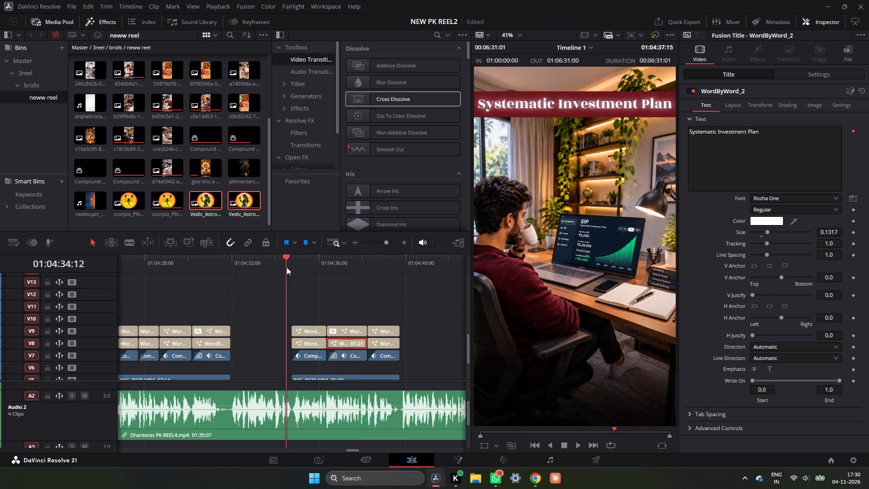
{"action": "key", "text": "space"}
{"action": "key", "text": "space"}
{"action": "key", "text": "space"}
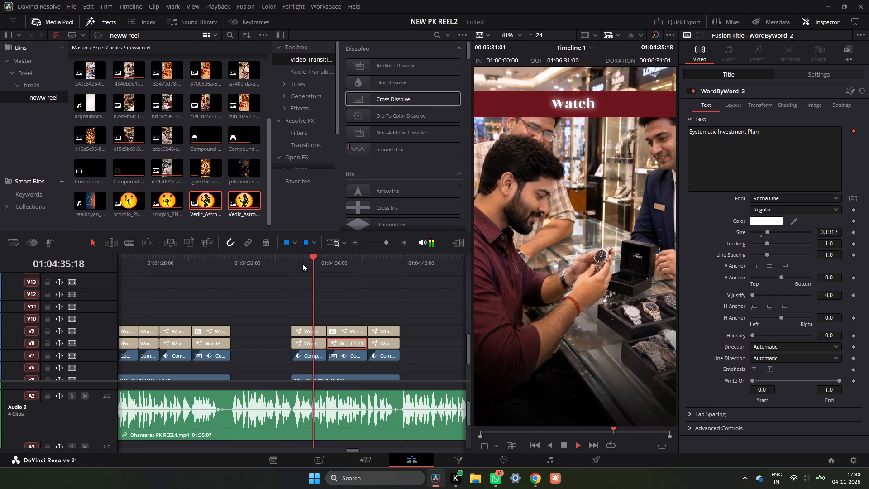
{"action": "key", "text": "space"}
{"action": "key", "text": "space"}
{"action": "key", "text": "space"}
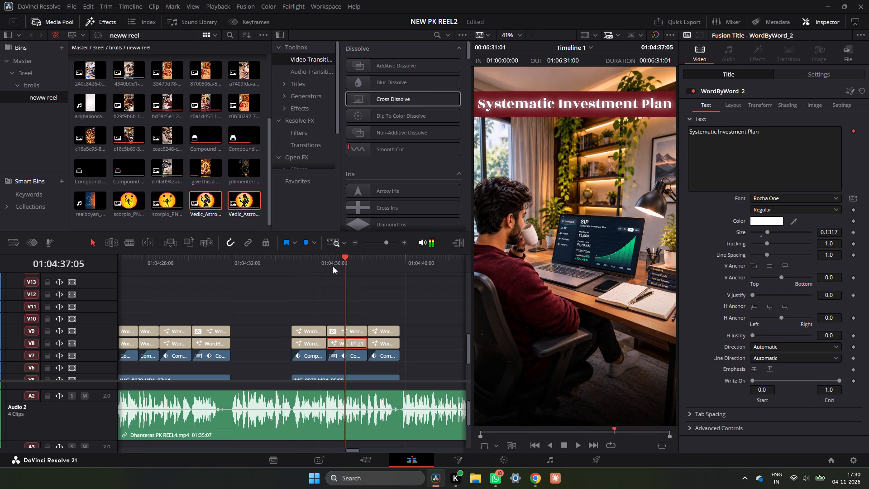
{"action": "left_click", "coordinate": [333, 266]}
{"action": "left_click", "coordinate": [321, 265]}
{"action": "key", "text": "space"}
{"action": "left_click", "coordinate": [310, 264]}
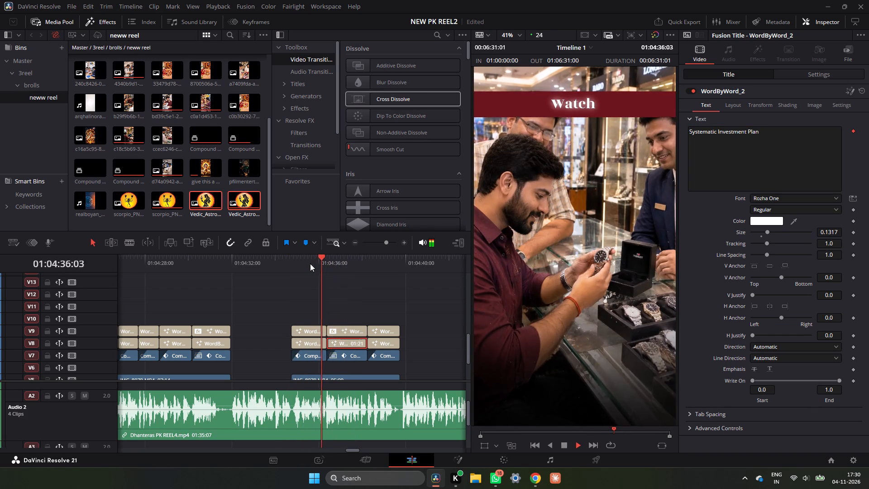
{"action": "key", "text": "space"}
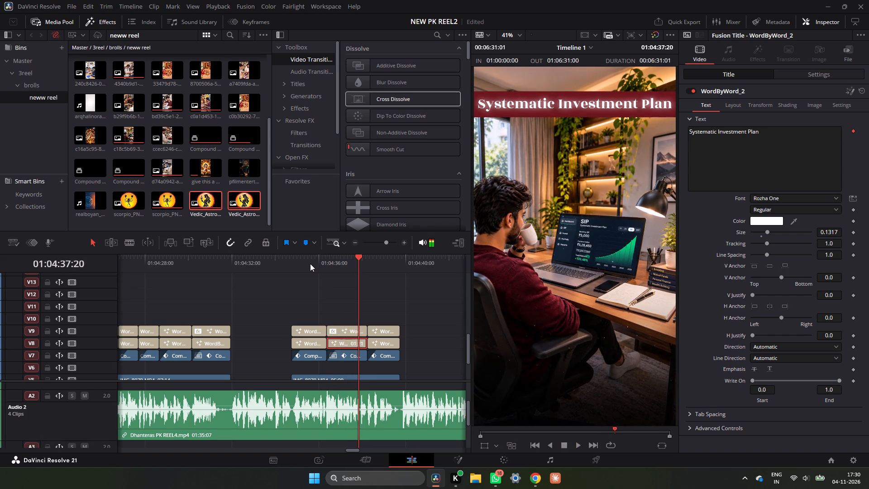
Play on into the iPhone box clip and open the text of its V8 title.
{"action": "key", "text": "space"}
{"action": "key", "text": "space"}
{"action": "key", "text": "space"}
{"action": "key", "text": "space"}
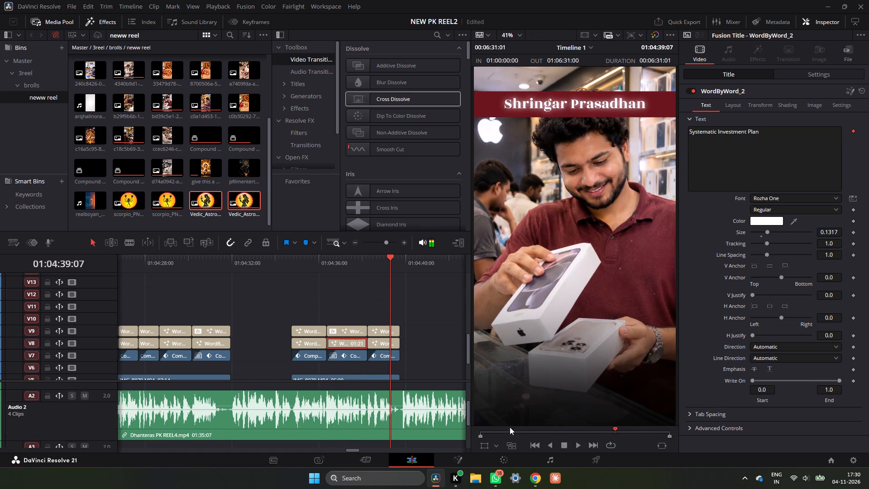
{"action": "left_click", "coordinate": [537, 474]}
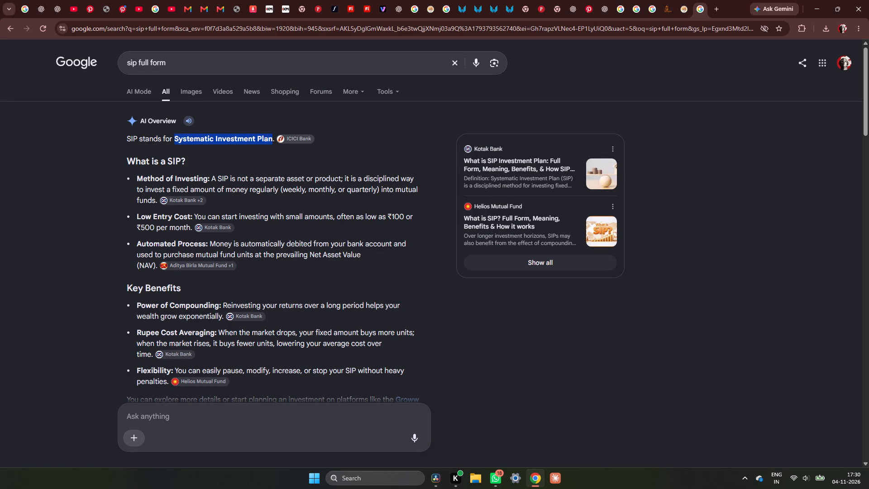
{"action": "left_click", "coordinate": [445, 478]}
{"action": "left_click", "coordinate": [387, 339]}
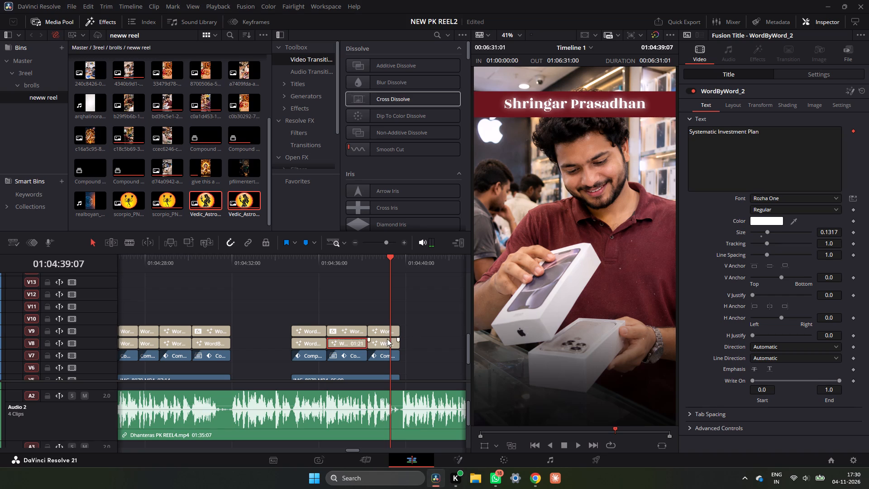
{"action": "left_click", "coordinate": [735, 179]}
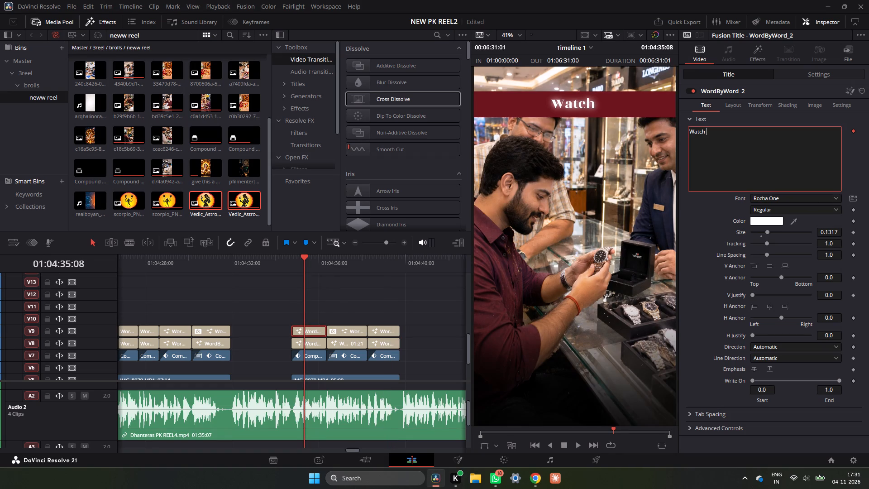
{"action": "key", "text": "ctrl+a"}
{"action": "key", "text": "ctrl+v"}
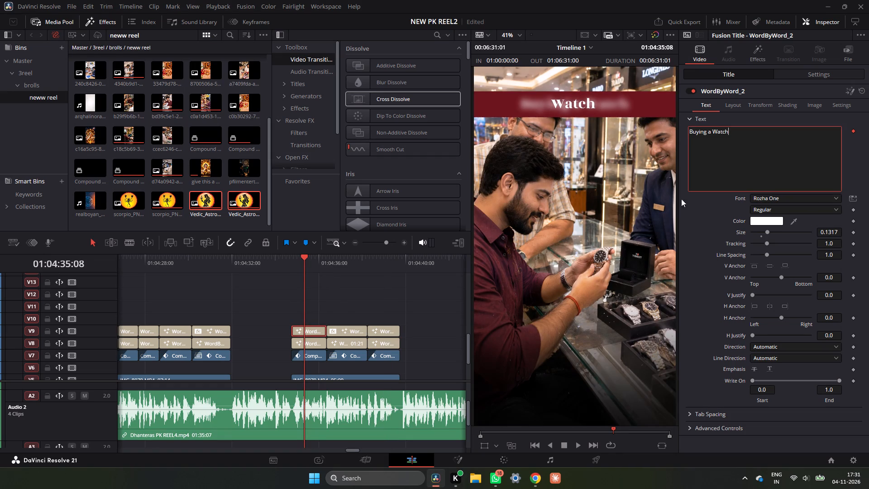
Replace the V8 title text over the watch shop clip with the copied phrase, shortened to "Buying Watch".
{"action": "left_click", "coordinate": [312, 337]}
{"action": "left_click", "coordinate": [740, 166]}
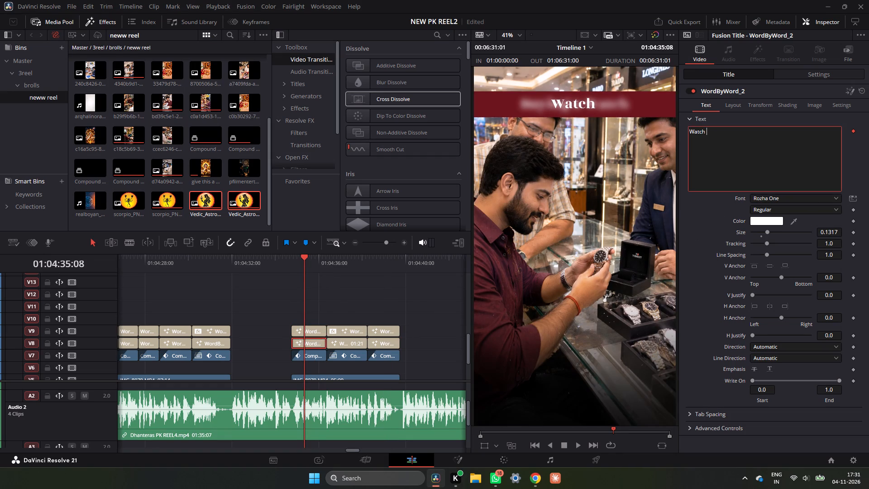
{"action": "key", "text": "ctrl+a"}
{"action": "key", "text": "ctrl+v"}
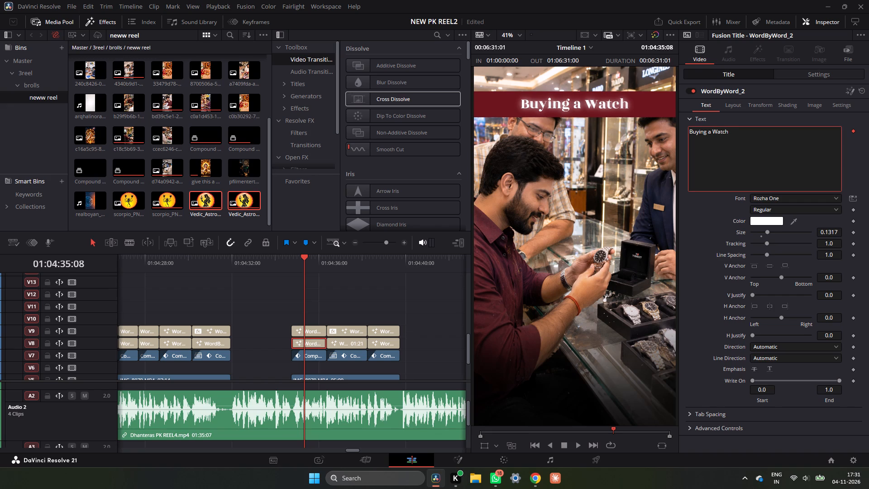
{"action": "left_click", "coordinate": [711, 131]}
{"action": "key", "text": "BackSpace"}
{"action": "key", "text": "shift+a"}
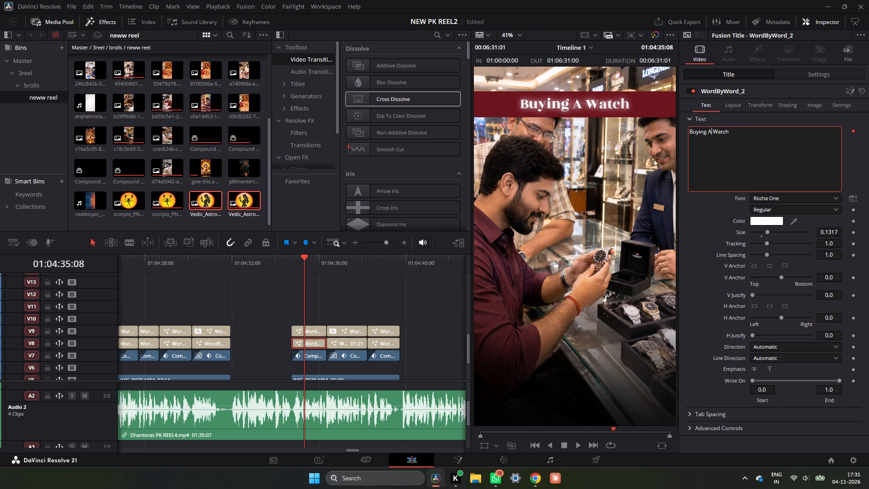
{"action": "key", "text": "BackSpace"}
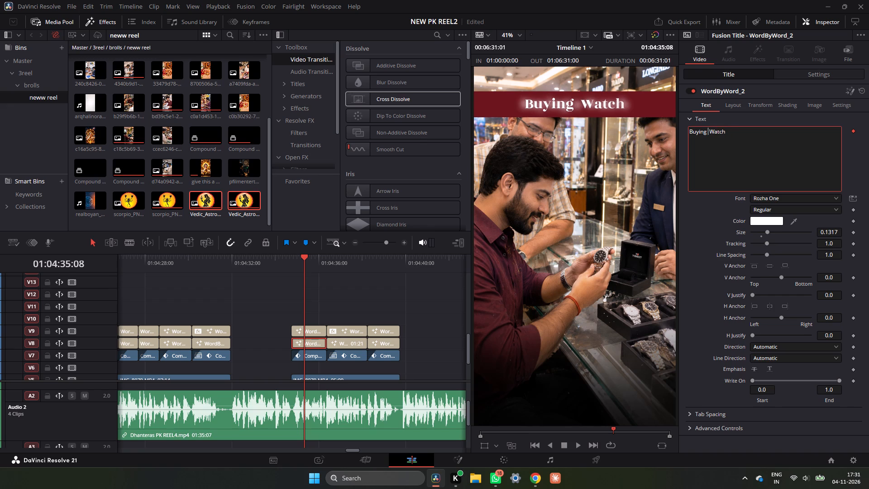
{"action": "key", "text": "BackSpace"}
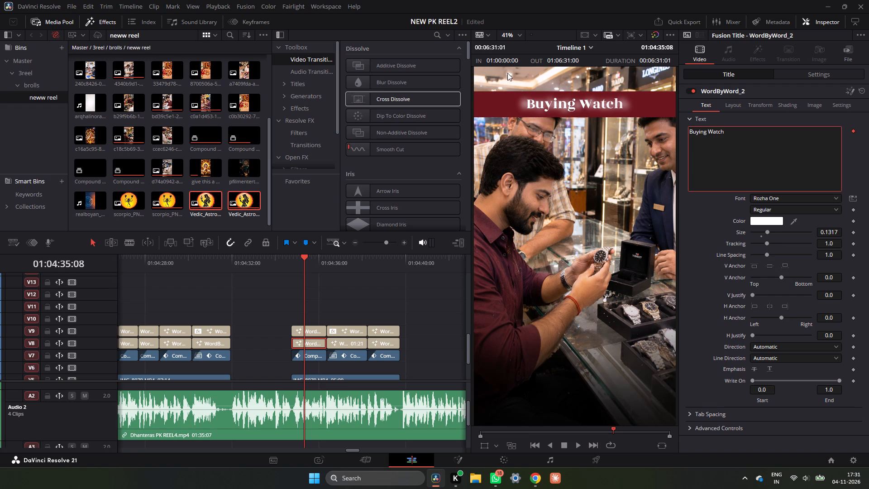
Copy the "Buying Watch" text from the V8 title into the V9 title over the watch shop clip.
{"action": "left_click", "coordinate": [792, 141]}
{"action": "key", "text": "ctrl+a"}
{"action": "key", "text": "ctrl+c"}
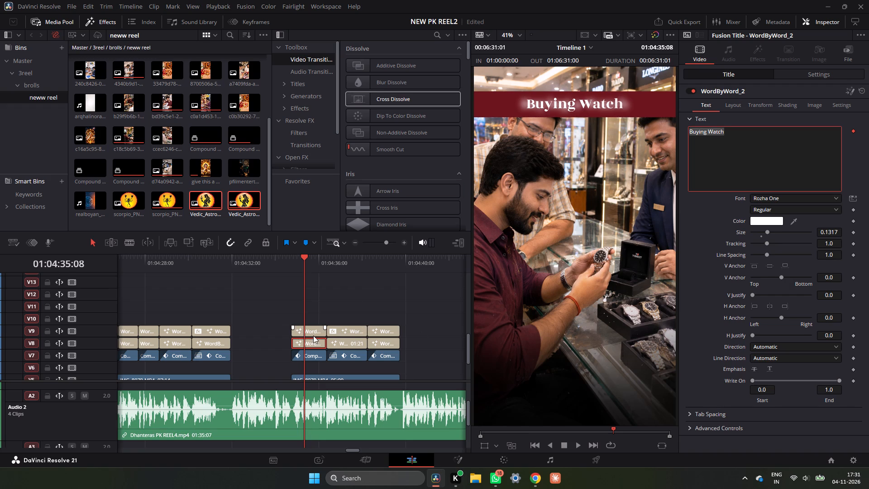
{"action": "left_click", "coordinate": [312, 336]}
{"action": "left_click", "coordinate": [721, 175]}
{"action": "key", "text": "ctrl+a"}
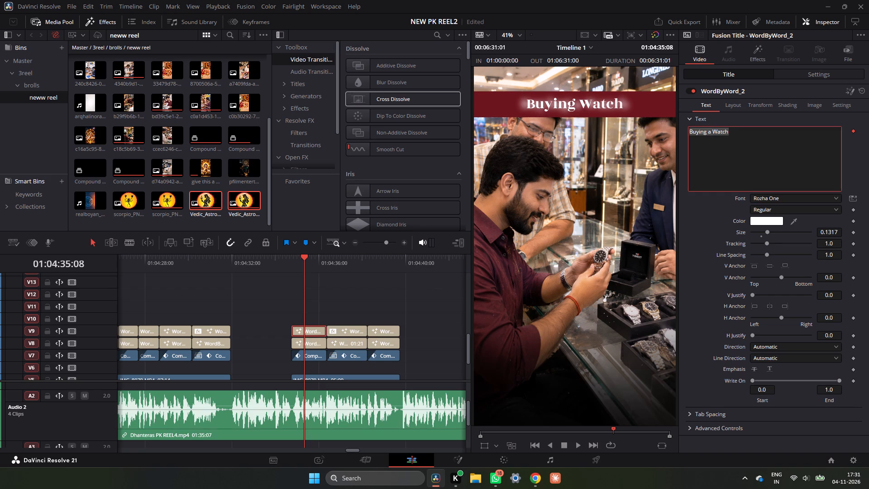
{"action": "key", "text": "ctrl+v"}
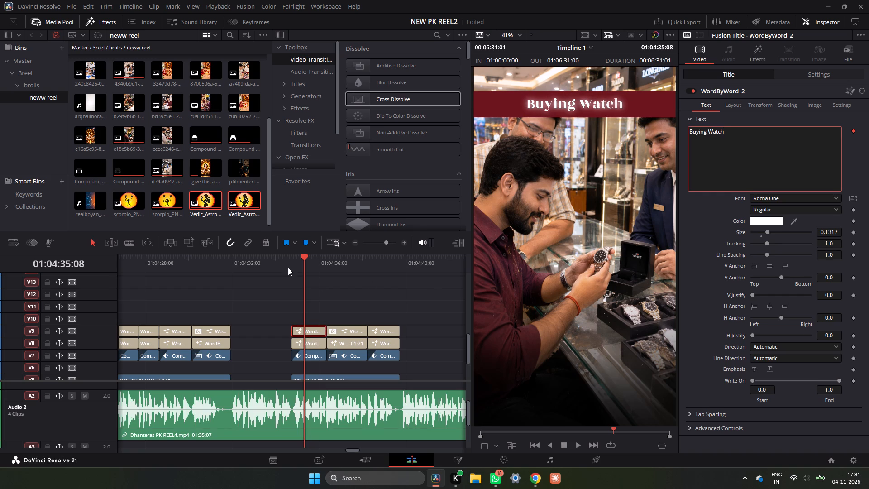
Replay from the watch shop clip into the SIP laptop clip to check the banners against the speech.
{"action": "left_click", "coordinate": [291, 262]}
{"action": "key", "text": "space"}
{"action": "left_click", "coordinate": [291, 262]}
{"action": "left_click", "coordinate": [291, 262]}
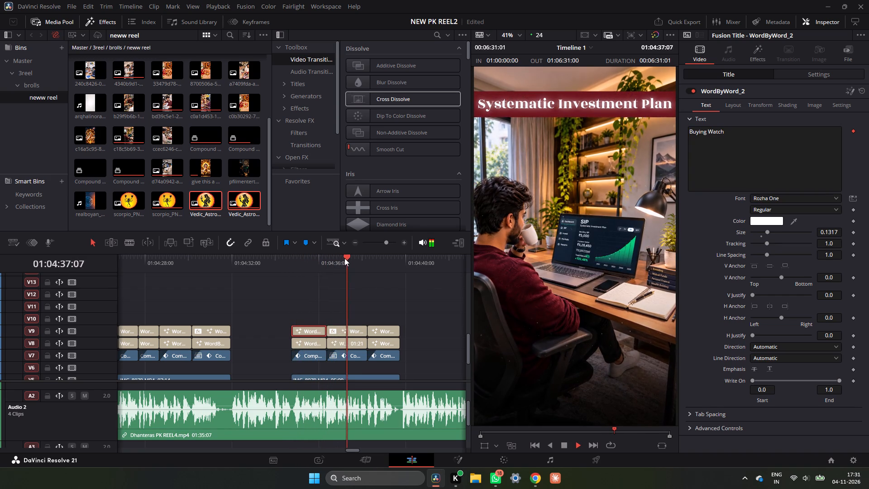
{"action": "key", "text": "space"}
{"action": "left_click", "coordinate": [327, 265]}
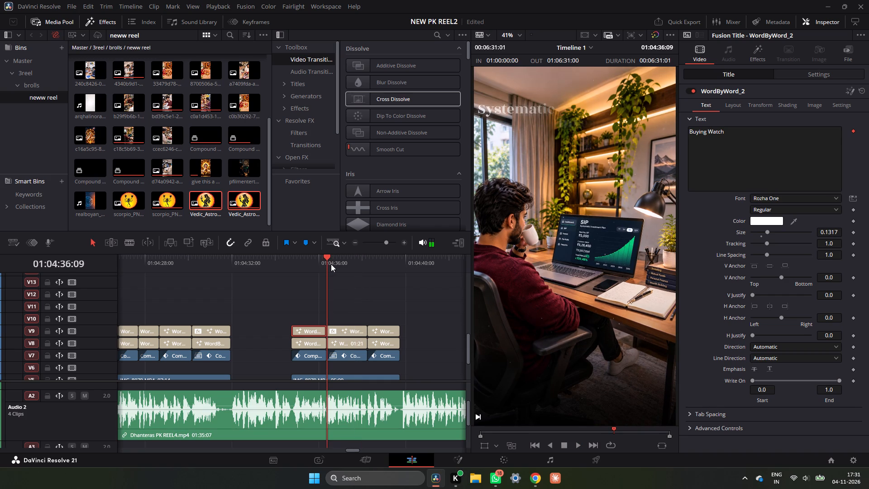
{"action": "key", "text": "space"}
{"action": "key", "text": "space"}
Replace the V9 title text over the SIP laptop clip with "SIP".
{"action": "left_click", "coordinate": [360, 329]}
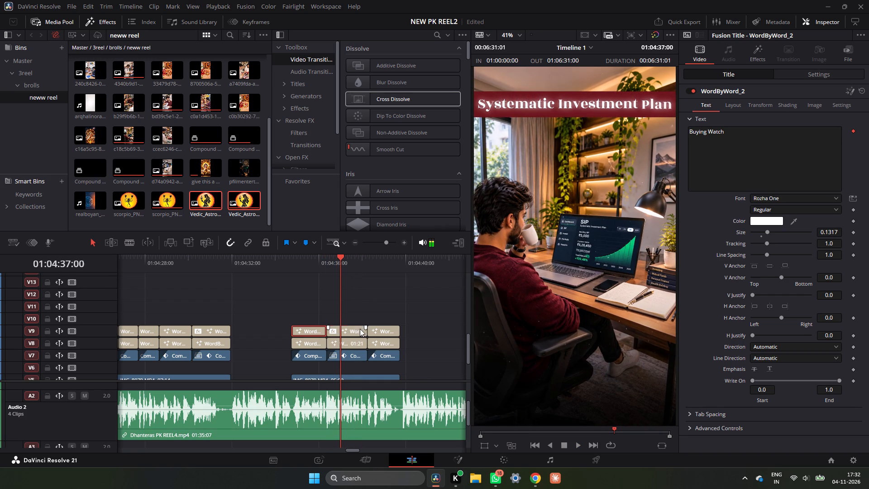
{"action": "left_click", "coordinate": [767, 172]}
{"action": "key", "text": "ctrl+a"}
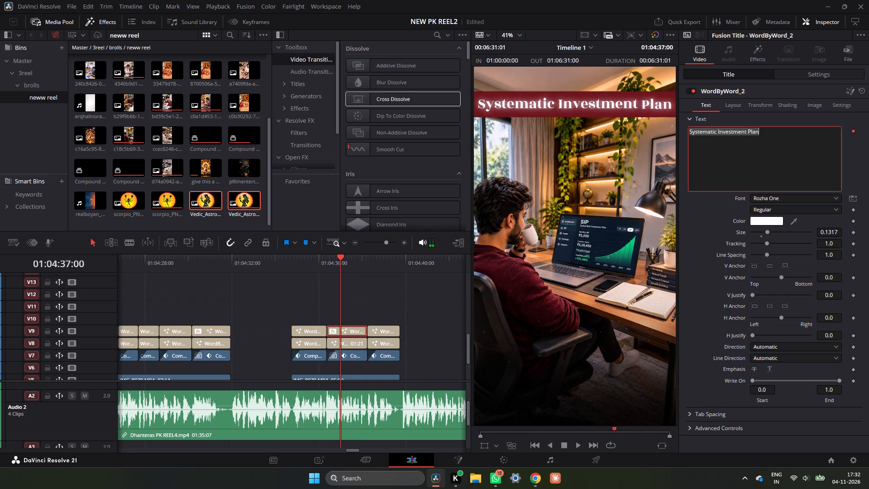
{"action": "key", "text": "BackSpace"}
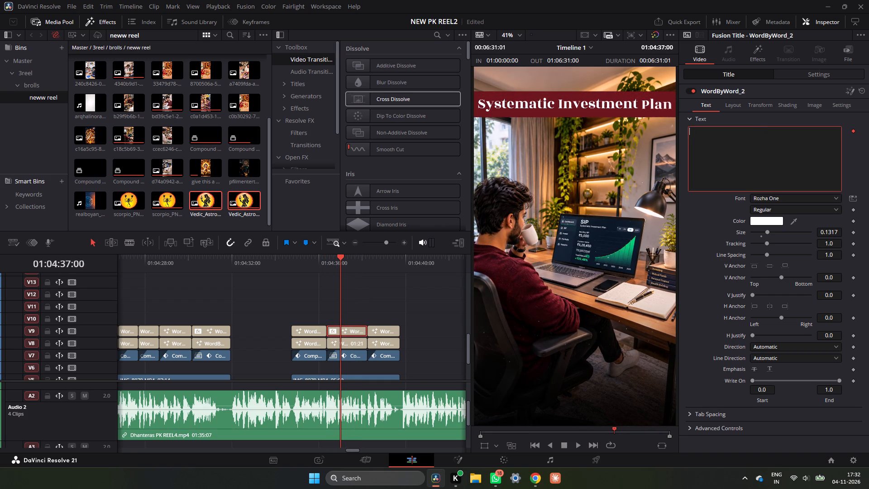
{"action": "type", "text": "SIP"}
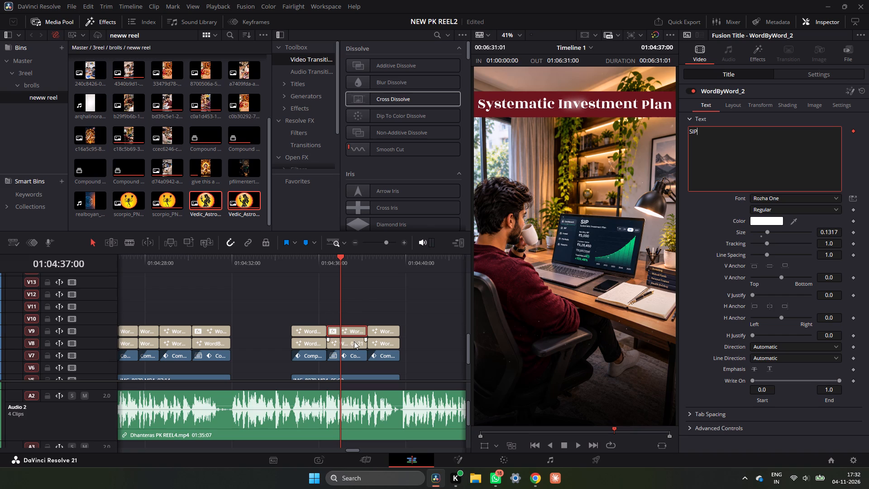
Replace the text of the matching V8 title over the SIP laptop clip with "SIP" in capitals.
{"action": "left_click", "coordinate": [354, 341]}
{"action": "left_click", "coordinate": [777, 156]}
{"action": "key", "text": "shift+a"}
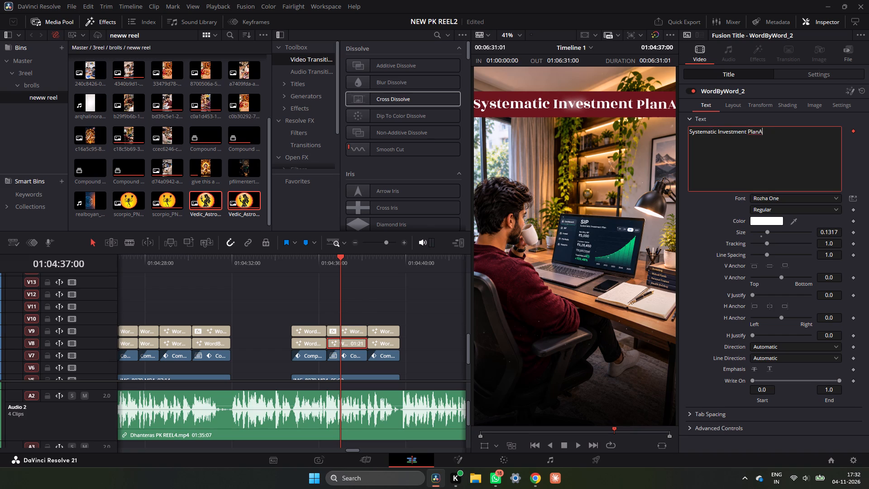
{"action": "key", "text": "ctrl+a"}
{"action": "key", "text": "BackSpace"}
{"action": "type", "text": "sip"}
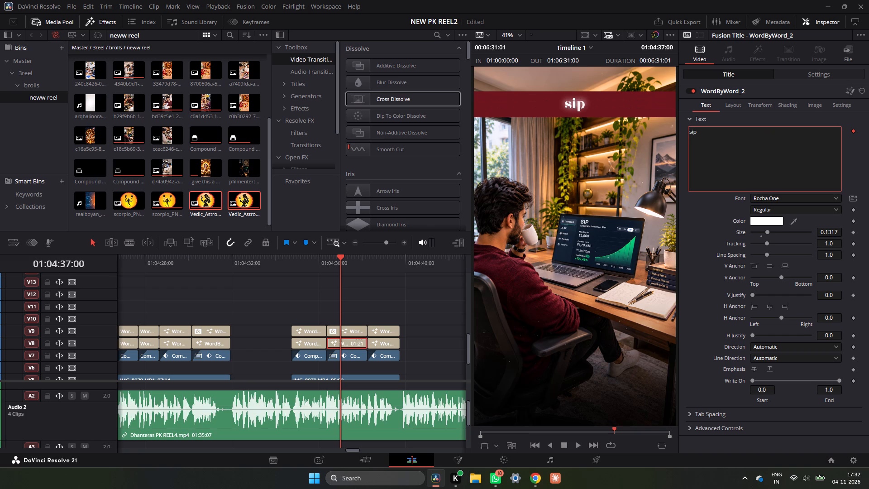
{"action": "key", "text": "BackSpace"}
{"action": "key", "text": "BackSpace"}
{"action": "key", "text": "BackSpace"}
{"action": "type", "text": "SI"}
{"action": "key", "text": "shift+p"}
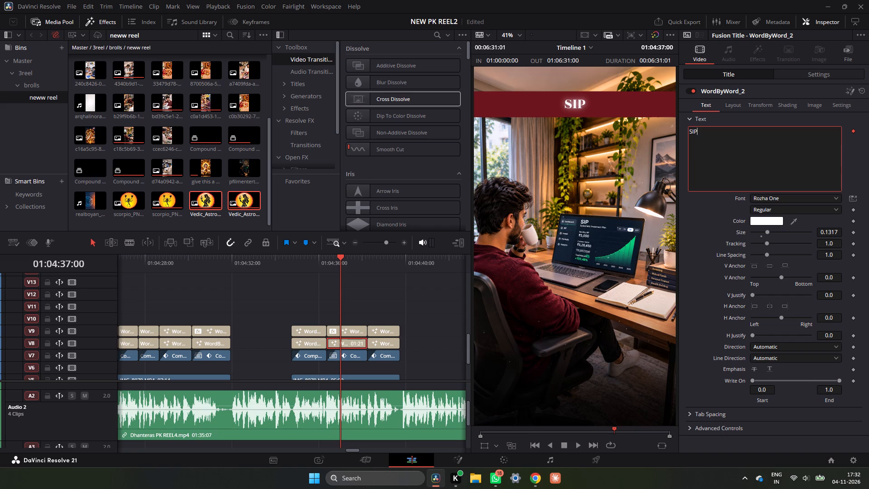
Replay the SIP laptop clip into the smartphone shop clip to check the SIP banner against the speech.
{"action": "left_click", "coordinate": [327, 257]}
{"action": "key", "text": "space"}
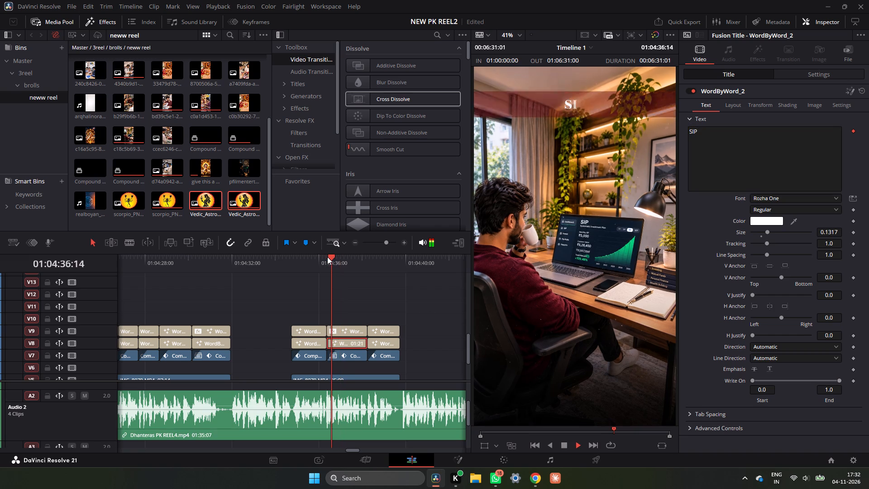
{"action": "key", "text": "space"}
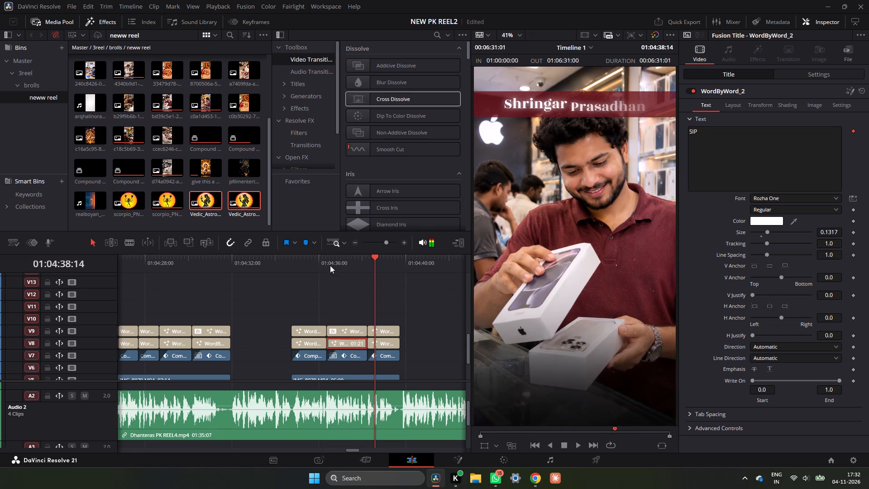
{"action": "left_click", "coordinate": [359, 338]}
{"action": "left_click", "coordinate": [358, 330]}
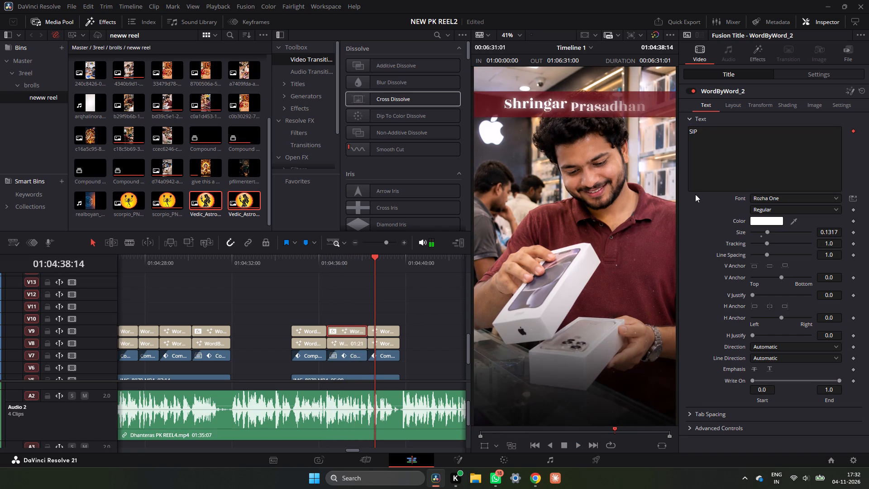
{"action": "left_click", "coordinate": [729, 170]}
{"action": "left_click", "coordinate": [334, 260]}
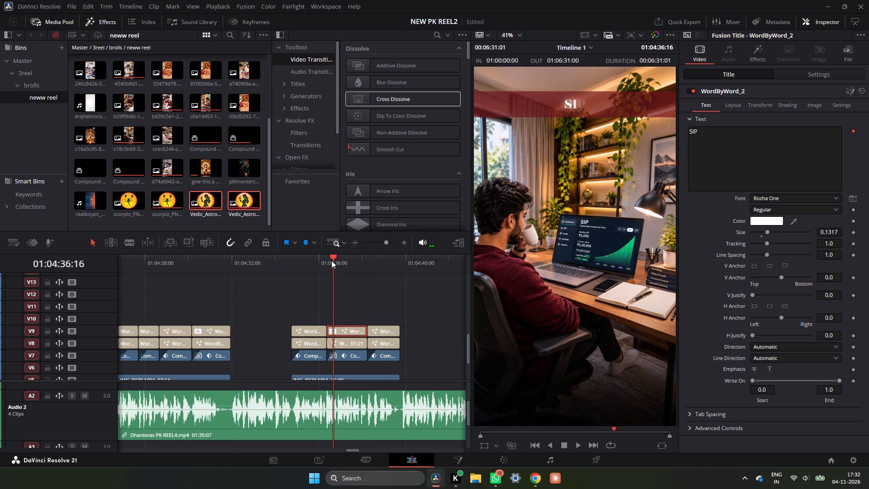
{"action": "left_click", "coordinate": [330, 263]}
{"action": "key", "text": "space"}
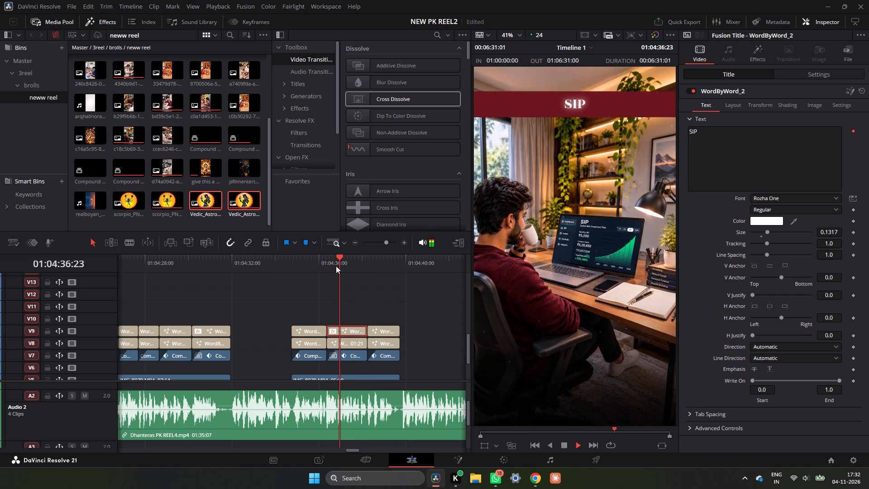
{"action": "key", "text": "space"}
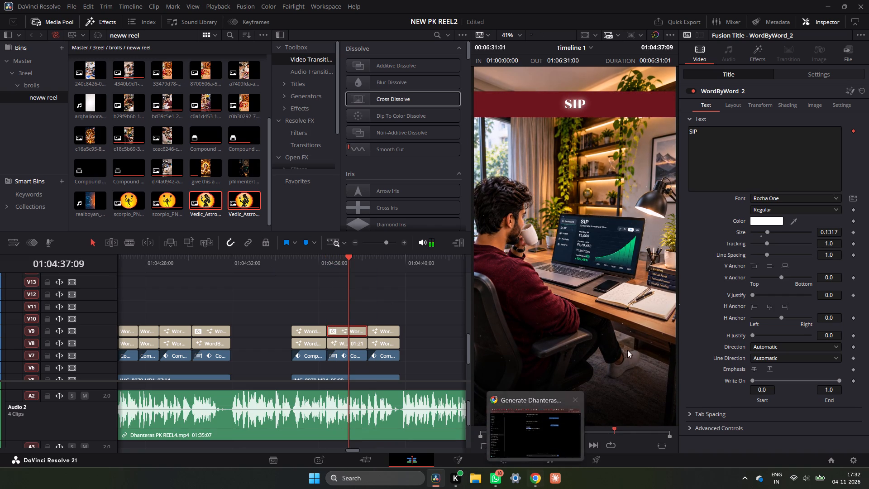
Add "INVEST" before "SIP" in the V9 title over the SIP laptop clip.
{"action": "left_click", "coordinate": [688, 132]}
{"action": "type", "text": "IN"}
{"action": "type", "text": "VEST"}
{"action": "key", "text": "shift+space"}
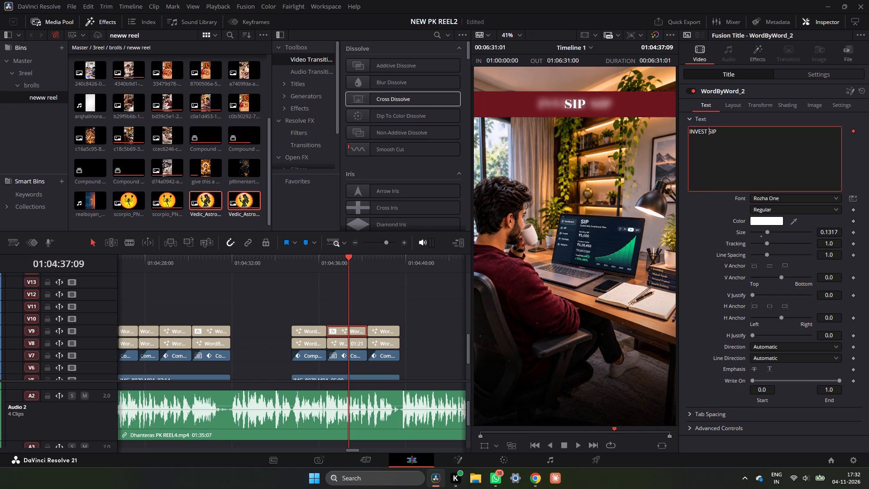
{"action": "left_click", "coordinate": [357, 347]}
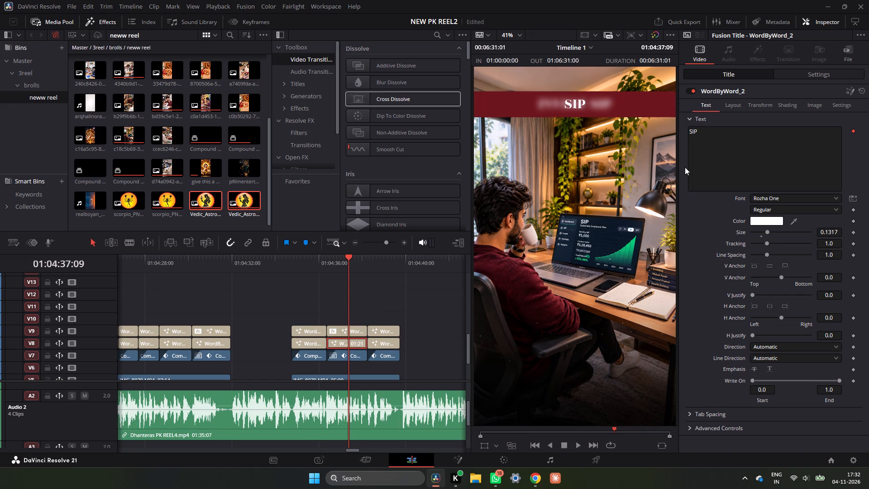
{"action": "left_click", "coordinate": [794, 151]}
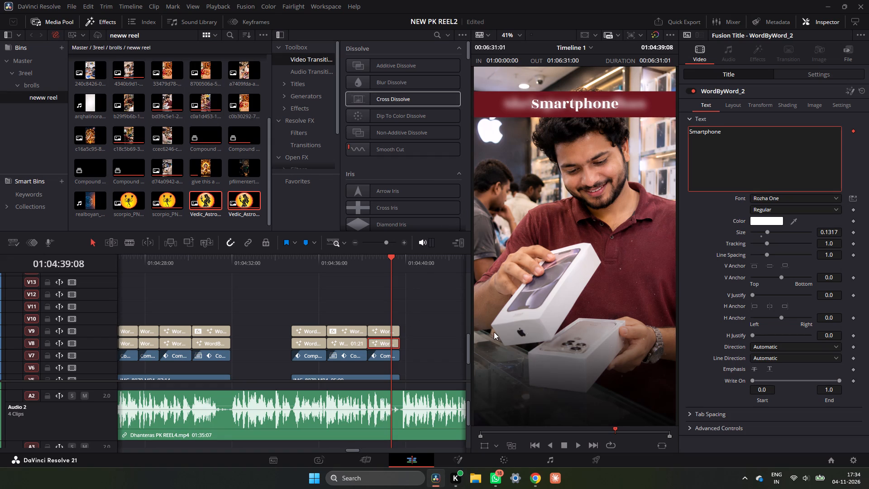
Replace the text of the matching V9 title over the smartphone shop clip with "Smartphone".
{"action": "left_click", "coordinate": [386, 330]}
{"action": "left_click", "coordinate": [707, 144]}
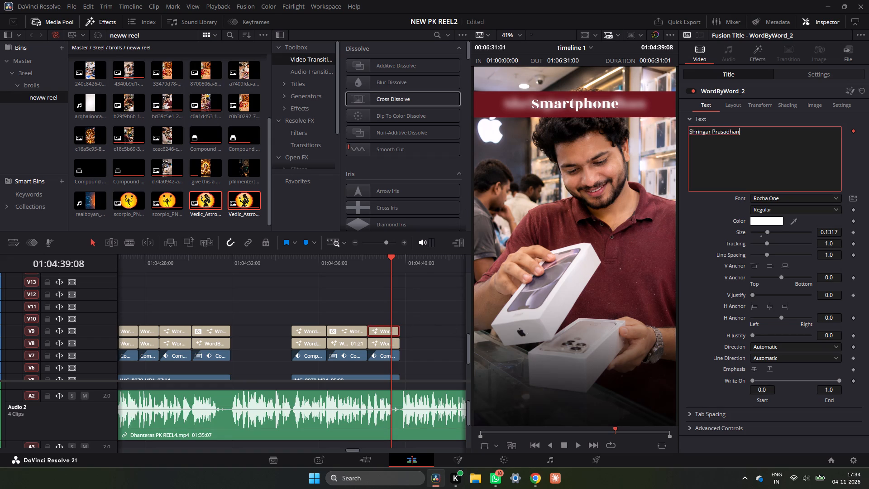
{"action": "key", "text": "ctrl+a"}
{"action": "key", "text": "ctrl+v"}
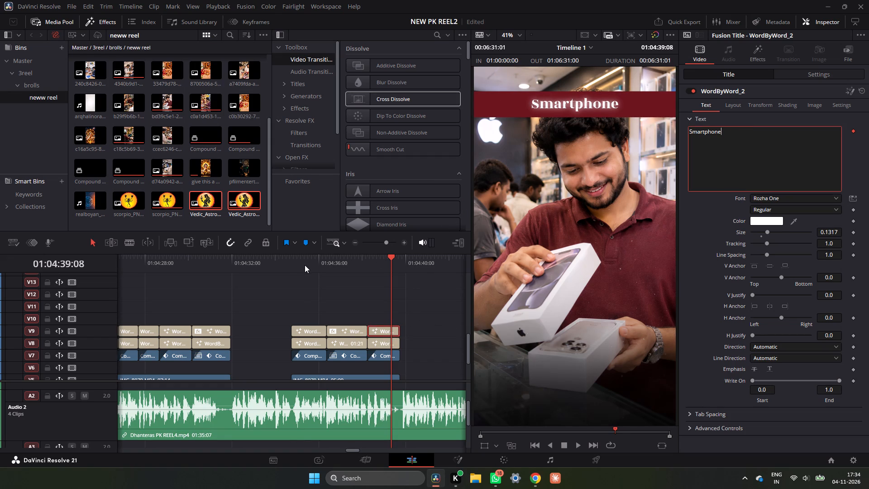
Play back the Smartphone, Diamond Jewellery, Cosmetic and Shringar Prasadhan banners to check them against the speech.
{"action": "left_click", "coordinate": [299, 266]}
{"action": "key", "text": "space"}
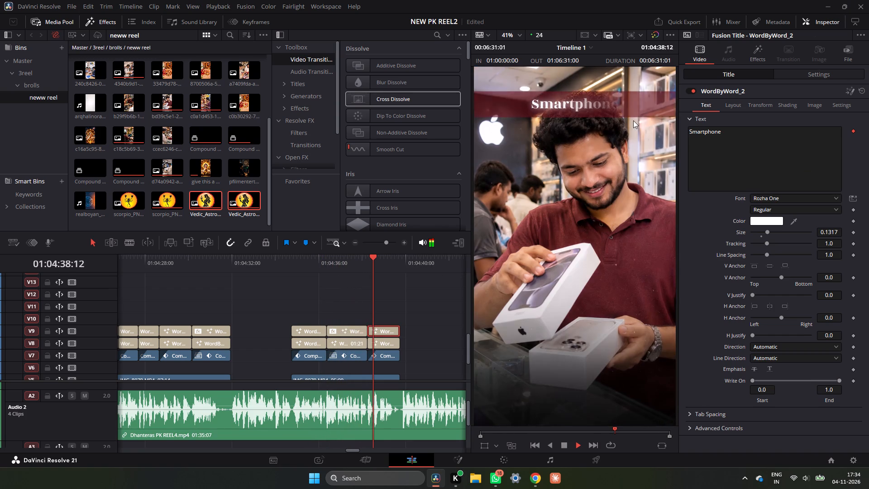
{"action": "key", "text": "space"}
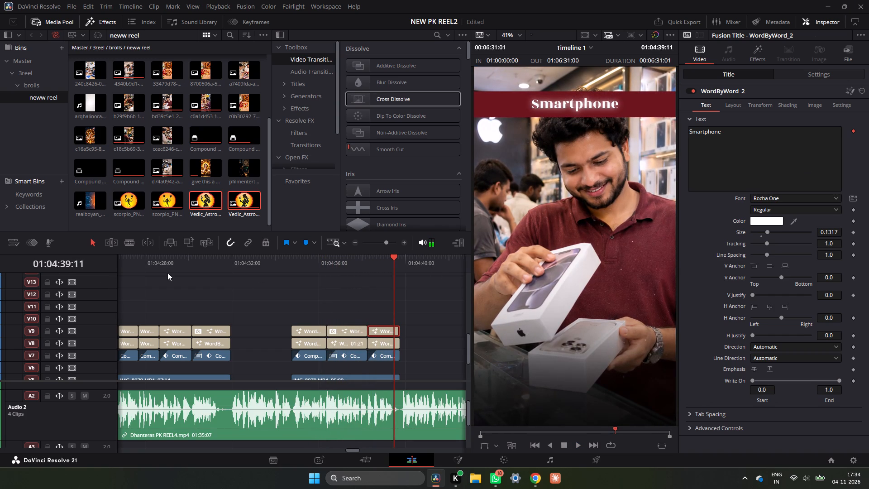
{"action": "left_click", "coordinate": [160, 260]}
{"action": "key", "text": "space"}
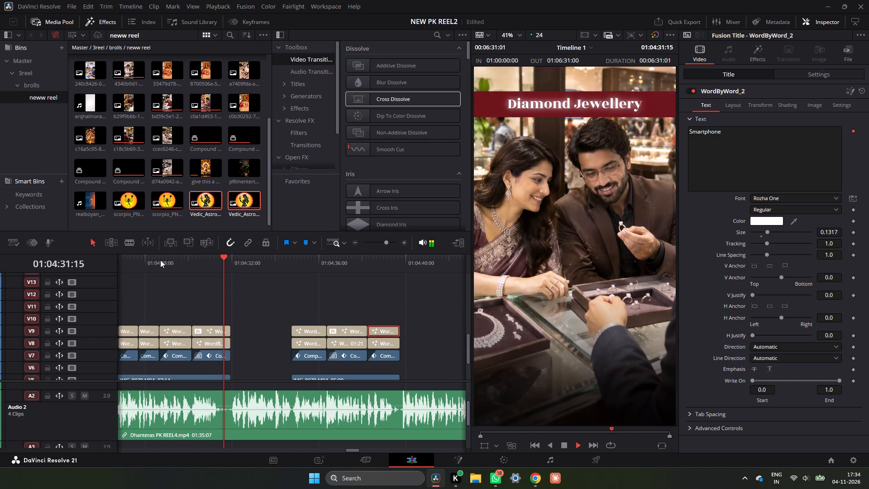
{"action": "key", "text": "space"}
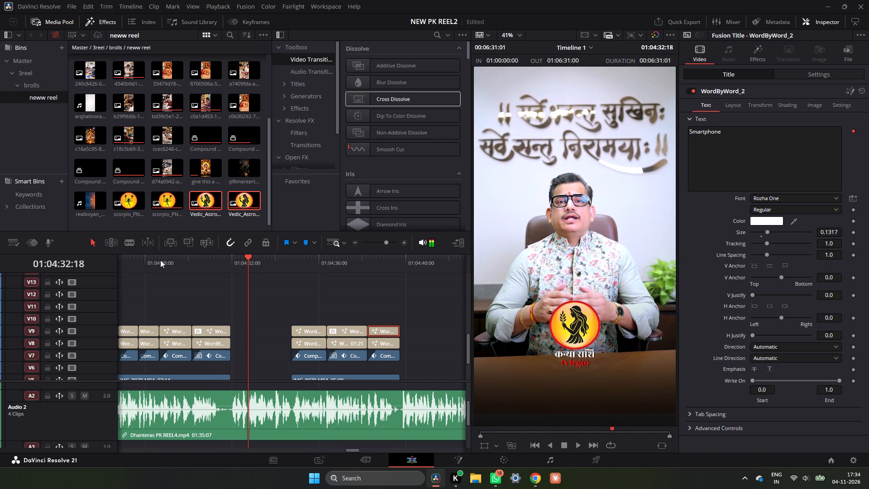
{"action": "left_click", "coordinate": [161, 259]}
{"action": "key", "text": "space"}
{"action": "key", "text": "space"}
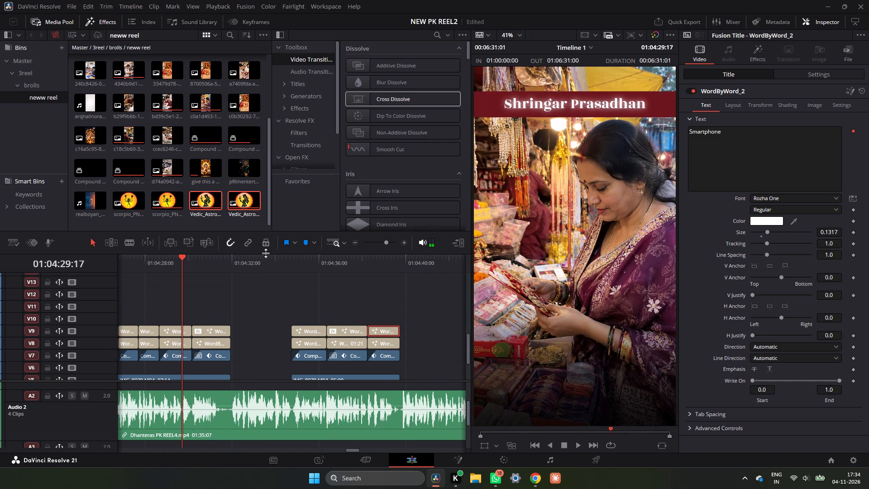
{"action": "scroll", "coordinate": [284, 266], "scroll_direction": "up", "scroll_amount": 2, "text": "ctrl"}
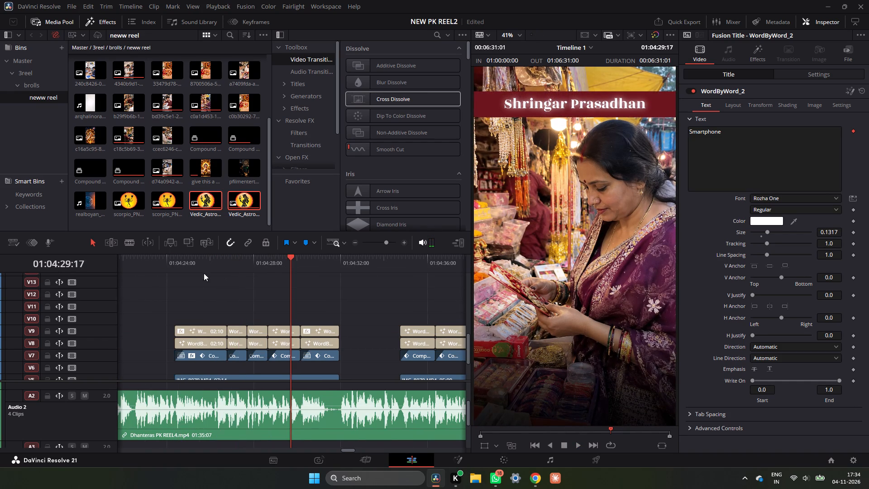
{"action": "left_click", "coordinate": [178, 270]}
{"action": "key", "text": "space"}
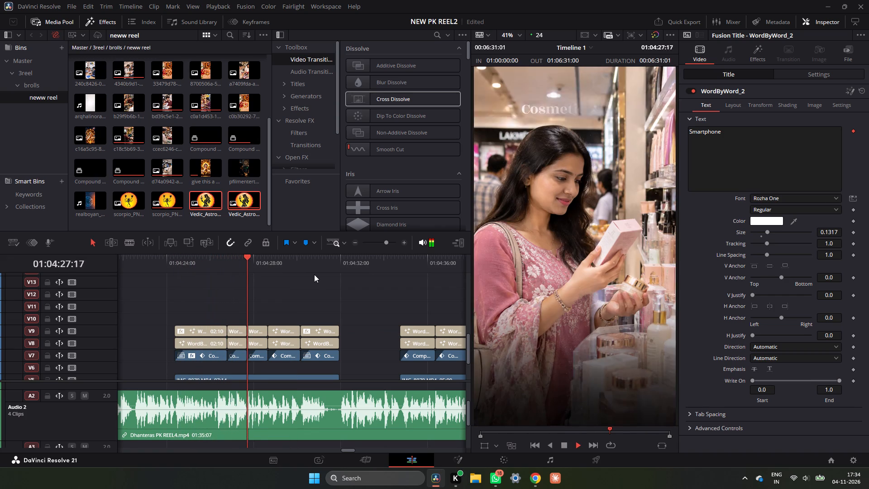
{"action": "key", "text": "space"}
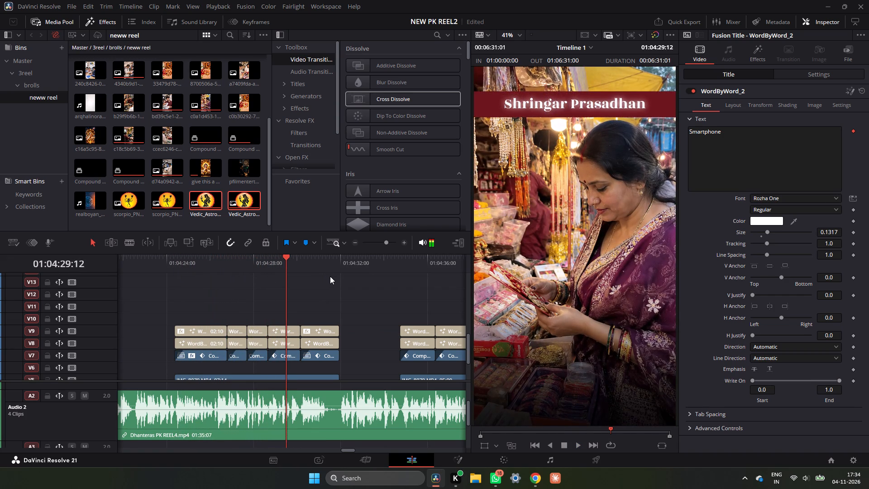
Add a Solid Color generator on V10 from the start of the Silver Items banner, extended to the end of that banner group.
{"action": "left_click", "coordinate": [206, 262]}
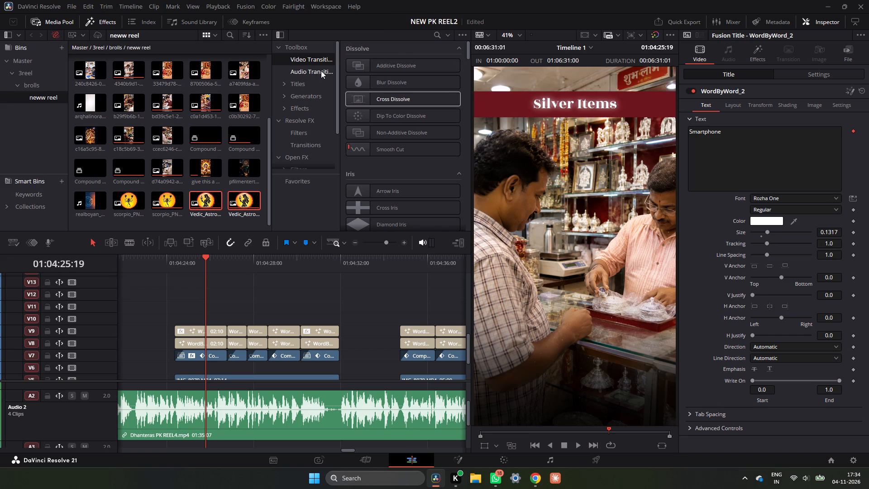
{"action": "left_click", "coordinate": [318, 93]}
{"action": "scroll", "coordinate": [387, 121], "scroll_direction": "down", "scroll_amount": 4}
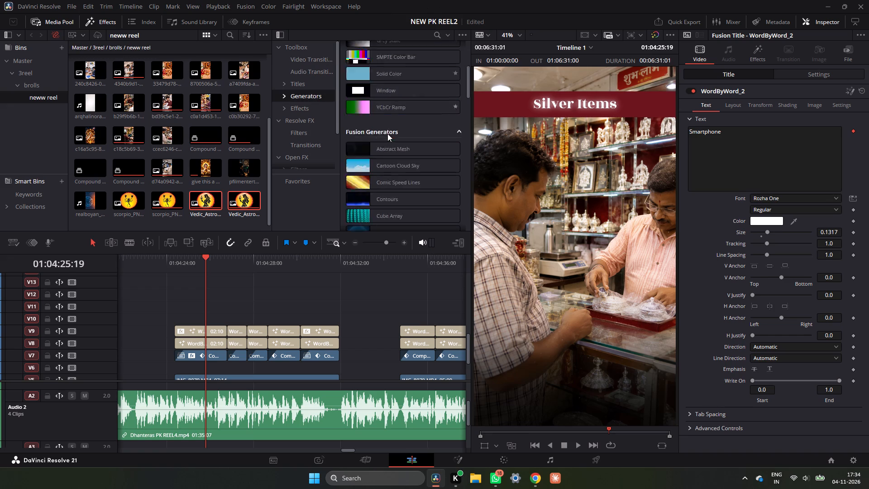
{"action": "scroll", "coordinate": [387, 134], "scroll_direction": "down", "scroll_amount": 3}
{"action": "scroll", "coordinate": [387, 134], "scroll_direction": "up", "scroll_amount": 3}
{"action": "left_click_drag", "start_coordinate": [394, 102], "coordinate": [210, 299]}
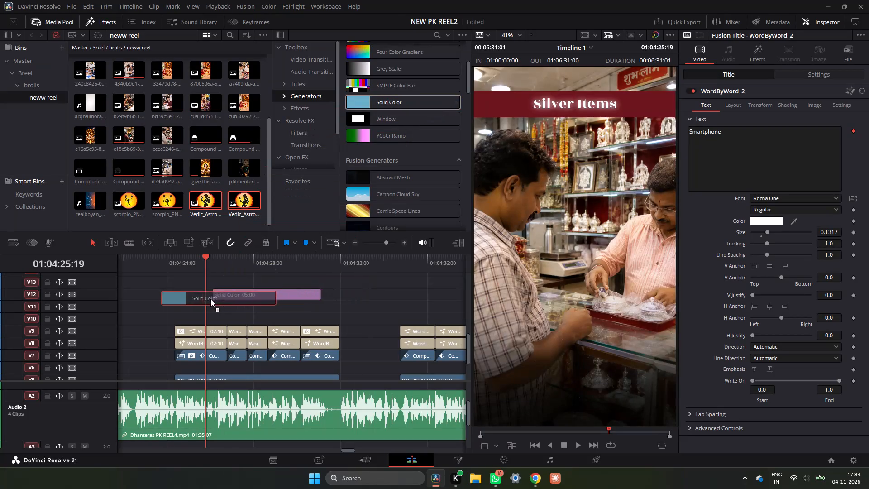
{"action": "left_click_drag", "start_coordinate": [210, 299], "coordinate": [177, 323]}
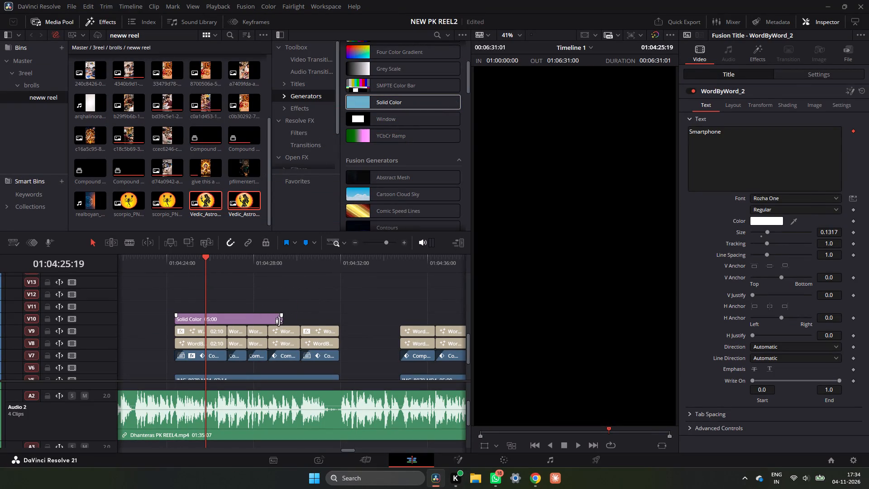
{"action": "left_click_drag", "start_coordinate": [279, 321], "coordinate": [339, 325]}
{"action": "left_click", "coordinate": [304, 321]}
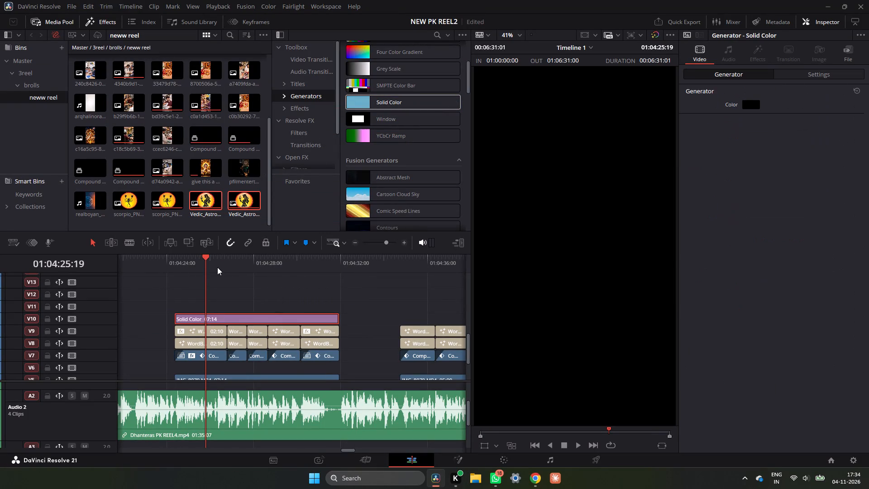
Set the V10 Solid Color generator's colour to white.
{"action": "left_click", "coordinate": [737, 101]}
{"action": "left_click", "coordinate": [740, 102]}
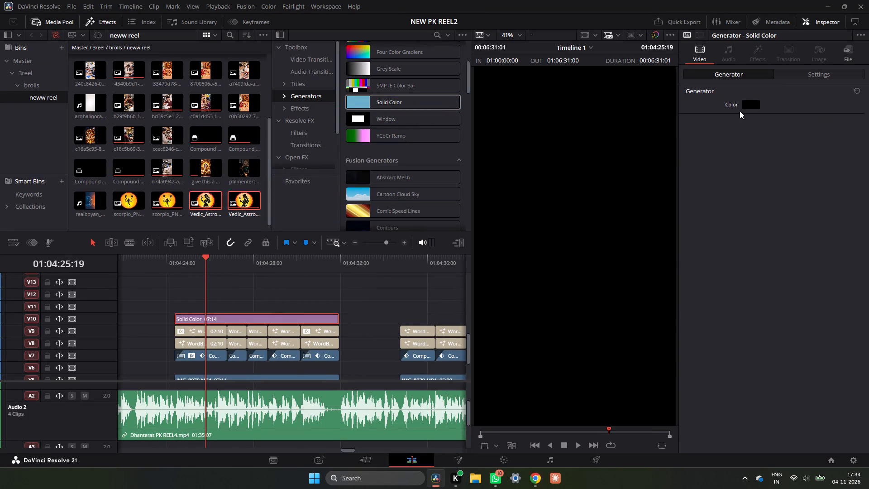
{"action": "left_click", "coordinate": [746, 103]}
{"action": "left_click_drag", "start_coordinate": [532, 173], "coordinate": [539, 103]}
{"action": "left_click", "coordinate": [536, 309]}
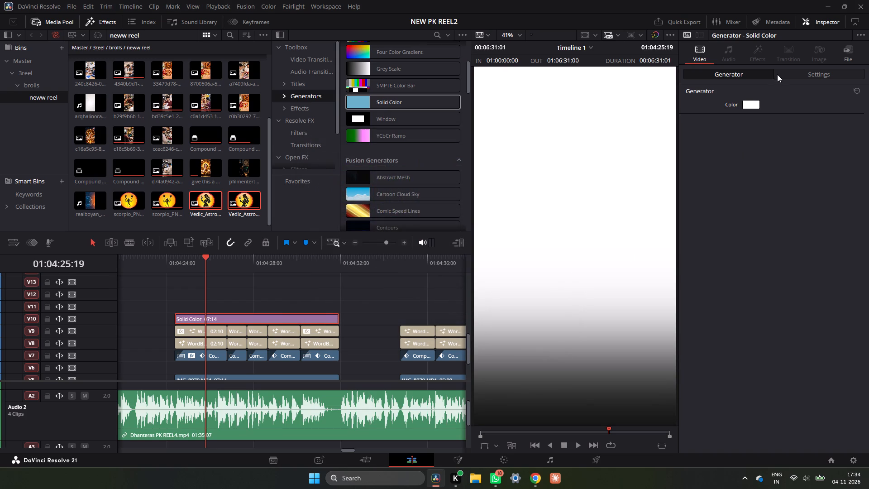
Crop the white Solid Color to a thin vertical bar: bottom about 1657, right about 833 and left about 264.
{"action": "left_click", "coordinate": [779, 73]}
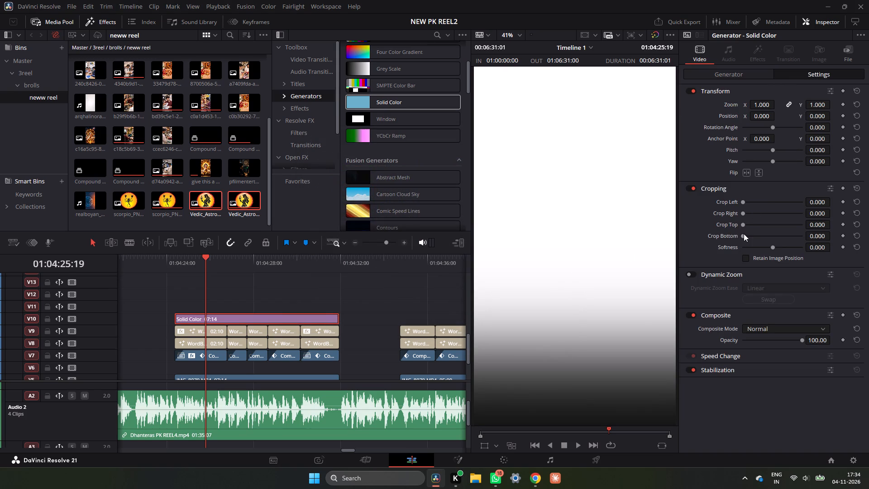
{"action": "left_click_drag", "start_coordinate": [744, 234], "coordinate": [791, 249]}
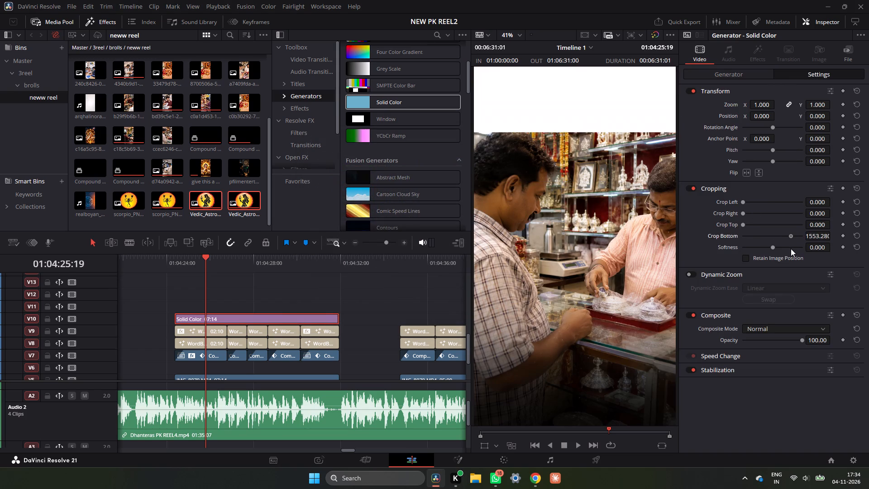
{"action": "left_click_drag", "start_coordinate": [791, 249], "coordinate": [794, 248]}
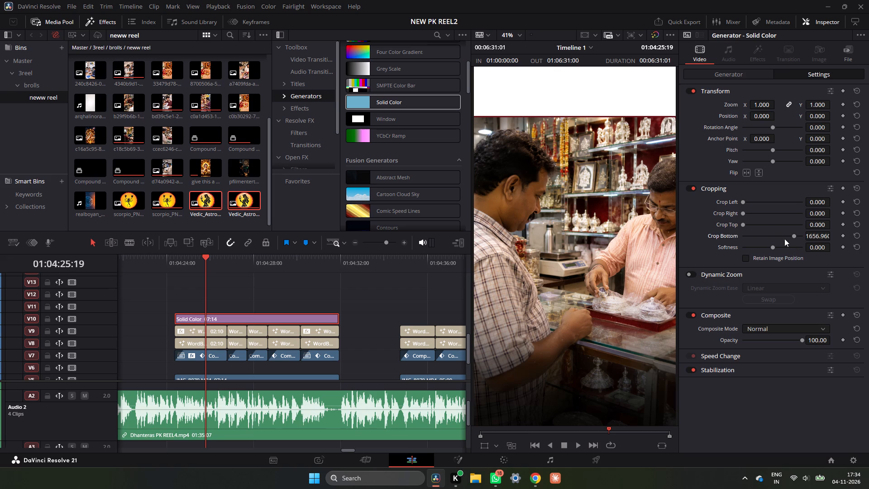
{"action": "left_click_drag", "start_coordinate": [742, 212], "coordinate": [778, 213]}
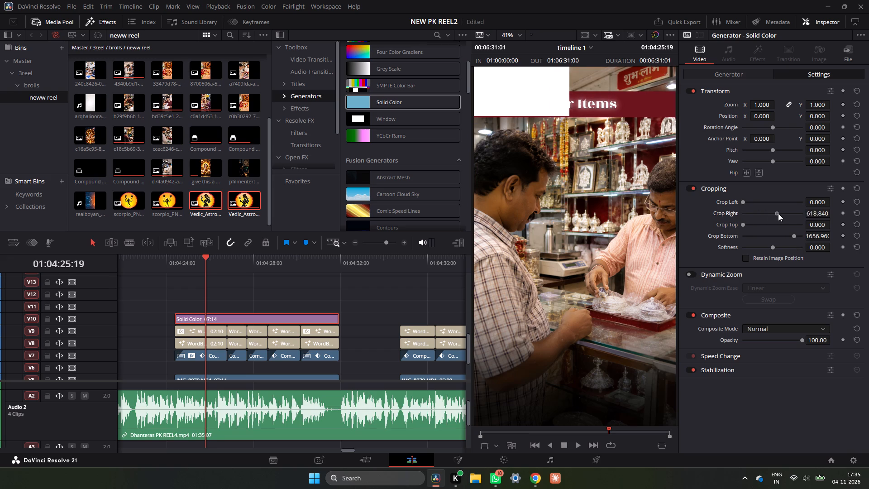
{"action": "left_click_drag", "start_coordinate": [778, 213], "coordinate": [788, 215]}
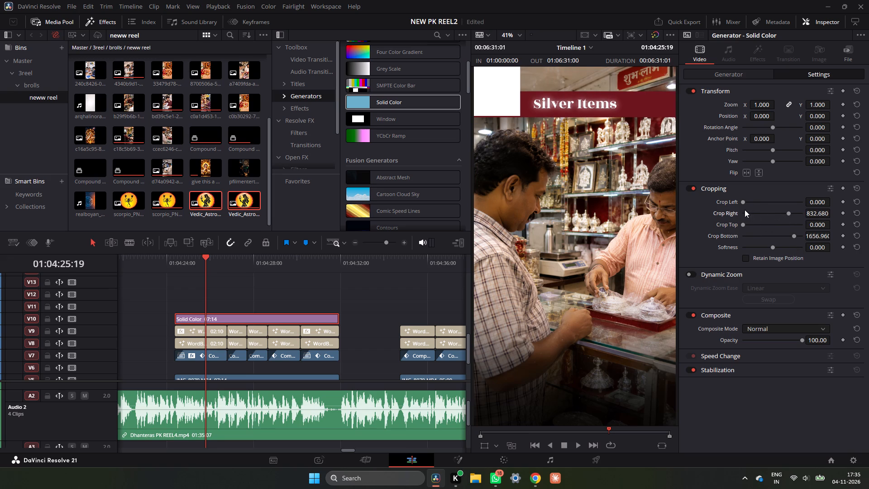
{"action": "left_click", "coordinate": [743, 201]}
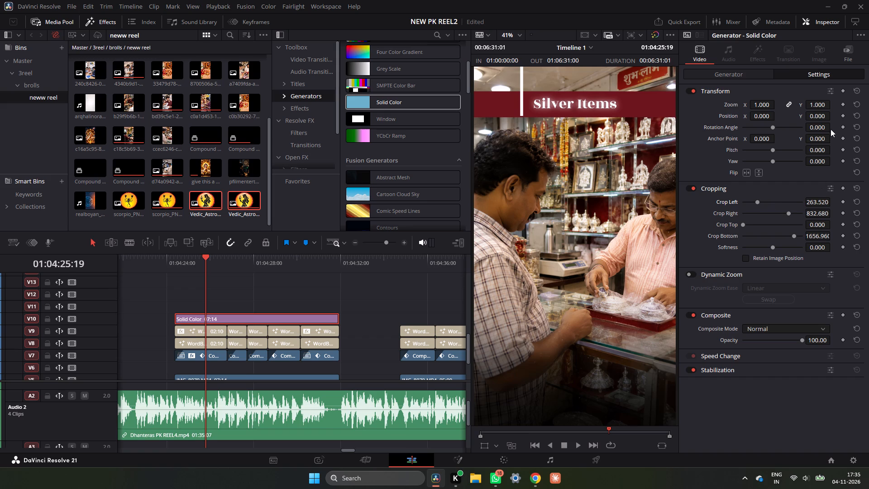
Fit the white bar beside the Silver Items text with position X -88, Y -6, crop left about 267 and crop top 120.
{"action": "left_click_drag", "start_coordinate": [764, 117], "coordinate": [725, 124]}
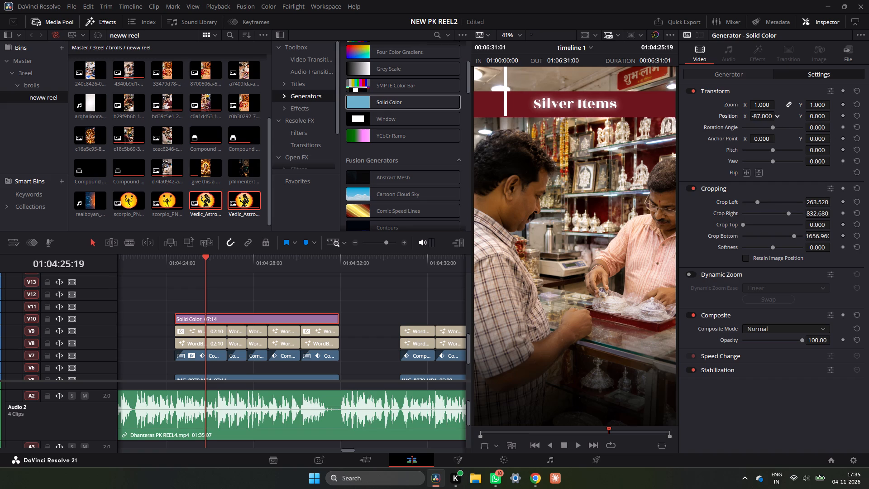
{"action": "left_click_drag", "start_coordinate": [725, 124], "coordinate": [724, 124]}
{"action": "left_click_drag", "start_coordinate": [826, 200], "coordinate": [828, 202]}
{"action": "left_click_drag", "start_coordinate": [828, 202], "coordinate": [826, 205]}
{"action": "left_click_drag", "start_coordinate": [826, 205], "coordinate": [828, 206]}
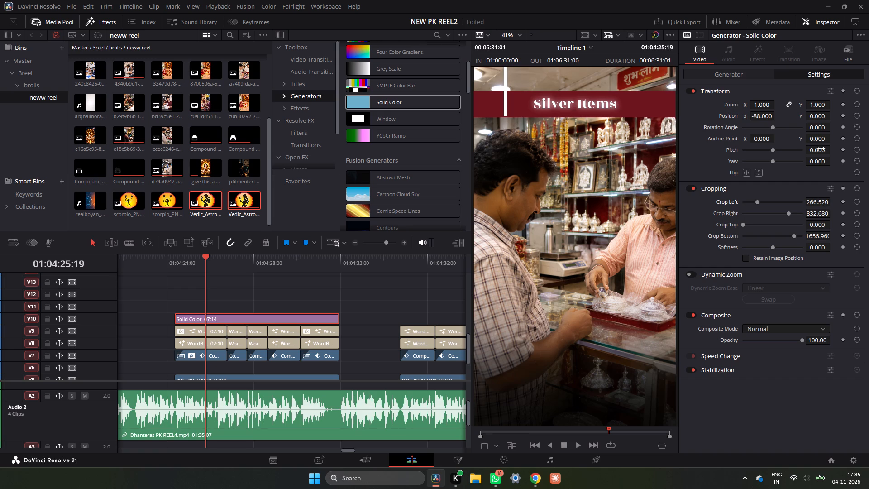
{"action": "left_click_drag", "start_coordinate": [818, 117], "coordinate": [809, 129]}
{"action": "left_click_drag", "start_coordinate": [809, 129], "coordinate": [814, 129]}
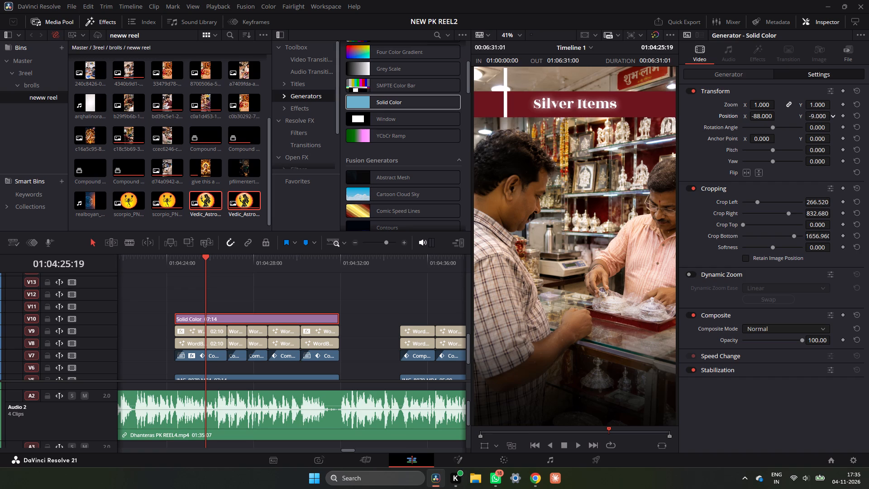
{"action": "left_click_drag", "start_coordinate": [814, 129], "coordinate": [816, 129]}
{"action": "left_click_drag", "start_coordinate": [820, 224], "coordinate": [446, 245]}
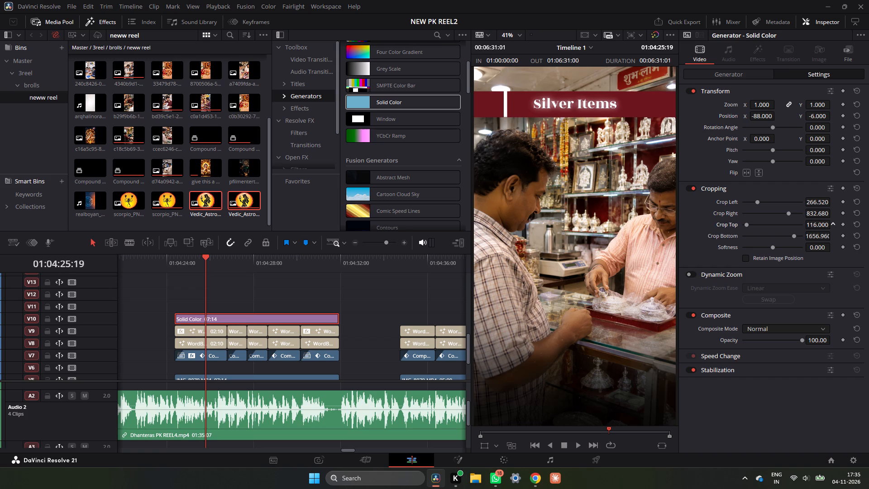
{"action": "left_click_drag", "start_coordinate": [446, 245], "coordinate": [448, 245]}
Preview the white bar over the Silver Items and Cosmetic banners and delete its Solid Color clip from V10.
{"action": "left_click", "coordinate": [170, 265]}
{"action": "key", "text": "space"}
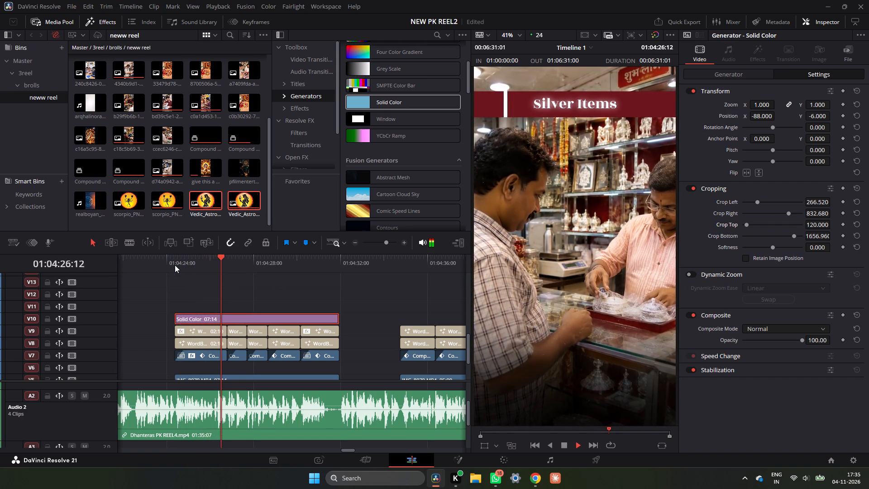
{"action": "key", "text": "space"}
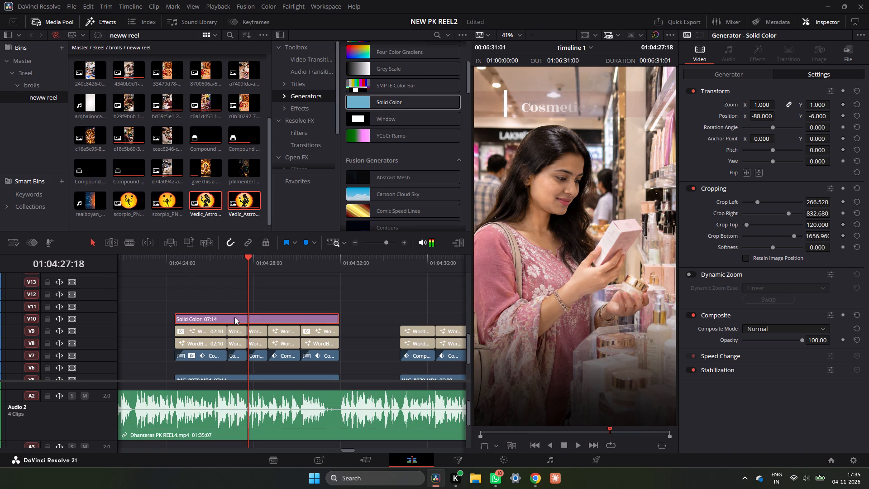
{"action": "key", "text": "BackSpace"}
Play on from the Cosmetic banner past the smartphone clip with a wider span of the timeline in view.
{"action": "key", "text": "space"}
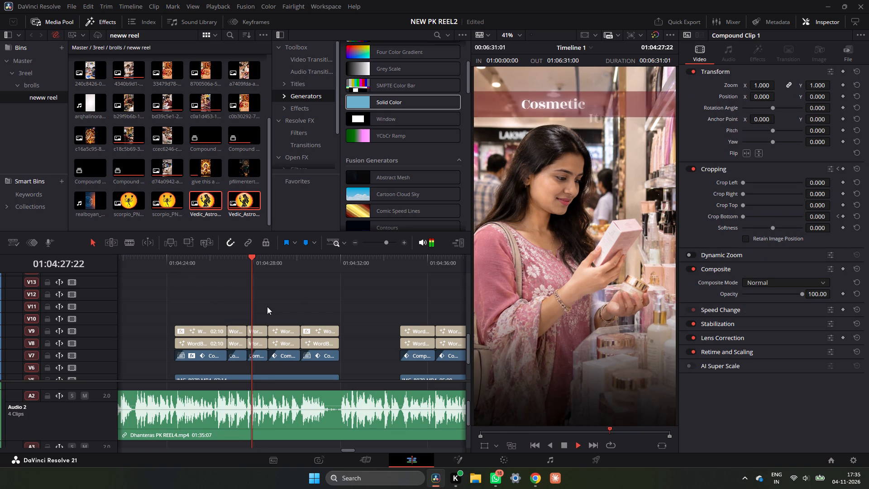
{"action": "double_click", "coordinate": [353, 241]}
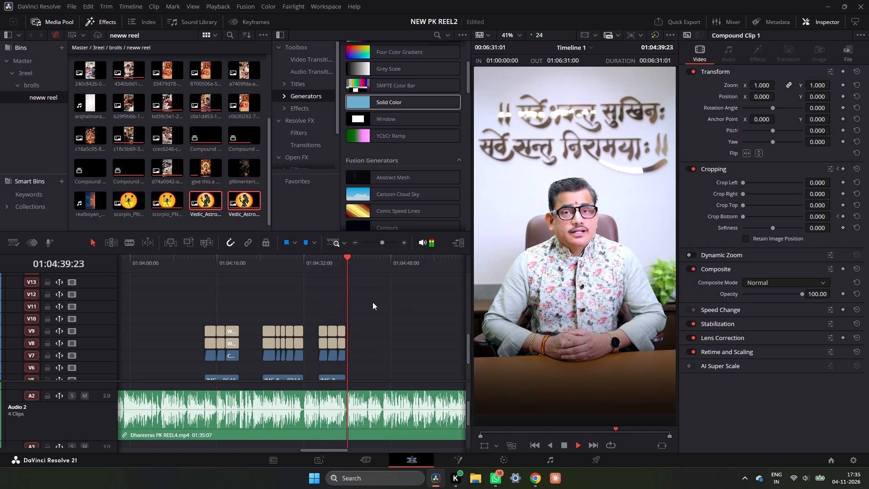
Play on past the smartphone clip up to the Virgo zodiac badge at about 01:04:46.
{"action": "scroll", "coordinate": [371, 317], "scroll_direction": "down", "scroll_amount": 2}
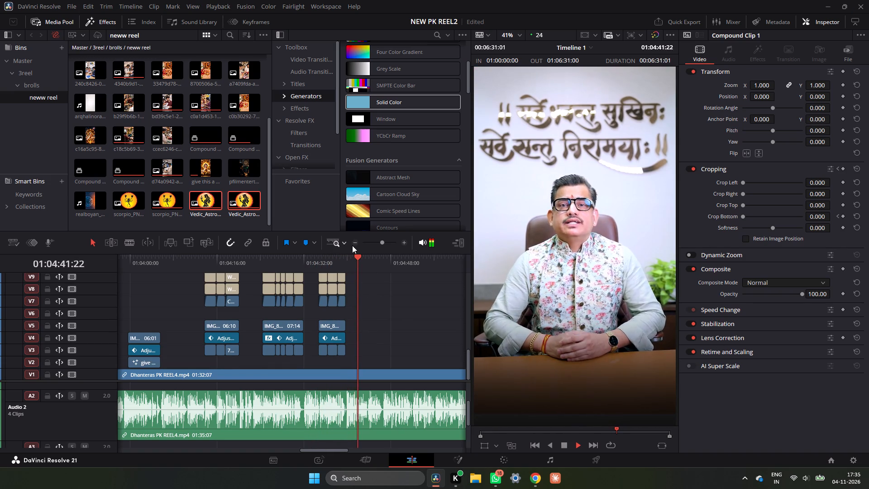
{"action": "double_click", "coordinate": [355, 243]}
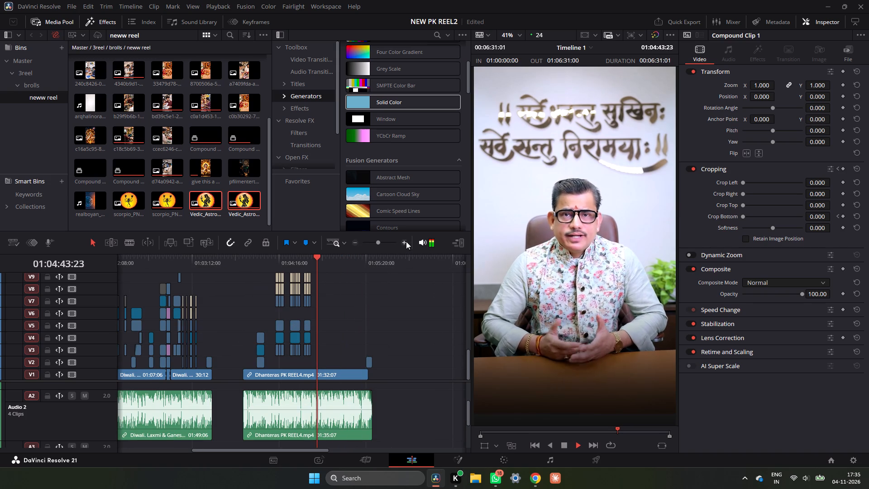
{"action": "key", "text": "space"}
{"action": "double_click", "coordinate": [406, 241]}
{"action": "key", "text": "space"}
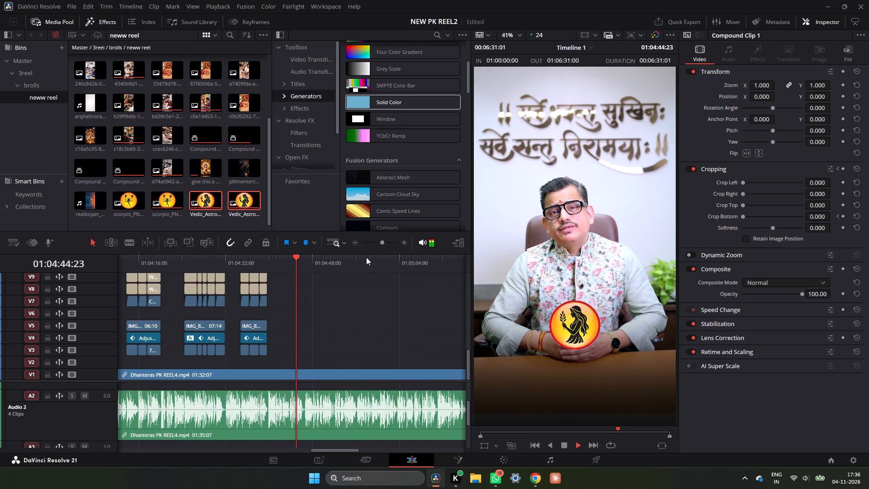
{"action": "key", "text": "space"}
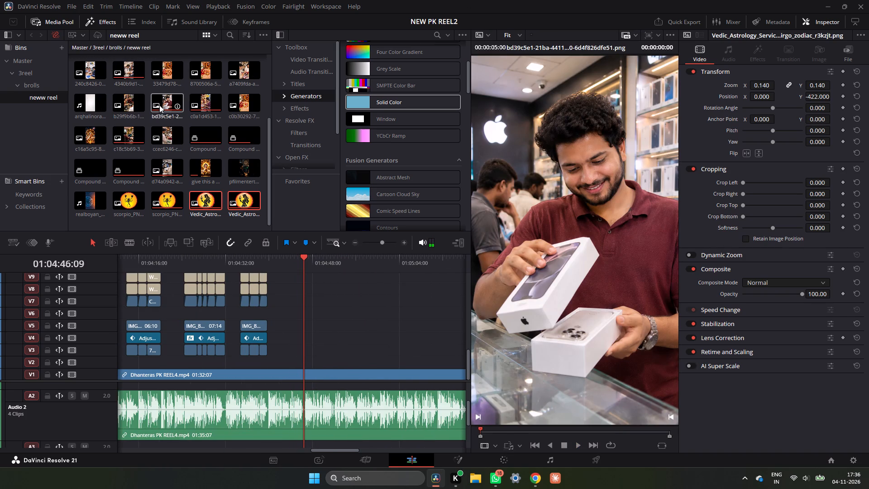
Replay the passage straight after the Smartphone banner, from about 01:04:39, to check the uncovered talking shot.
{"action": "scroll", "coordinate": [172, 169], "scroll_direction": "down", "scroll_amount": 1}
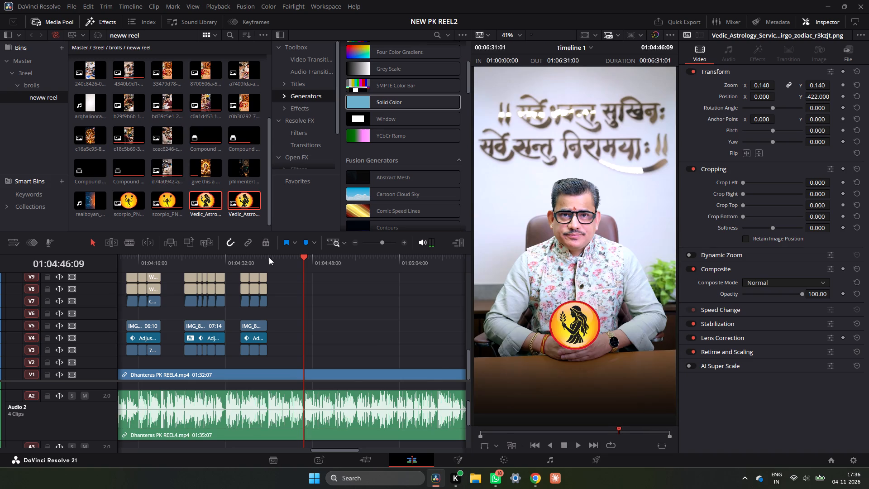
{"action": "left_click", "coordinate": [269, 257]}
{"action": "left_click", "coordinate": [270, 258]}
{"action": "left_click", "coordinate": [270, 259]}
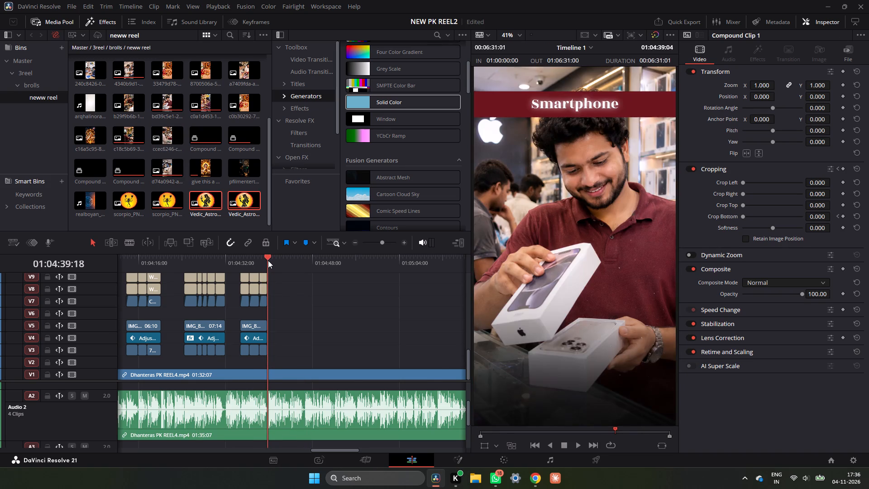
{"action": "key", "text": "space"}
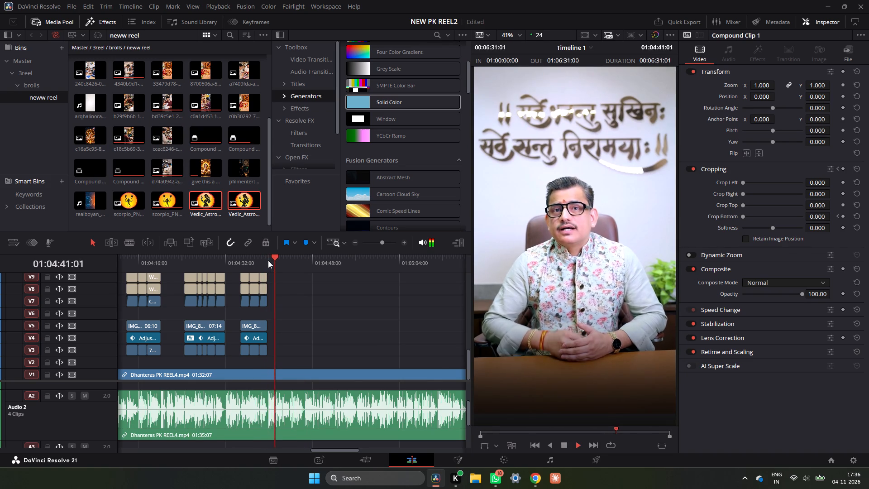
{"action": "key", "text": "space"}
{"action": "left_click", "coordinate": [269, 260]}
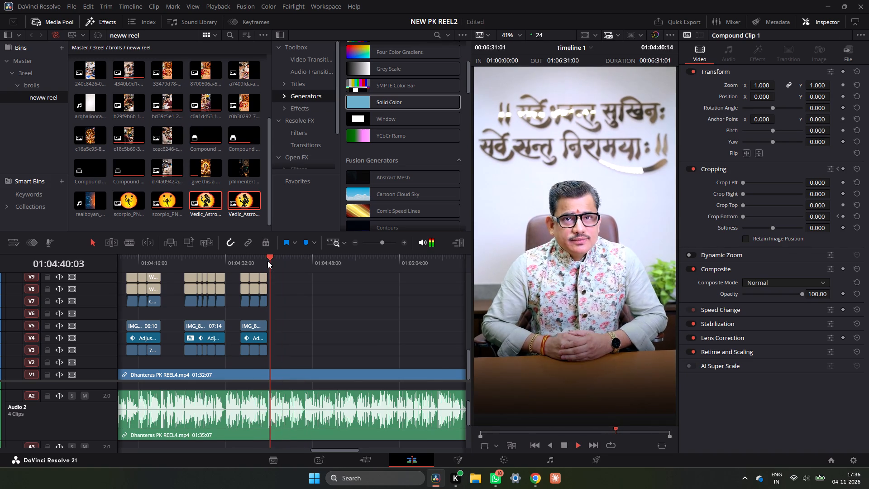
{"action": "left_click_drag", "start_coordinate": [180, 251], "coordinate": [159, 257]}
{"action": "key", "text": "space"}
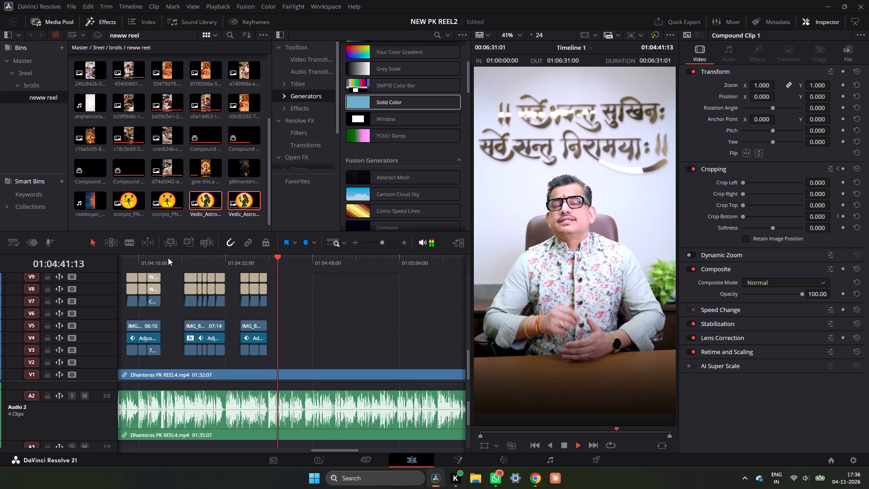
Review the passage between about 01:04:06 and 01:04:21, including the clips on the upper video tracks and the start of the Copper Utensils banner.
{"action": "scroll", "coordinate": [186, 262], "scroll_direction": "up", "scroll_amount": 1, "text": "ctrl"}
{"action": "left_click_drag", "start_coordinate": [181, 256], "coordinate": [140, 261]}
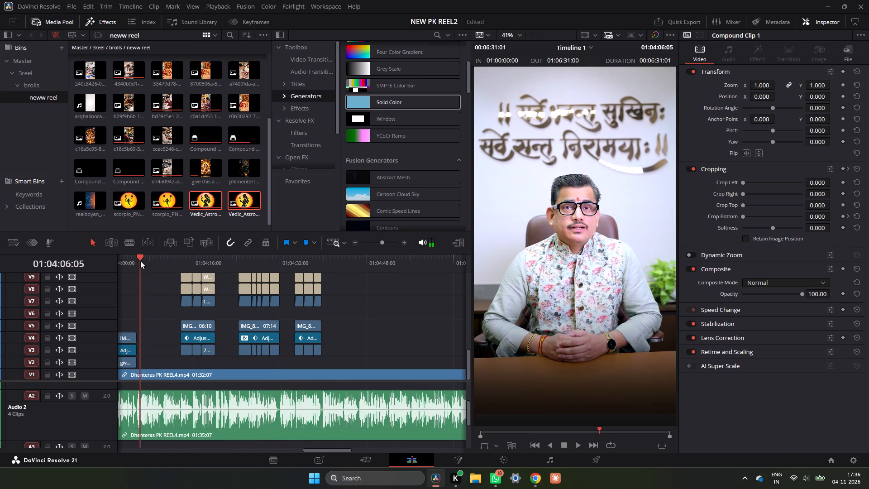
{"action": "left_click_drag", "start_coordinate": [140, 261], "coordinate": [219, 277]}
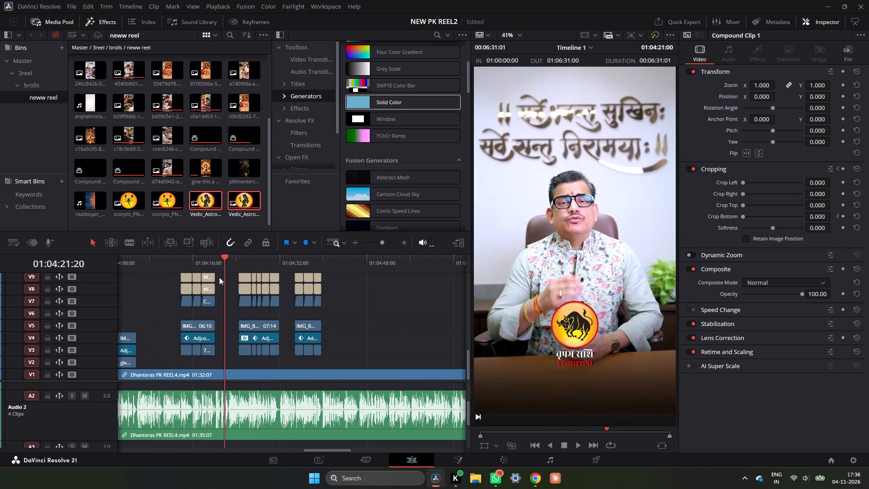
{"action": "left_click_drag", "start_coordinate": [219, 277], "coordinate": [162, 274]}
{"action": "key", "text": "space"}
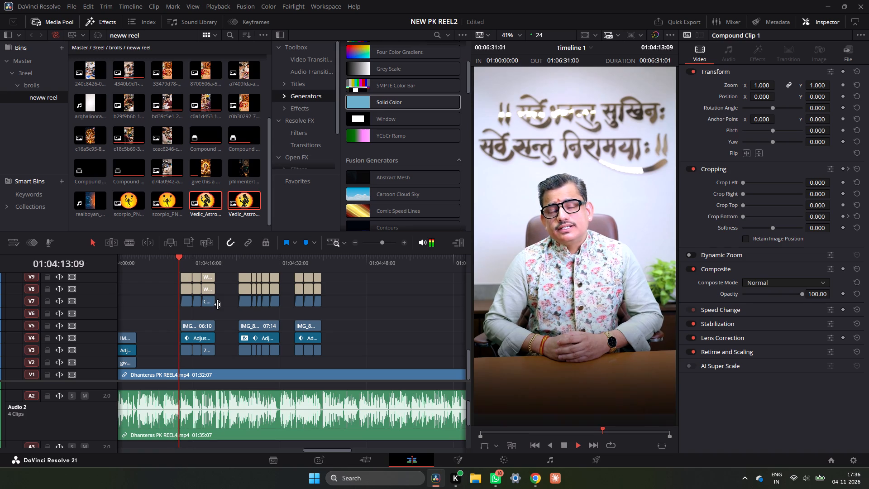
{"action": "key", "text": "space"}
{"action": "scroll", "coordinate": [217, 305], "scroll_direction": "up", "scroll_amount": 3}
{"action": "scroll", "coordinate": [217, 305], "scroll_direction": "down", "scroll_amount": 2}
{"action": "scroll", "coordinate": [217, 305], "scroll_direction": "up", "scroll_amount": 3}
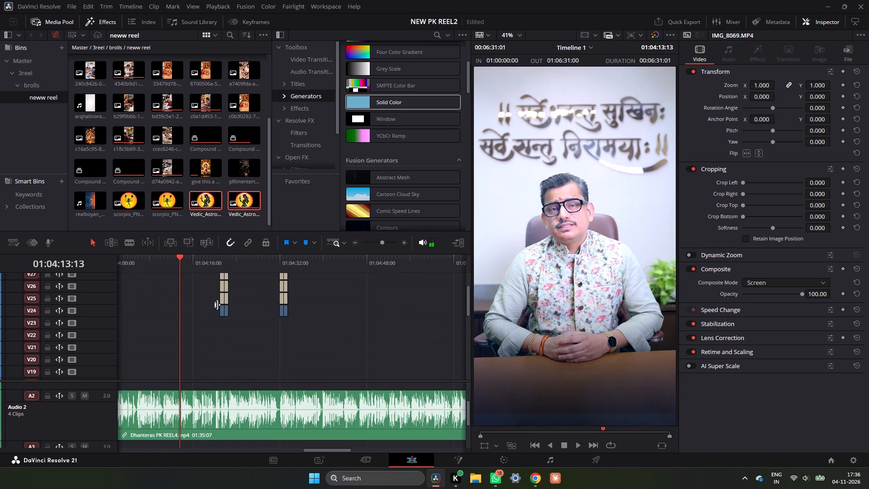
{"action": "scroll", "coordinate": [217, 305], "scroll_direction": "down", "scroll_amount": 1}
{"action": "scroll", "coordinate": [217, 305], "scroll_direction": "up", "scroll_amount": 4}
{"action": "scroll", "coordinate": [217, 305], "scroll_direction": "down", "scroll_amount": 2}
{"action": "scroll", "coordinate": [217, 305], "scroll_direction": "up", "scroll_amount": 1}
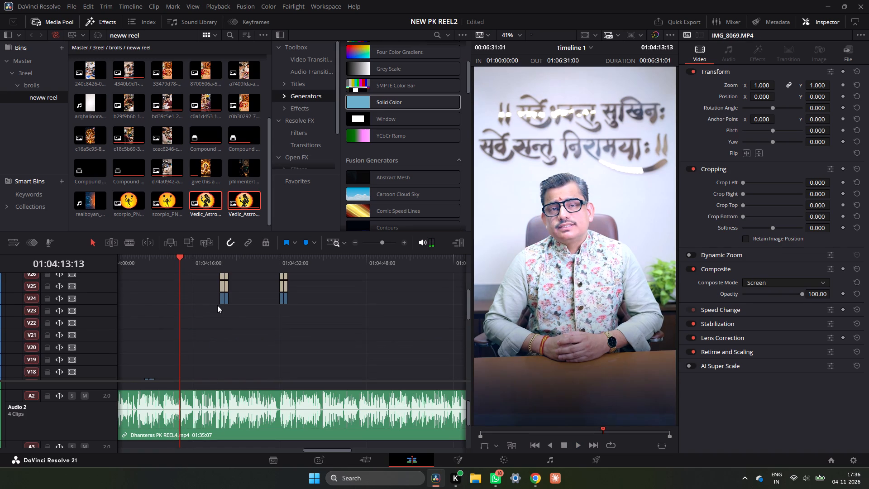
{"action": "key", "text": "space"}
{"action": "key", "text": "space"}
{"action": "scroll", "coordinate": [227, 296], "scroll_direction": "down", "scroll_amount": 2}
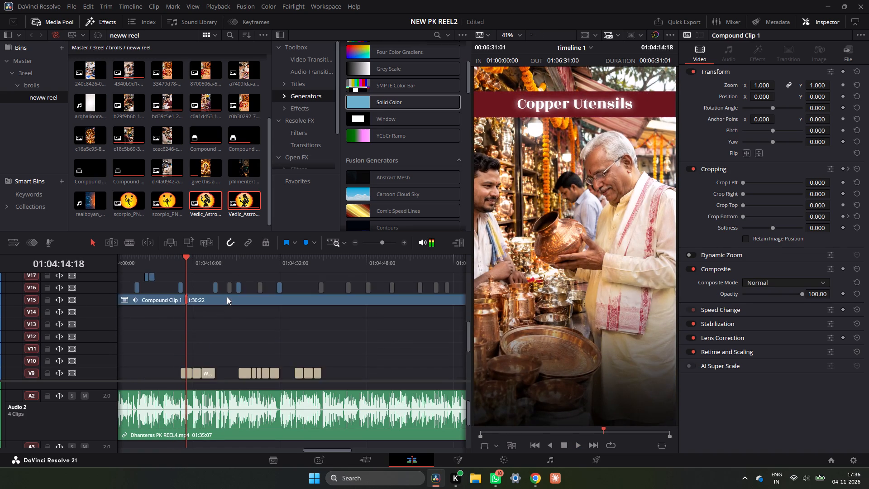
{"action": "scroll", "coordinate": [227, 297], "scroll_direction": "down", "scroll_amount": 3}
Scrub between about 01:04:05 and the Libra badge at 01:04:21, examining the clips stacked on the upper and lower tracks.
{"action": "left_click_drag", "start_coordinate": [190, 257], "coordinate": [135, 269]}
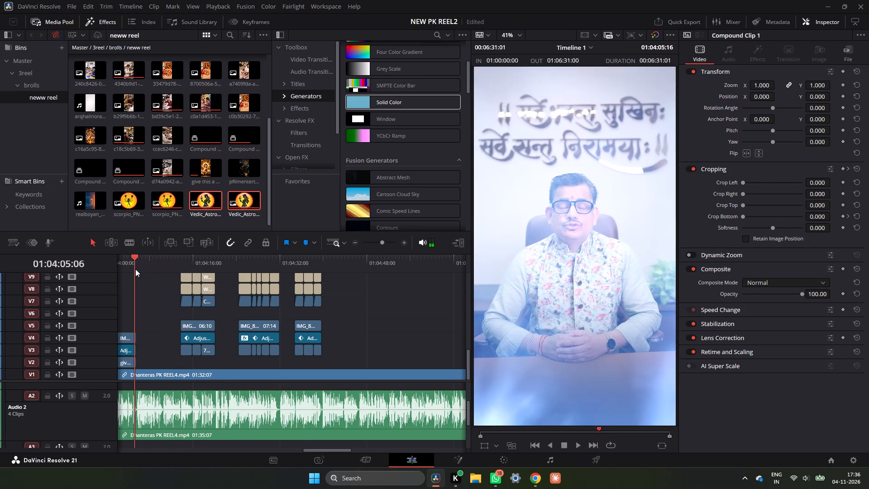
{"action": "left_click_drag", "start_coordinate": [135, 269], "coordinate": [135, 269]}
{"action": "scroll", "coordinate": [175, 286], "scroll_direction": "up", "scroll_amount": 2, "text": "ctrl"}
{"action": "left_click_drag", "start_coordinate": [239, 270], "coordinate": [269, 275]}
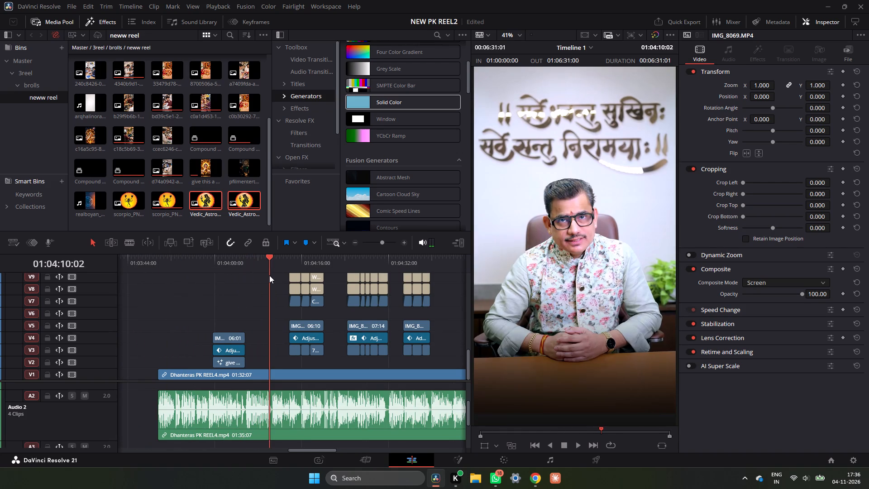
{"action": "left_click_drag", "start_coordinate": [269, 275], "coordinate": [262, 279]}
{"action": "scroll", "coordinate": [271, 294], "scroll_direction": "up", "scroll_amount": 5}
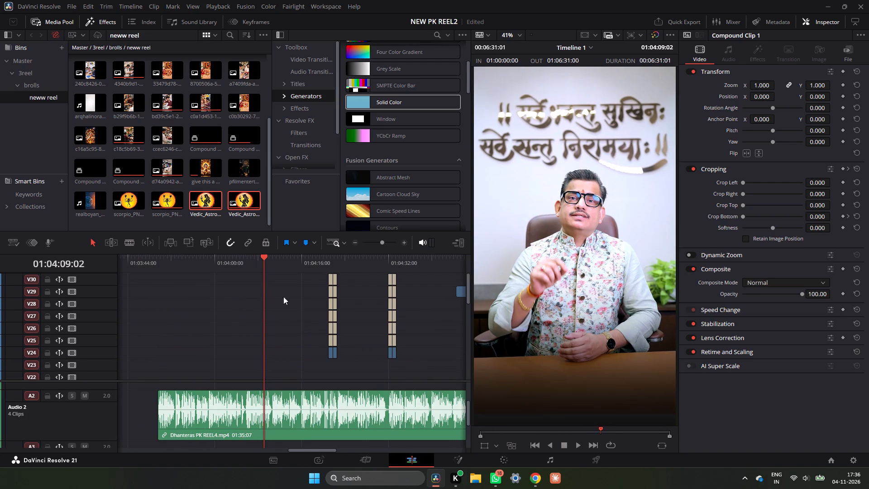
{"action": "scroll", "coordinate": [299, 297], "scroll_direction": "up", "scroll_amount": 2}
{"action": "left_click_drag", "start_coordinate": [340, 264], "coordinate": [332, 268]}
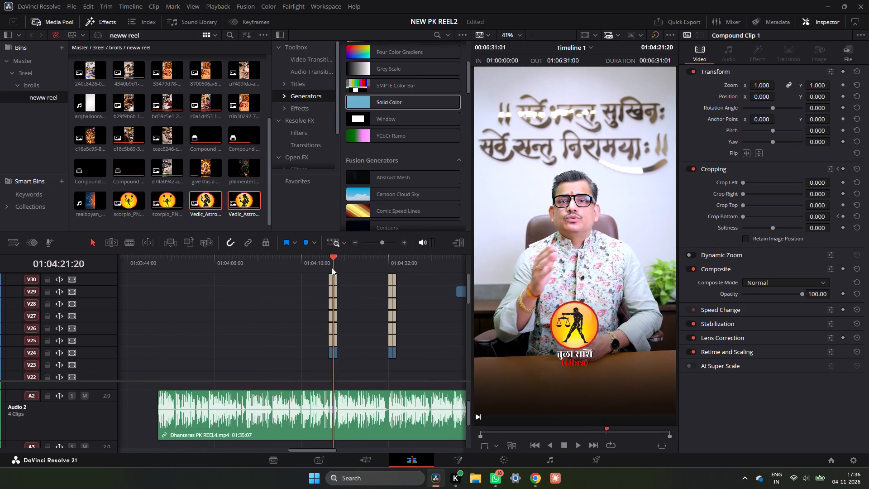
{"action": "left_click_drag", "start_coordinate": [332, 268], "coordinate": [272, 276]}
{"action": "scroll", "coordinate": [296, 283], "scroll_direction": "down", "scroll_amount": 8}
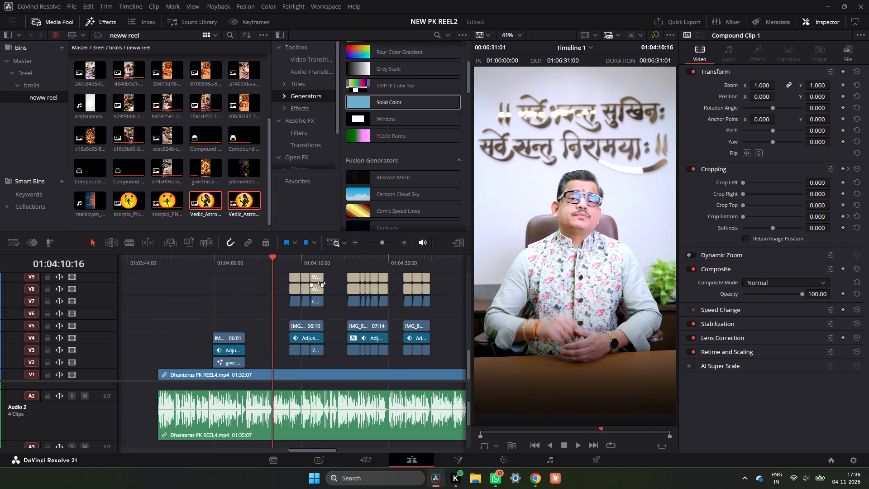
Play the two Scorpio badge clips on V17 repeatedly from about 01:04:07 to check their animation.
{"action": "scroll", "coordinate": [321, 283], "scroll_direction": "up", "scroll_amount": 3}
{"action": "left_click_drag", "start_coordinate": [275, 260], "coordinate": [254, 266]}
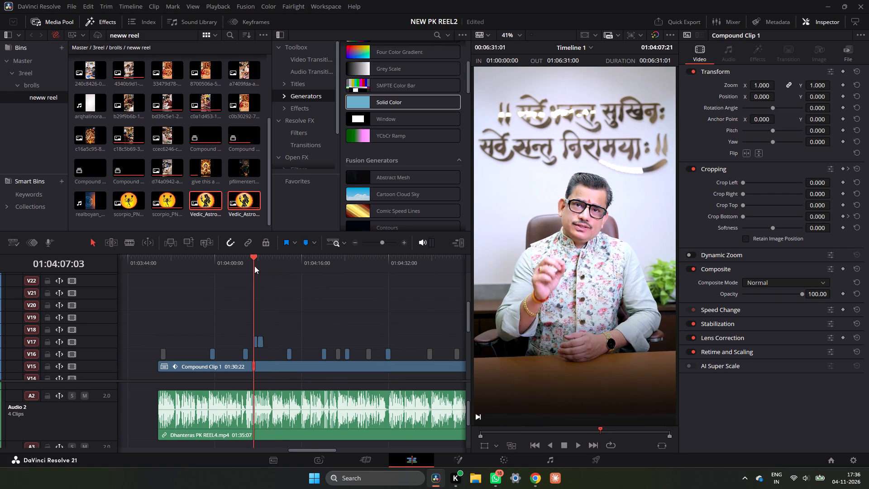
{"action": "left_click_drag", "start_coordinate": [254, 266], "coordinate": [253, 266]}
{"action": "key", "text": "space"}
{"action": "key", "text": "space"}
{"action": "key", "text": "space"}
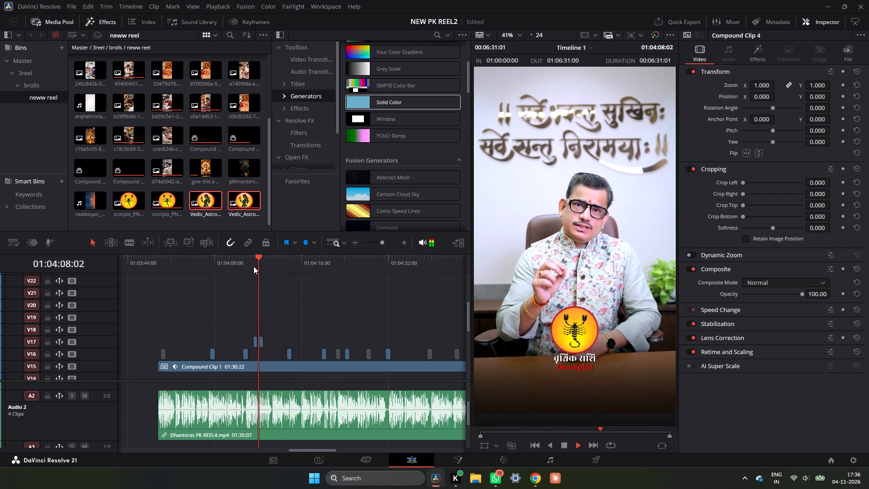
{"action": "key", "text": "space"}
{"action": "left_click", "coordinate": [254, 262]}
{"action": "key", "text": "space"}
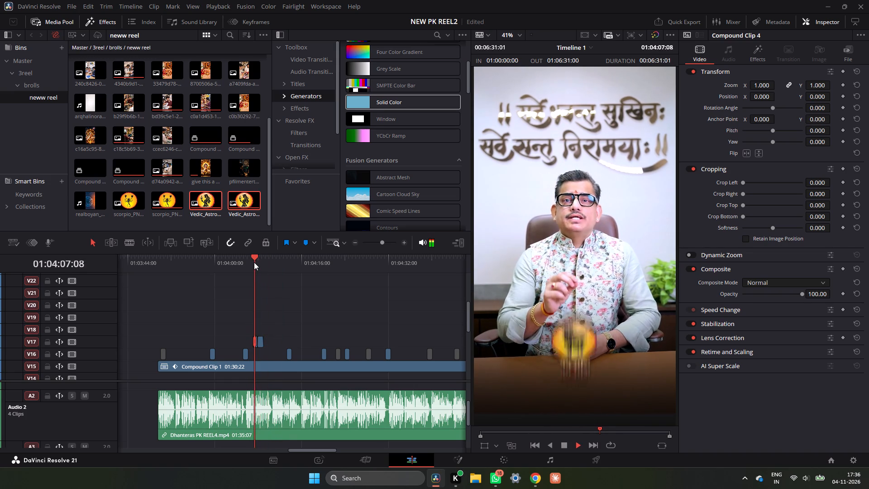
{"action": "left_click", "coordinate": [254, 262]}
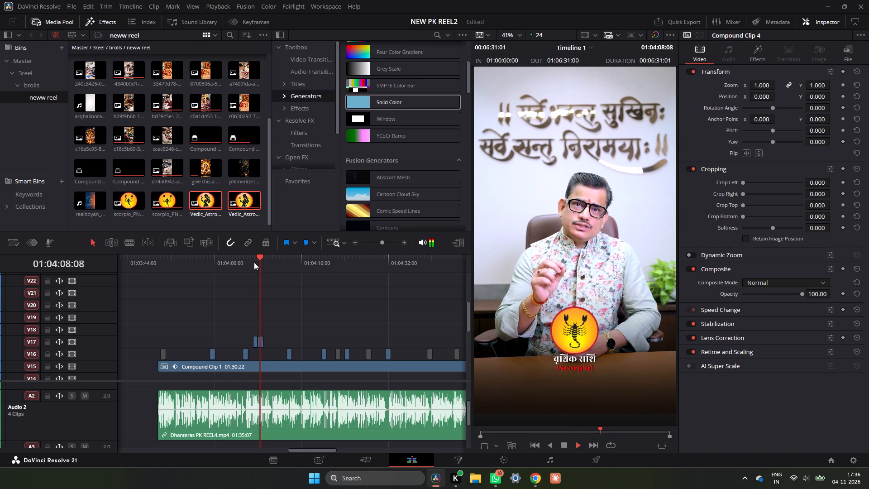
{"action": "left_click", "coordinate": [254, 262]}
{"action": "key", "text": "space"}
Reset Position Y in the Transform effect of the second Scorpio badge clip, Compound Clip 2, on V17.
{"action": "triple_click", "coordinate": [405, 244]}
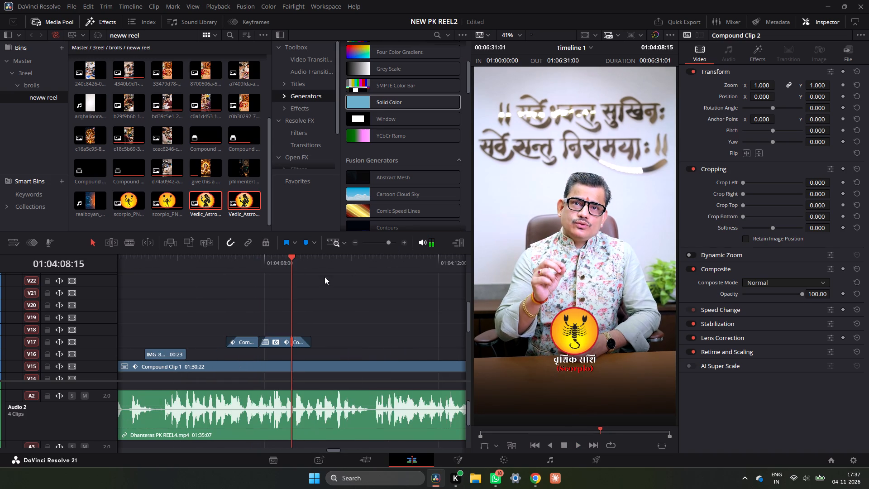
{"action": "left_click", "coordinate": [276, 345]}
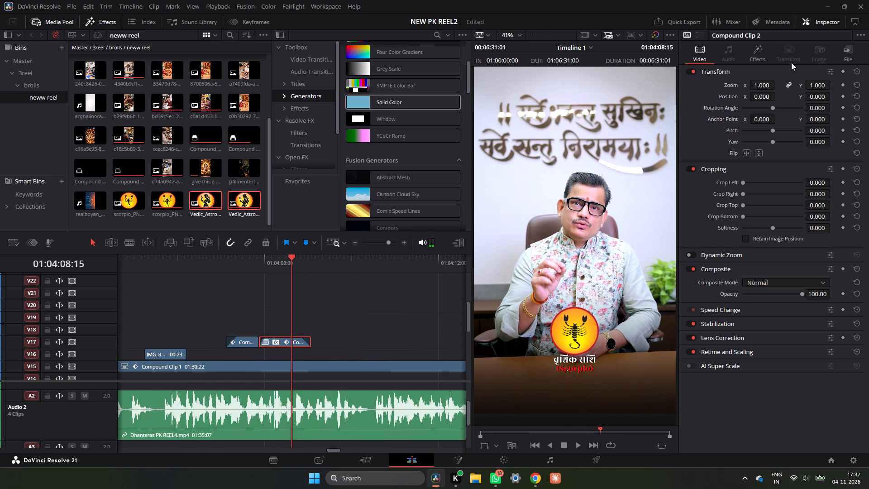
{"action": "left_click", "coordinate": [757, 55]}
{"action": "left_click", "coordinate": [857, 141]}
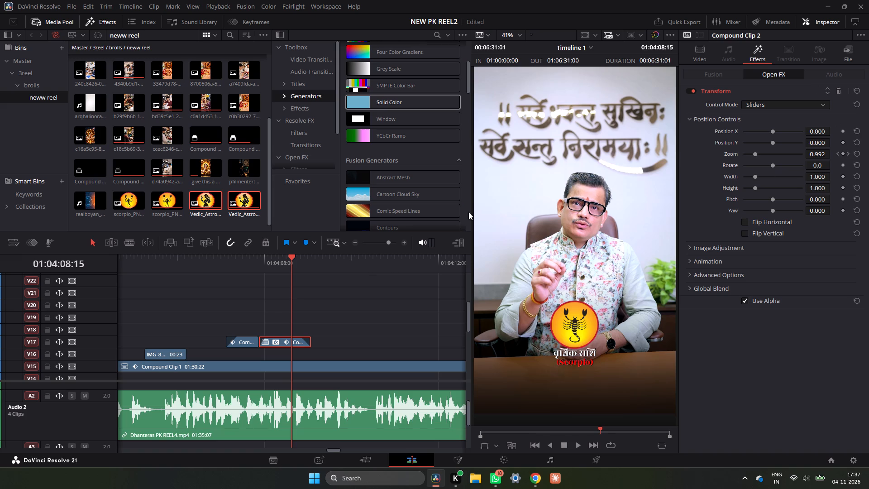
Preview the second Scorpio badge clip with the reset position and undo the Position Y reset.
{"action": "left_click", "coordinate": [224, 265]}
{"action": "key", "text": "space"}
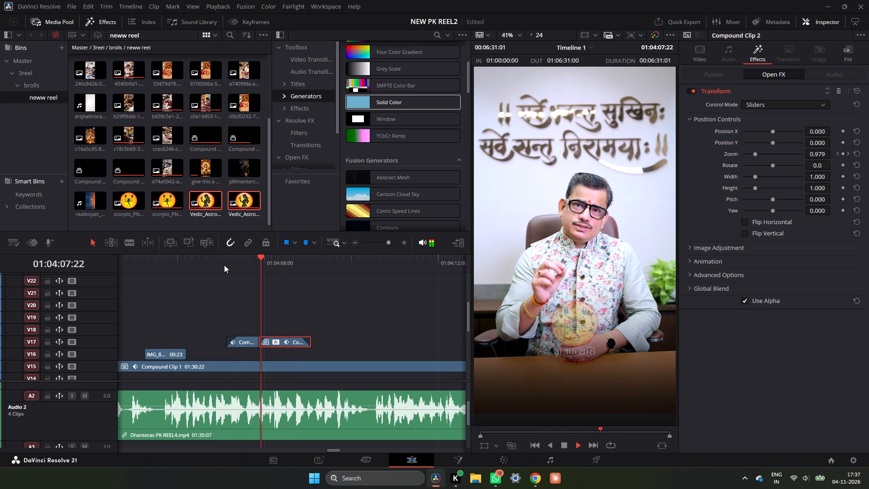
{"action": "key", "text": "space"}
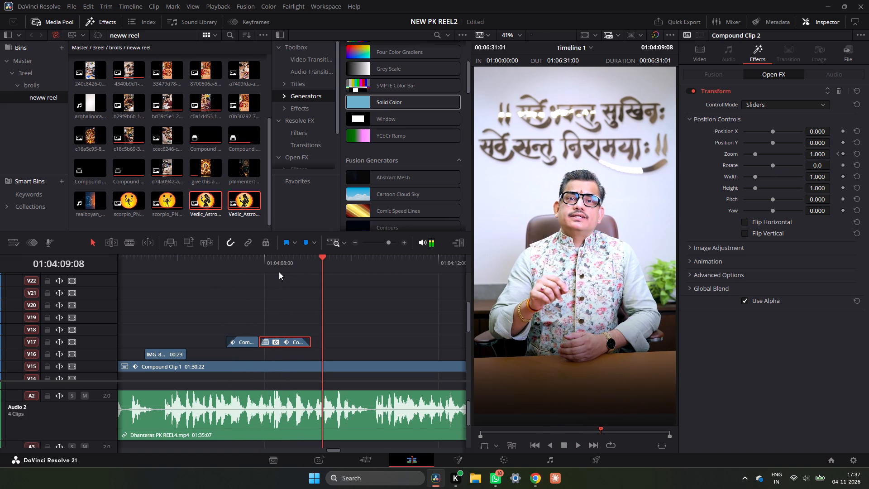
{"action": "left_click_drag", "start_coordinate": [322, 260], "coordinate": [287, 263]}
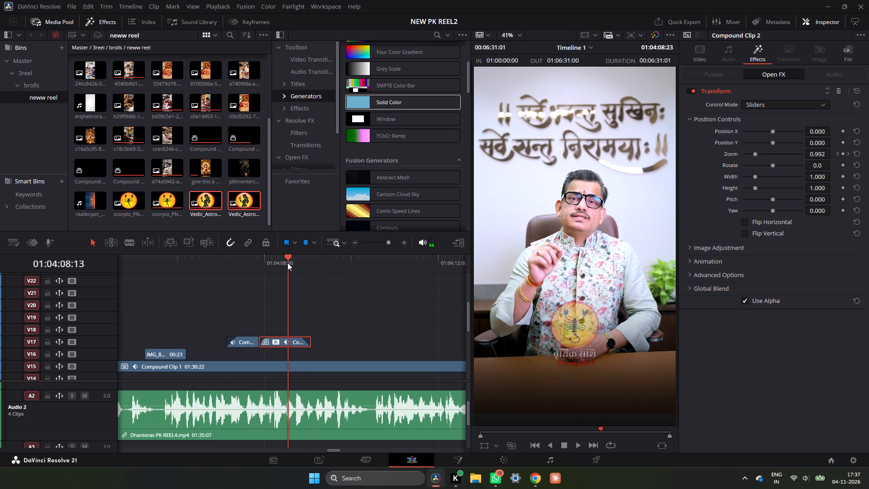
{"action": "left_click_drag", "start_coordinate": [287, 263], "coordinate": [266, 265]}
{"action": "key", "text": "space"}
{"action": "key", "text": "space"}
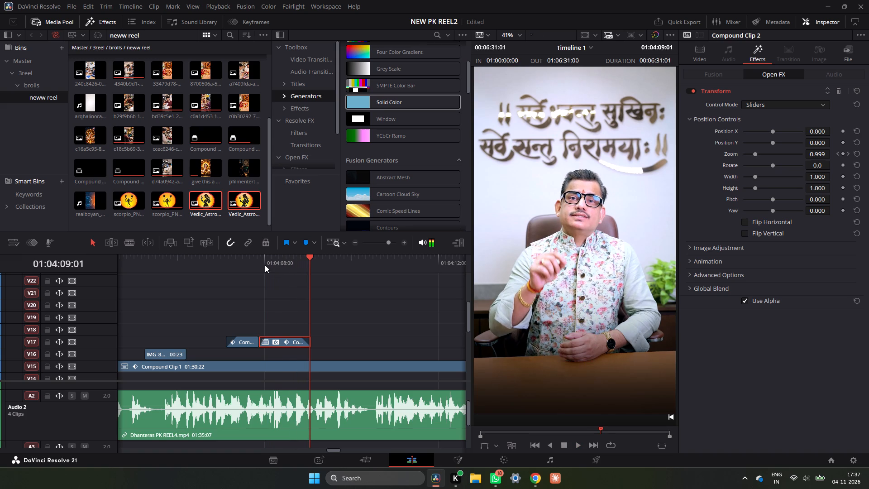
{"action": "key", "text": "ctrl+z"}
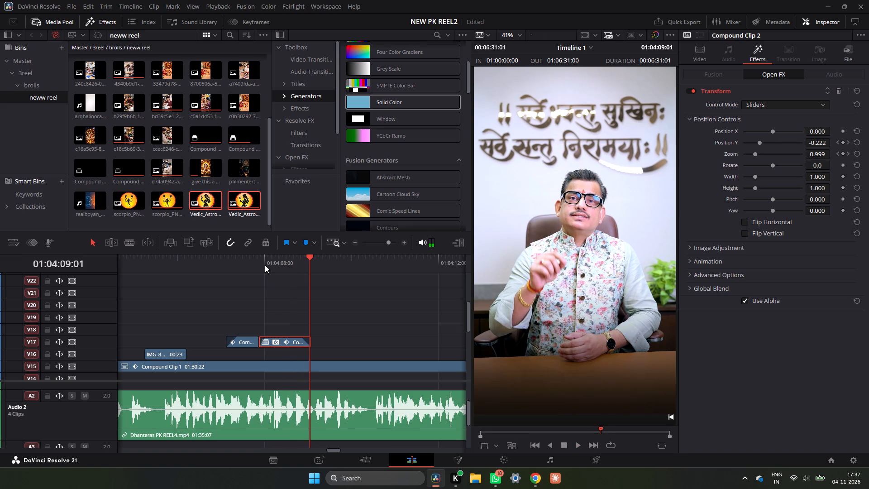
Replay the second Scorpio badge clip from about 01:04:08 and undo one more edit.
{"action": "left_click", "coordinate": [265, 265]}
{"action": "key", "text": "space"}
{"action": "key", "text": "space"}
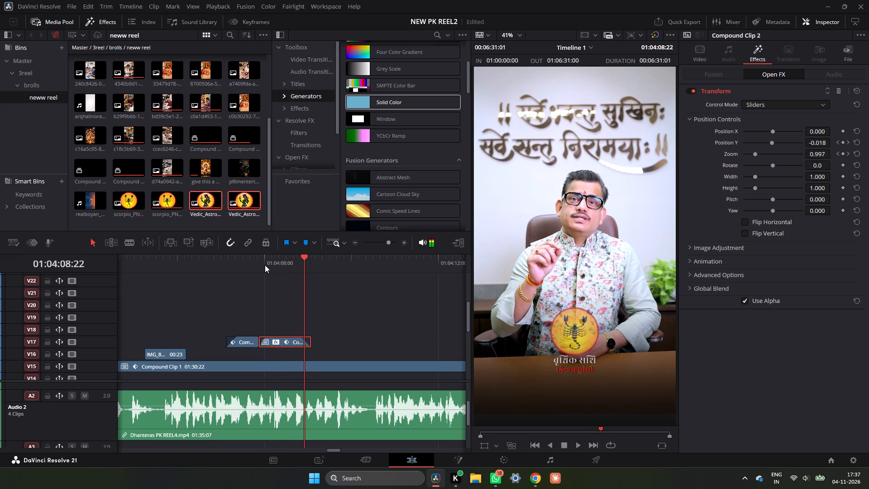
{"action": "key", "text": "ctrl+z"}
Undo one more edit and replay the second Scorpio badge clip on V17 from about 01:04:07.
{"action": "key", "text": "ctrl+z"}
{"action": "left_click_drag", "start_coordinate": [259, 265], "coordinate": [236, 264]}
{"action": "key", "text": "space"}
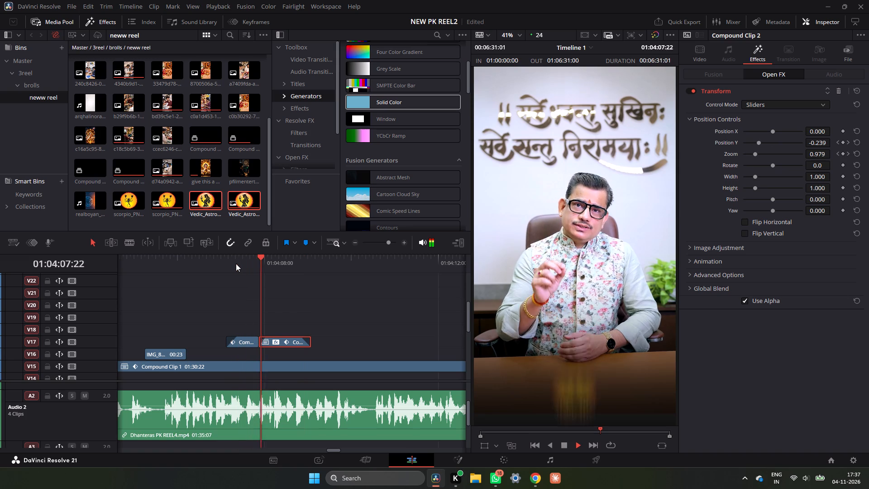
{"action": "key", "text": "space"}
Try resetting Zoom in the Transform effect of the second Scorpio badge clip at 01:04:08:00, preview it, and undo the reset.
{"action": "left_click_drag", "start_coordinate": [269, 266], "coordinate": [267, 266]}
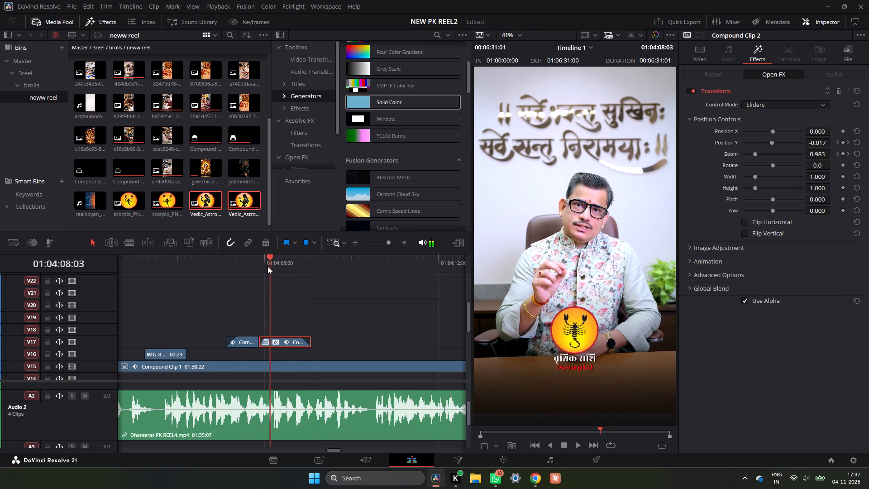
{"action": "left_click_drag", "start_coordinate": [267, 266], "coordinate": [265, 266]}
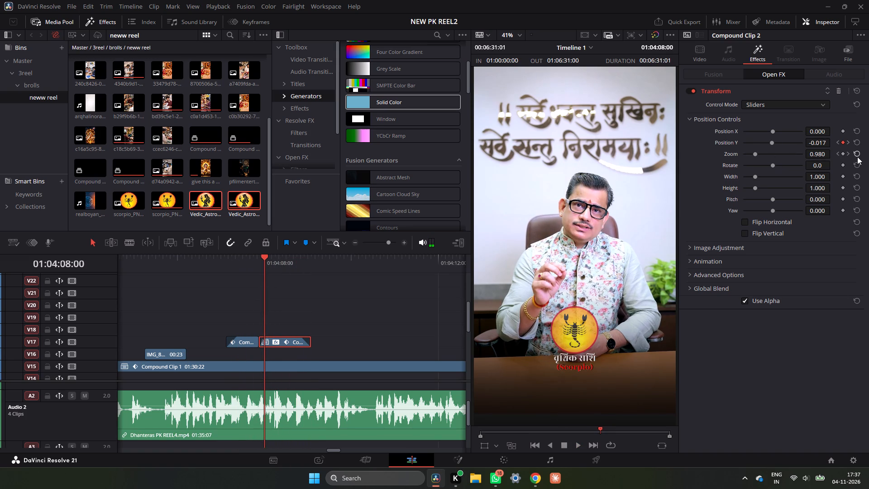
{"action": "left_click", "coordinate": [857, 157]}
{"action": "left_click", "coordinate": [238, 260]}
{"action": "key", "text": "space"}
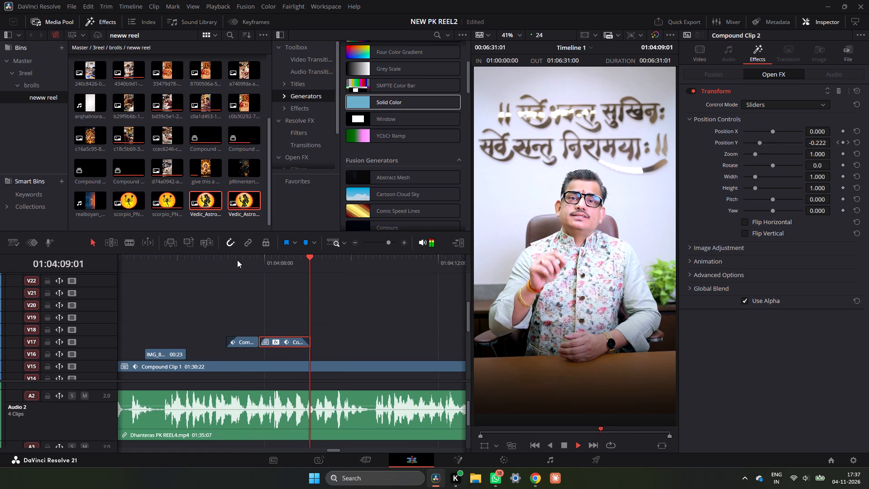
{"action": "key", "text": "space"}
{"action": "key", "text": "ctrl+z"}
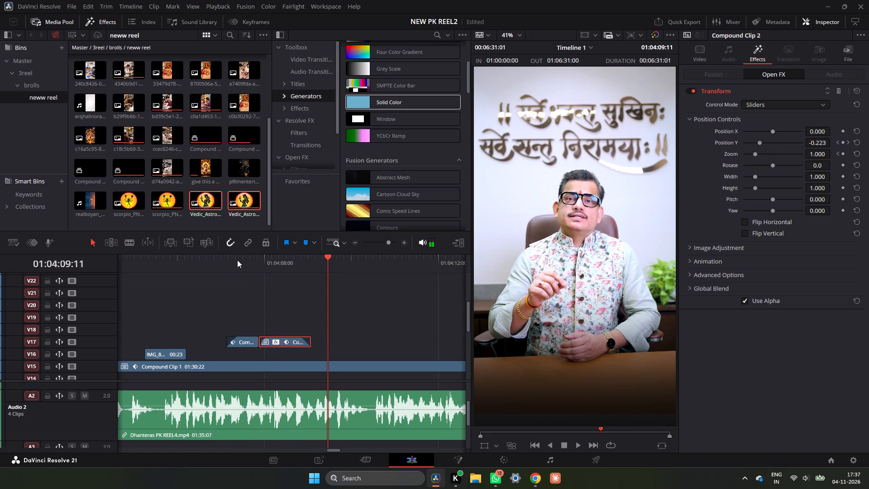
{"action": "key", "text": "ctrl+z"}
Replay the two Scorpio badge clips on V17 to recheck their animation.
{"action": "left_click", "coordinate": [255, 258], "text": "ctrl"}
{"action": "key", "text": "space"}
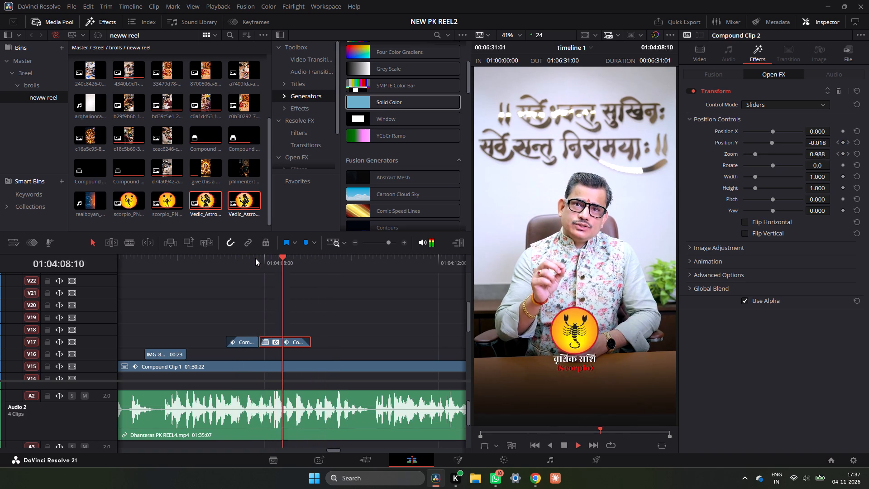
{"action": "key", "text": "space"}
{"action": "left_click", "coordinate": [232, 260]}
{"action": "key", "text": "space"}
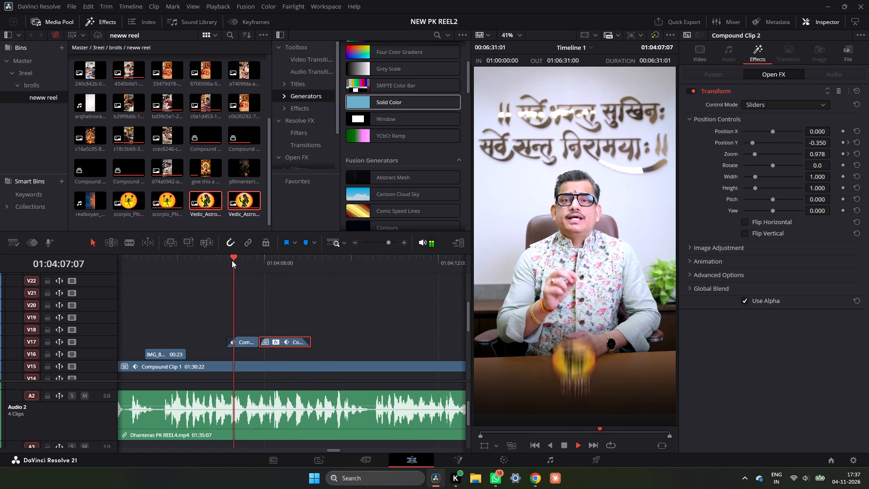
{"action": "triple_click", "coordinate": [352, 245]}
{"action": "key", "text": "space"}
Play the speech around the end of the last B-roll group, from about 01:04:37 to 01:04:42.
{"action": "scroll", "coordinate": [350, 284], "scroll_direction": "down", "scroll_amount": 3, "text": "ctrl"}
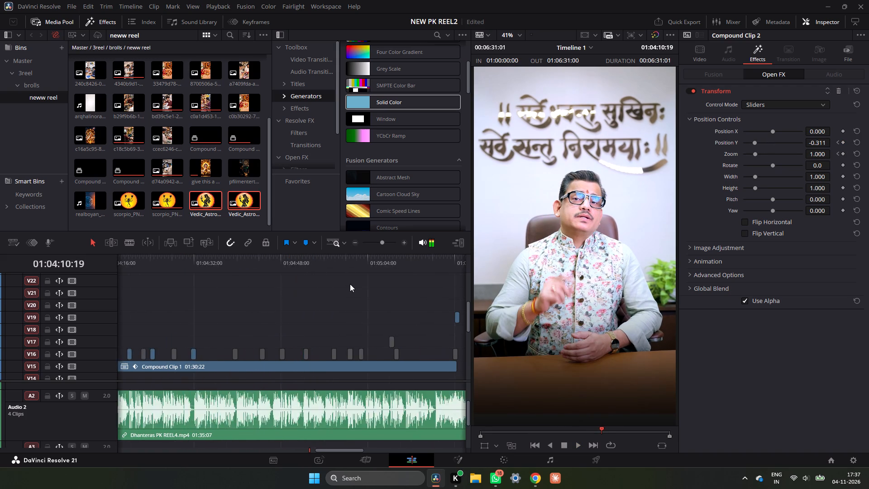
{"action": "scroll", "coordinate": [350, 284], "scroll_direction": "down", "scroll_amount": 4, "text": "ctrl"}
{"action": "scroll", "coordinate": [350, 284], "scroll_direction": "up", "scroll_amount": 3, "text": "ctrl"}
{"action": "scroll", "coordinate": [284, 282], "scroll_direction": "down", "scroll_amount": 3}
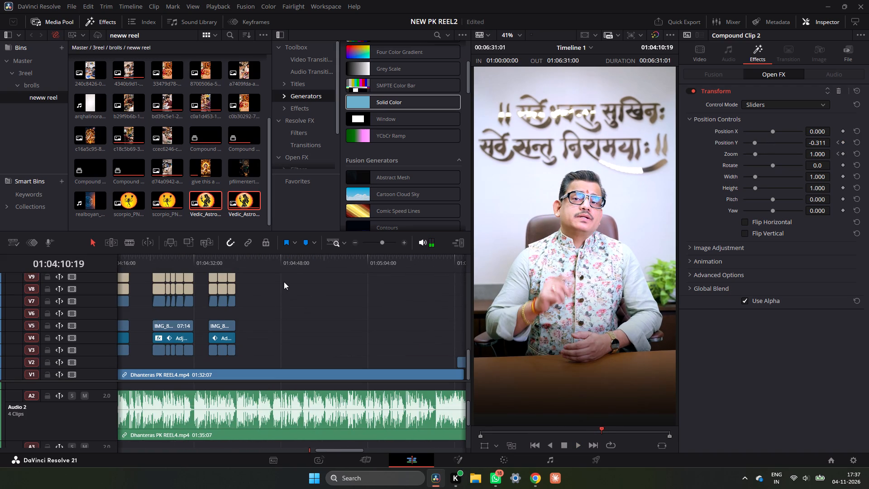
{"action": "left_click", "coordinate": [228, 259]}
{"action": "left_click", "coordinate": [222, 259]}
{"action": "key", "text": "space"}
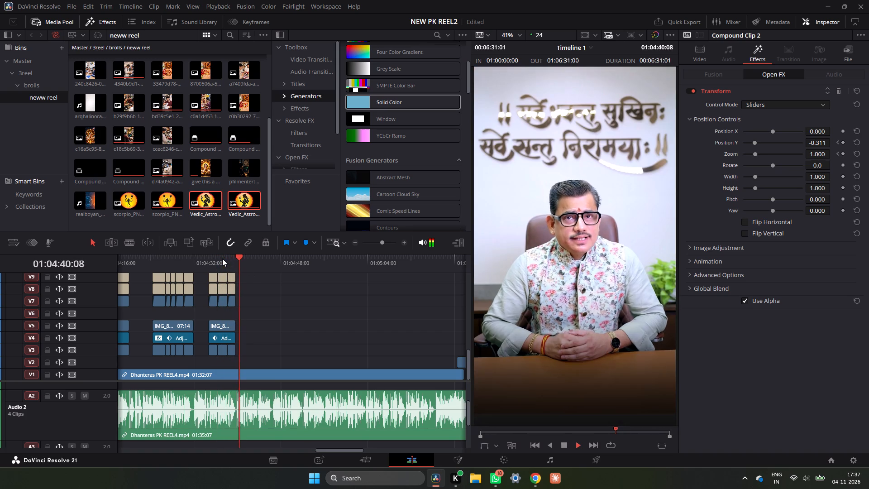
{"action": "key", "text": "space"}
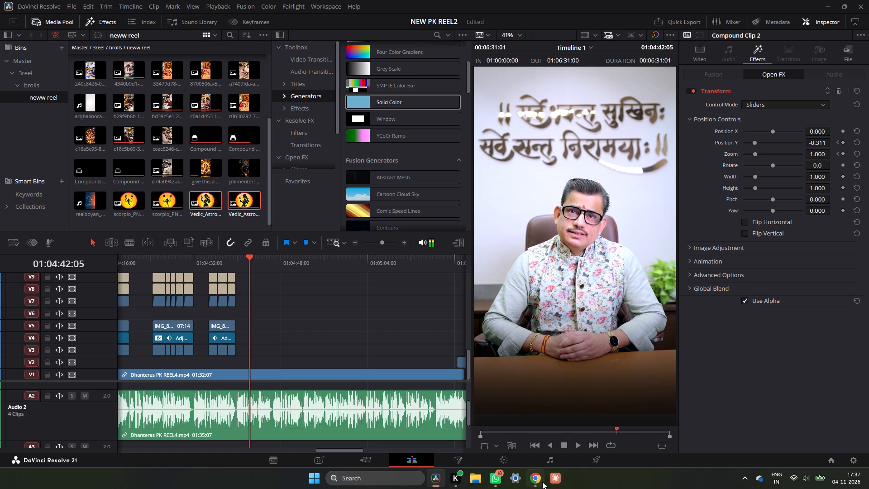
Switch to Chrome and search Google for "kark rashi" in a new tab.
{"action": "left_click", "coordinate": [542, 482]}
{"action": "left_click", "coordinate": [711, 8]}
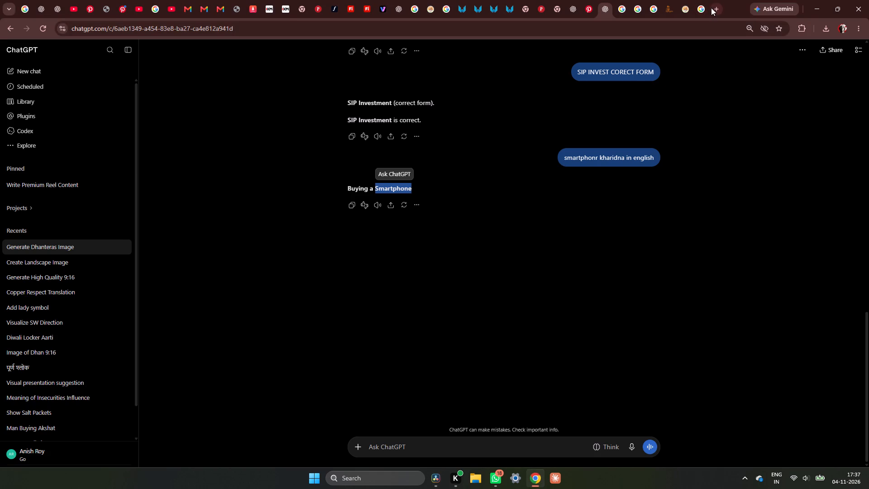
{"action": "left_click", "coordinate": [446, 167]}
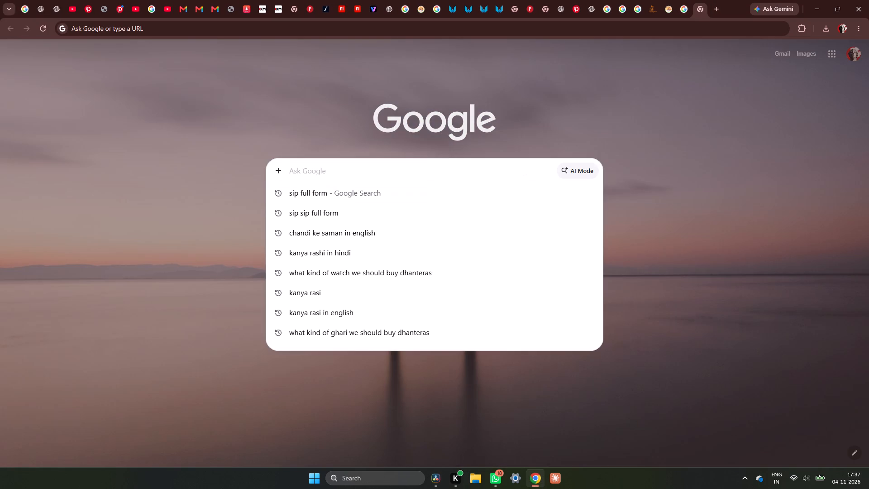
{"action": "type", "text": "kark rashi"}
{"action": "key", "text": "Return"}
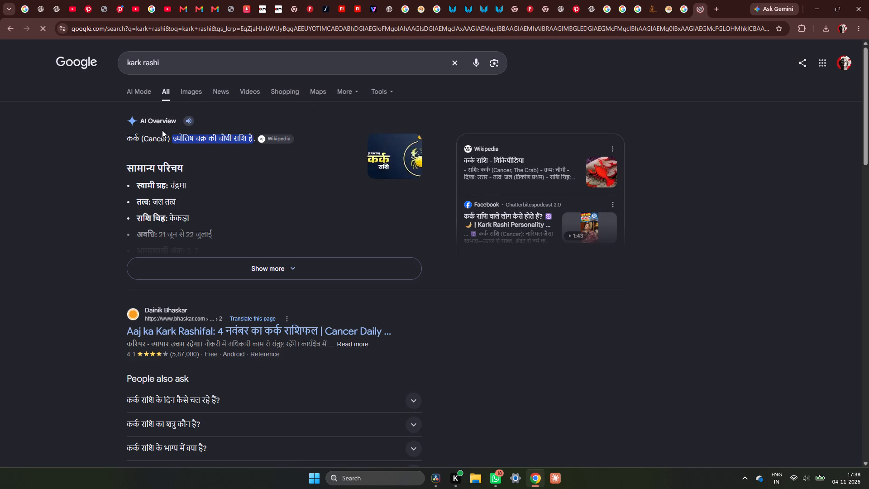
Copy the text "कर्क (Cancer)" from the overview at the top of the search results.
{"action": "left_click_drag", "start_coordinate": [122, 131], "coordinate": [165, 141]}
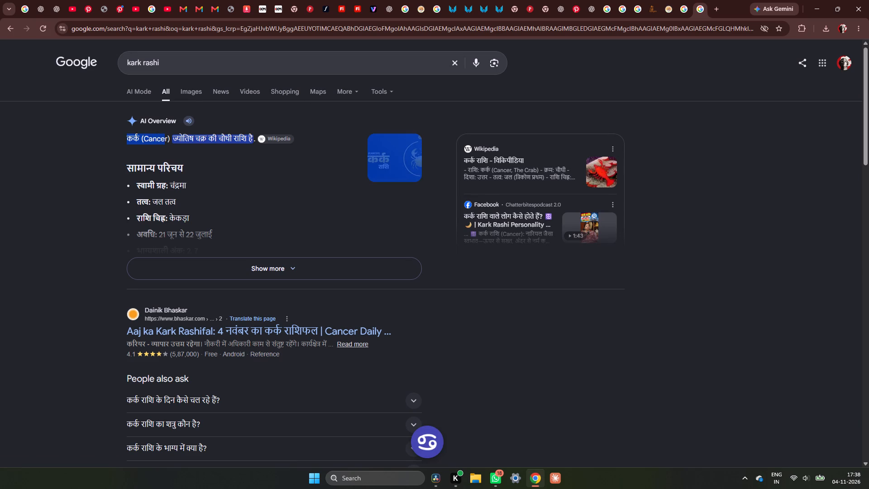
{"action": "left_click_drag", "start_coordinate": [165, 141], "coordinate": [171, 141]}
{"action": "key", "text": "ctrl+c"}
{"action": "key", "text": "ctrl+c"}
{"action": "key", "text": "ctrl+c"}
Save the round Cancer crab image from Maa Savitri Jyotish as PNG file 4 in the New ai pic folder.
{"action": "left_click", "coordinate": [182, 89]}
{"action": "left_click", "coordinate": [210, 177]}
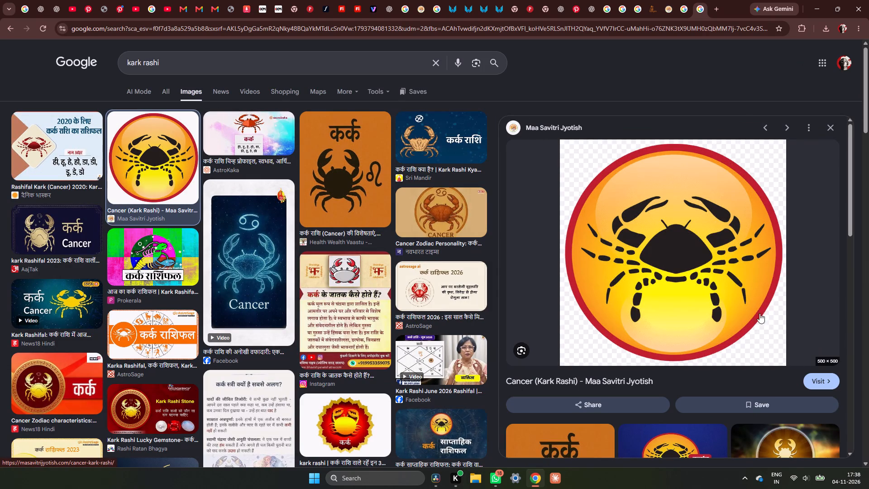
{"action": "right_click", "coordinate": [745, 297]}
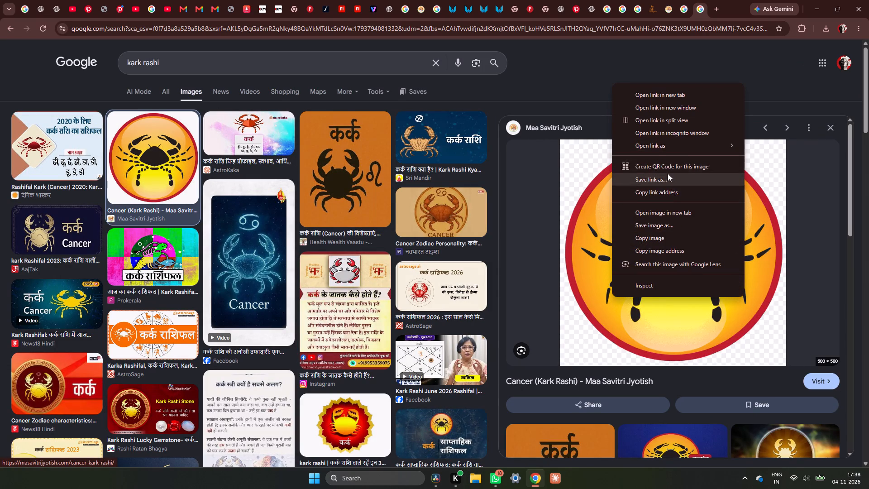
{"action": "left_click", "coordinate": [663, 228]}
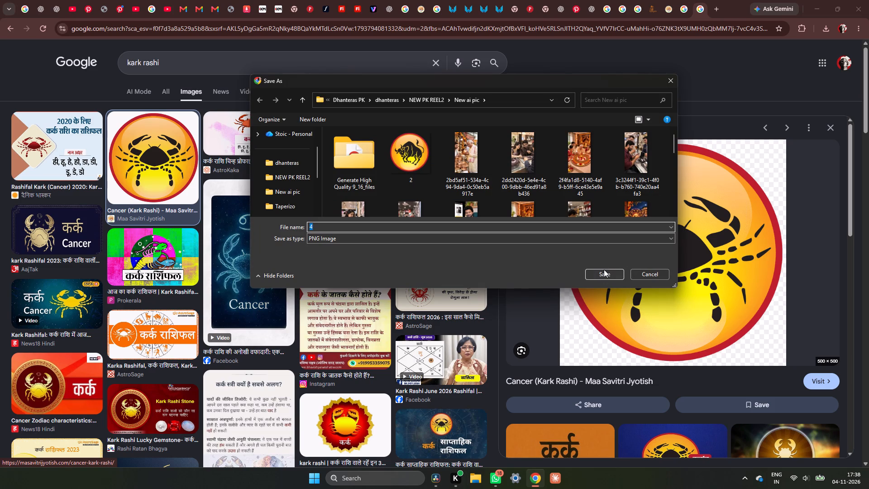
{"action": "left_click", "coordinate": [604, 269]}
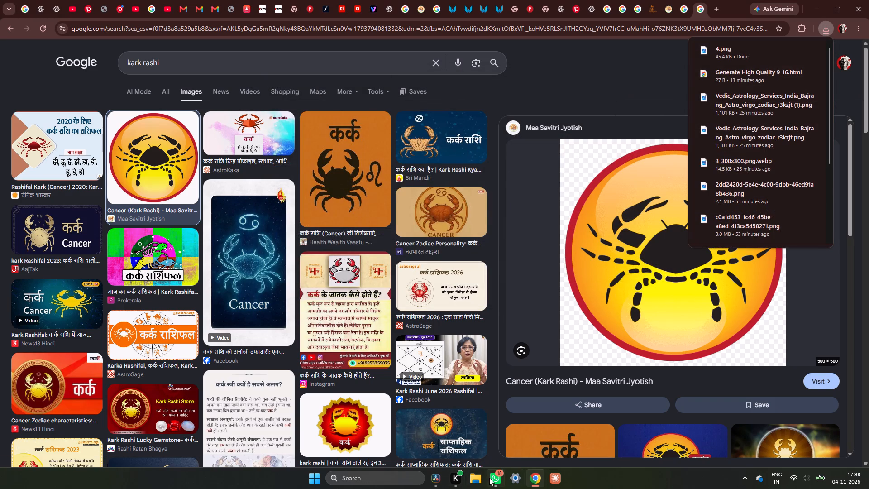
Switch back to DaVinci Resolve and import all files from the New ai pic folder into the neww reel bin.
{"action": "left_click", "coordinate": [441, 480]}
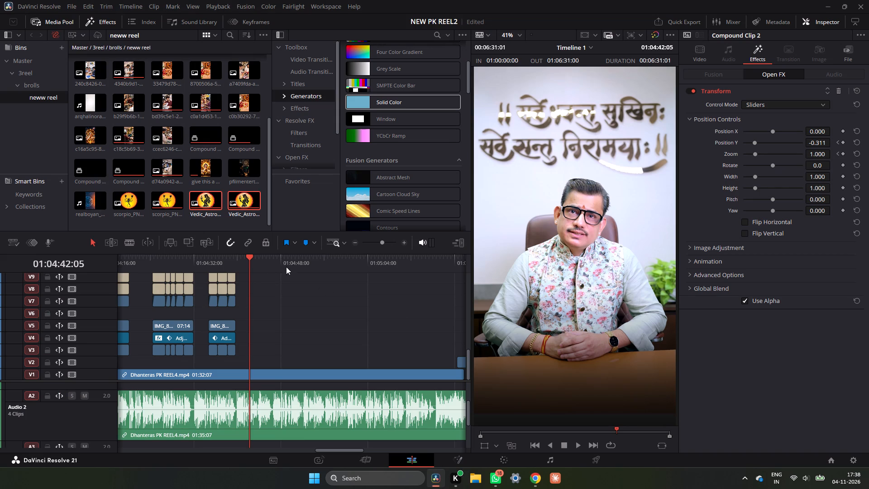
{"action": "scroll", "coordinate": [229, 185], "scroll_direction": "down", "scroll_amount": 6}
{"action": "right_click", "coordinate": [247, 183]}
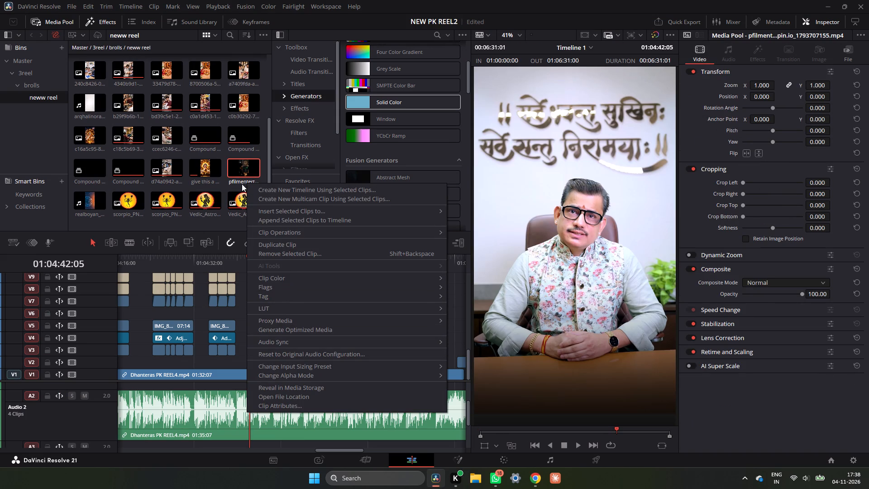
{"action": "left_click", "coordinate": [228, 187]}
{"action": "right_click", "coordinate": [222, 188]}
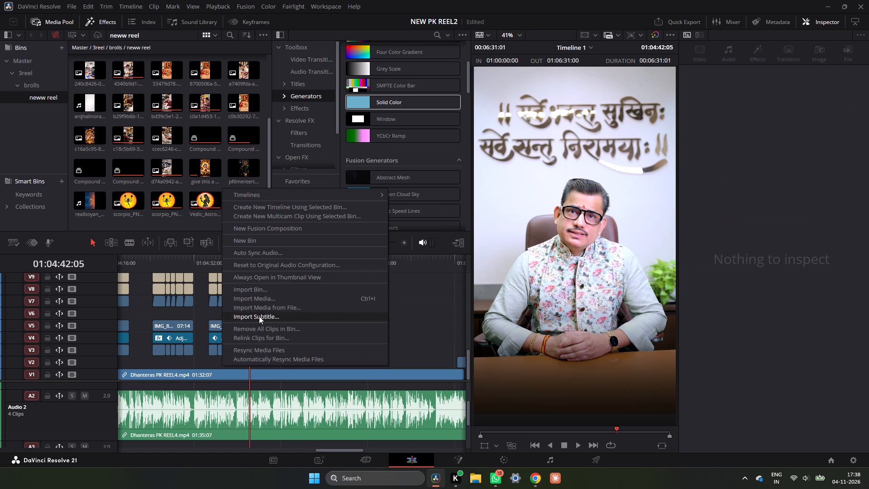
{"action": "left_click", "coordinate": [267, 300]}
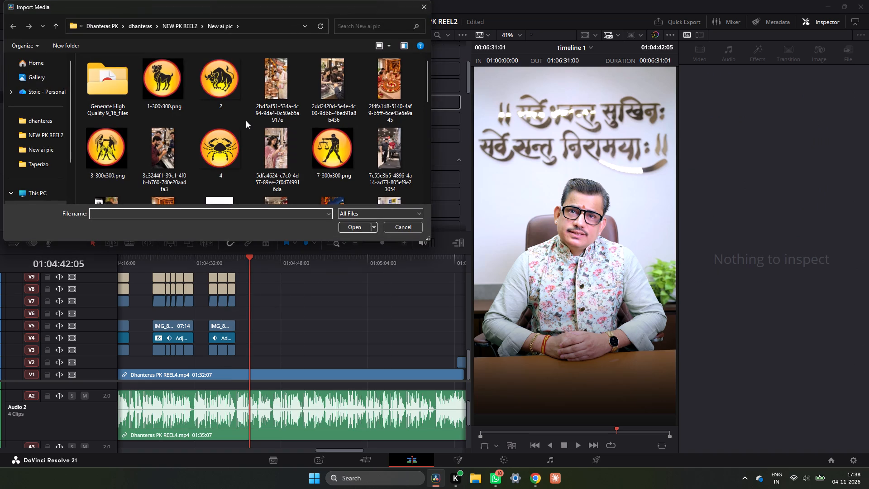
{"action": "key", "text": "ctrl+a"}
{"action": "left_click", "coordinate": [279, 159], "text": "ctrl"}
{"action": "key", "text": "ctrl+a"}
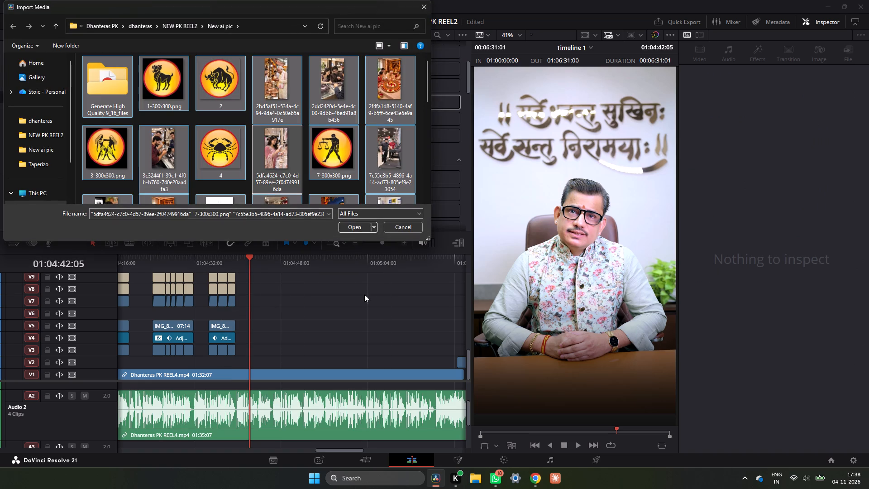
{"action": "left_click", "coordinate": [344, 225]}
Place the Cancer badge 4.png on track V6 starting at 01:04:42:05.
{"action": "scroll", "coordinate": [255, 154], "scroll_direction": "down", "scroll_amount": 5}
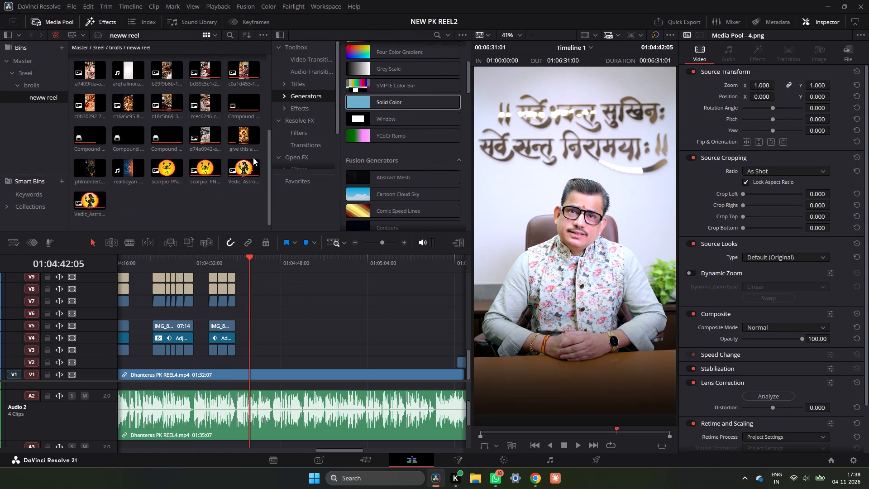
{"action": "scroll", "coordinate": [244, 160], "scroll_direction": "up", "scroll_amount": 10}
{"action": "left_click_drag", "start_coordinate": [172, 105], "coordinate": [232, 227]}
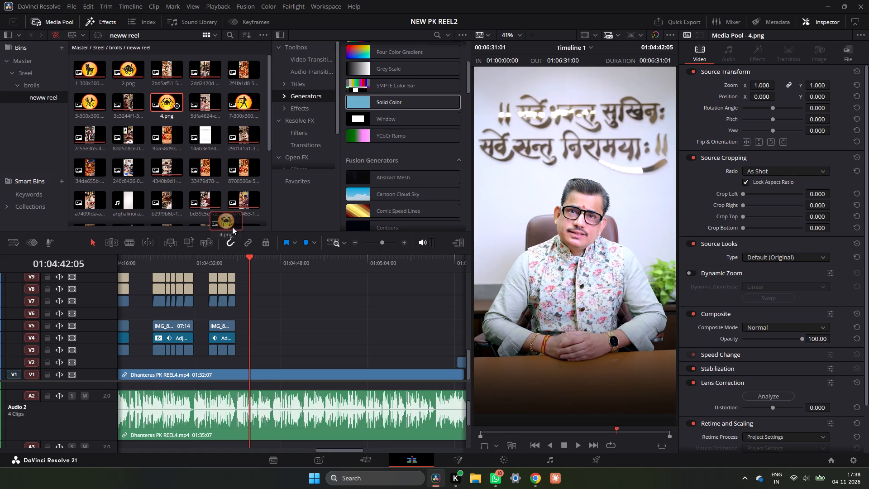
{"action": "left_click_drag", "start_coordinate": [232, 227], "coordinate": [245, 320]}
Delete the Solid Color clip on V10 above the Silver Items B-roll at about 01:04:24.
{"action": "left_click", "coordinate": [236, 268]}
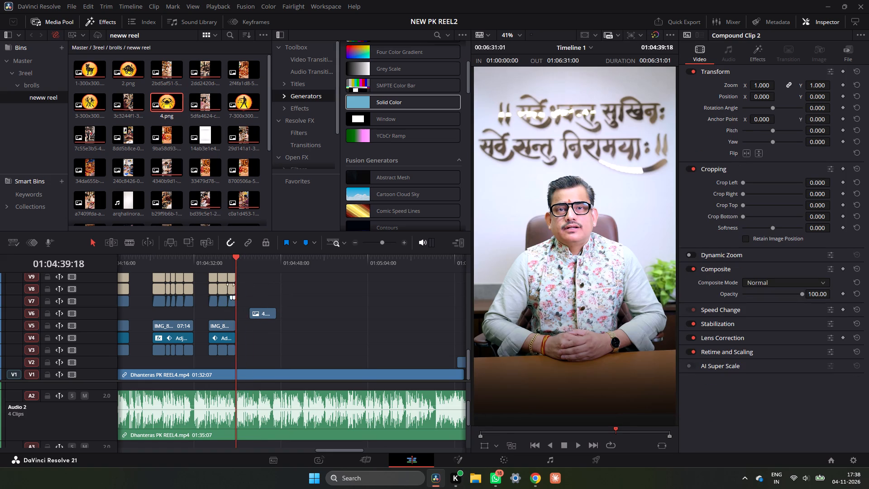
{"action": "scroll", "coordinate": [266, 292], "scroll_direction": "up", "scroll_amount": 1}
{"action": "scroll", "coordinate": [266, 292], "scroll_direction": "up", "scroll_amount": 3, "text": "ctrl"}
{"action": "scroll", "coordinate": [266, 292], "scroll_direction": "down", "scroll_amount": 1}
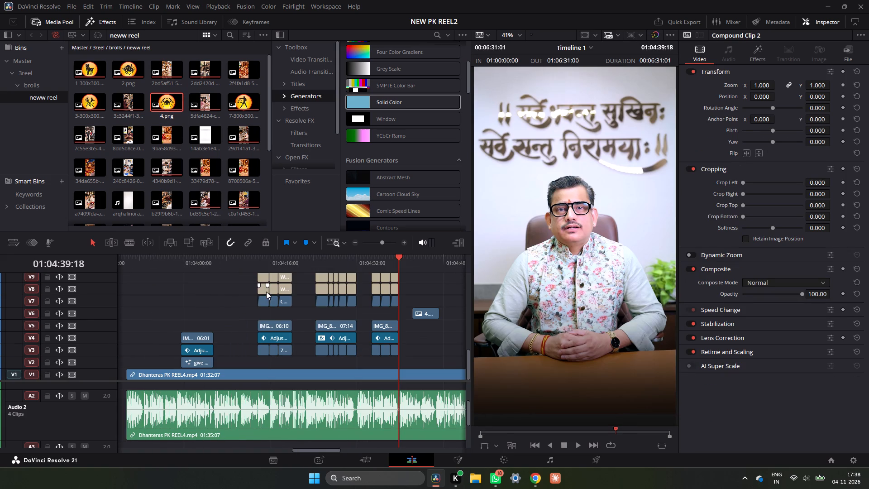
{"action": "scroll", "coordinate": [290, 294], "scroll_direction": "up", "scroll_amount": 1}
{"action": "left_click", "coordinate": [331, 320]}
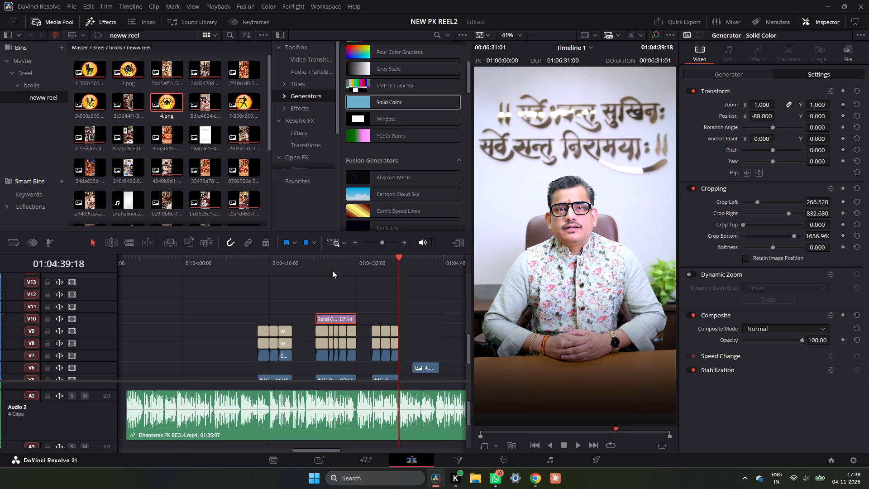
{"action": "left_click_drag", "start_coordinate": [332, 270], "coordinate": [321, 270]}
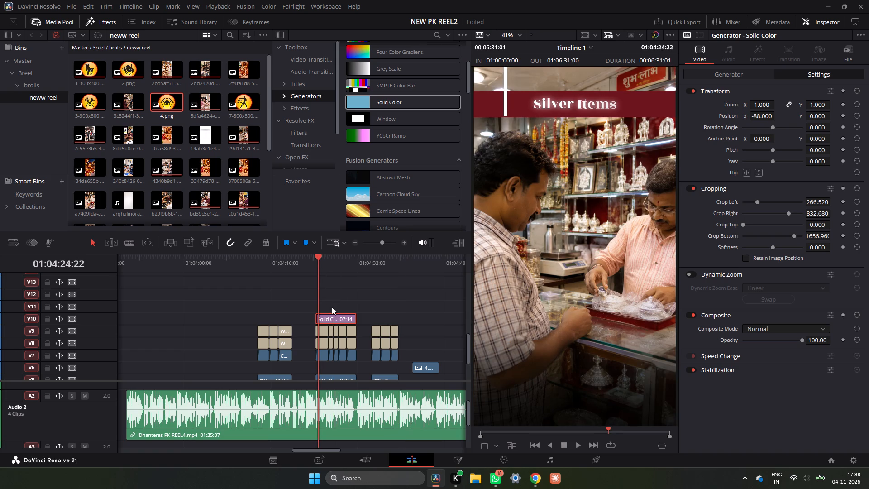
{"action": "key", "text": "BackSpace"}
{"action": "scroll", "coordinate": [326, 316], "scroll_direction": "down", "scroll_amount": 1}
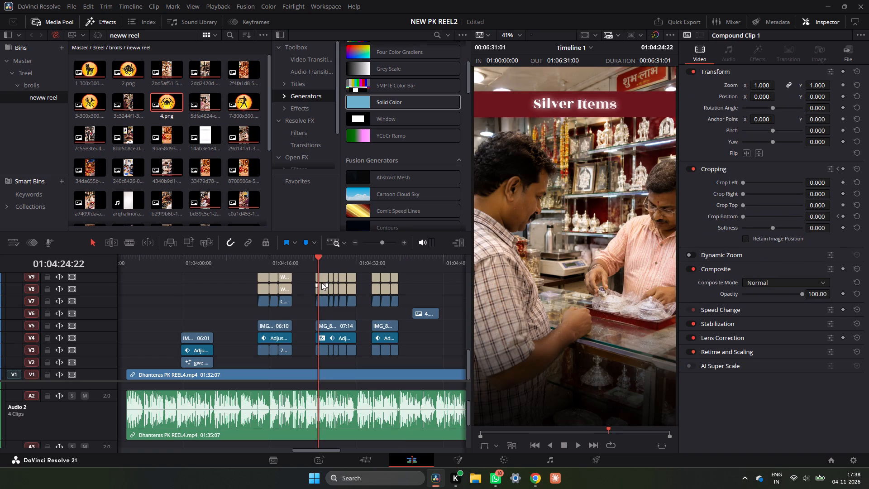
Duplicate the two adjoining zodiac badge-and-title stacks on V24 to V30 from about 01:04:20 to about 01:04:39:18.
{"action": "left_click_drag", "start_coordinate": [318, 264], "coordinate": [295, 271]}
{"action": "scroll", "coordinate": [304, 288], "scroll_direction": "up", "scroll_amount": 3}
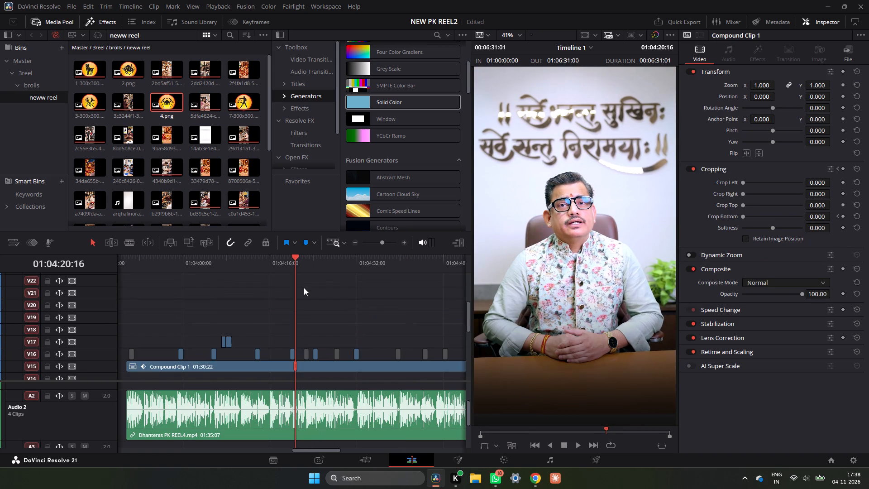
{"action": "scroll", "coordinate": [304, 288], "scroll_direction": "up", "scroll_amount": 5}
{"action": "left_click_drag", "start_coordinate": [325, 277], "coordinate": [307, 331]}
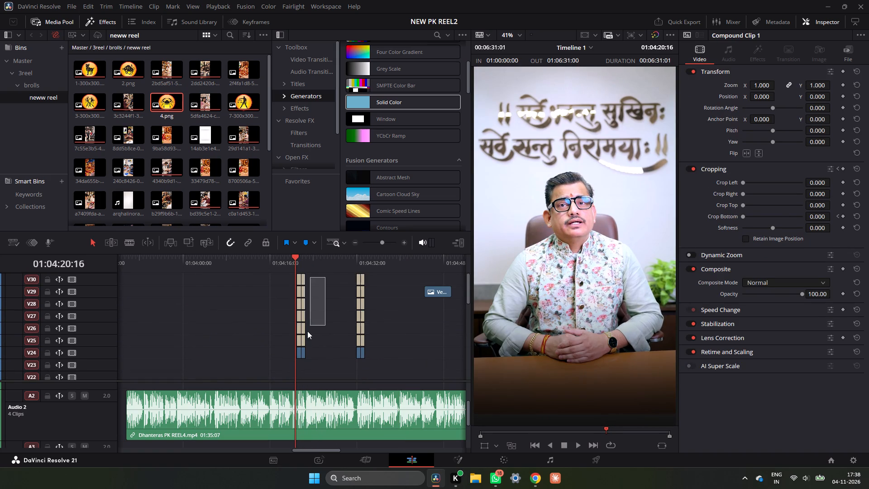
{"action": "left_click_drag", "start_coordinate": [307, 331], "coordinate": [296, 358]}
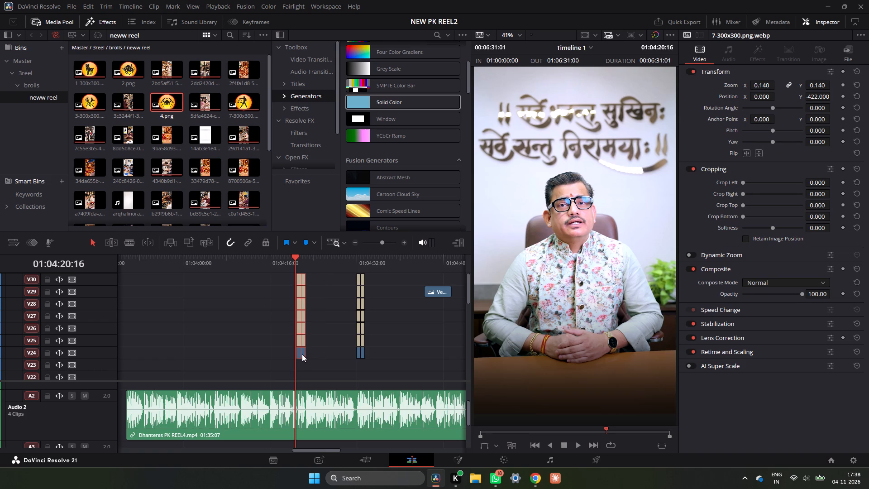
{"action": "left_click_drag", "start_coordinate": [302, 354], "coordinate": [404, 355], "text": "alt"}
{"action": "scroll", "coordinate": [404, 355], "scroll_direction": "down", "scroll_amount": 5}
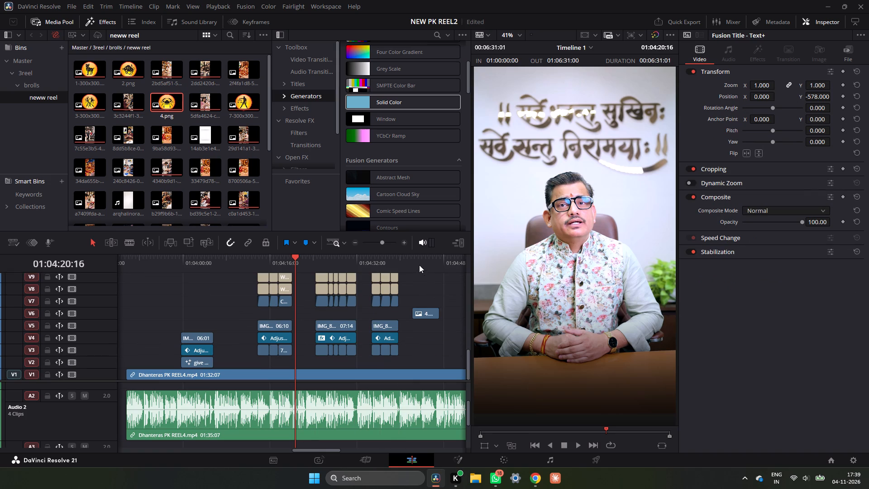
Move the Cancer badge 4.png from V6 up to V20, starting at about 01:04:39:18.
{"action": "left_click_drag", "start_coordinate": [416, 261], "coordinate": [414, 268]}
{"action": "left_click_drag", "start_coordinate": [420, 310], "coordinate": [418, 284]}
{"action": "scroll", "coordinate": [419, 284], "scroll_direction": "up", "scroll_amount": 3}
{"action": "scroll", "coordinate": [420, 292], "scroll_direction": "down", "scroll_amount": 2}
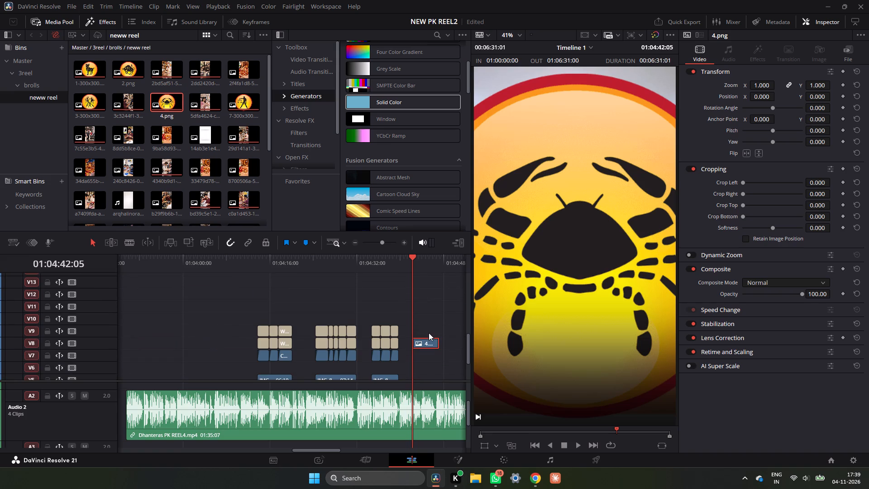
{"action": "left_click_drag", "start_coordinate": [428, 340], "coordinate": [425, 294]}
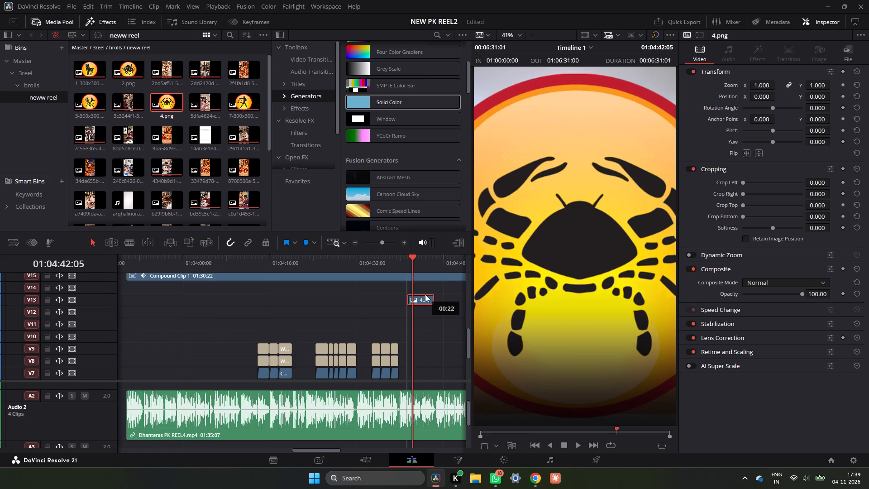
{"action": "left_click_drag", "start_coordinate": [425, 294], "coordinate": [425, 297]}
{"action": "scroll", "coordinate": [425, 297], "scroll_direction": "up", "scroll_amount": 1}
{"action": "left_click_drag", "start_coordinate": [422, 352], "coordinate": [413, 288]}
{"action": "scroll", "coordinate": [413, 287], "scroll_direction": "up", "scroll_amount": 1}
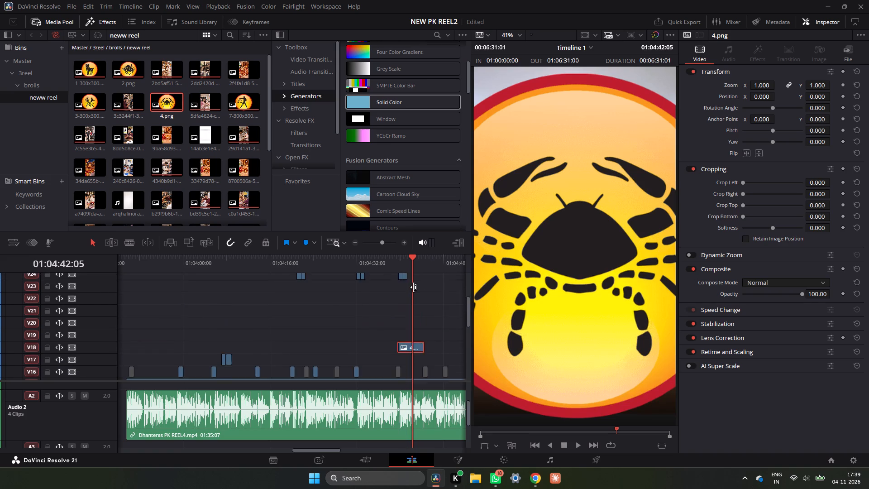
{"action": "scroll", "coordinate": [413, 287], "scroll_direction": "up", "scroll_amount": 2}
{"action": "scroll", "coordinate": [413, 287], "scroll_direction": "down", "scroll_amount": 2}
{"action": "left_click_drag", "start_coordinate": [411, 316], "coordinate": [413, 290]}
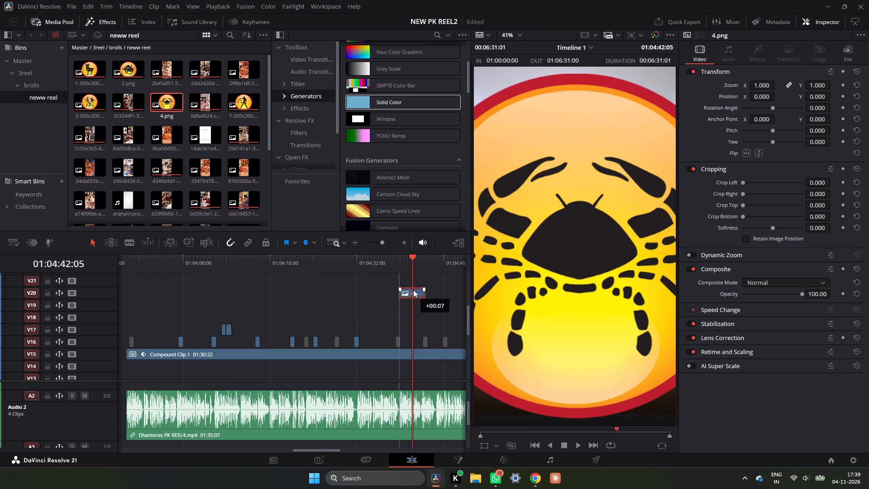
{"action": "left_click_drag", "start_coordinate": [413, 290], "coordinate": [413, 288]}
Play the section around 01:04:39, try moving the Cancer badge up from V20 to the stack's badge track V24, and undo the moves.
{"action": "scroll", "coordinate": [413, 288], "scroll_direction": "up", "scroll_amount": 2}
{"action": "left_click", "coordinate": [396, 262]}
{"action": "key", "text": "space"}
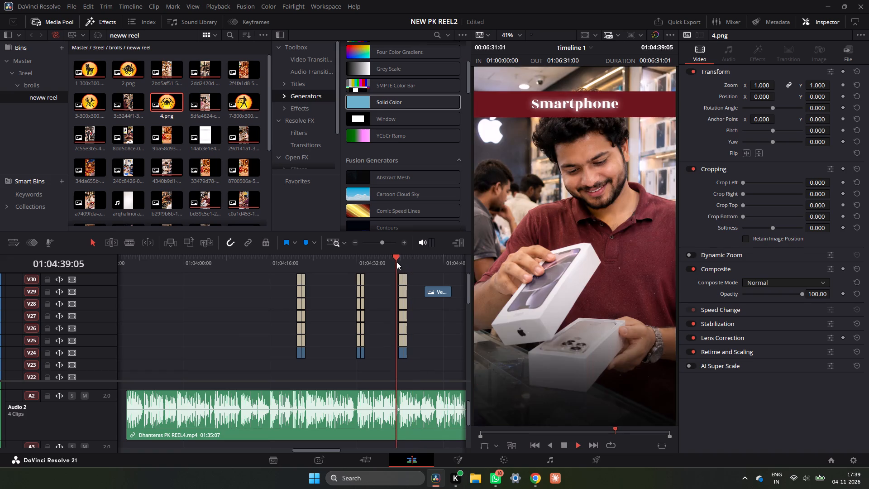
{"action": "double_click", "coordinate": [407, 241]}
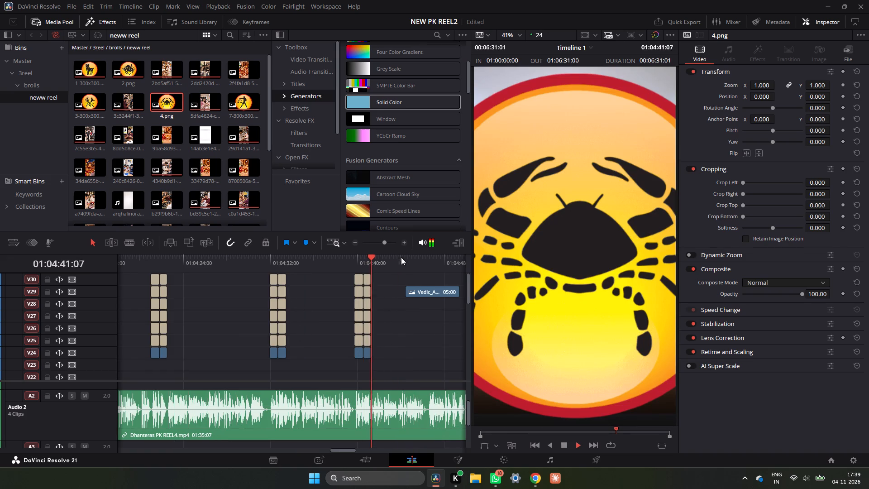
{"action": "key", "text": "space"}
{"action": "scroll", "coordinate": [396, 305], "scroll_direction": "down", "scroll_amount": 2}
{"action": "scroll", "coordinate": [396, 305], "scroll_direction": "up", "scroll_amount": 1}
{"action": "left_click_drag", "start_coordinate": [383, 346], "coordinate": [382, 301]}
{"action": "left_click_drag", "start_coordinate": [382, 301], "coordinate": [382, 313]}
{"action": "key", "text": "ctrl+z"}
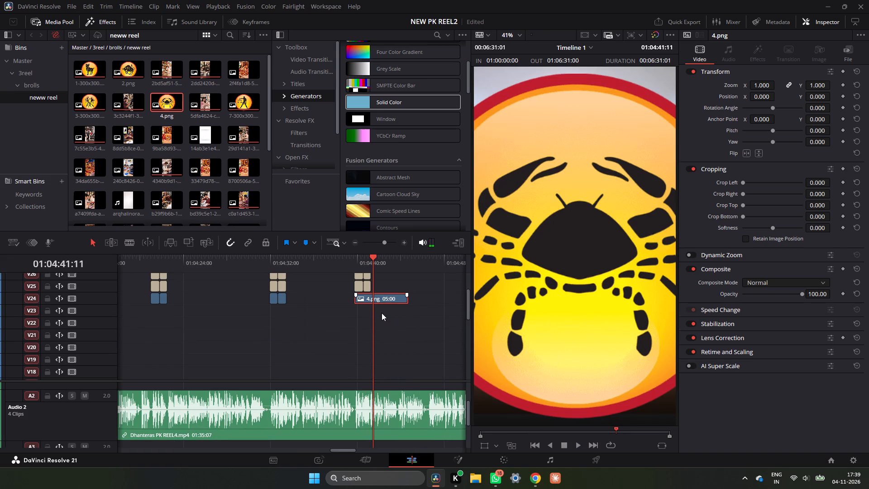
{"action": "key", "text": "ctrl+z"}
Paste all video attributes of the 2.png badge on V24 onto 4.png on V20 and delete the stray 2.png copy.
{"action": "left_click", "coordinate": [360, 297]}
{"action": "left_click", "coordinate": [360, 299]}
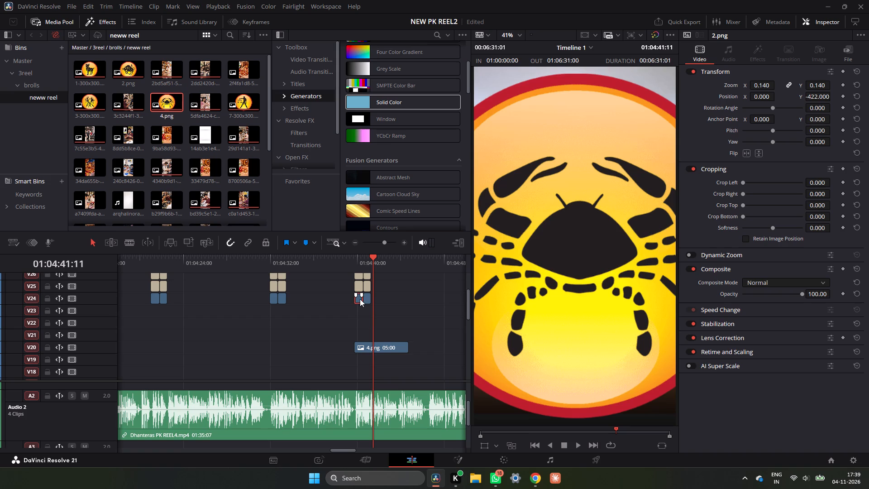
{"action": "key", "text": "ctrl+c"}
{"action": "key", "text": "ctrl+c"}
{"action": "left_click", "coordinate": [377, 343]}
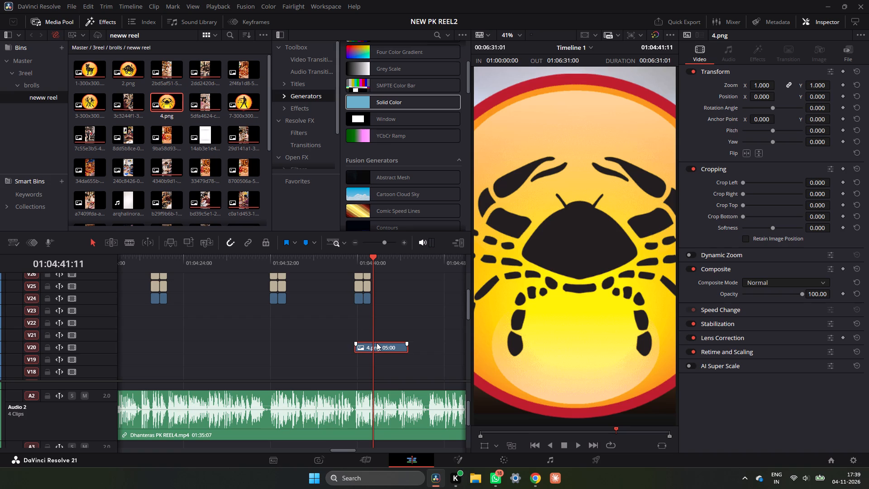
{"action": "key", "text": "ctrl+v"}
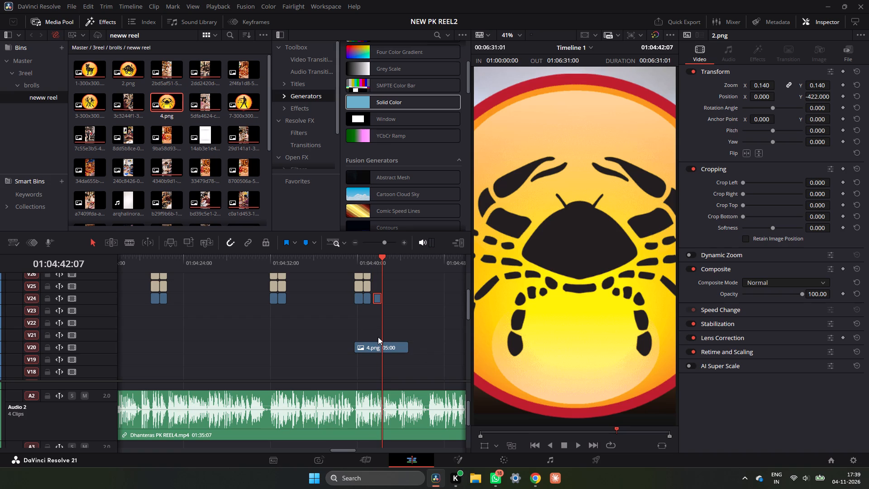
{"action": "left_click", "coordinate": [378, 342]}
{"action": "key", "text": "alt+v"}
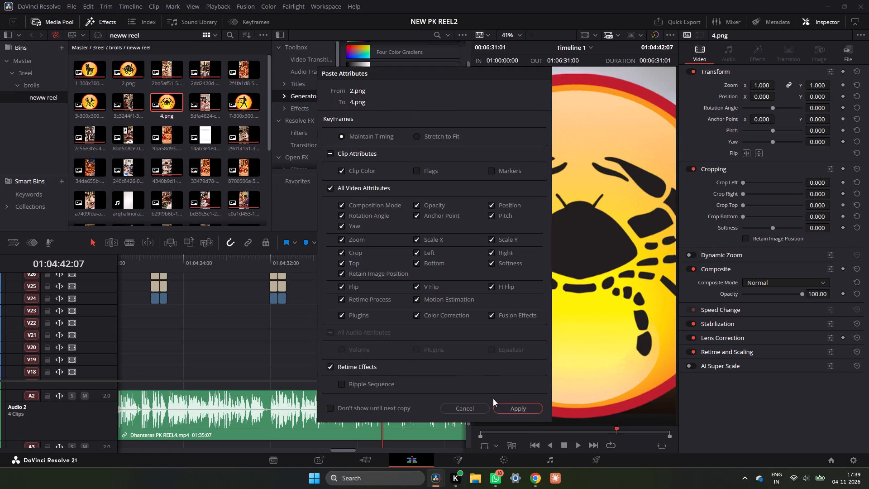
{"action": "left_click", "coordinate": [500, 403]}
{"action": "left_click", "coordinate": [507, 411]}
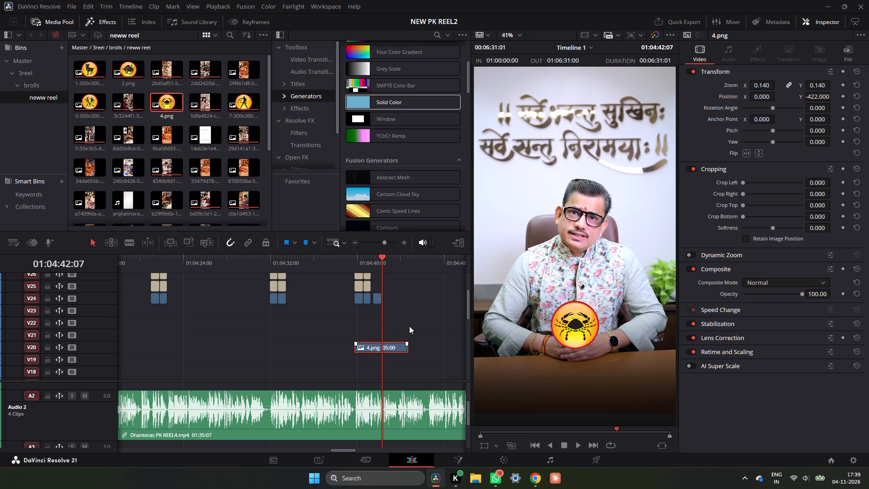
{"action": "left_click", "coordinate": [378, 302]}
{"action": "key", "text": "BackSpace"}
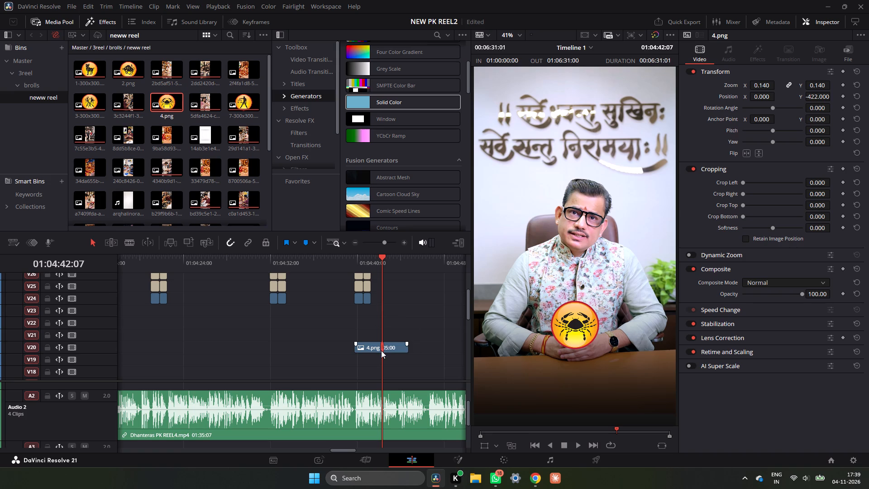
Shorten 4.png to the length of the 2.png badge and put it in place of 2.png on V24 at about 01:04:39:18.
{"action": "left_click_drag", "start_coordinate": [381, 350], "coordinate": [382, 315]}
{"action": "left_click_drag", "start_coordinate": [409, 315], "coordinate": [409, 315]}
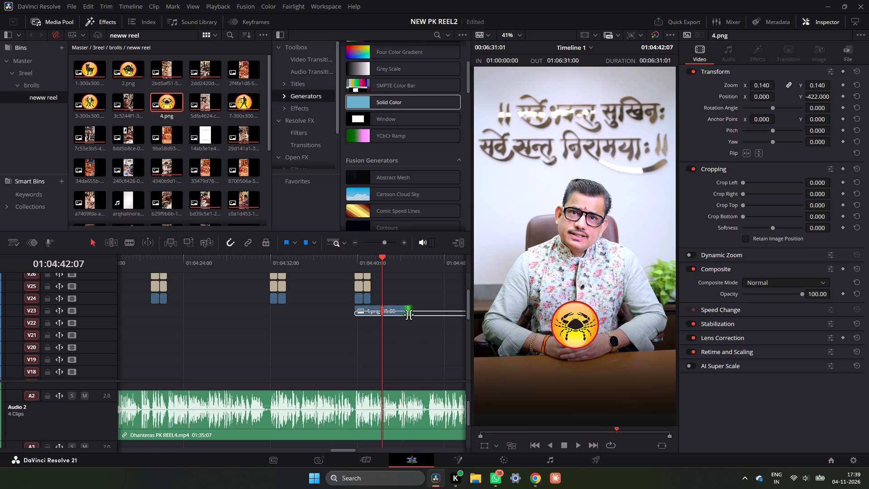
{"action": "left_click_drag", "start_coordinate": [409, 315], "coordinate": [364, 314]}
{"action": "left_click_drag", "start_coordinate": [358, 316], "coordinate": [358, 301]}
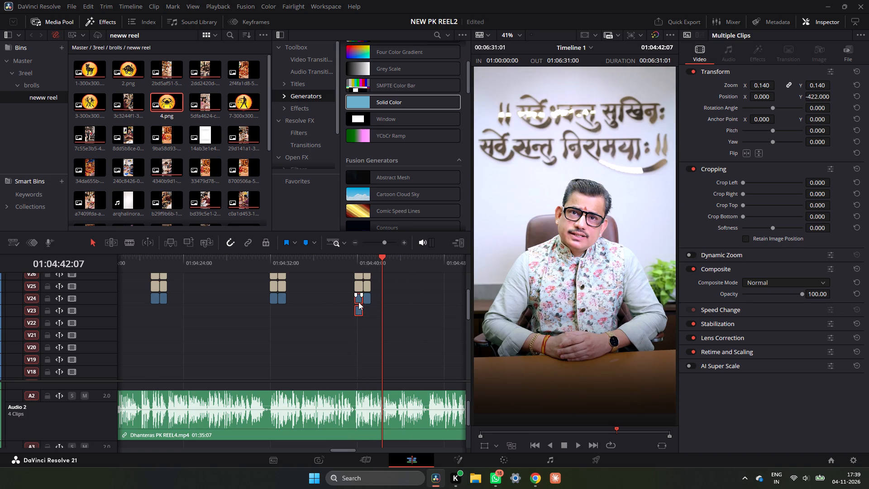
{"action": "left_click", "coordinate": [358, 311]}
{"action": "left_click", "coordinate": [379, 311]}
{"action": "left_click", "coordinate": [370, 314]}
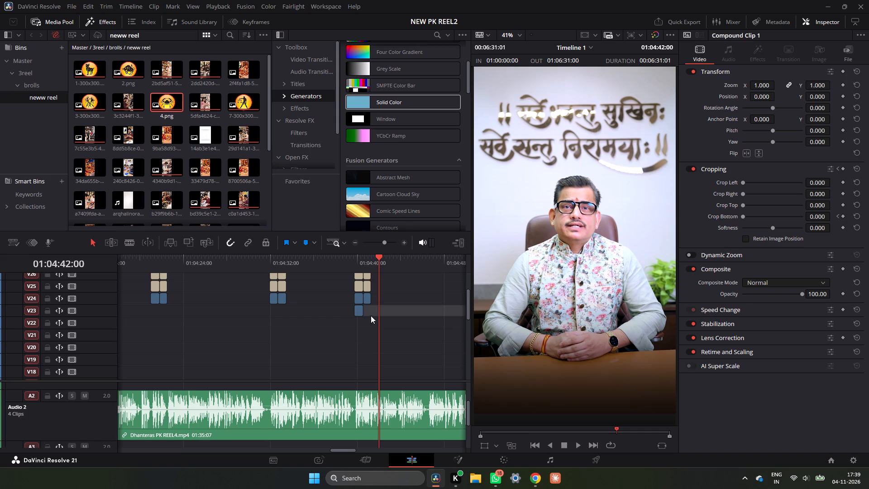
{"action": "left_click_drag", "start_coordinate": [358, 311], "coordinate": [358, 301]}
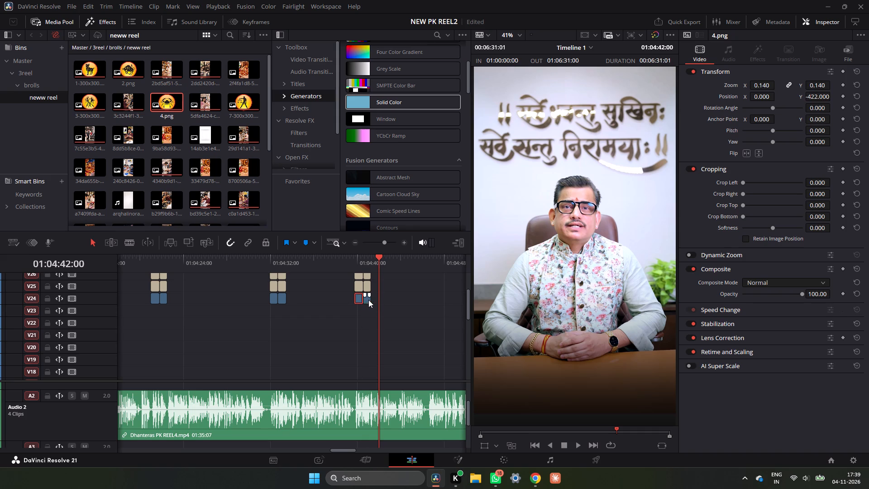
Delete the second duplicated stack on V24 to V30, with the 7-300x300.png.webp badge and its titles, right after the Cancer badge stack.
{"action": "left_click", "coordinate": [368, 300]}
{"action": "scroll", "coordinate": [377, 316], "scroll_direction": "up", "scroll_amount": 2}
{"action": "left_click_drag", "start_coordinate": [397, 278], "coordinate": [390, 293]}
{"action": "left_click_drag", "start_coordinate": [380, 318], "coordinate": [373, 332]}
{"action": "left_click_drag", "start_coordinate": [372, 259], "coordinate": [353, 264]}
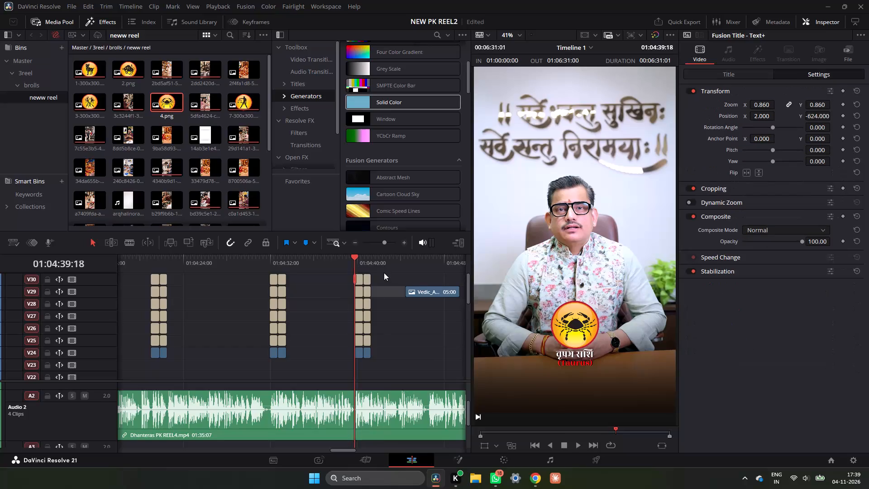
{"action": "left_click_drag", "start_coordinate": [384, 273], "coordinate": [349, 300]}
{"action": "left_click_drag", "start_coordinate": [380, 360], "coordinate": [381, 297]}
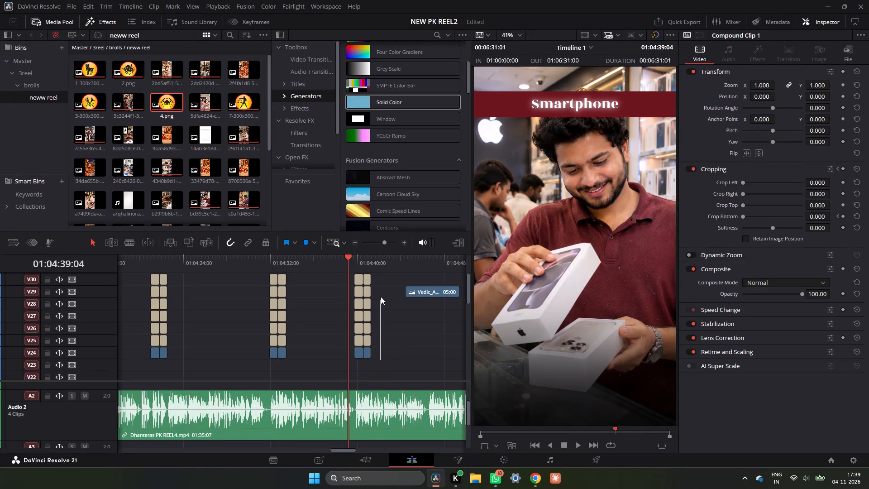
{"action": "left_click_drag", "start_coordinate": [381, 297], "coordinate": [369, 277]}
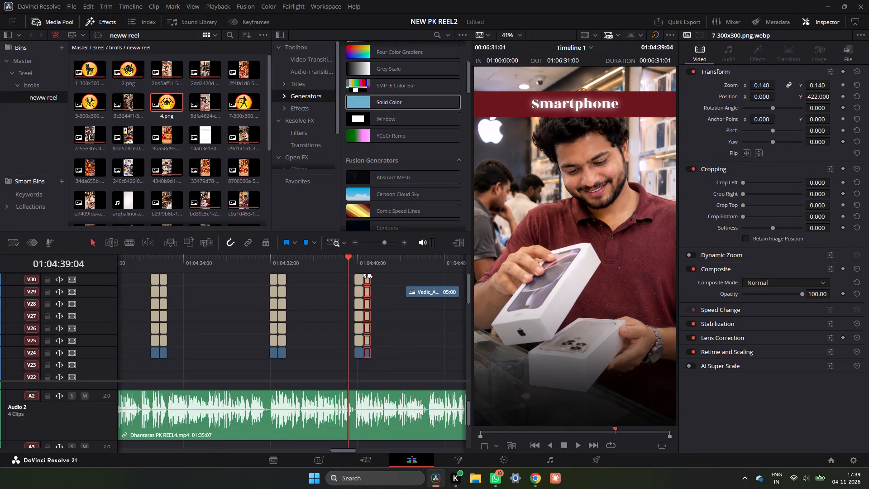
{"action": "key", "text": "BackSpace"}
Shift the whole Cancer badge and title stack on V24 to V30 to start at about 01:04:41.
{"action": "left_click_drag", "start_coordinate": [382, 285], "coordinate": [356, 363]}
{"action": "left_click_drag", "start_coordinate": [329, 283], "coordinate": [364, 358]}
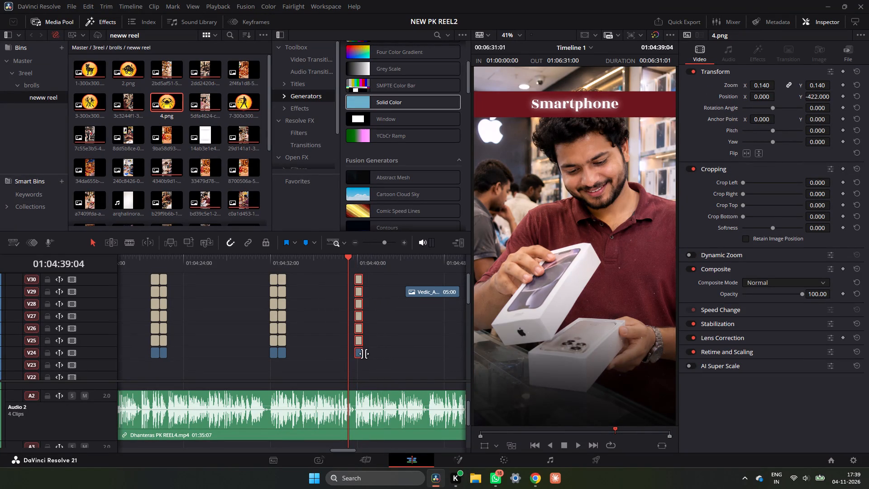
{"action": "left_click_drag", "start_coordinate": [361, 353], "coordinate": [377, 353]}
Play the speech repeatedly from about 01:04:39:18 to check when the Cancer badge should appear.
{"action": "scroll", "coordinate": [378, 353], "scroll_direction": "down", "scroll_amount": 5}
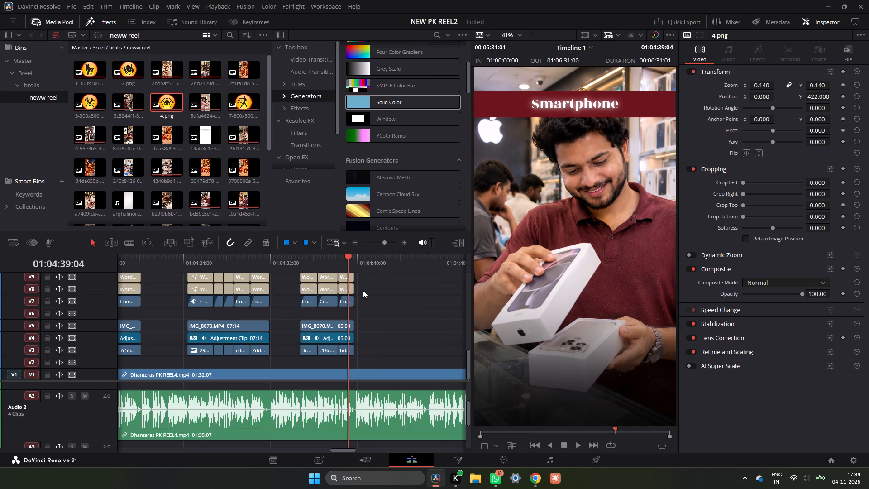
{"action": "left_click_drag", "start_coordinate": [351, 263], "coordinate": [355, 263]}
{"action": "key", "text": "space"}
{"action": "key", "text": "space"}
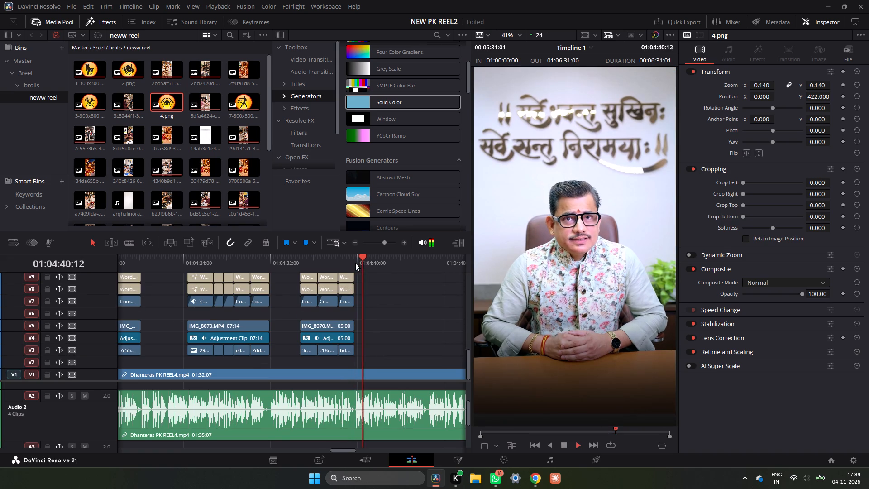
{"action": "left_click", "coordinate": [354, 262]}
{"action": "left_click_drag", "start_coordinate": [350, 261], "coordinate": [356, 262]}
{"action": "key", "text": "space"}
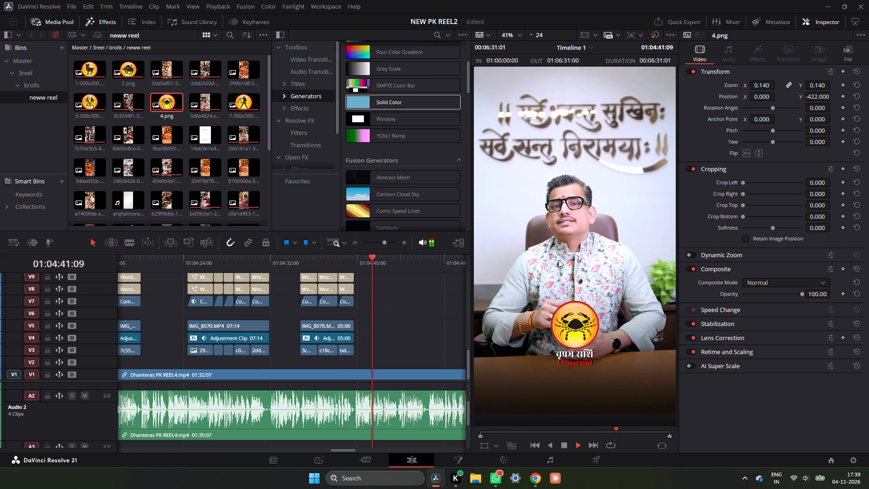
{"action": "key", "text": "space"}
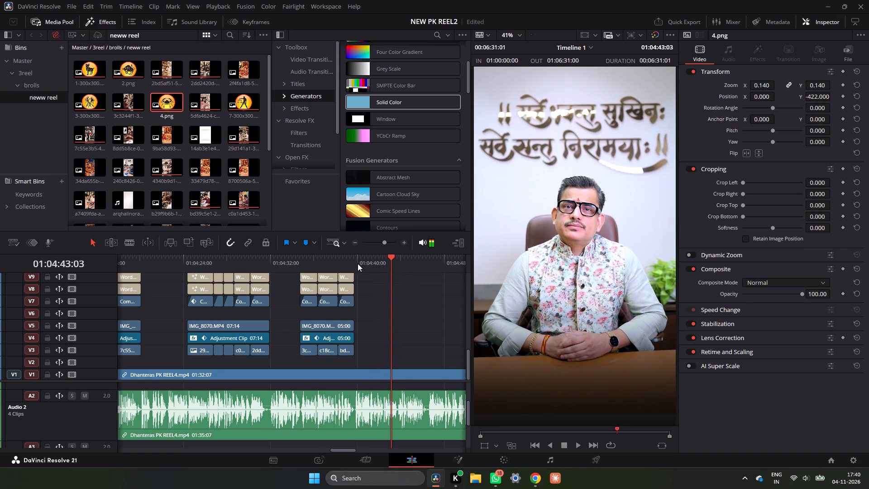
{"action": "left_click_drag", "start_coordinate": [359, 264], "coordinate": [350, 270]}
{"action": "left_click", "coordinate": [352, 259]}
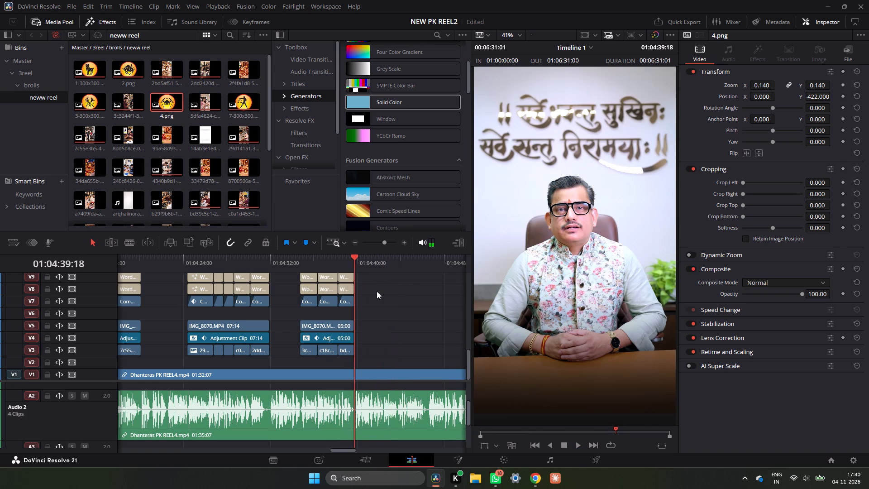
{"action": "key", "text": "space"}
{"action": "key", "text": "space"}
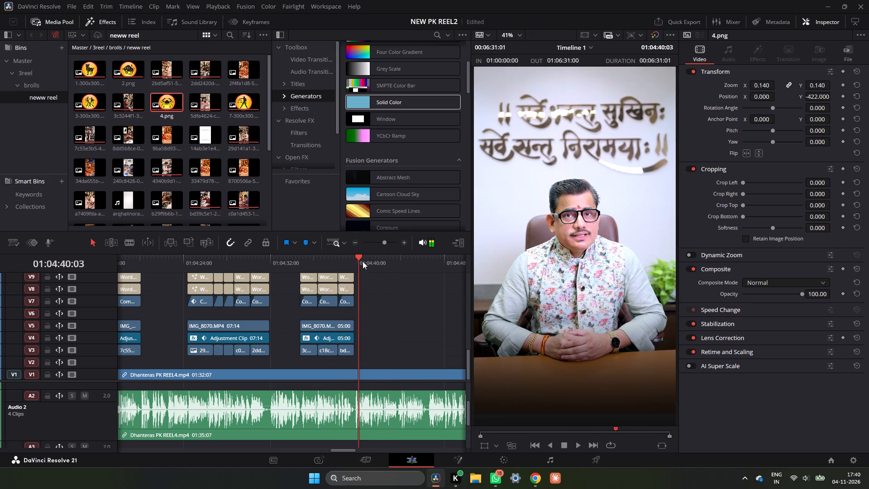
{"action": "left_click_drag", "start_coordinate": [363, 261], "coordinate": [353, 261]}
{"action": "key", "text": "space"}
{"action": "key", "text": "space"}
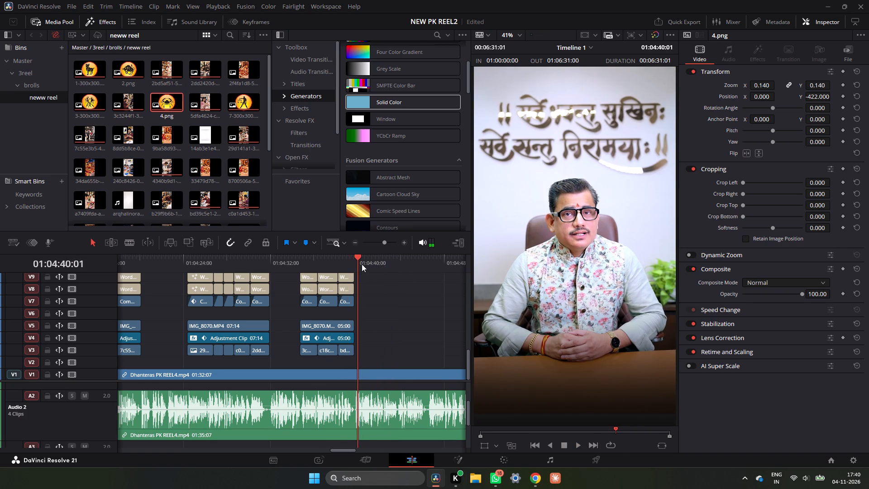
{"action": "left_click_drag", "start_coordinate": [358, 260], "coordinate": [349, 263]}
{"action": "left_click", "coordinate": [352, 260]}
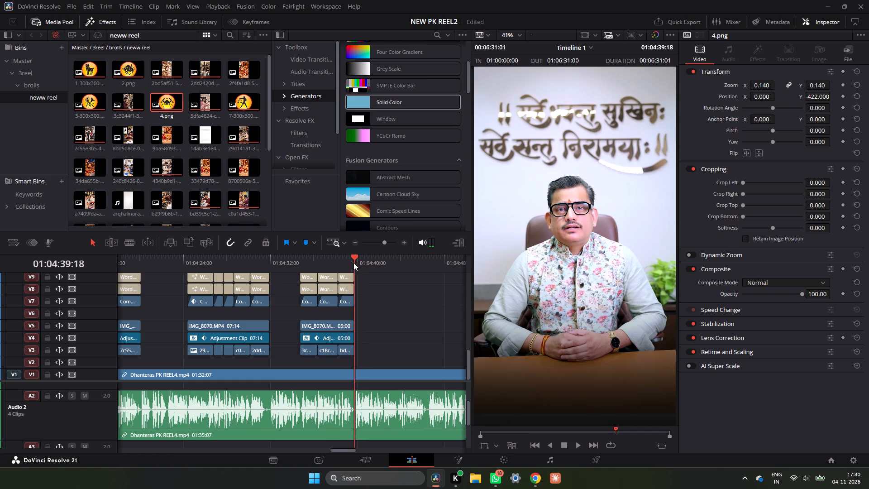
Move the Cancer badge and title stack back to start at 01:04:39:18 and play it.
{"action": "scroll", "coordinate": [378, 314], "scroll_direction": "up", "scroll_amount": 5}
{"action": "left_click_drag", "start_coordinate": [376, 318], "coordinate": [371, 316]}
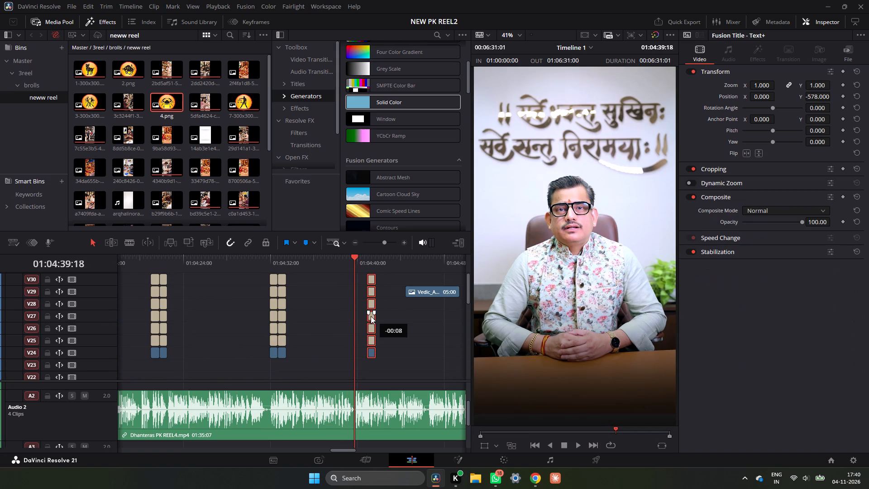
{"action": "left_click_drag", "start_coordinate": [371, 316], "coordinate": [360, 316]}
{"action": "key", "text": "space"}
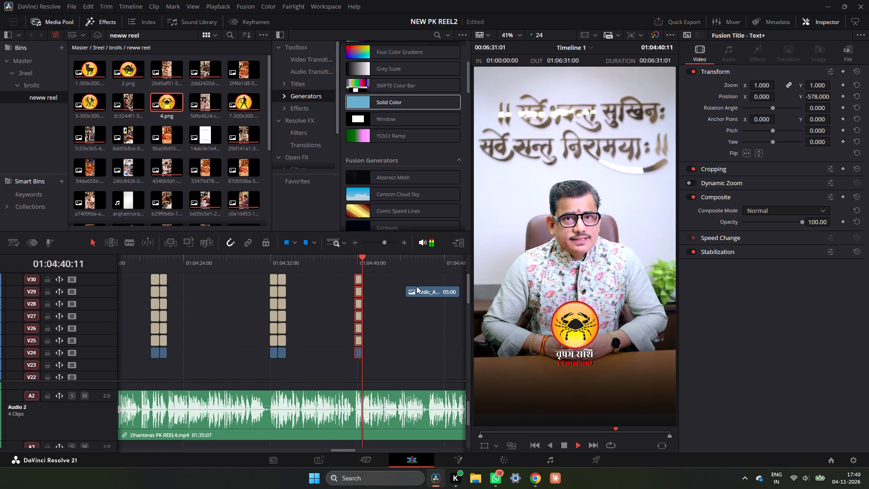
Extend the end of the Cancer badge and title stack on V24 to V30 to 01:04:41:04, making it 01:10 long.
{"action": "key", "text": "space"}
{"action": "left_click", "coordinate": [405, 241]}
{"action": "scroll", "coordinate": [378, 305], "scroll_direction": "down", "scroll_amount": 2}
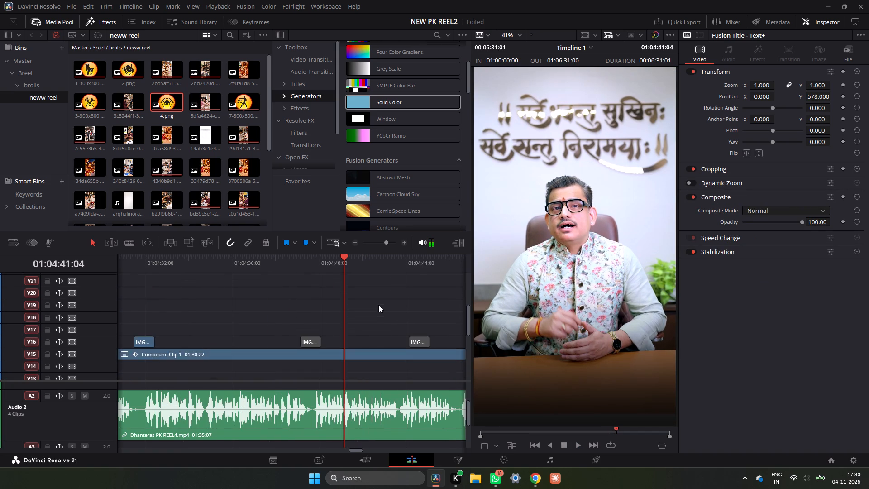
{"action": "scroll", "coordinate": [378, 305], "scroll_direction": "up", "scroll_amount": 1}
{"action": "scroll", "coordinate": [337, 286], "scroll_direction": "up", "scroll_amount": 1}
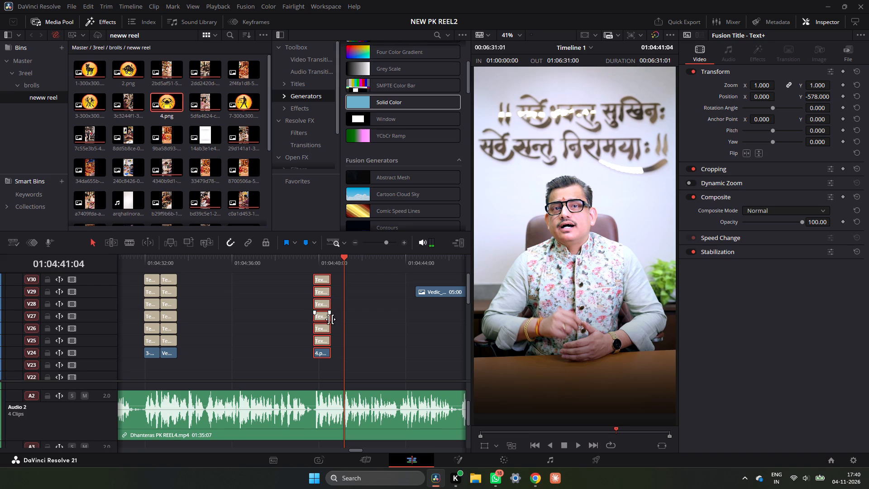
{"action": "left_click_drag", "start_coordinate": [330, 319], "coordinate": [344, 321]}
Play the speech repeatedly around 01:04:41 to check the extended Cancer stack's timing and what is said after it.
{"action": "key", "text": "space"}
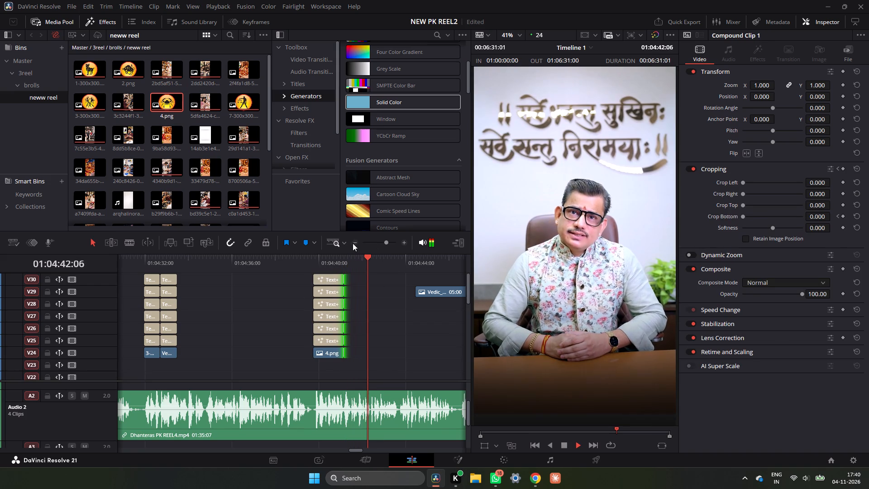
{"action": "left_click", "coordinate": [353, 243]}
{"action": "key", "text": "space"}
{"action": "left_click_drag", "start_coordinate": [342, 260], "coordinate": [331, 262]}
{"action": "key", "text": "space"}
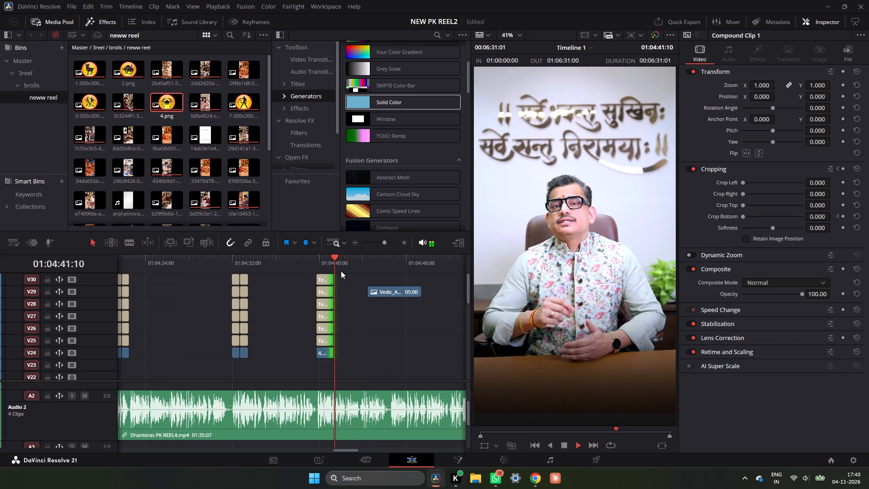
{"action": "key", "text": "space"}
{"action": "key", "text": "space"}
{"action": "key", "text": "space"}
Place the ccec6246 still of a man buying a silver elephant on V4, starting at about 01:04:40:14.
{"action": "double_click", "coordinate": [403, 243]}
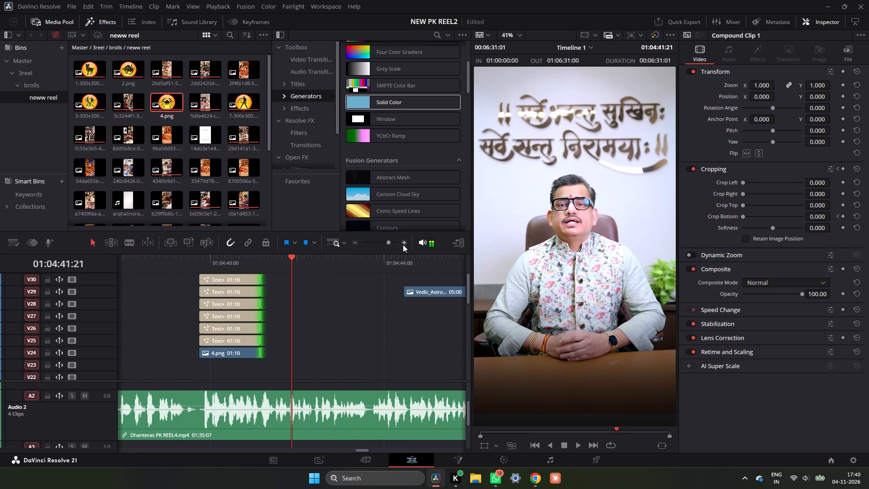
{"action": "scroll", "coordinate": [308, 318], "scroll_direction": "down", "scroll_amount": 6}
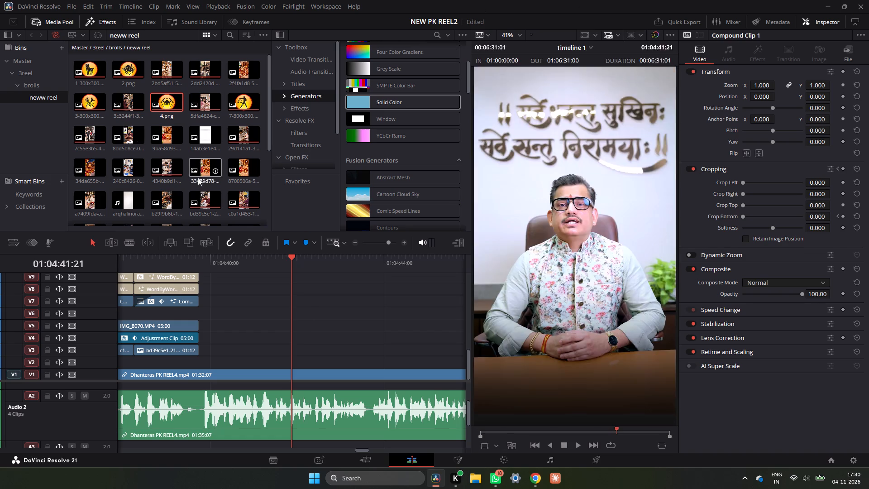
{"action": "scroll", "coordinate": [145, 182], "scroll_direction": "down", "scroll_amount": 3}
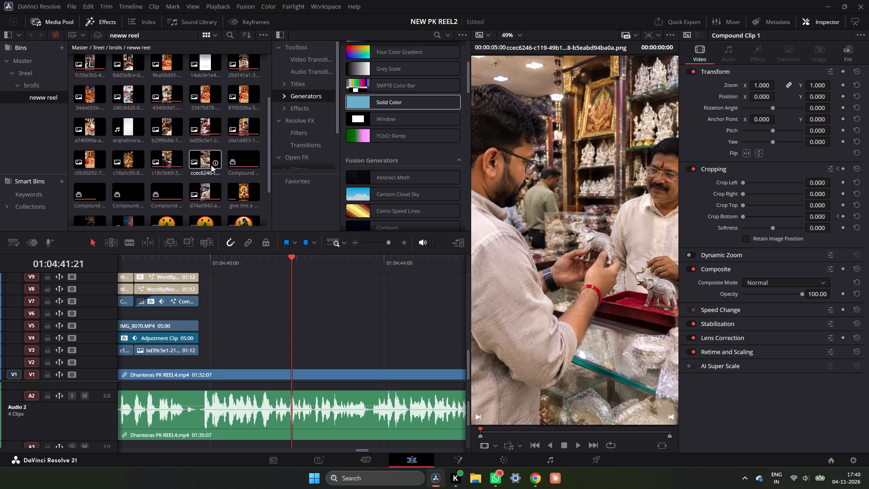
{"action": "left_click_drag", "start_coordinate": [207, 163], "coordinate": [277, 325]}
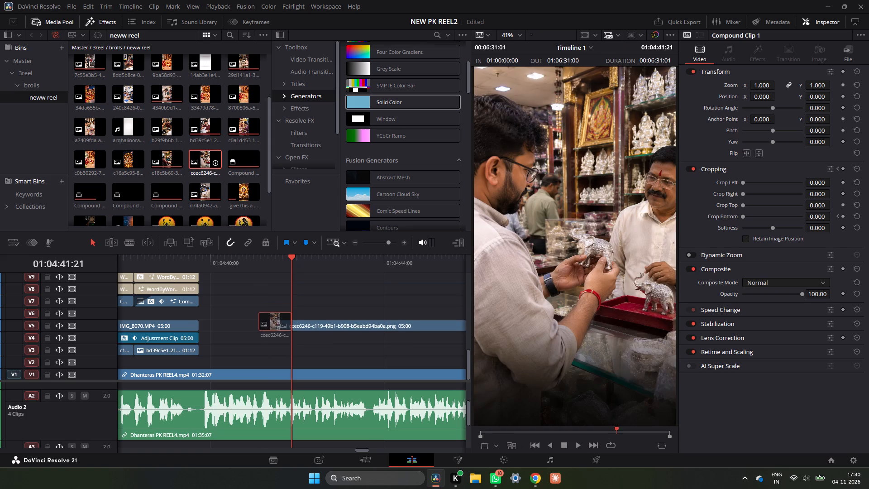
{"action": "left_click_drag", "start_coordinate": [277, 325], "coordinate": [235, 342]}
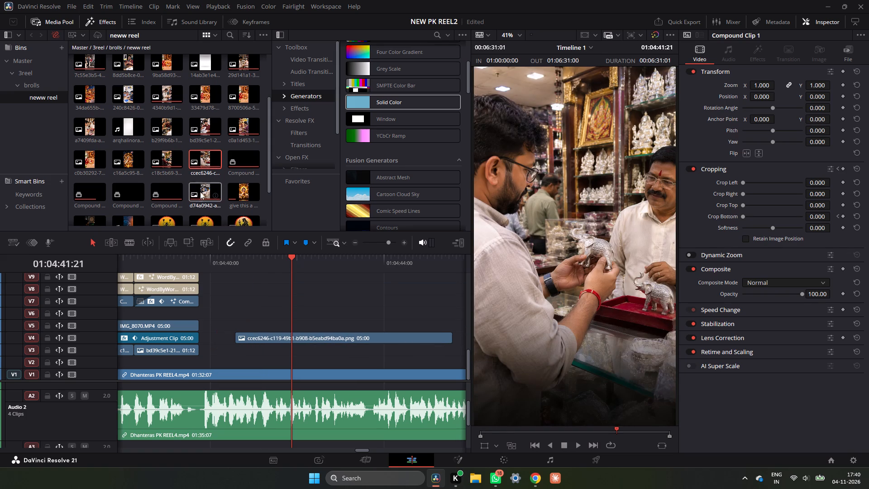
Place the a7409fda jewellery-shop still on V6, aligned with the start of the ccec6246 still on V4.
{"action": "scroll", "coordinate": [197, 200], "scroll_direction": "down", "scroll_amount": 2}
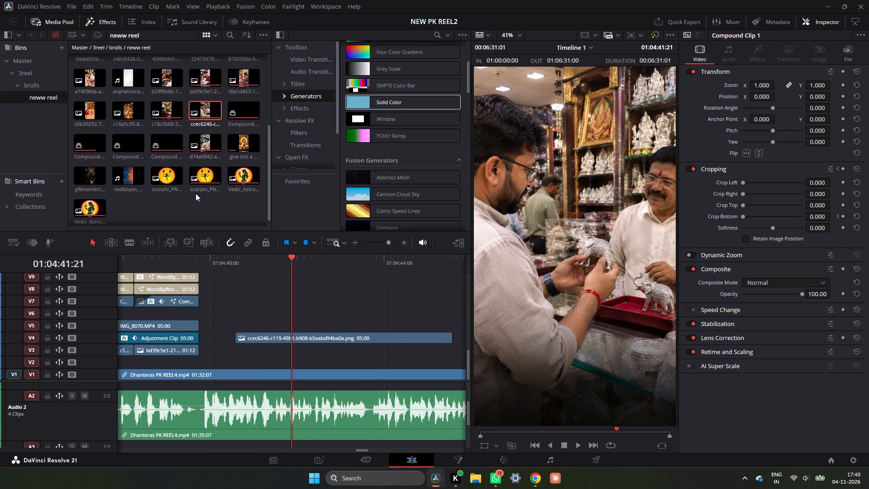
{"action": "scroll", "coordinate": [195, 190], "scroll_direction": "down", "scroll_amount": 3}
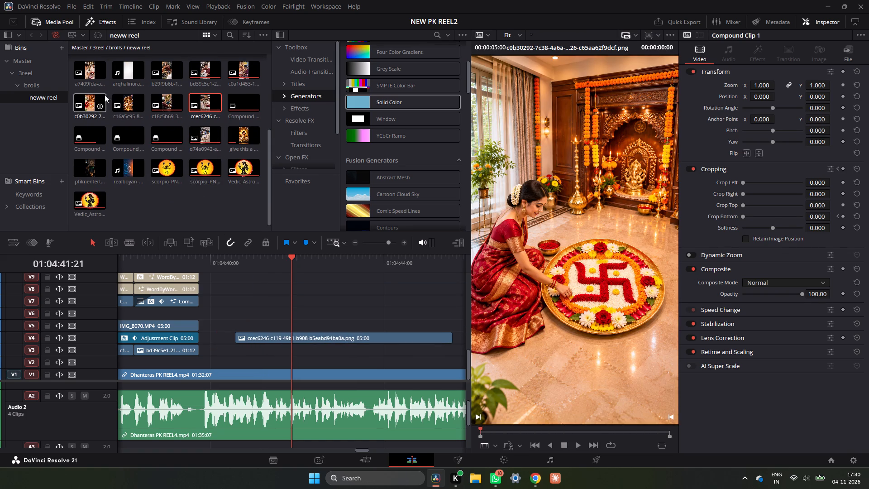
{"action": "scroll", "coordinate": [108, 91], "scroll_direction": "up", "scroll_amount": 1}
{"action": "left_click_drag", "start_coordinate": [90, 94], "coordinate": [248, 311]}
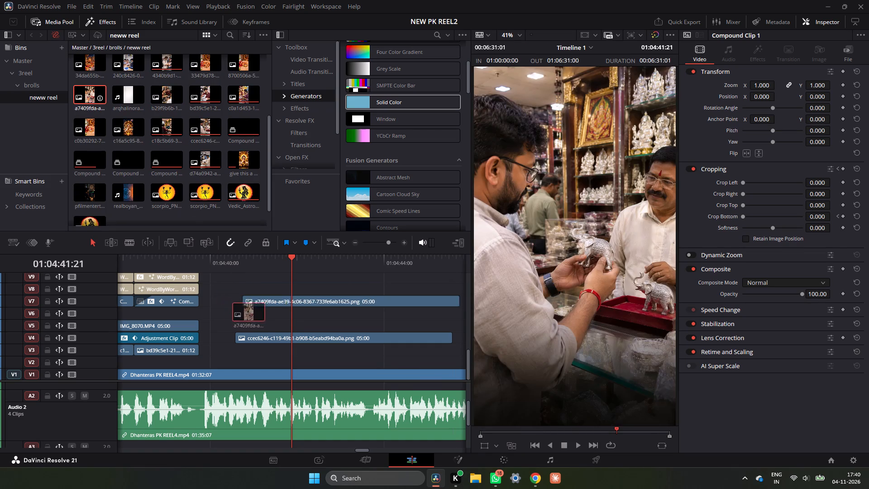
{"action": "left_click_drag", "start_coordinate": [248, 311], "coordinate": [236, 319]}
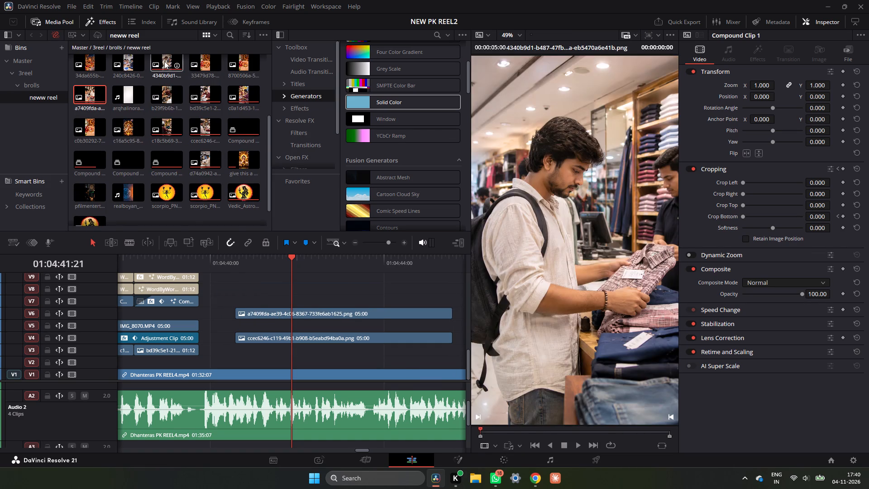
Look through the stills in the neww reel bin for another suitable shopping image.
{"action": "scroll", "coordinate": [164, 61], "scroll_direction": "up", "scroll_amount": 1}
{"action": "scroll", "coordinate": [123, 86], "scroll_direction": "up", "scroll_amount": 1}
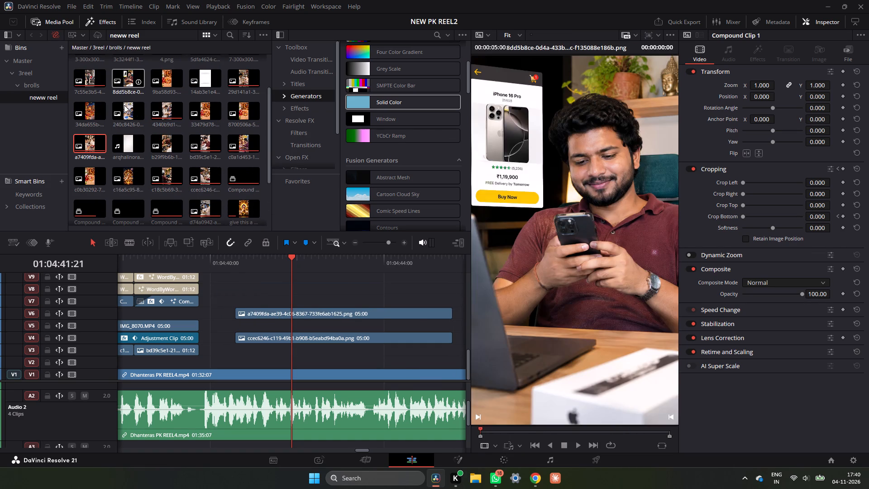
{"action": "scroll", "coordinate": [126, 113], "scroll_direction": "up", "scroll_amount": 2}
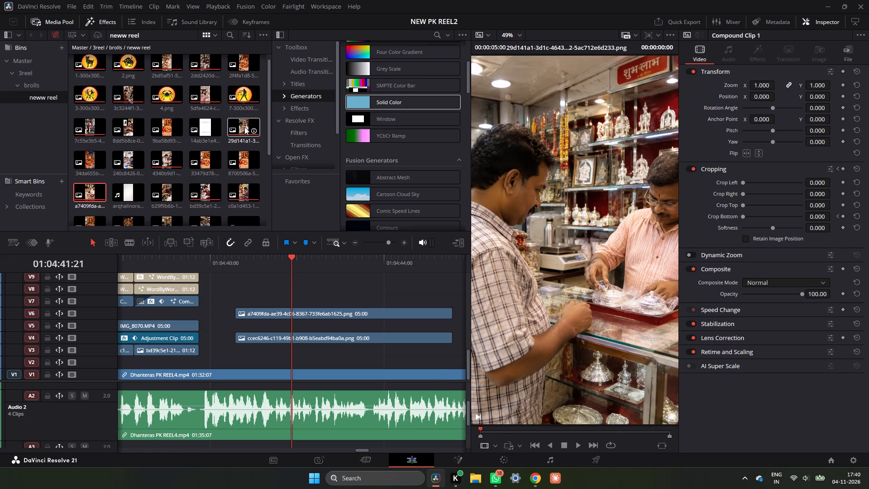
{"action": "scroll", "coordinate": [244, 127], "scroll_direction": "up", "scroll_amount": 4}
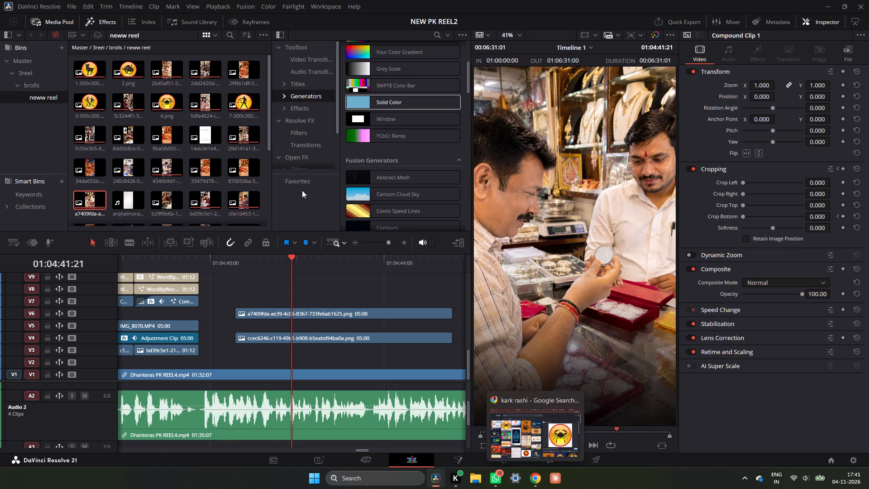
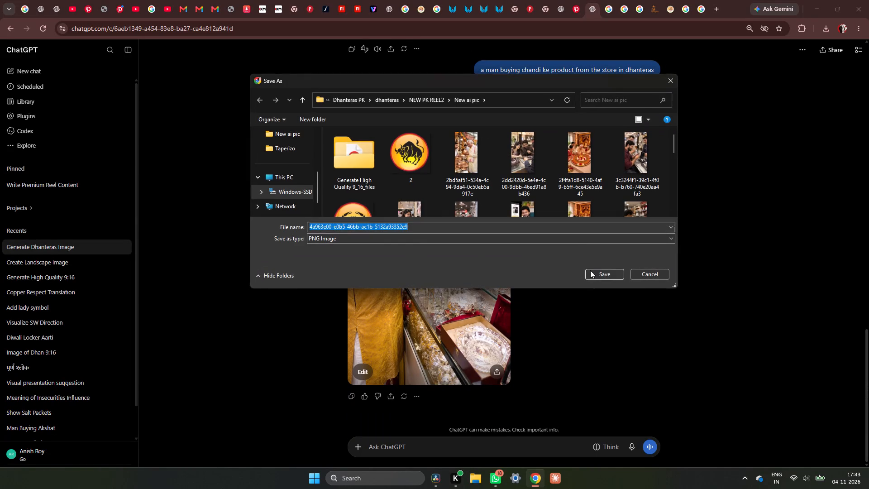
{"action": "left_click", "coordinate": [590, 270]}
Switch to DaVinci Resolve and import the 4a963e00 image from the New ai pic folder into the neww reel bin.
{"action": "left_click", "coordinate": [430, 475]}
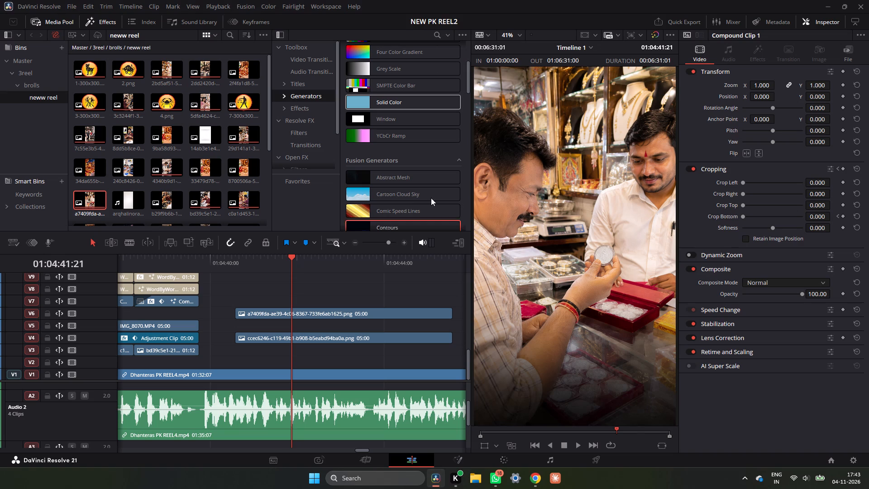
{"action": "scroll", "coordinate": [250, 166], "scroll_direction": "down", "scroll_amount": 6}
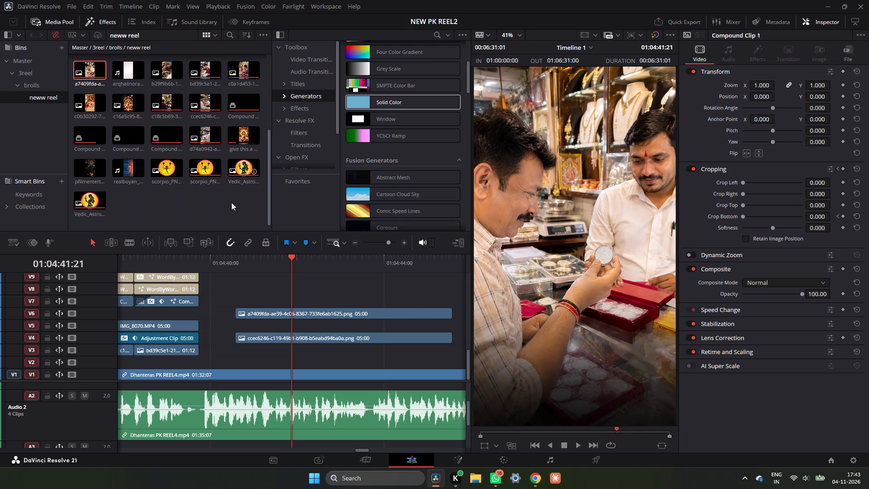
{"action": "right_click", "coordinate": [229, 215]}
{"action": "left_click", "coordinate": [265, 334]}
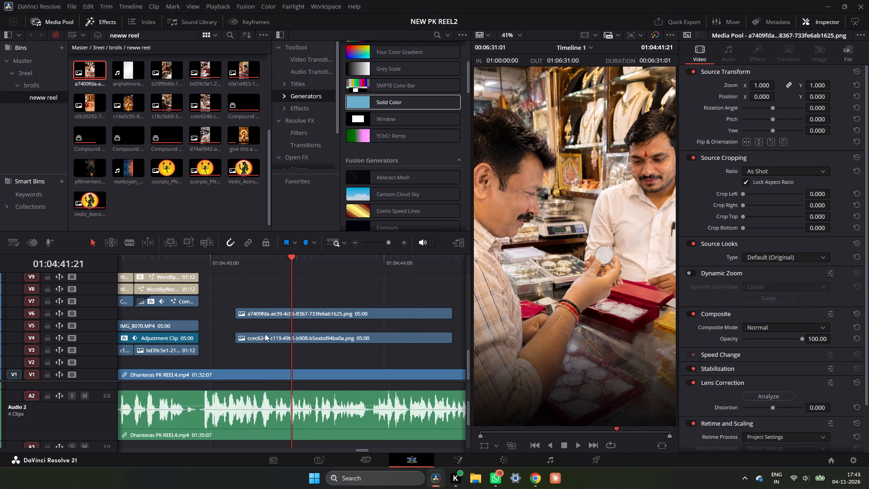
{"action": "key", "text": "ctrl+a"}
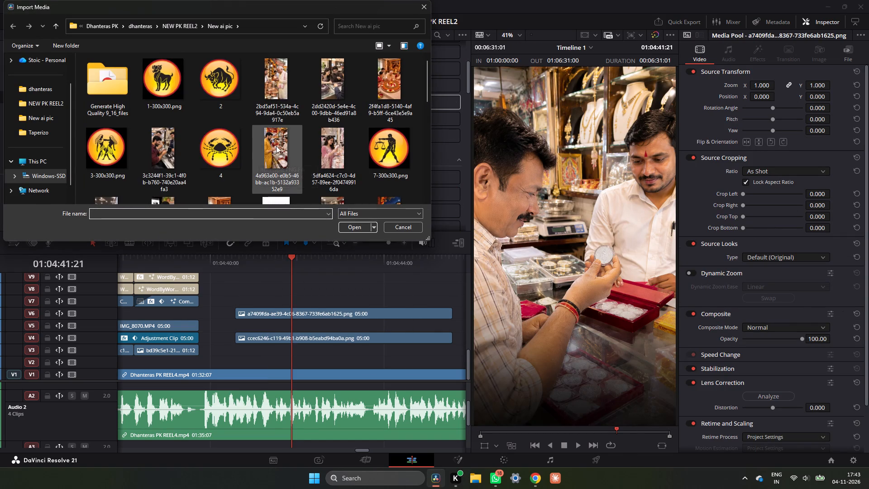
{"action": "left_click", "coordinate": [277, 145], "text": "ctrl"}
{"action": "key", "text": "ctrl+a"}
{"action": "left_click", "coordinate": [346, 237]}
{"action": "left_click", "coordinate": [349, 228]}
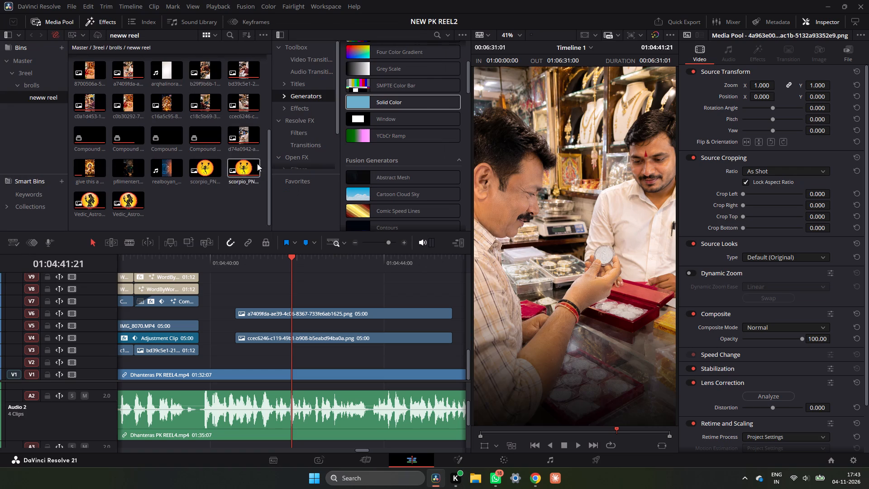
Place the 4a963e00 silver-shopping still on V7, starting at about 01:04:40:18.
{"action": "scroll", "coordinate": [200, 166], "scroll_direction": "up", "scroll_amount": 4}
{"action": "left_click_drag", "start_coordinate": [199, 71], "coordinate": [286, 288]}
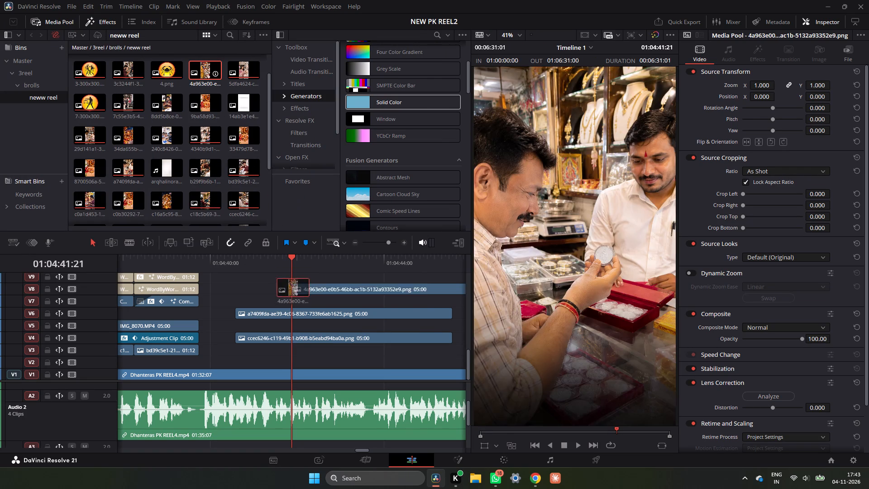
{"action": "left_click_drag", "start_coordinate": [286, 288], "coordinate": [242, 301]}
Change the text of the three stacked Hindi titles on V25 to V27 above the crab badge to "कर्क".
{"action": "left_click_drag", "start_coordinate": [216, 269], "coordinate": [207, 269]}
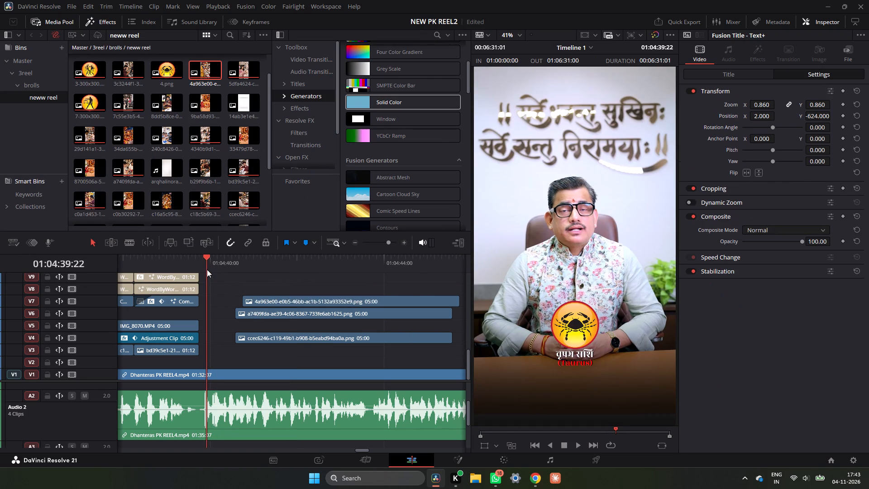
{"action": "key", "text": "space"}
{"action": "key", "text": "space"}
{"action": "left_click_drag", "start_coordinate": [207, 269], "coordinate": [196, 270]}
{"action": "key", "text": "space"}
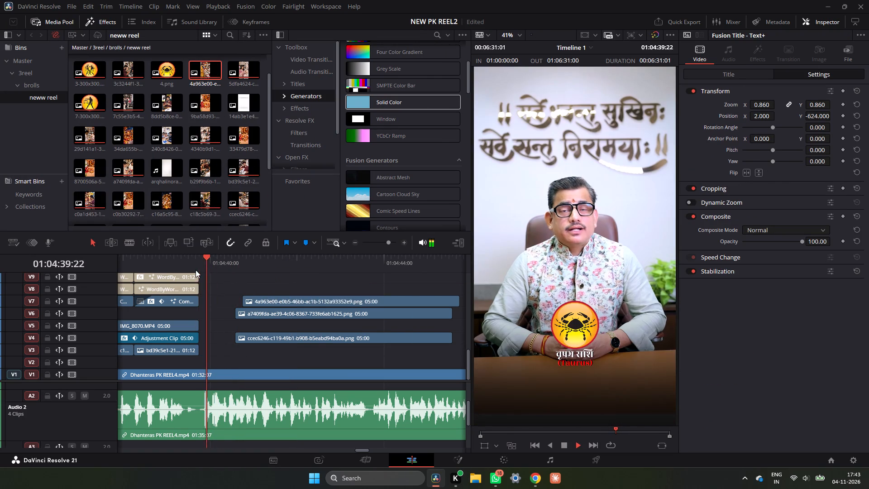
{"action": "key", "text": "space"}
{"action": "scroll", "coordinate": [227, 295], "scroll_direction": "up", "scroll_amount": 4}
{"action": "scroll", "coordinate": [227, 295], "scroll_direction": "down", "scroll_amount": 1}
{"action": "scroll", "coordinate": [227, 295], "scroll_direction": "up", "scroll_amount": 2}
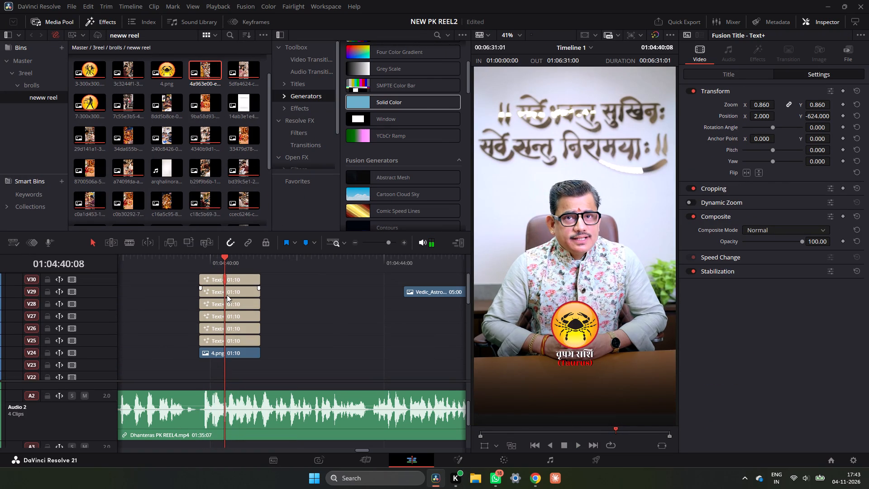
{"action": "left_click_drag", "start_coordinate": [294, 316], "coordinate": [226, 339]}
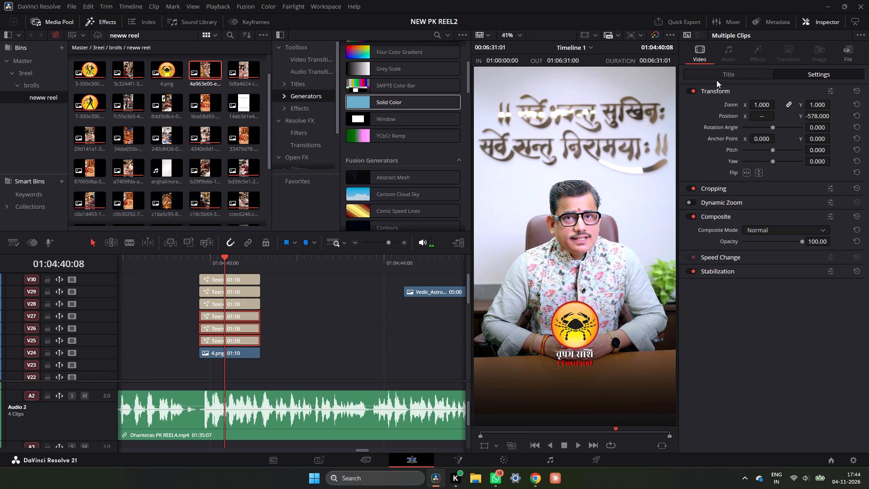
{"action": "left_click", "coordinate": [721, 76]}
{"action": "left_click", "coordinate": [762, 134]}
{"action": "key", "text": "ctrl+a"}
{"action": "key", "text": "ctrl+v"}
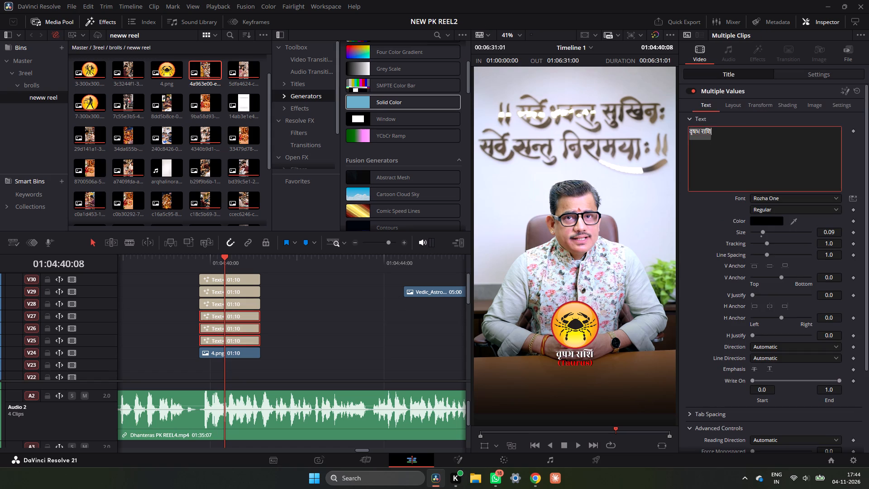
{"action": "left_click_drag", "start_coordinate": [700, 130], "coordinate": [743, 132]}
{"action": "key", "text": "ctrl+x"}
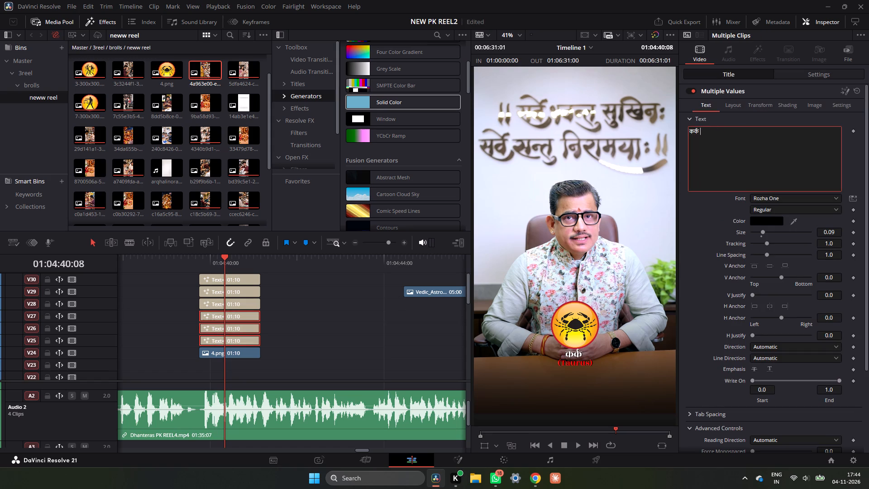
{"action": "key", "text": "BackSpace"}
Change the text of the three stacked English titles on V28 to V30 of the crab badge to "(Cancer)".
{"action": "left_click_drag", "start_coordinate": [316, 273], "coordinate": [184, 301]}
{"action": "left_click_drag", "start_coordinate": [310, 287], "coordinate": [250, 295]}
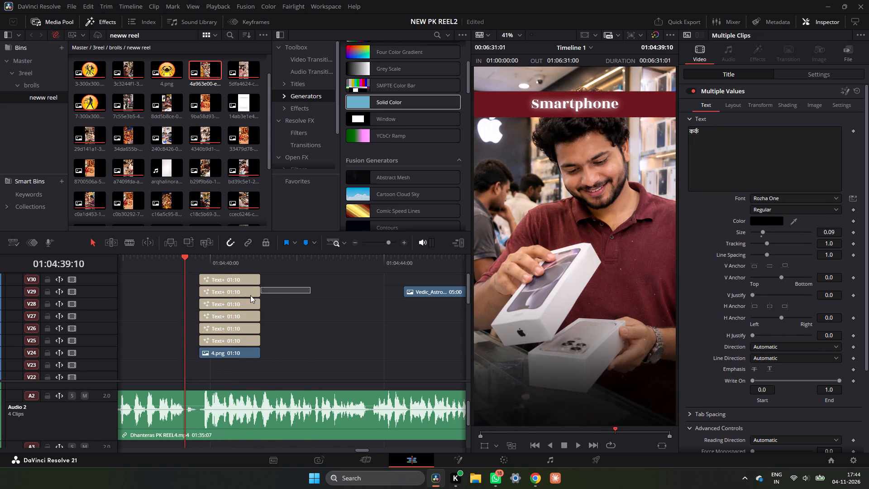
{"action": "left_click_drag", "start_coordinate": [250, 295], "coordinate": [230, 302]}
{"action": "left_click_drag", "start_coordinate": [292, 276], "coordinate": [250, 299]}
{"action": "left_click", "coordinate": [768, 167]}
{"action": "key", "text": "ctrl+a"}
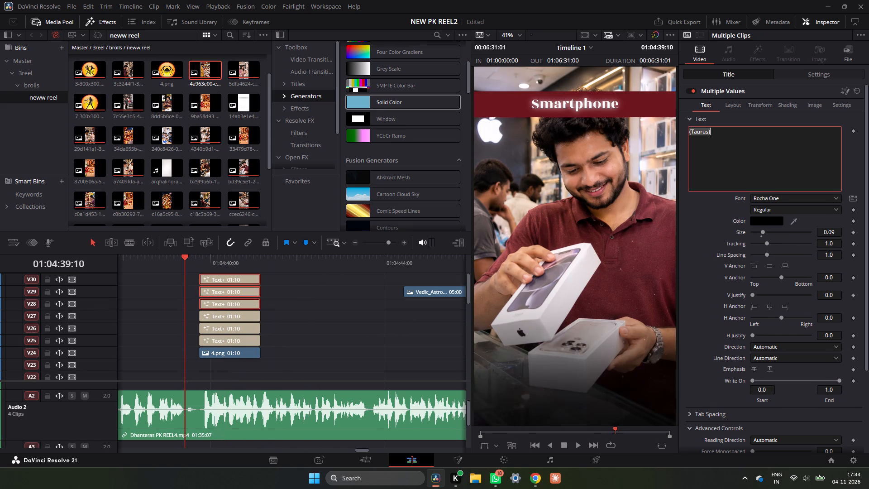
{"action": "key", "text": "ctrl+v"}
Play the start of the Cancer section to check the badge and the new still against the speech.
{"action": "left_click", "coordinate": [201, 259]}
{"action": "key", "text": "space"}
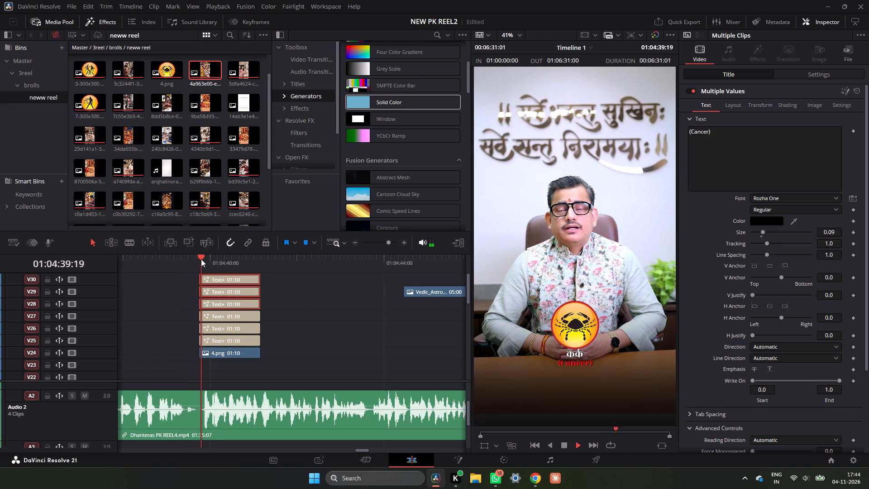
{"action": "key", "text": "space"}
{"action": "key", "text": "space"}
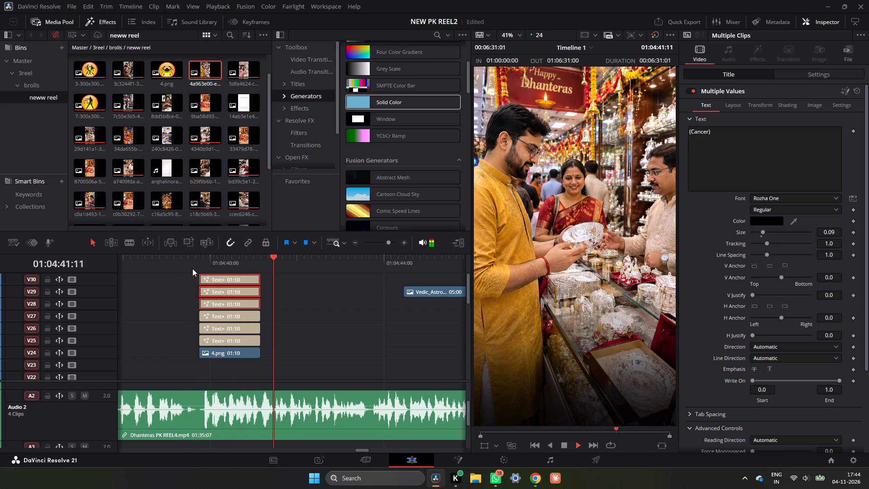
{"action": "key", "text": "space"}
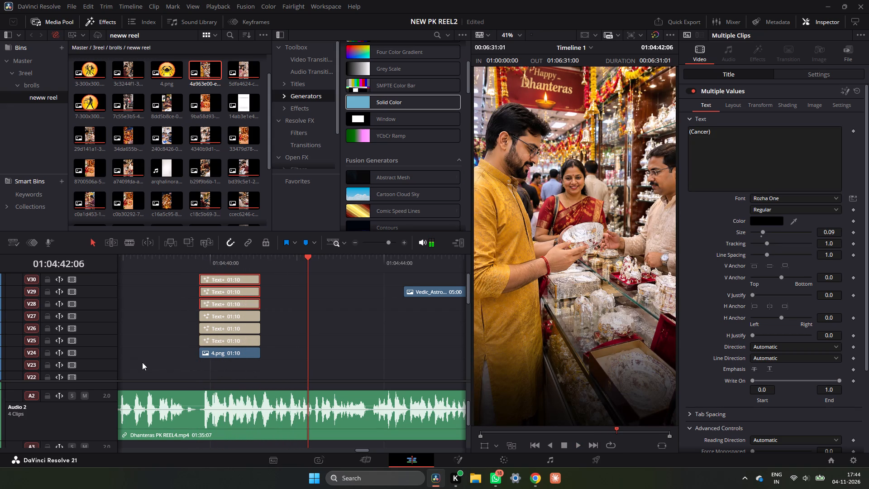
{"action": "left_click", "coordinate": [210, 269]}
{"action": "key", "text": "space"}
{"action": "key", "text": "space"}
{"action": "key", "text": "space"}
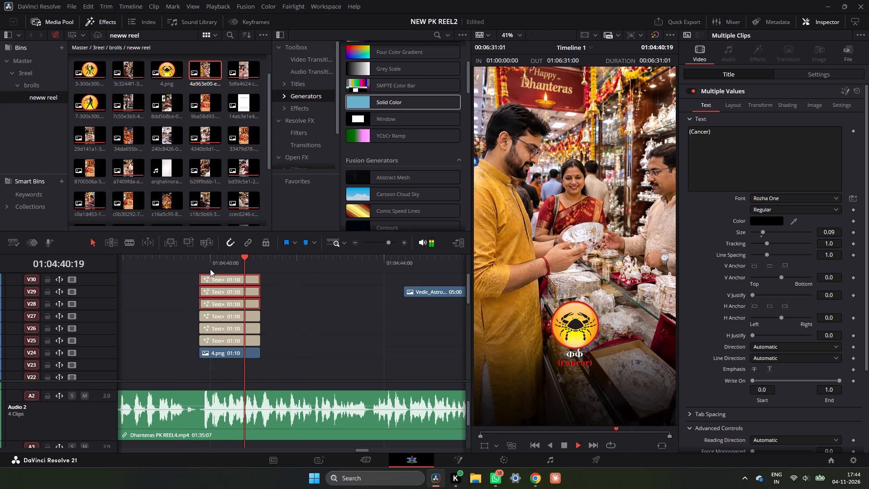
{"action": "key", "text": "space"}
{"action": "scroll", "coordinate": [266, 299], "scroll_direction": "down", "scroll_amount": 2}
{"action": "key", "text": "space"}
{"action": "scroll", "coordinate": [267, 288], "scroll_direction": "down", "scroll_amount": 4}
{"action": "key", "text": "space"}
Replay the speech under the silver-shopping stills in close-up and park the playhead at the cut point, 01:04:41:19.
{"action": "left_click", "coordinate": [239, 258]}
{"action": "key", "text": "space"}
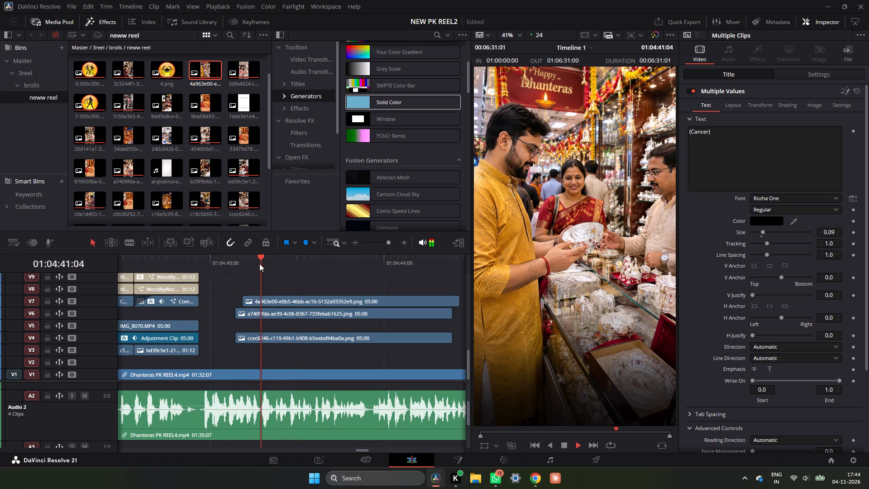
{"action": "key", "text": "space"}
{"action": "key", "text": "space"}
{"action": "key", "text": "space"}
{"action": "key", "text": "space"}
{"action": "key", "text": "space"}
{"action": "triple_click", "coordinate": [402, 244]}
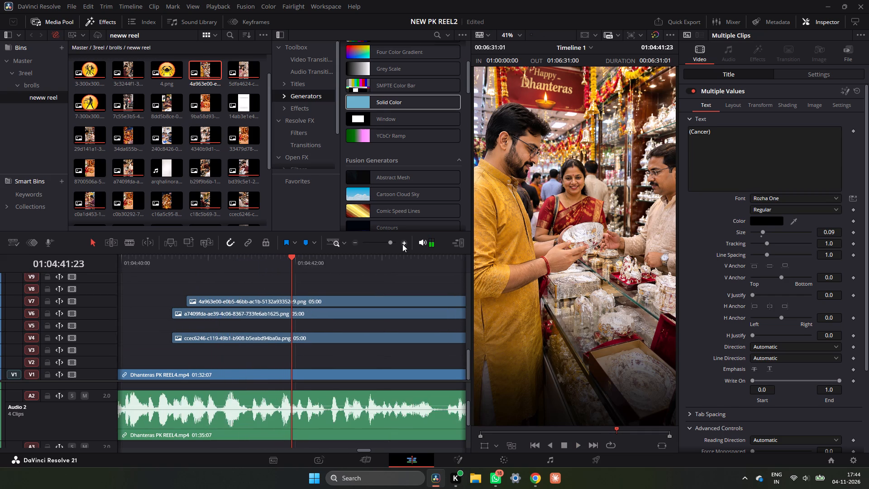
{"action": "left_click_drag", "start_coordinate": [288, 260], "coordinate": [242, 268]}
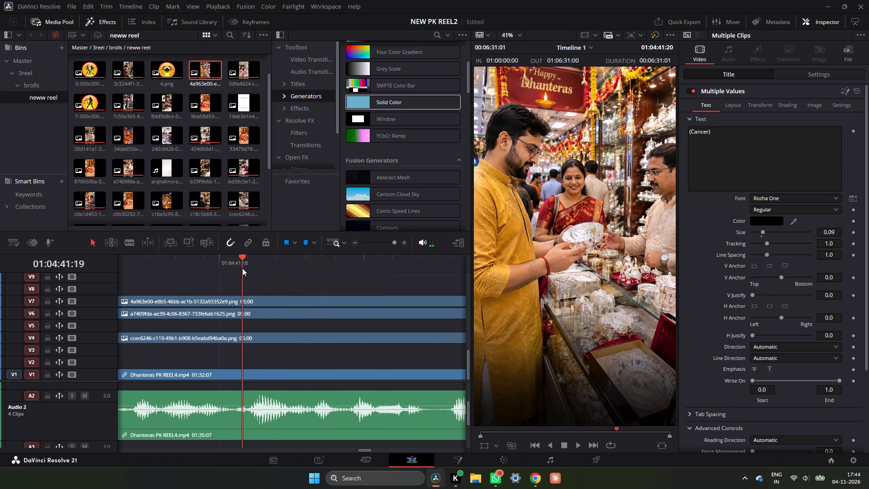
{"action": "left_click_drag", "start_coordinate": [242, 268], "coordinate": [243, 268]}
{"action": "left_click", "coordinate": [350, 242]}
{"action": "left_click", "coordinate": [353, 242]}
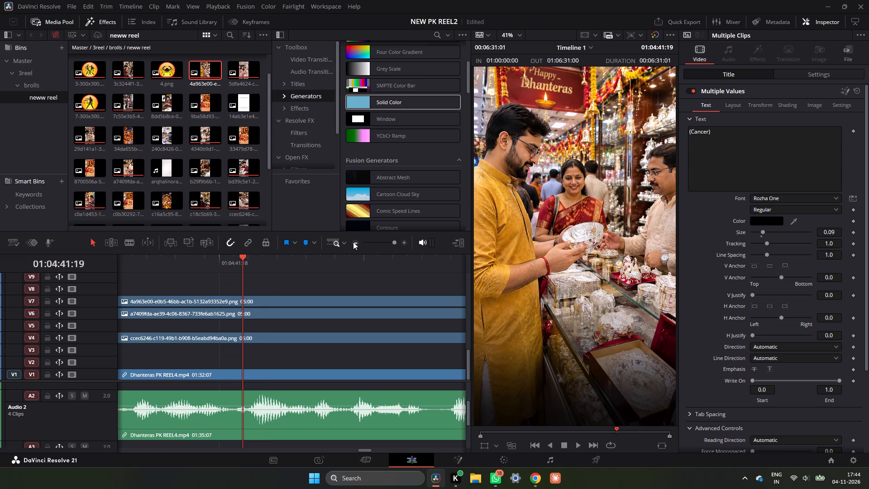
{"action": "left_click_drag", "start_coordinate": [268, 268], "coordinate": [264, 269]}
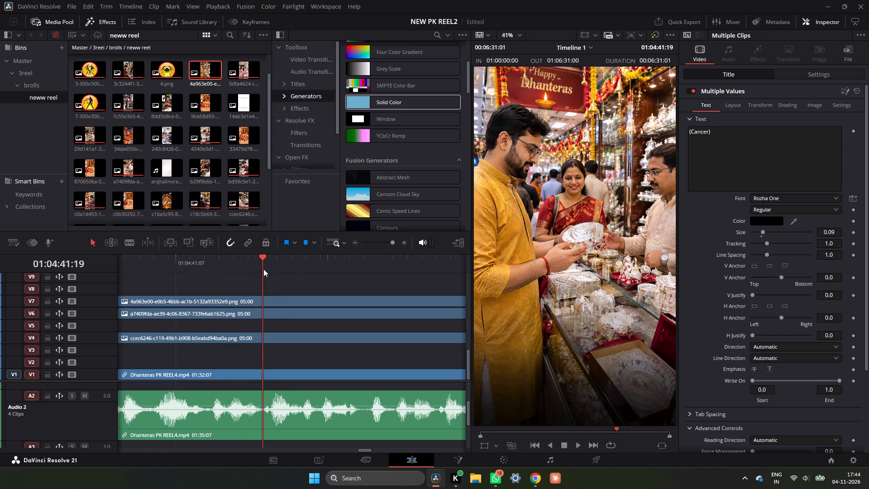
{"action": "key", "text": "space"}
{"action": "key", "text": "space"}
{"action": "key", "text": "space"}
{"action": "left_click", "coordinate": [238, 265]}
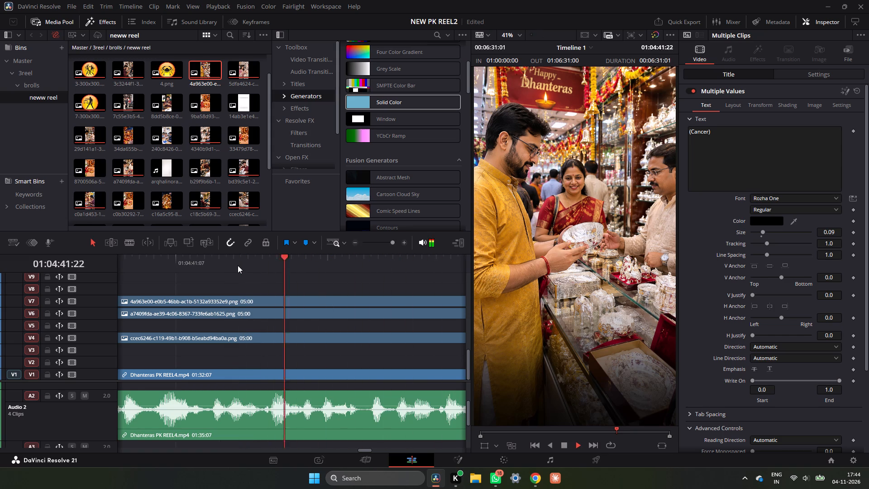
{"action": "key", "text": "space"}
{"action": "left_click", "coordinate": [197, 268]}
{"action": "key", "text": "space"}
{"action": "key", "text": "space"}
{"action": "key", "text": "space"}
{"action": "key", "text": "space"}
{"action": "left_click_drag", "start_coordinate": [277, 265], "coordinate": [263, 268]}
{"action": "key", "text": "space"}
{"action": "key", "text": "space"}
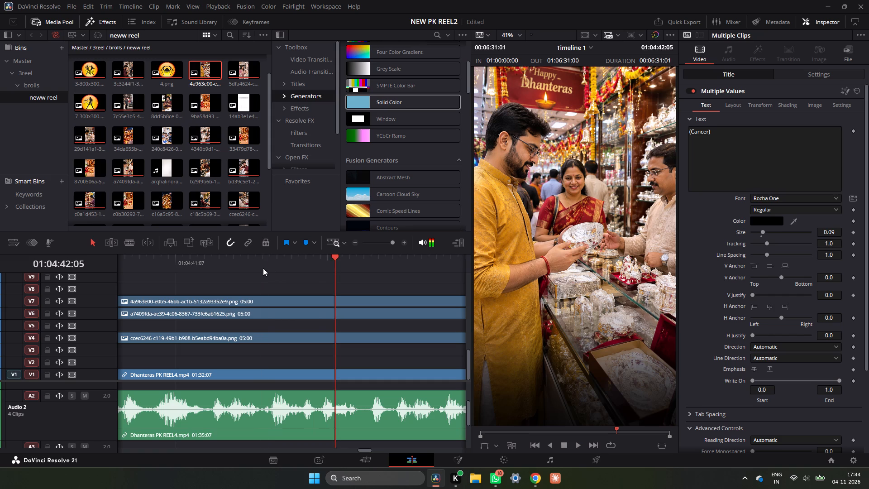
{"action": "left_click", "coordinate": [263, 268]}
{"action": "double_click", "coordinate": [354, 242]}
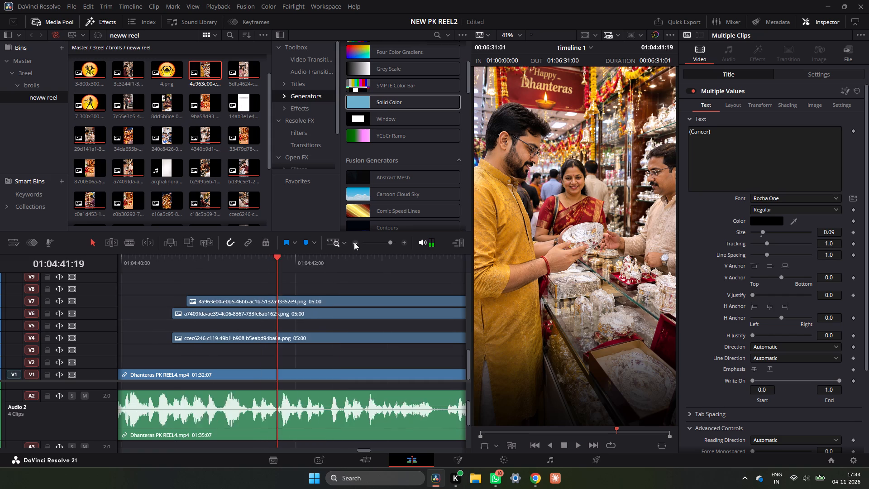
Move the 4a963e00 still from V7 down to V5, starting at about 01:04:41:07.
{"action": "left_click_drag", "start_coordinate": [318, 305], "coordinate": [343, 320]}
Trim the start of the a7409fda jewellery-shop still on V6 to the playhead at 01:04:41:19.
{"action": "left_click", "coordinate": [327, 316]}
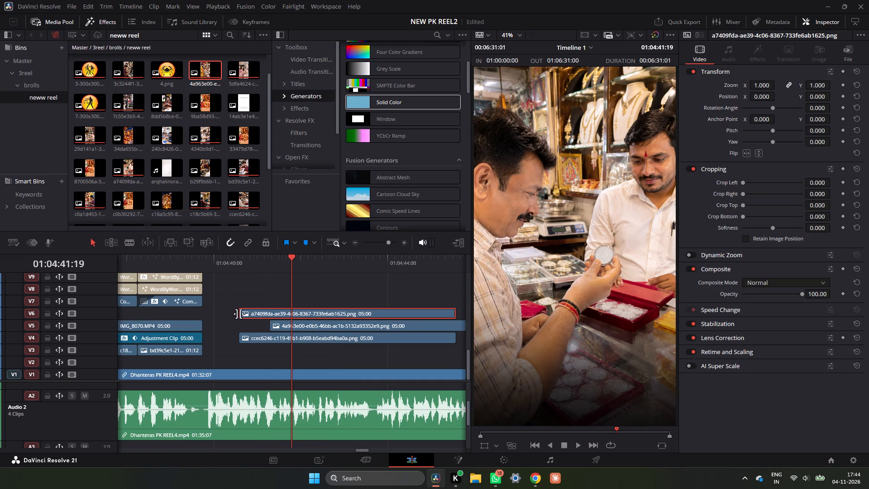
{"action": "left_click_drag", "start_coordinate": [239, 314], "coordinate": [289, 318]}
Shift the 4a963e00 still on V5 later so it starts at about 01:04:42:12.
{"action": "left_click_drag", "start_coordinate": [299, 328], "coordinate": [345, 327]}
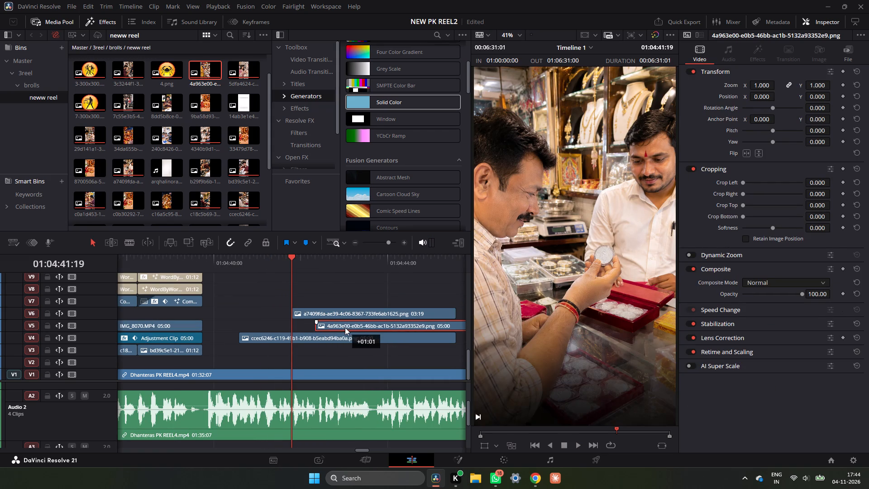
{"action": "left_click_drag", "start_coordinate": [345, 327], "coordinate": [351, 327]}
Replay the speech under the silver-shopping stills in close-up and park the playhead at the cut point, 01:04:42:19.
{"action": "key", "text": "space"}
{"action": "key", "text": "space"}
{"action": "key", "text": "space"}
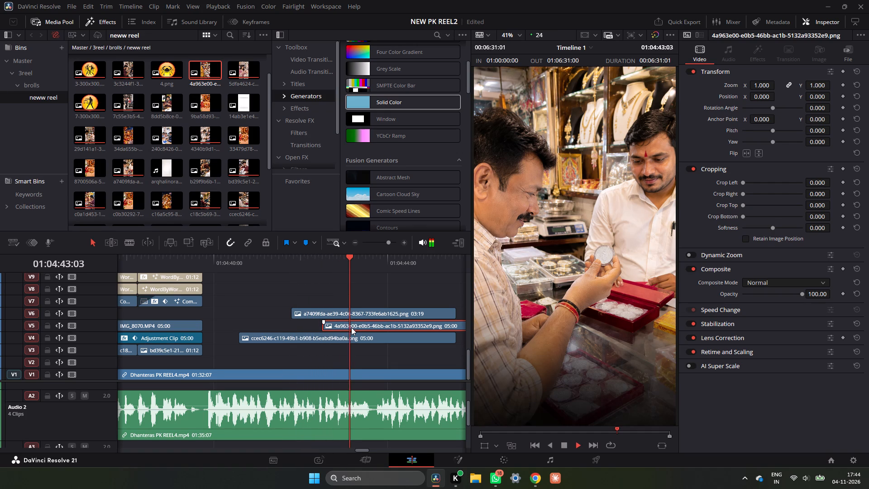
{"action": "key", "text": "space"}
{"action": "key", "text": "space"}
{"action": "key", "text": "space"}
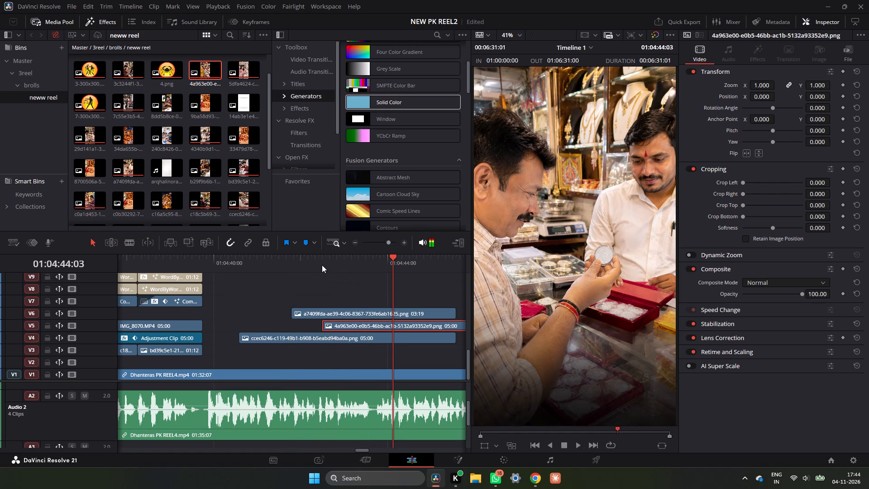
{"action": "left_click", "coordinate": [321, 265]}
{"action": "key", "text": "space"}
{"action": "key", "text": "space"}
{"action": "key", "text": "space"}
{"action": "key", "text": "space"}
{"action": "left_click", "coordinate": [330, 263]}
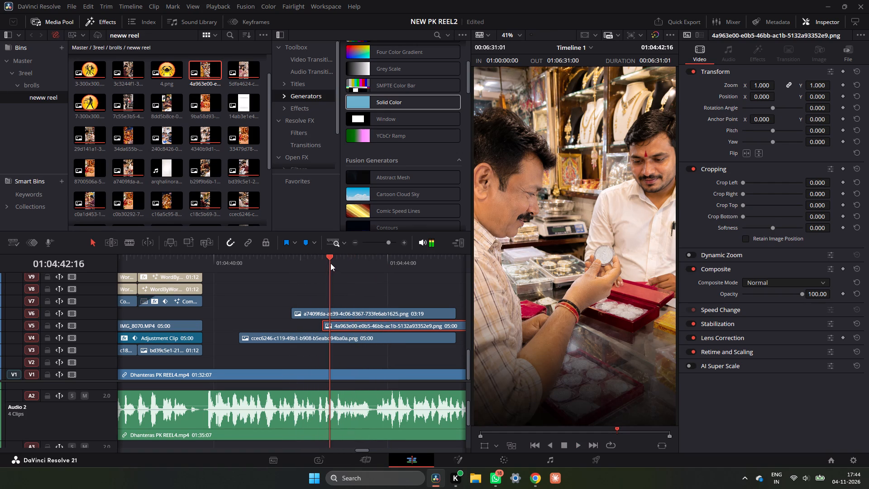
{"action": "left_click_drag", "start_coordinate": [329, 263], "coordinate": [336, 266]}
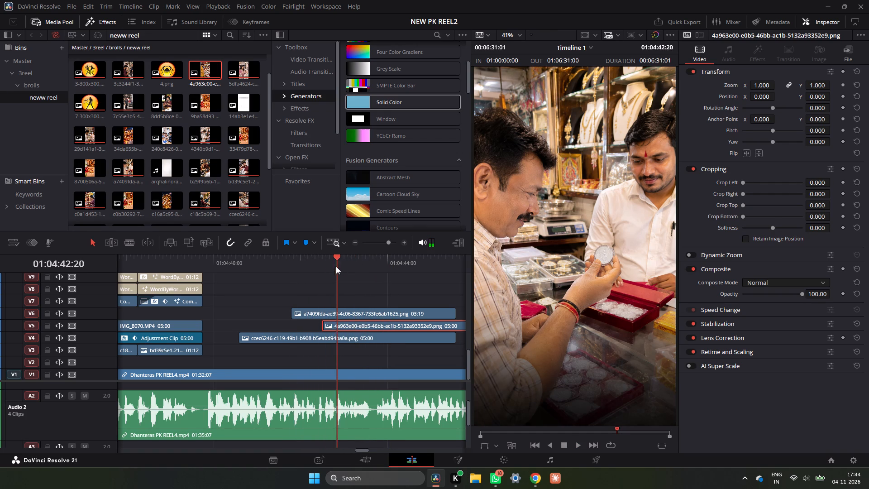
{"action": "left_click_drag", "start_coordinate": [336, 266], "coordinate": [338, 268]}
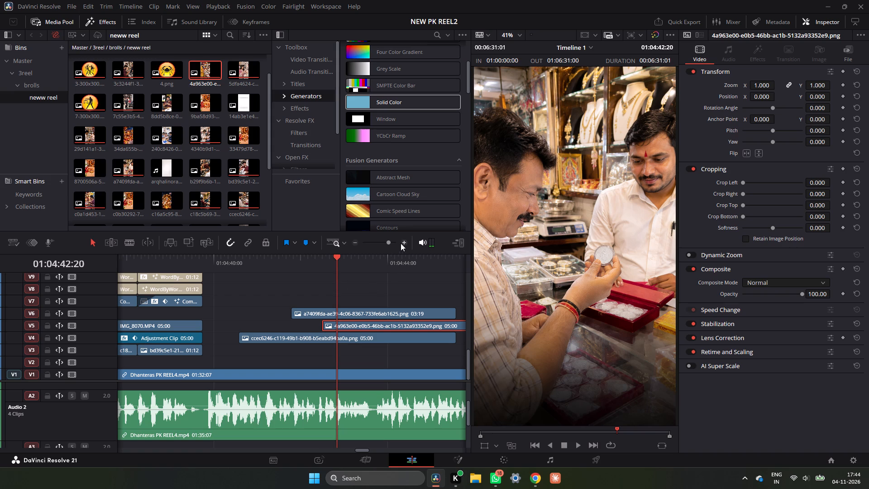
{"action": "left_click", "coordinate": [401, 243]}
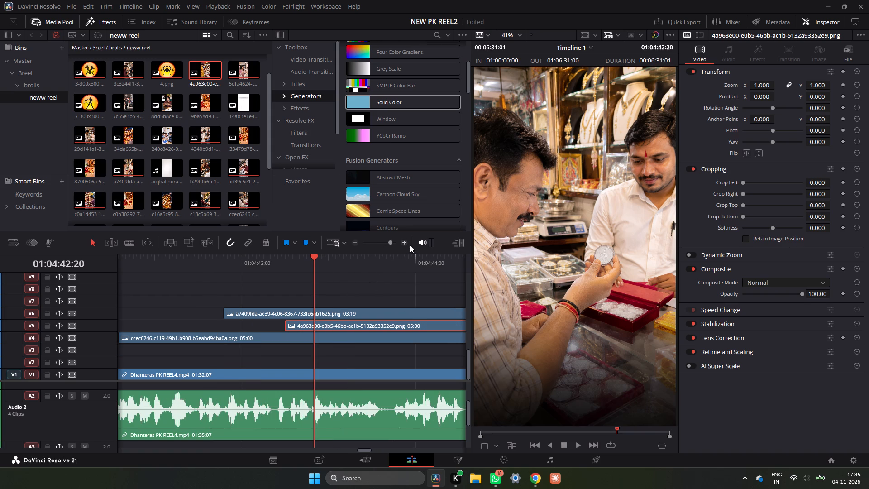
{"action": "left_click", "coordinate": [404, 243]}
{"action": "left_click_drag", "start_coordinate": [292, 267], "coordinate": [287, 268]}
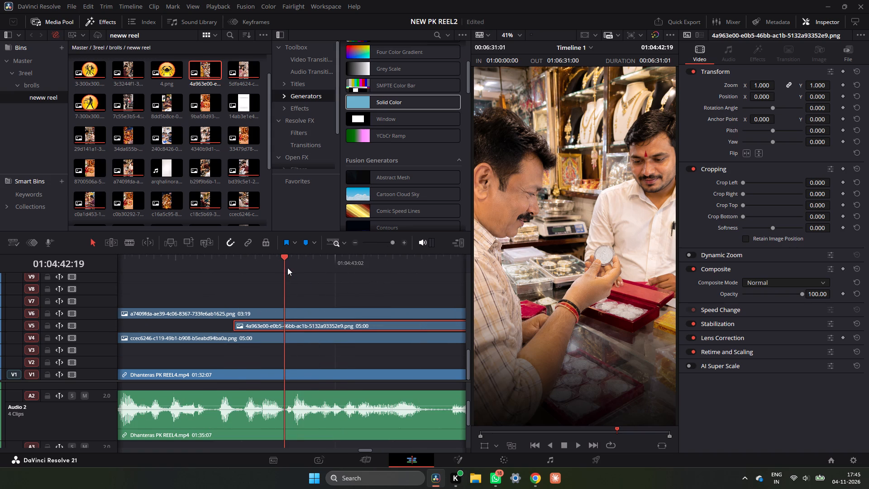
{"action": "left_click_drag", "start_coordinate": [287, 268], "coordinate": [286, 272]}
{"action": "key", "text": "space"}
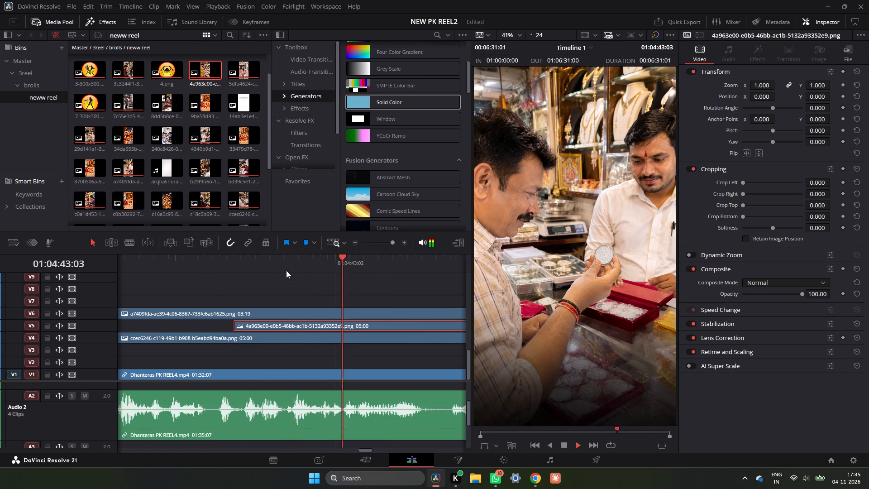
{"action": "key", "text": "space"}
{"action": "left_click", "coordinate": [284, 265]}
{"action": "key", "text": "space"}
{"action": "key", "text": "space"}
{"action": "left_click", "coordinate": [284, 265]}
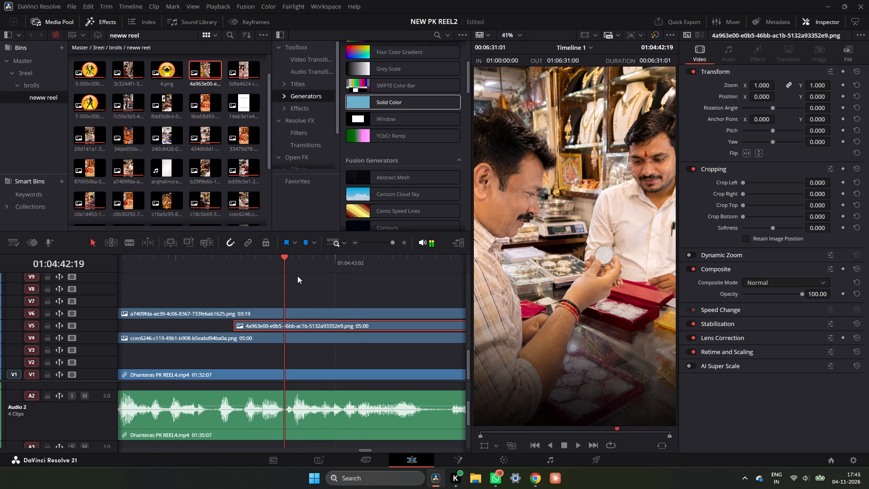
Shift the ccec6246 still on V4 later so it starts at the playhead, 01:04:42:19.
{"action": "double_click", "coordinate": [353, 244]}
{"action": "left_click_drag", "start_coordinate": [318, 338], "coordinate": [318, 339]}
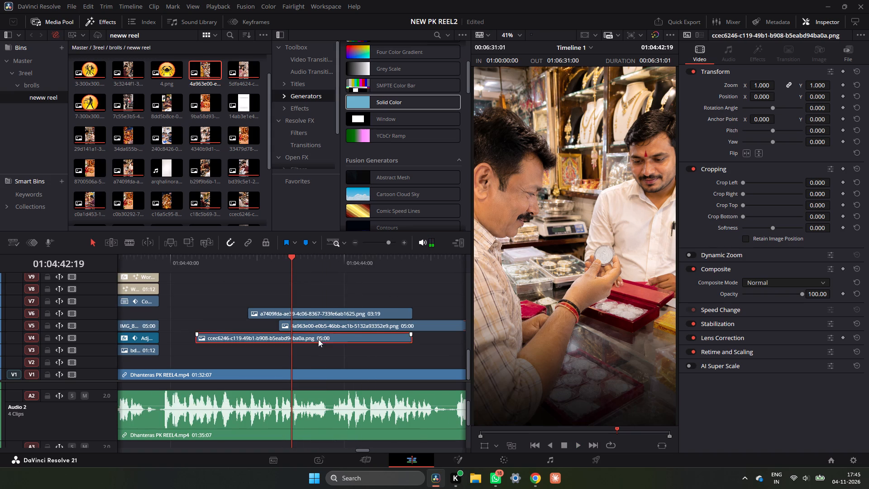
{"action": "left_click_drag", "start_coordinate": [318, 339], "coordinate": [412, 343]}
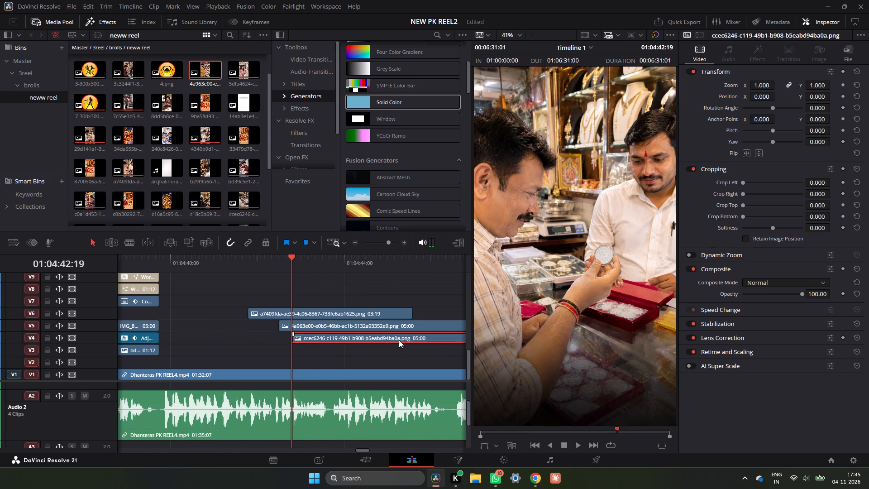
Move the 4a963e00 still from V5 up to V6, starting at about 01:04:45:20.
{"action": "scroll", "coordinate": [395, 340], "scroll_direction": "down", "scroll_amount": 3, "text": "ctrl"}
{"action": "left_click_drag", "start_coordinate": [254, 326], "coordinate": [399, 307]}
Trim the end of the a7409fda still on V6 to a 01:00 length, ending where the ccec6246 still starts.
{"action": "key", "text": "space"}
{"action": "key", "text": "space"}
{"action": "left_click_drag", "start_coordinate": [246, 315], "coordinate": [152, 328]}
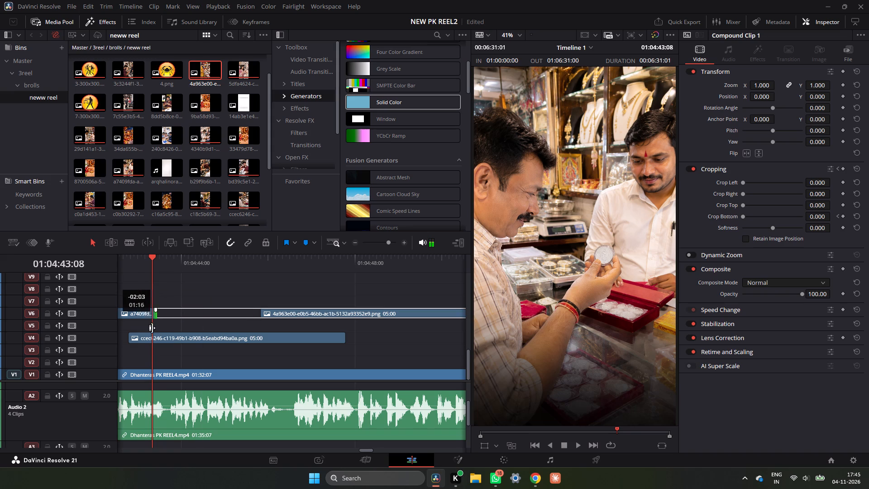
{"action": "left_click_drag", "start_coordinate": [152, 328], "coordinate": [130, 332]}
{"action": "left_click", "coordinate": [129, 332]}
{"action": "scroll", "coordinate": [191, 325], "scroll_direction": "up", "scroll_amount": 1, "text": "ctrl"}
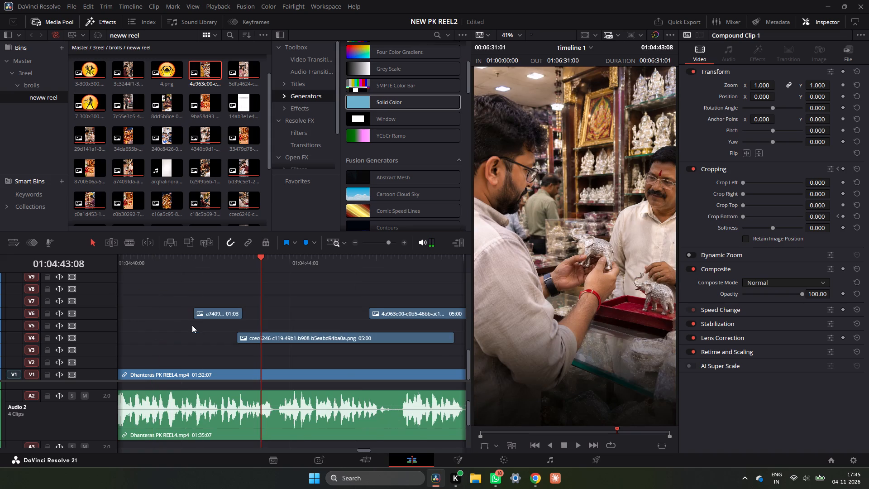
{"action": "scroll", "coordinate": [192, 325], "scroll_direction": "up", "scroll_amount": 1, "text": "ctrl"}
{"action": "left_click_drag", "start_coordinate": [241, 316], "coordinate": [237, 318]}
Move the a7409fda still from V6 down to V4, directly before the ccec6246 still, and play across the join.
{"action": "left_click_drag", "start_coordinate": [224, 314], "coordinate": [227, 337]}
{"action": "left_click", "coordinate": [191, 258]}
{"action": "key", "text": "space"}
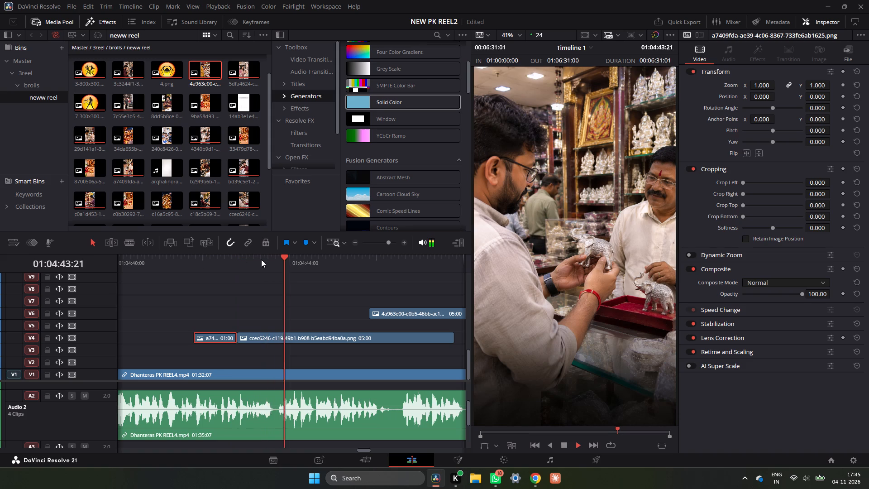
{"action": "key", "text": "space"}
{"action": "key", "text": "space"}
{"action": "key", "text": "space"}
Move the 4a963e00 still from V6 down to V5, starting right after the a7409fda still at 01:04:42:19.
{"action": "left_click_drag", "start_coordinate": [406, 312], "coordinate": [267, 327]}
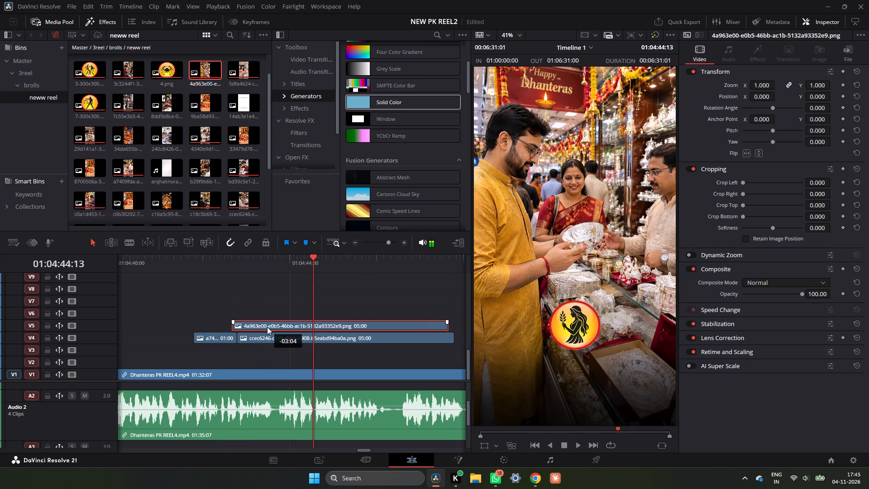
{"action": "left_click_drag", "start_coordinate": [267, 327], "coordinate": [274, 327]}
{"action": "left_click", "coordinate": [237, 269]}
{"action": "key", "text": "space"}
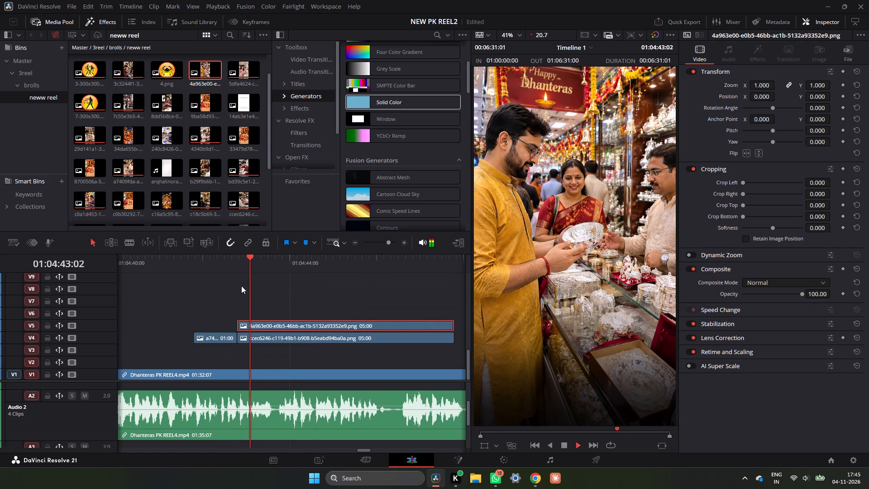
Move the ccec6246 still from V4 down to V3, starting at about 01:04:43:12.
{"action": "left_click_drag", "start_coordinate": [304, 341], "coordinate": [335, 344]}
{"action": "key", "text": "space"}
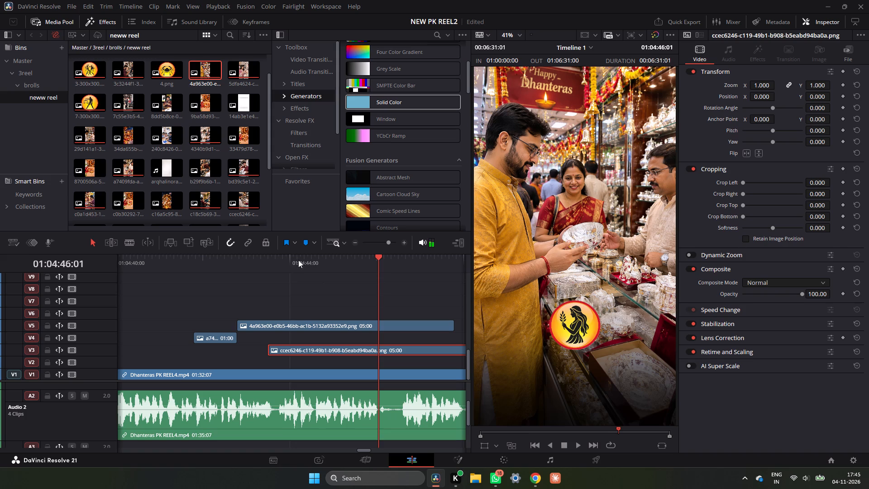
Find the speech cut point at 01:04:45:03, split the ccec6246 still on V3 there and delete its first part.
{"action": "left_click", "coordinate": [280, 259]}
{"action": "key", "text": "space"}
{"action": "key", "text": "space"}
{"action": "key", "text": "space"}
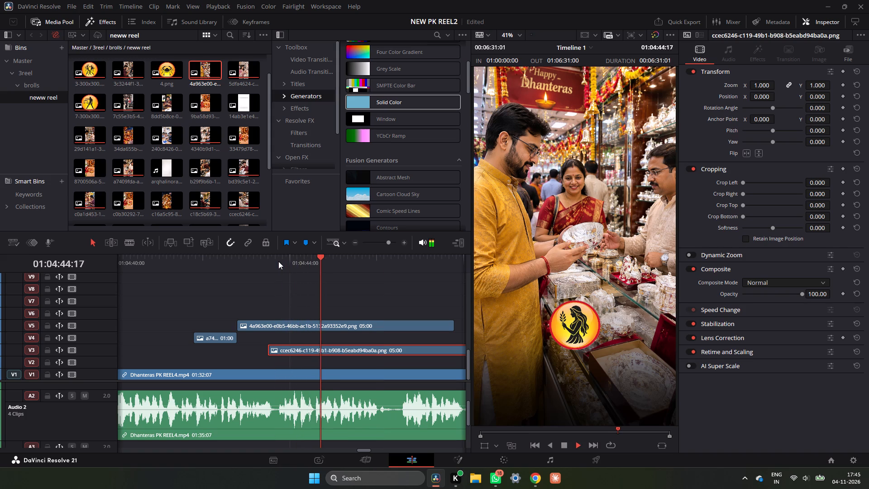
{"action": "key", "text": "space"}
{"action": "left_click", "coordinate": [405, 244]}
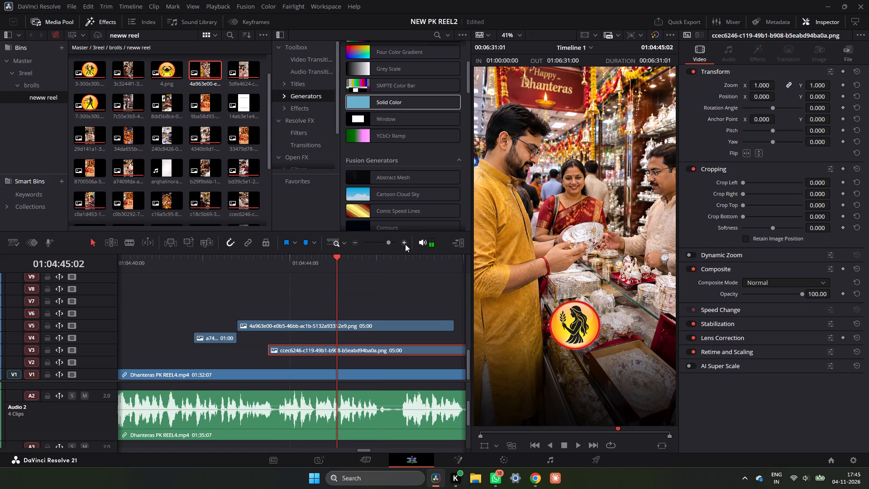
{"action": "left_click", "coordinate": [317, 263]}
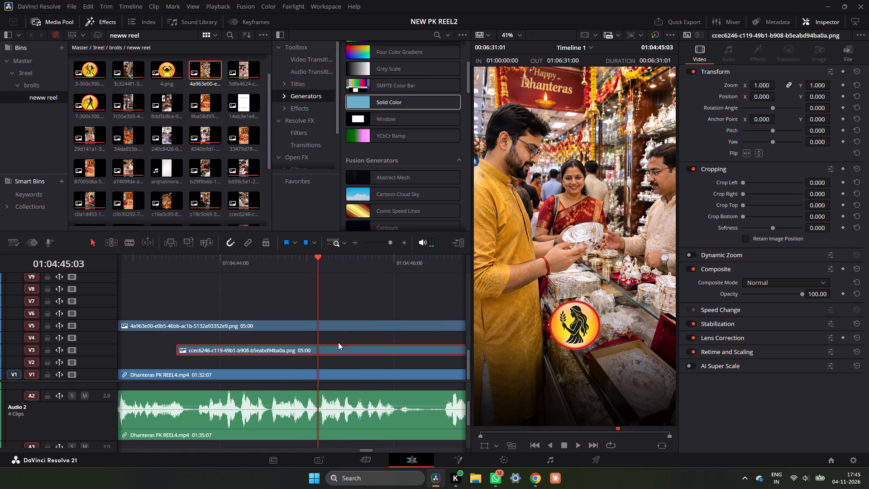
{"action": "key", "text": "ctrl+b"}
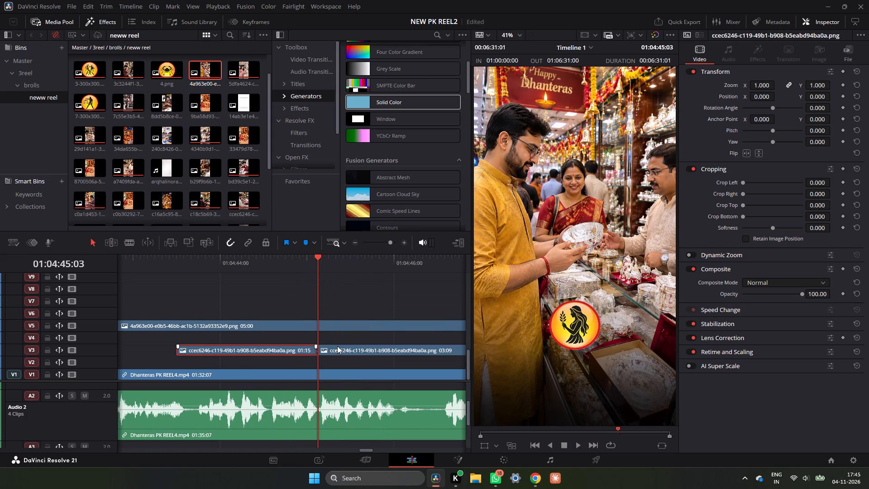
{"action": "key", "text": "BackSpace"}
Split the 4a963e00 still on V5 at 01:04:45:03 and delete the part after the cut.
{"action": "left_click", "coordinate": [346, 330]}
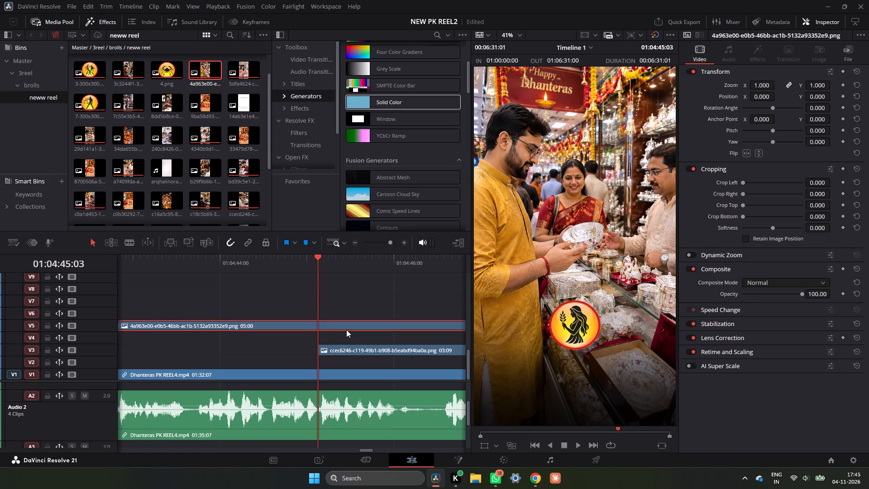
{"action": "key", "text": "ctrl+b"}
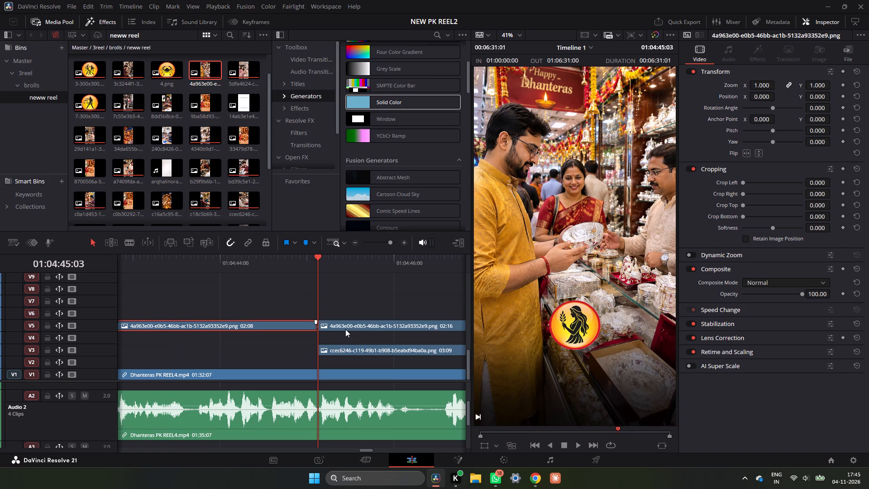
{"action": "left_click", "coordinate": [345, 326]}
{"action": "key", "text": "BackSpace"}
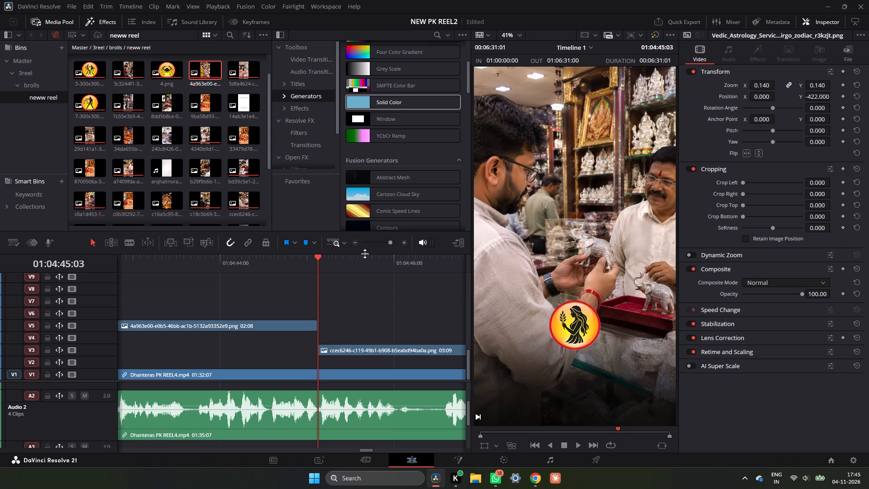
Move the a7409fda and 4a963e00 stills down to V3, keeping their timing, directly before the ccec6246 still.
{"action": "left_click", "coordinate": [355, 243]}
{"action": "left_click_drag", "start_coordinate": [215, 322], "coordinate": [215, 323]}
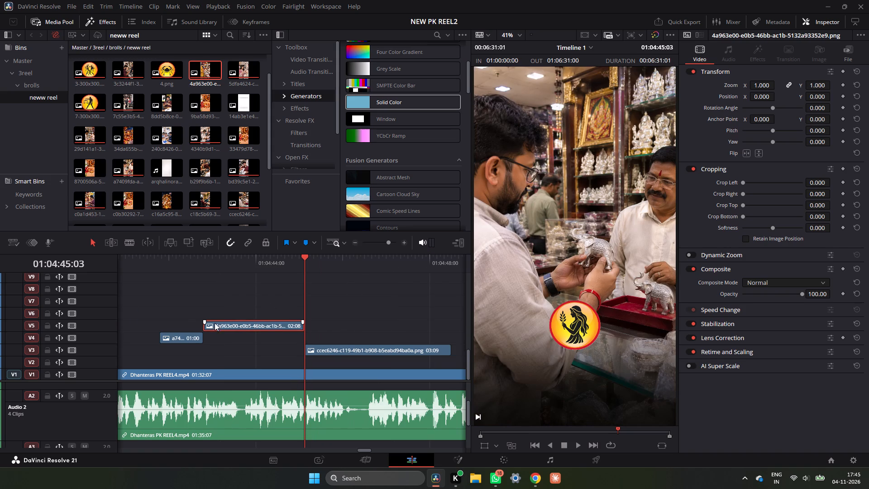
{"action": "left_click_drag", "start_coordinate": [215, 323], "coordinate": [217, 334]}
{"action": "left_click_drag", "start_coordinate": [149, 313], "coordinate": [215, 340]}
{"action": "left_click_drag", "start_coordinate": [219, 337], "coordinate": [222, 356]}
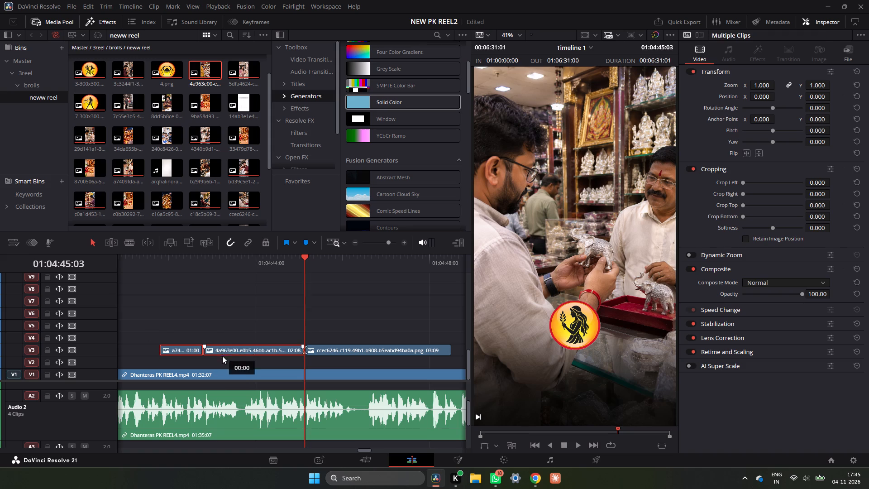
{"action": "left_click_drag", "start_coordinate": [222, 356], "coordinate": [222, 355]}
{"action": "left_click_drag", "start_coordinate": [229, 360], "coordinate": [229, 347]}
Find the pause in the speech at 01:04:46:13 and trim the end of the ccec6246 still on V3 to it.
{"action": "key", "text": "space"}
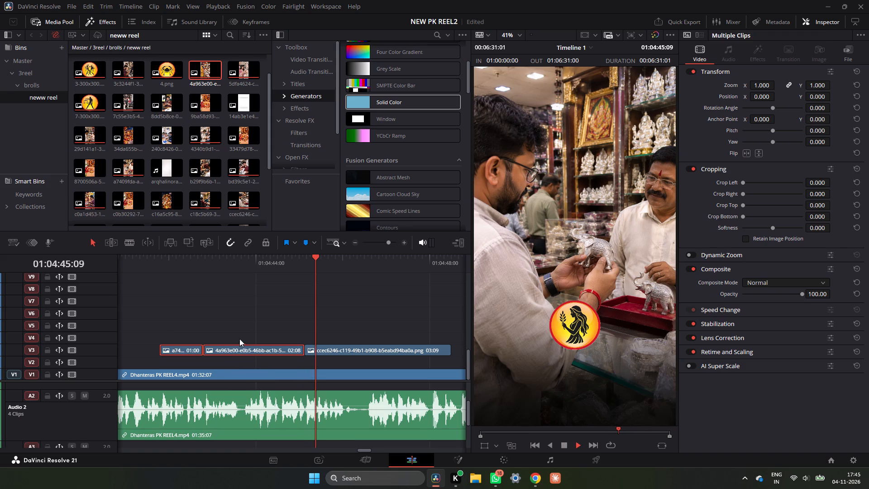
{"action": "key", "text": "space"}
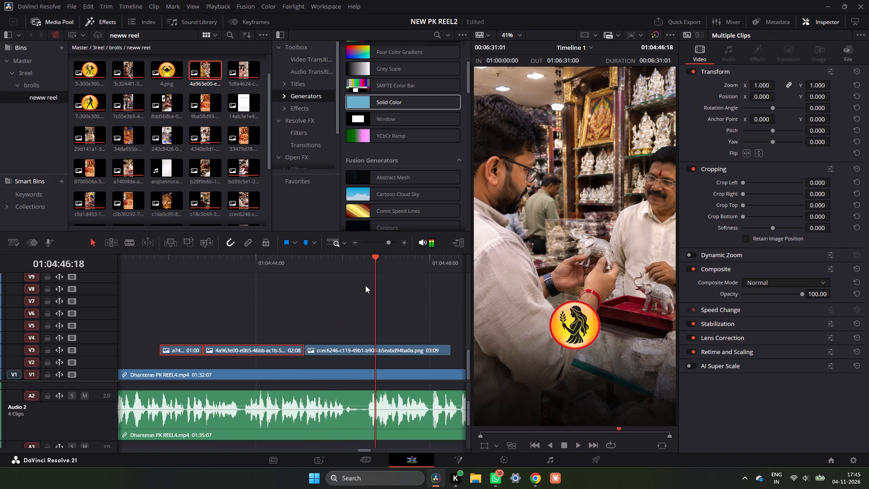
{"action": "left_click_drag", "start_coordinate": [371, 270], "coordinate": [366, 274]}
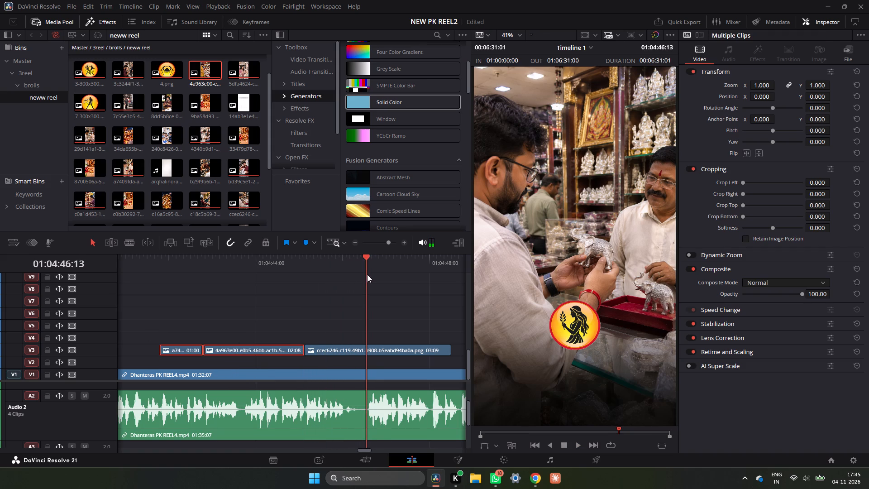
{"action": "scroll", "coordinate": [370, 291], "scroll_direction": "down", "scroll_amount": 3, "text": "ctrl"}
{"action": "key", "text": "space"}
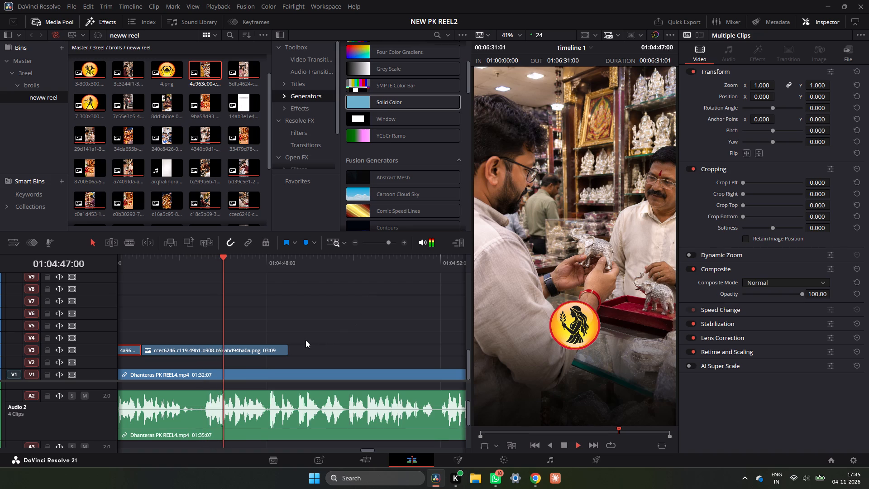
{"action": "key", "text": "space"}
{"action": "left_click_drag", "start_coordinate": [202, 264], "coordinate": [204, 268]}
{"action": "left_click_drag", "start_coordinate": [287, 351], "coordinate": [208, 352]}
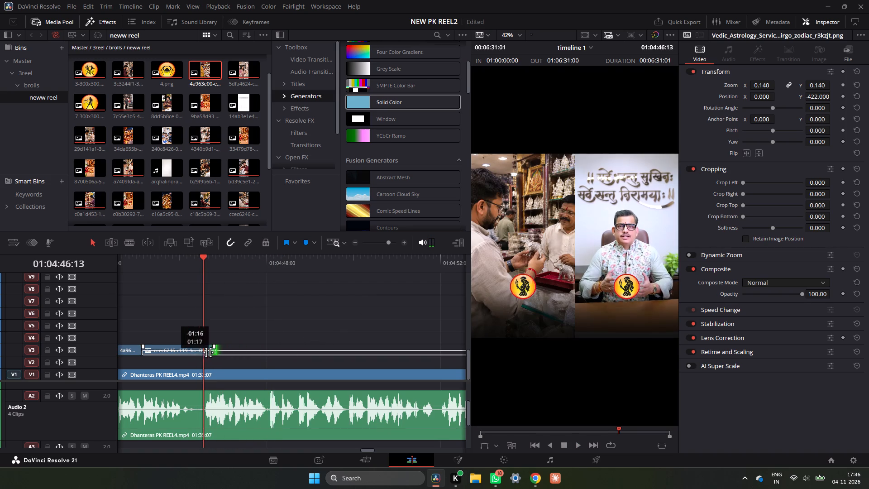
{"action": "left_click_drag", "start_coordinate": [208, 352], "coordinate": [201, 353]}
Play back the three silver-shopping stills on V3 against the speech to check their timing.
{"action": "scroll", "coordinate": [342, 326], "scroll_direction": "up", "scroll_amount": 3, "text": "ctrl"}
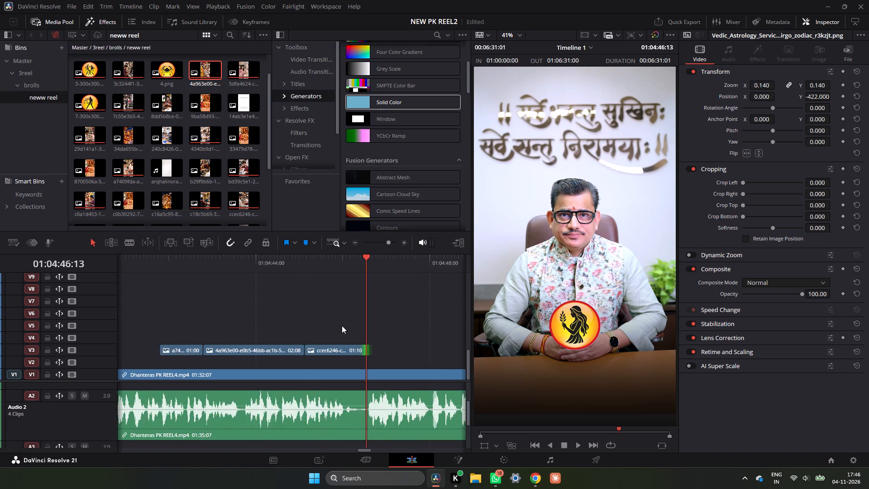
{"action": "scroll", "coordinate": [342, 326], "scroll_direction": "up", "scroll_amount": 1, "text": "ctrl"}
{"action": "left_click", "coordinate": [209, 268]}
{"action": "key", "text": "space"}
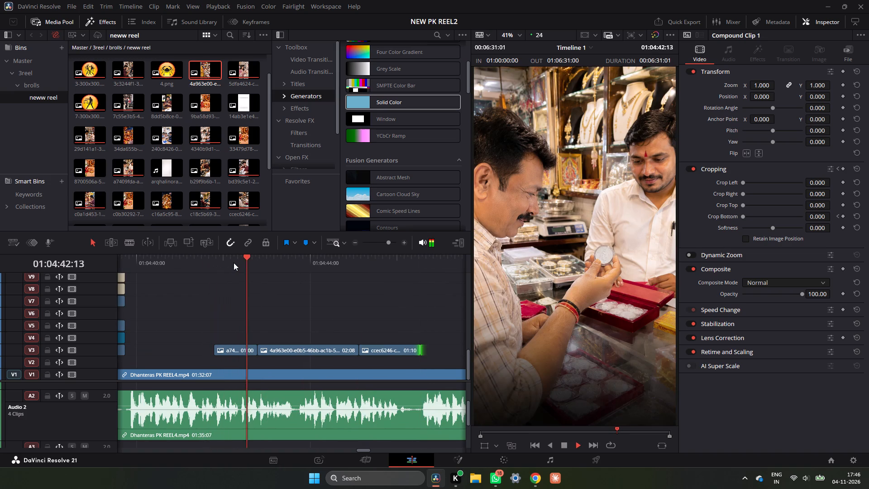
{"action": "key", "text": "space"}
{"action": "left_click", "coordinate": [215, 261]}
{"action": "key", "text": "space"}
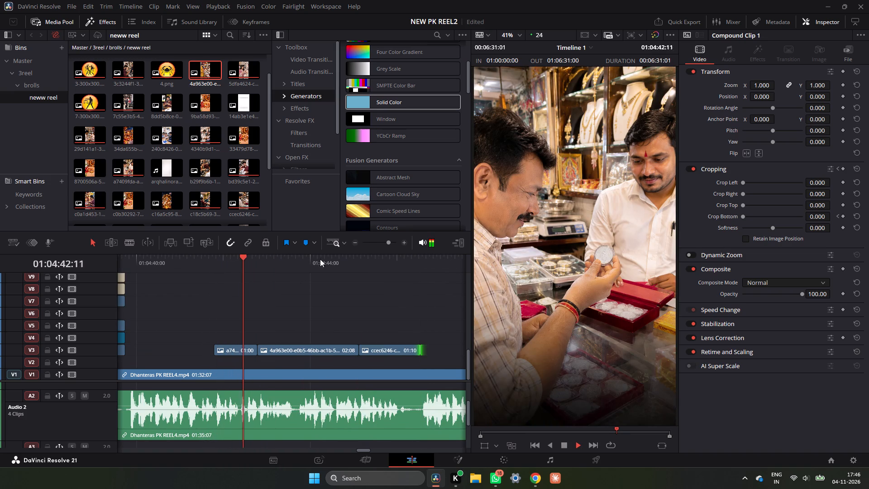
{"action": "left_click", "coordinate": [352, 244]}
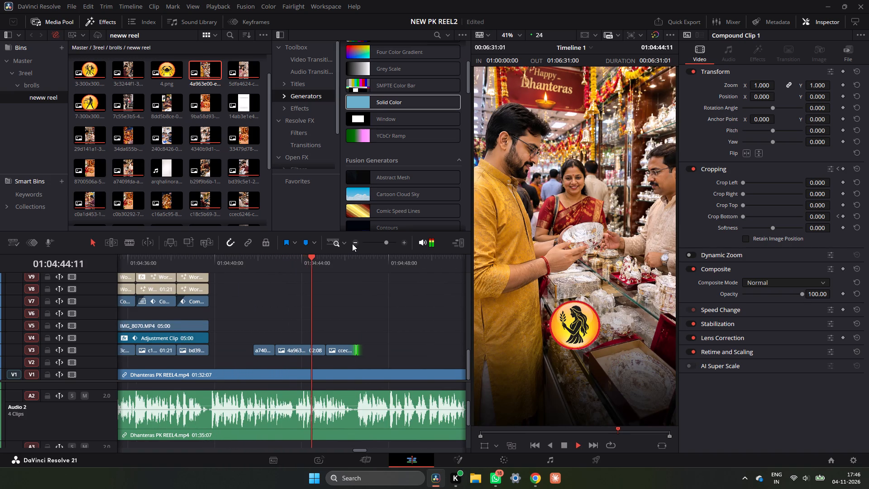
{"action": "left_click", "coordinate": [352, 244]}
{"action": "left_click", "coordinate": [277, 264]}
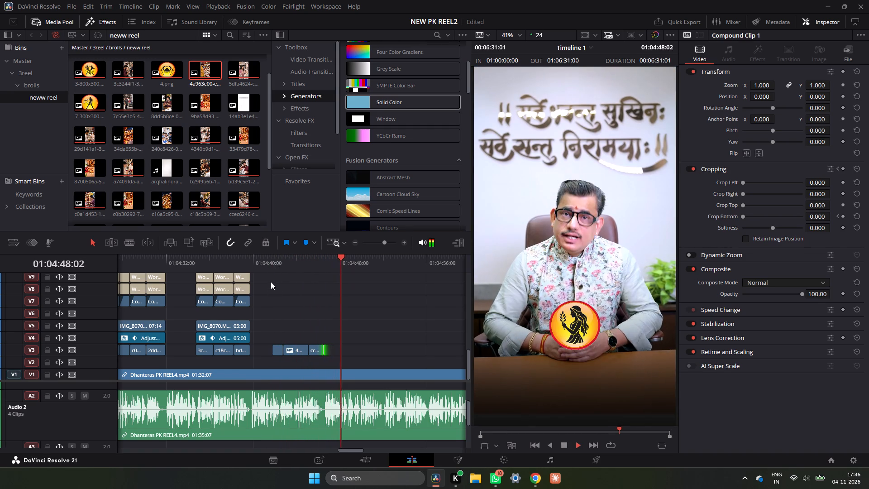
{"action": "left_click", "coordinate": [271, 279]}
{"action": "left_click", "coordinate": [272, 266]}
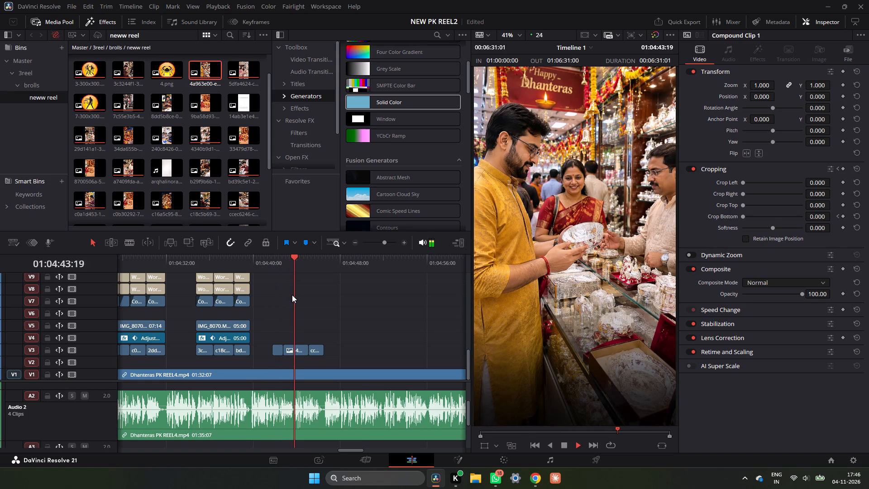
{"action": "key", "text": "space"}
Copy the previous section's V4–V9 overlays and three title groups to start with the a7409fda still, on the same tracks.
{"action": "scroll", "coordinate": [250, 319], "scroll_direction": "up", "scroll_amount": 1}
{"action": "left_click_drag", "start_coordinate": [263, 313], "coordinate": [220, 369]}
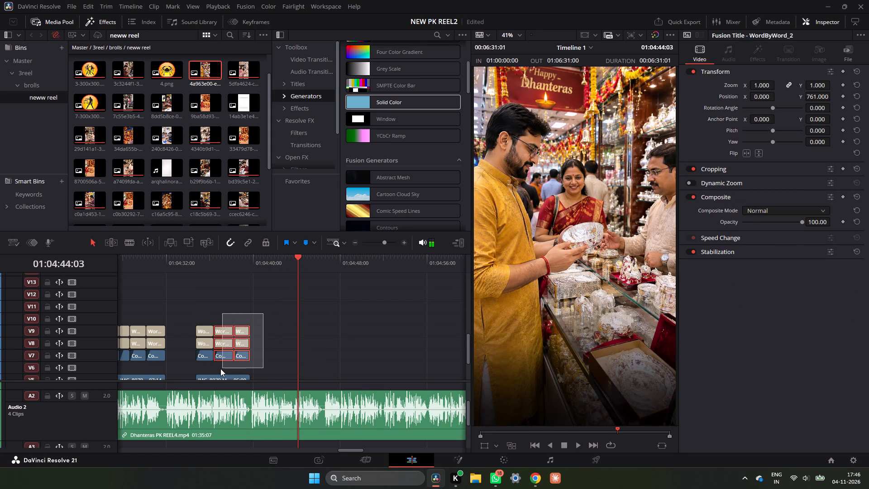
{"action": "left_click_drag", "start_coordinate": [220, 369], "coordinate": [211, 340]}
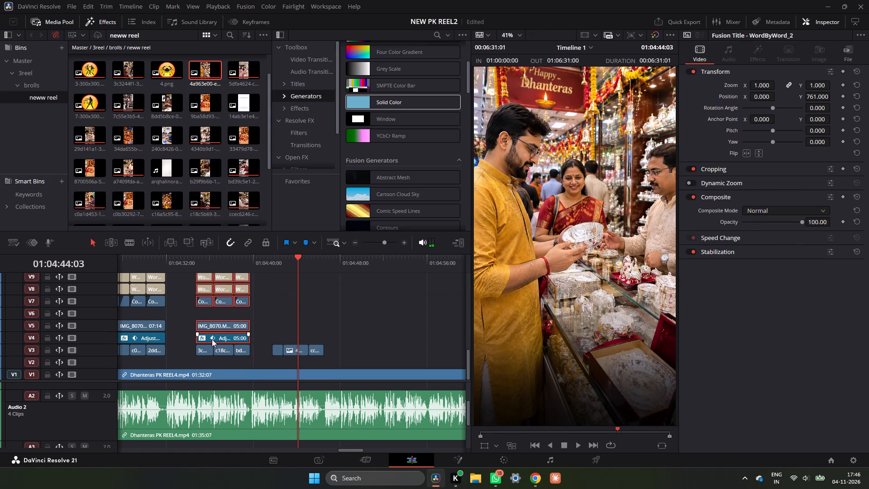
{"action": "left_click_drag", "start_coordinate": [213, 339], "coordinate": [291, 337], "text": "alt"}
Play back the copied titles over the silver-shopping stills and compare their timing with the image changes.
{"action": "left_click", "coordinate": [275, 257]}
{"action": "key", "text": "space"}
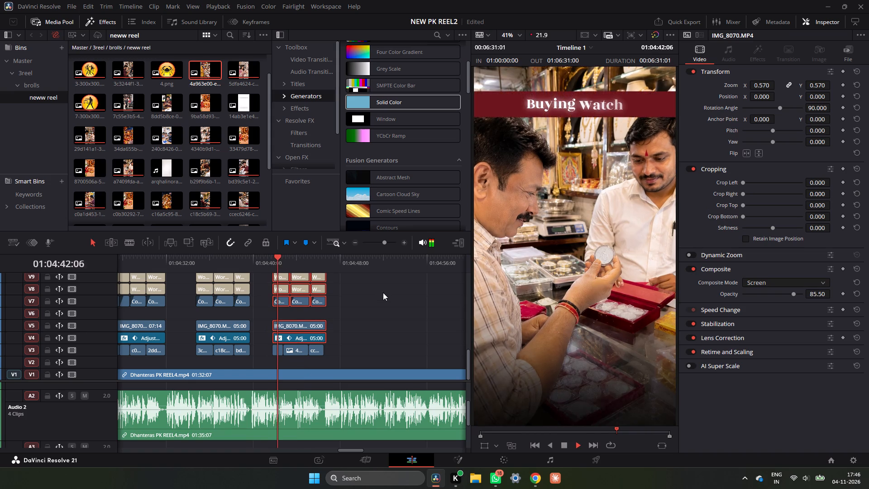
{"action": "key", "text": "space"}
{"action": "left_click", "coordinate": [370, 312]}
{"action": "scroll", "coordinate": [358, 315], "scroll_direction": "up", "scroll_amount": 1}
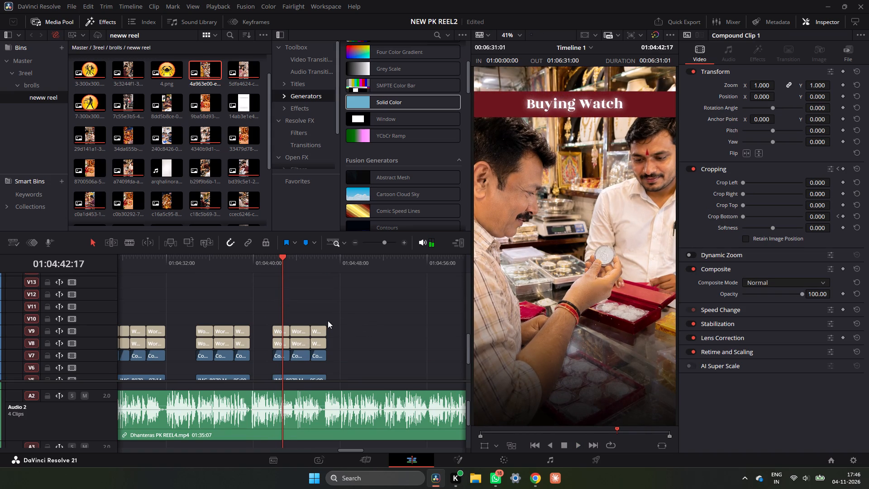
{"action": "key", "text": "space"}
{"action": "key", "text": "space"}
{"action": "key", "text": "space"}
{"action": "key", "text": "space"}
{"action": "key", "text": "space"}
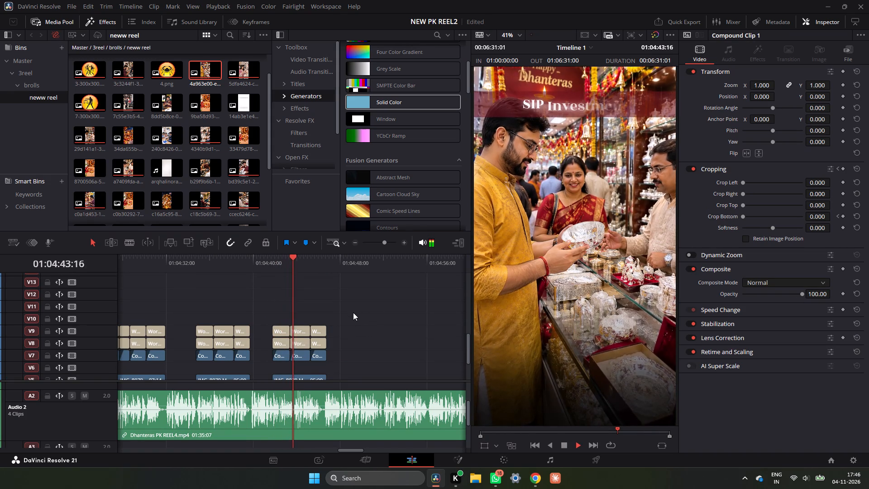
{"action": "key", "text": "space"}
{"action": "key", "text": "space"}
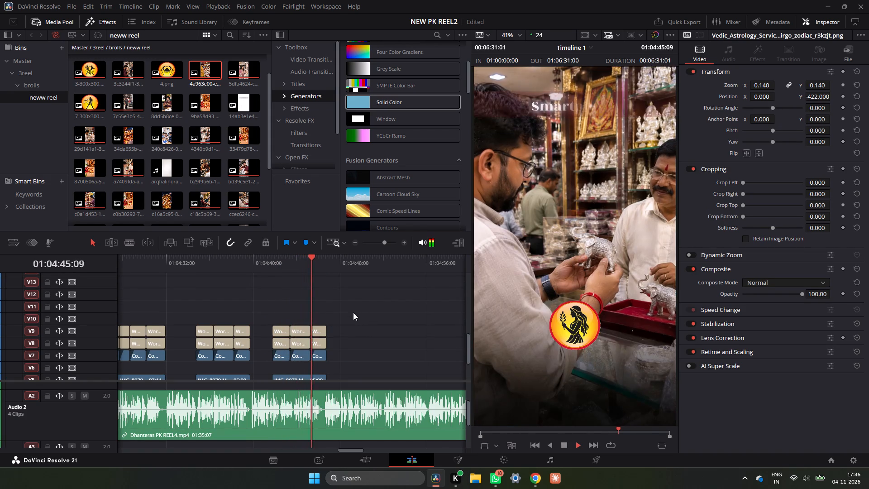
{"action": "key", "text": "space"}
Trim the end of the copied Buying Watch title group on V7–V9 to the still change at 01:04:42:19.
{"action": "scroll", "coordinate": [352, 317], "scroll_direction": "down", "scroll_amount": 1}
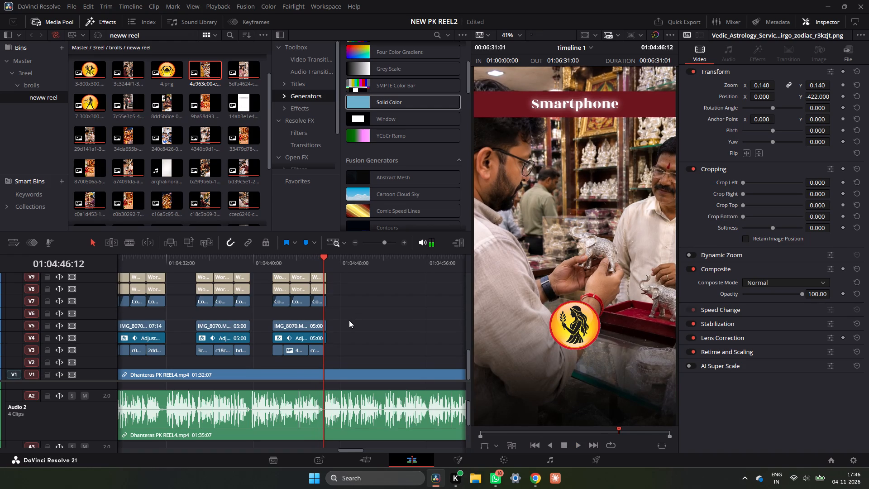
{"action": "left_click_drag", "start_coordinate": [318, 264], "coordinate": [281, 279]}
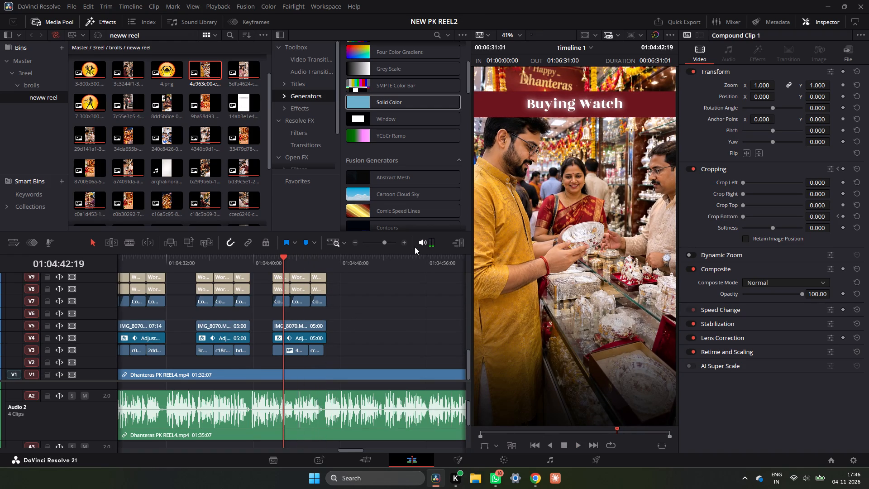
{"action": "double_click", "coordinate": [403, 242]}
{"action": "scroll", "coordinate": [350, 324], "scroll_direction": "up", "scroll_amount": 1}
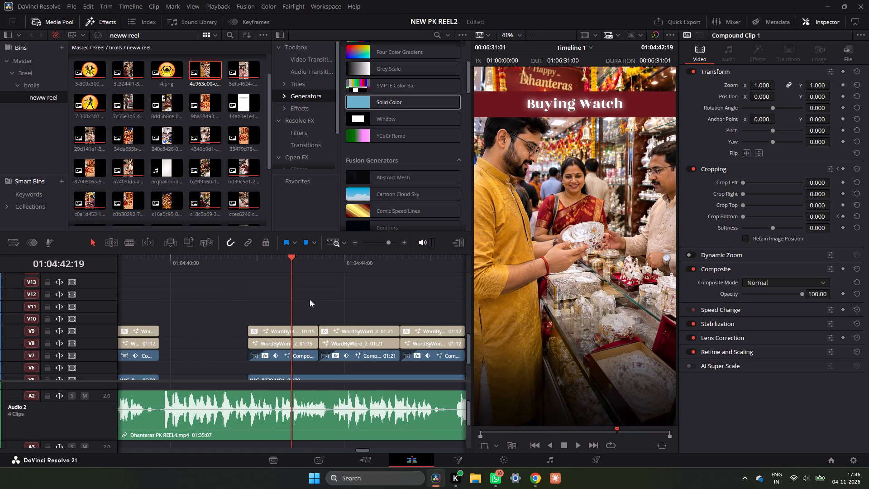
{"action": "left_click_drag", "start_coordinate": [310, 299], "coordinate": [306, 362]}
{"action": "left_click_drag", "start_coordinate": [316, 346], "coordinate": [287, 349]}
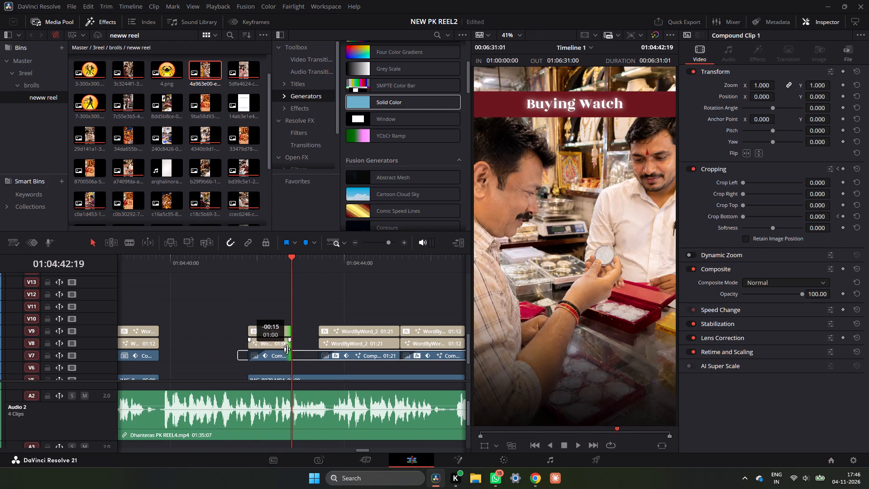
{"action": "left_click_drag", "start_coordinate": [287, 349], "coordinate": [286, 349]}
Move the SIP Investment title group on V7–V9 to start at 01:04:42:19 and extend its end to 01:04:45:03.
{"action": "scroll", "coordinate": [315, 351], "scroll_direction": "down", "scroll_amount": 1}
{"action": "scroll", "coordinate": [344, 311], "scroll_direction": "up", "scroll_amount": 1}
{"action": "left_click_drag", "start_coordinate": [339, 301], "coordinate": [340, 321]}
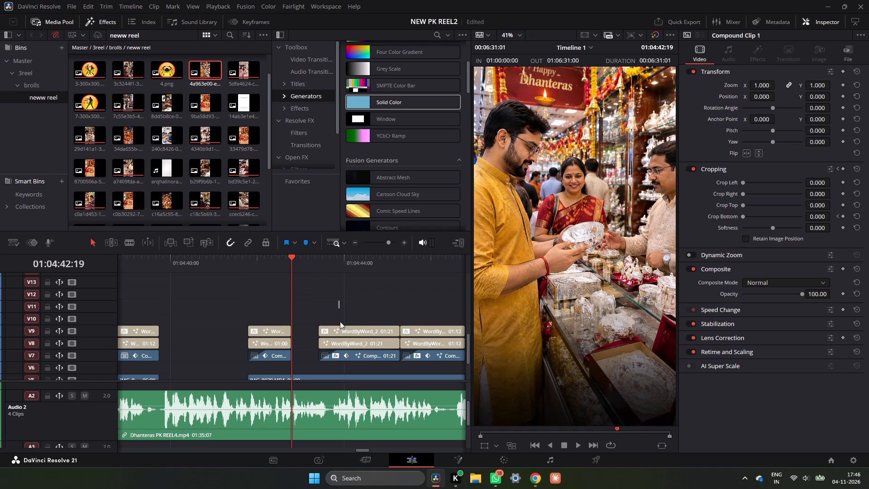
{"action": "left_click_drag", "start_coordinate": [340, 321], "coordinate": [346, 351]}
{"action": "left_click_drag", "start_coordinate": [353, 342], "coordinate": [325, 344]}
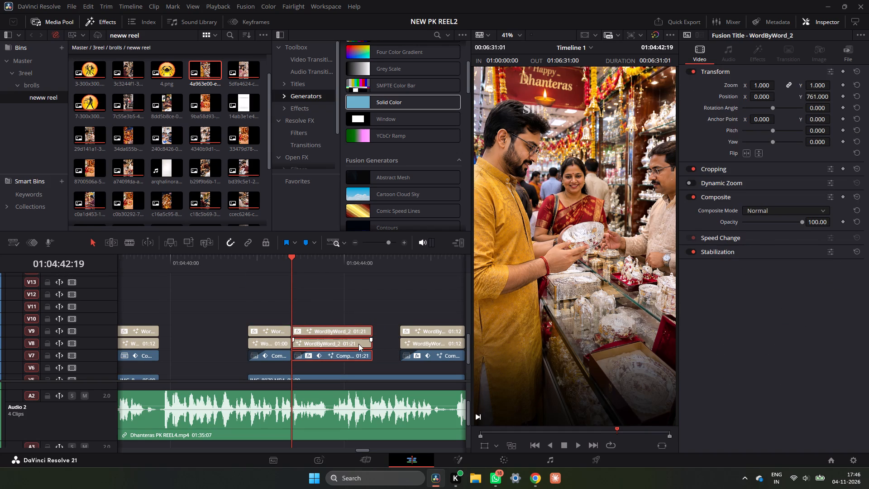
{"action": "scroll", "coordinate": [358, 344], "scroll_direction": "down", "scroll_amount": 1}
{"action": "left_click_drag", "start_coordinate": [401, 263], "coordinate": [393, 272]}
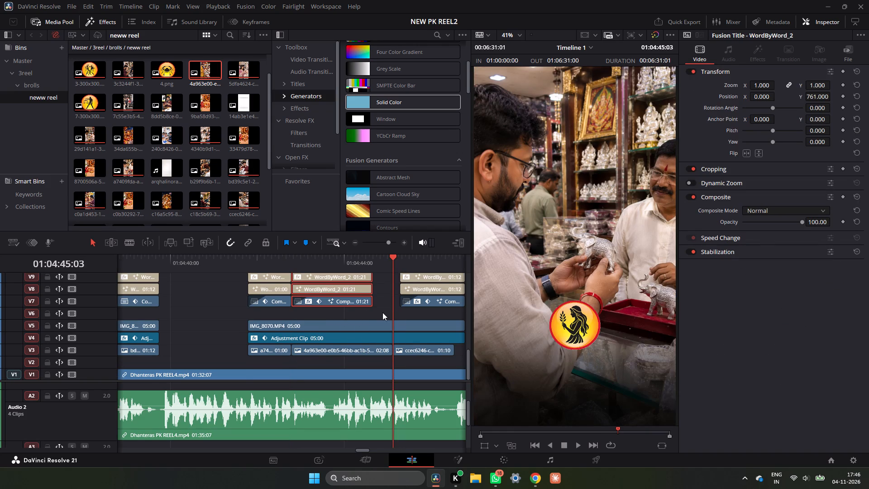
{"action": "scroll", "coordinate": [382, 312], "scroll_direction": "up", "scroll_amount": 1}
{"action": "left_click_drag", "start_coordinate": [374, 344], "coordinate": [392, 346]}
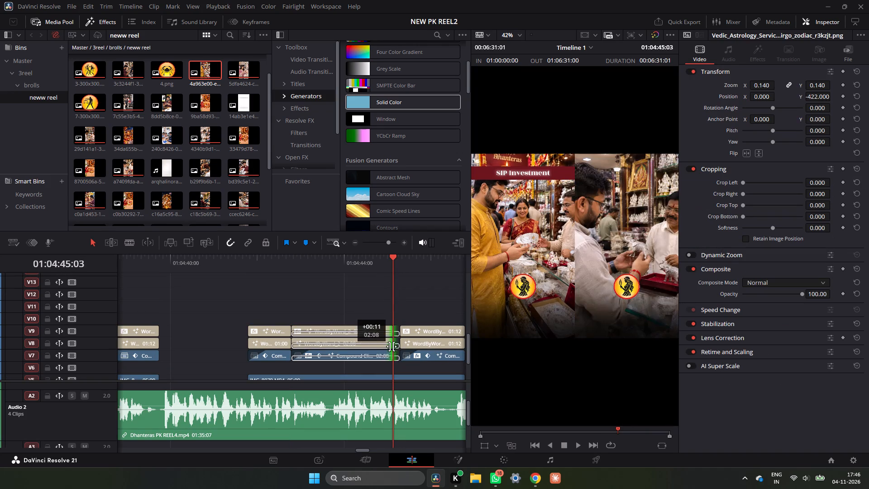
{"action": "left_click_drag", "start_coordinate": [392, 346], "coordinate": [392, 346]}
Move the Smartphone title group on V7–V9 to start at 01:04:45:03 and trim its end to 01:04:46:13.
{"action": "scroll", "coordinate": [381, 350], "scroll_direction": "down", "scroll_amount": 2, "text": "ctrl"}
{"action": "left_click_drag", "start_coordinate": [378, 315], "coordinate": [339, 360]}
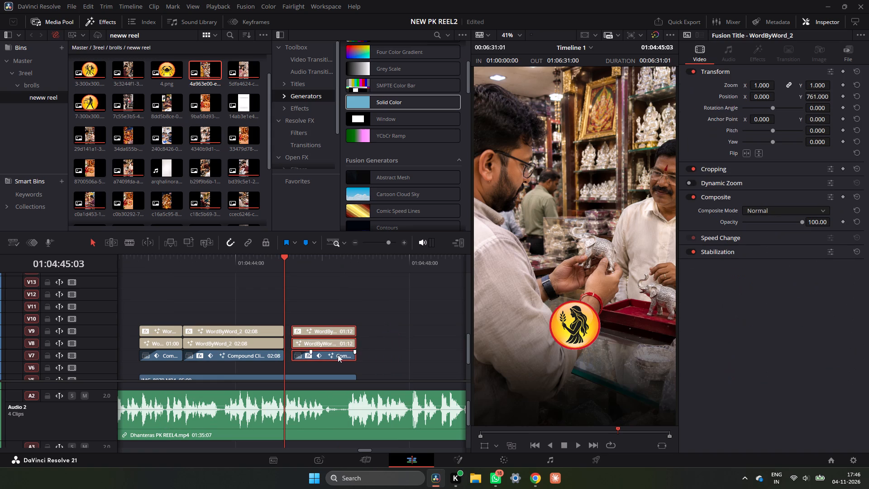
{"action": "left_click_drag", "start_coordinate": [338, 344], "coordinate": [332, 349]}
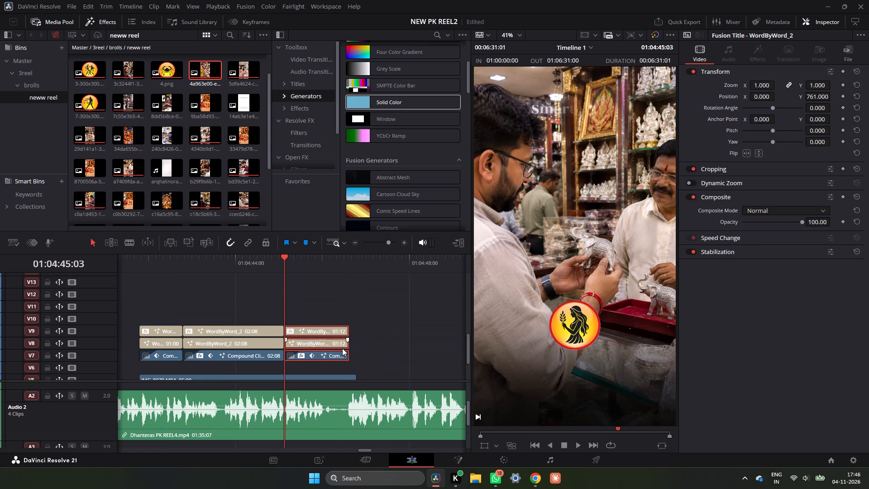
{"action": "scroll", "coordinate": [347, 349], "scroll_direction": "down", "scroll_amount": 2}
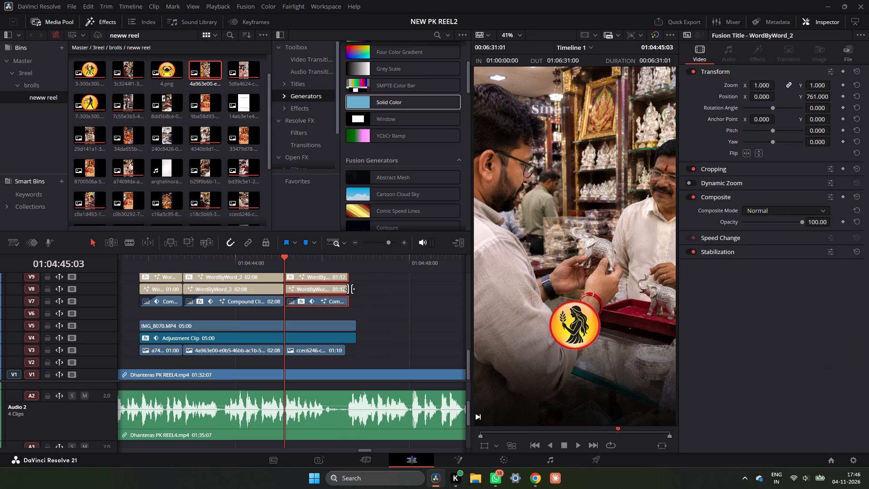
{"action": "left_click_drag", "start_coordinate": [354, 263], "coordinate": [345, 269]}
{"action": "left_click_drag", "start_coordinate": [349, 291], "coordinate": [344, 292]}
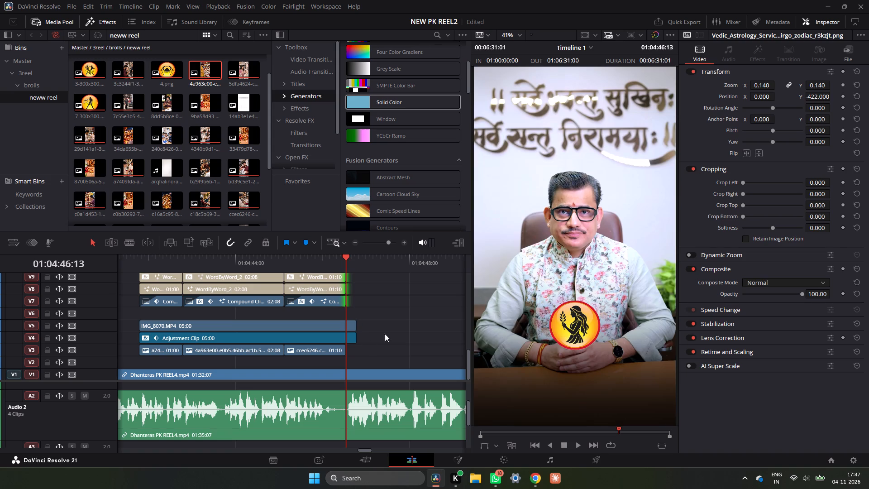
Trim the ends of the copied IMG_8070.MP4 on V5 and Adjustment Clip on V4 to 01:04:46:13, and play the section back.
{"action": "left_click_drag", "start_coordinate": [375, 315], "coordinate": [342, 337]}
{"action": "left_click_drag", "start_coordinate": [355, 329], "coordinate": [349, 333]}
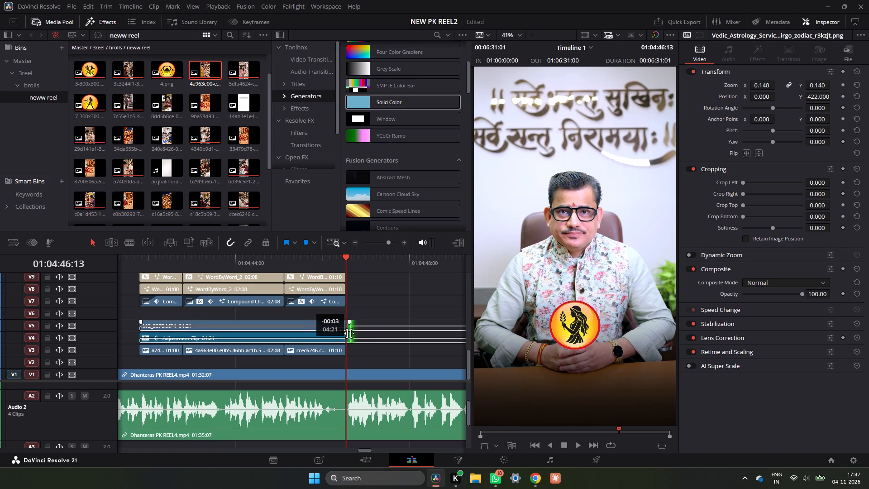
{"action": "left_click_drag", "start_coordinate": [349, 333], "coordinate": [346, 334]}
{"action": "left_click", "coordinate": [205, 266]}
{"action": "key", "text": "space"}
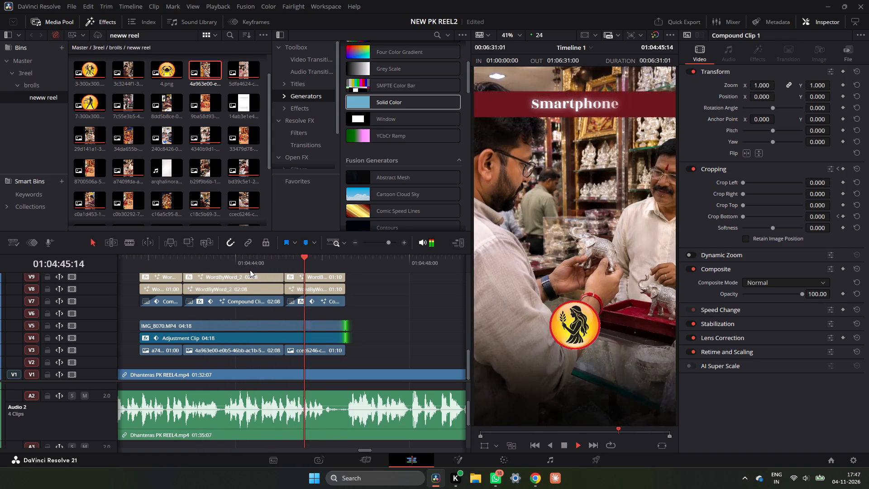
{"action": "key", "text": "space"}
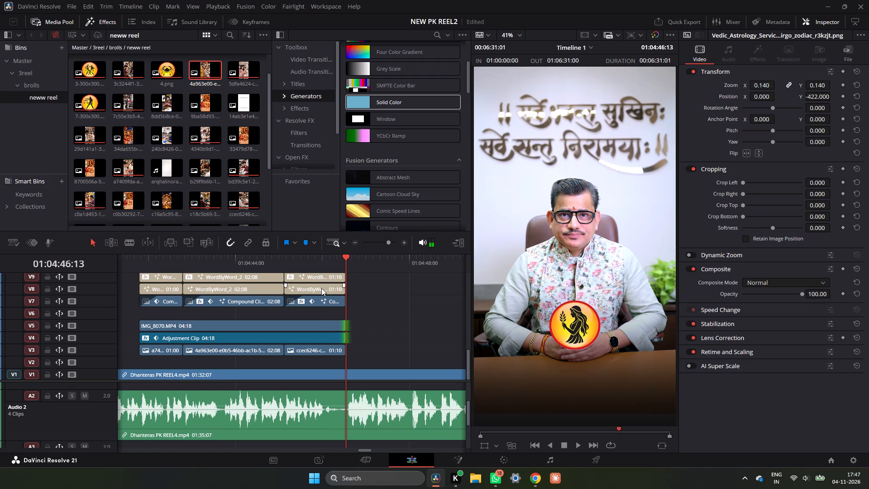
Delete the Virgo zodiac badge image from V29 above the silver-shopping section.
{"action": "scroll", "coordinate": [363, 318], "scroll_direction": "up", "scroll_amount": 6}
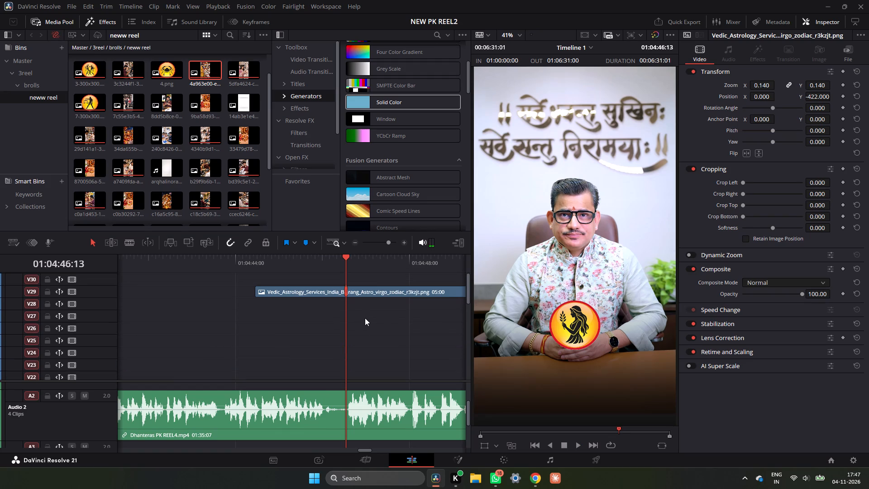
{"action": "scroll", "coordinate": [365, 318], "scroll_direction": "up", "scroll_amount": 2}
{"action": "left_click", "coordinate": [370, 284]}
{"action": "left_click", "coordinate": [370, 292]}
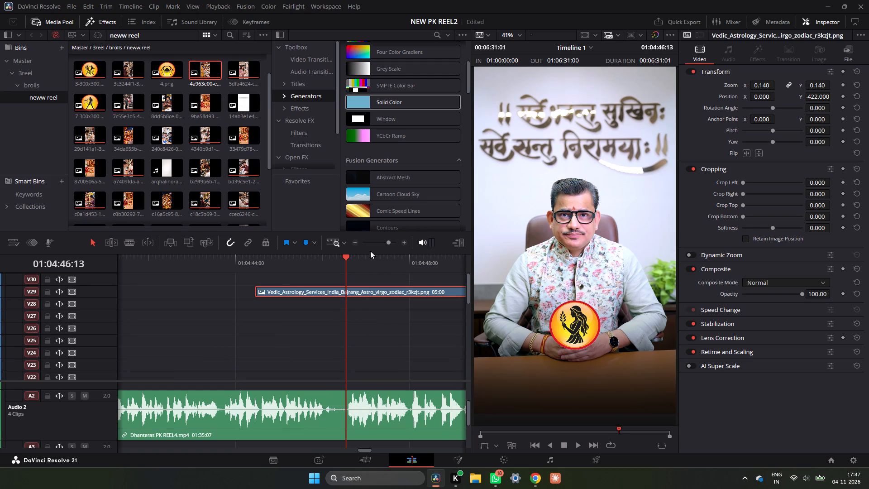
{"action": "triple_click", "coordinate": [358, 243]}
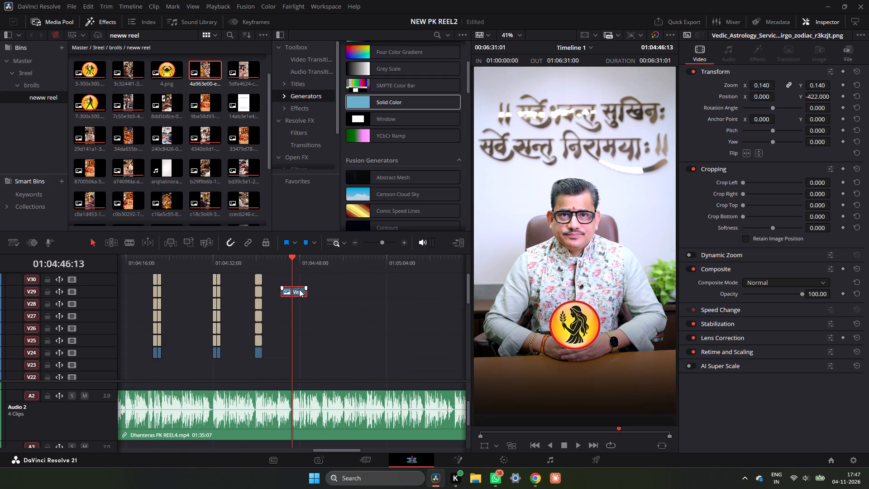
{"action": "type", "text": "dd"}
{"action": "key", "text": "BackSpace"}
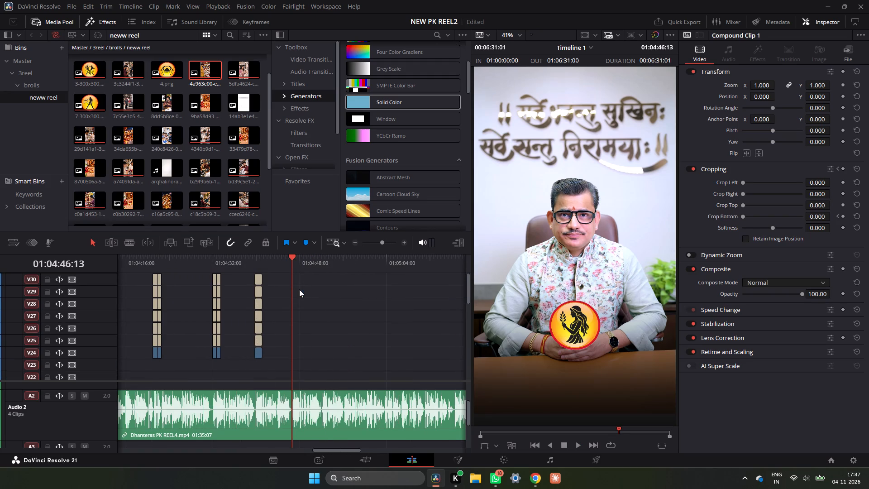
Play back the silver-shopping section from the Cancer badge through the Buying Watch, SIP Investment and Smartphone titles to check wording against speech.
{"action": "left_click", "coordinate": [272, 273]}
{"action": "key", "text": "space"}
{"action": "scroll", "coordinate": [321, 301], "scroll_direction": "down", "scroll_amount": 2}
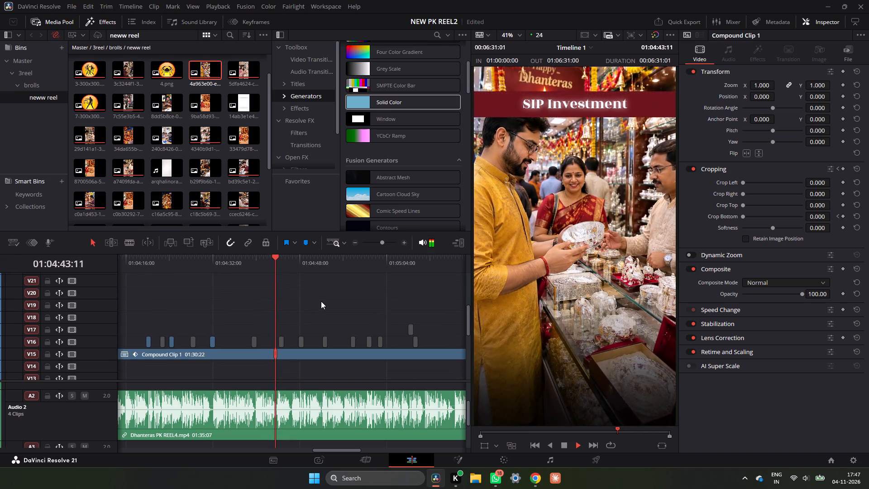
{"action": "scroll", "coordinate": [299, 280], "scroll_direction": "down", "scroll_amount": 5}
{"action": "key", "text": "space"}
{"action": "left_click_drag", "start_coordinate": [281, 256], "coordinate": [258, 264]}
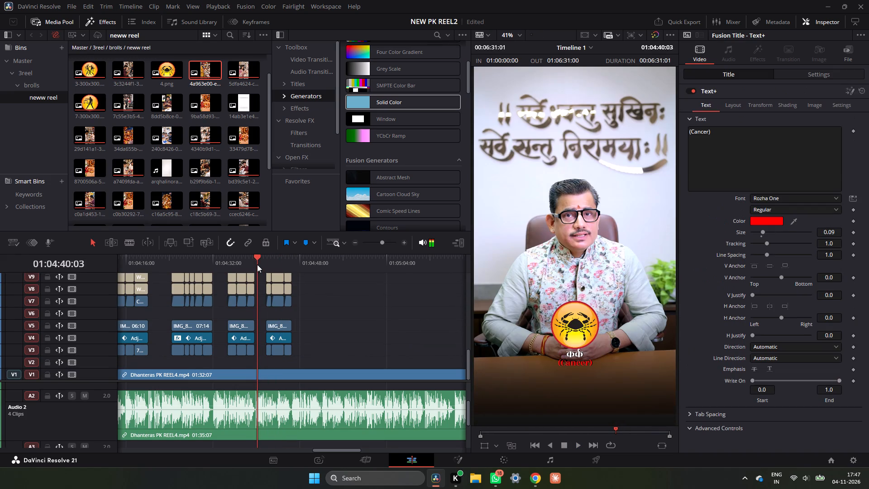
{"action": "key", "text": "space"}
{"action": "key", "text": "space"}
{"action": "left_click", "coordinate": [257, 262]}
{"action": "key", "text": "space"}
{"action": "scroll", "coordinate": [283, 294], "scroll_direction": "up", "scroll_amount": 6}
{"action": "scroll", "coordinate": [283, 294], "scroll_direction": "down", "scroll_amount": 2}
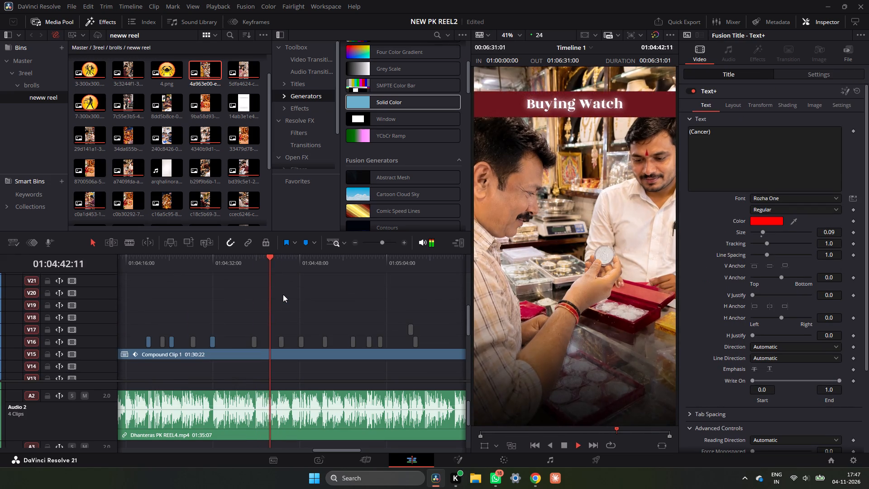
{"action": "scroll", "coordinate": [283, 294], "scroll_direction": "down", "scroll_amount": 7}
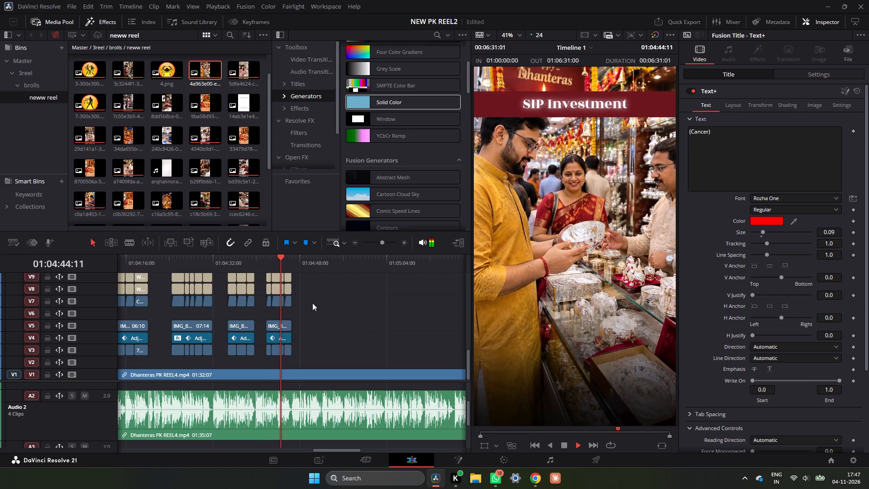
{"action": "key", "text": "space"}
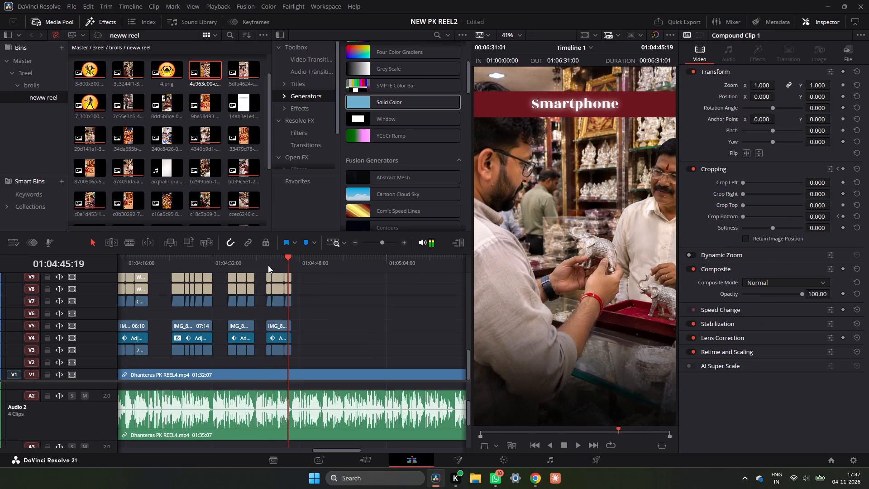
{"action": "left_click", "coordinate": [267, 265]}
{"action": "key", "text": "space"}
{"action": "key", "text": "space"}
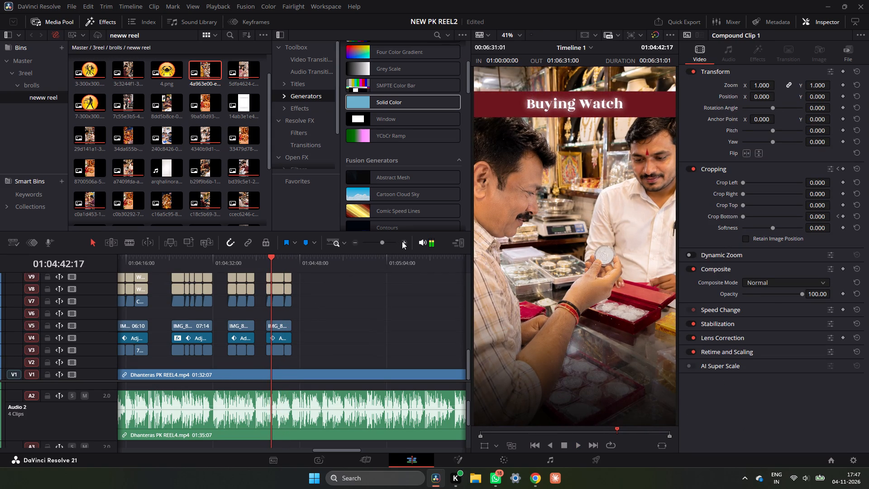
Replace the text of the Buying Watch title on V9 over the silver-coin still with "Silver Coins".
{"action": "triple_click", "coordinate": [402, 241]}
{"action": "scroll", "coordinate": [276, 297], "scroll_direction": "up", "scroll_amount": 1}
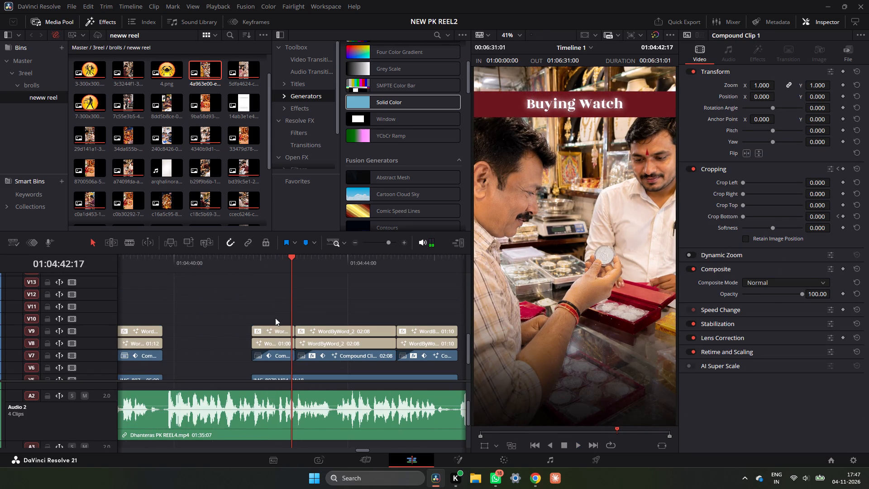
{"action": "left_click", "coordinate": [275, 333]}
{"action": "left_click", "coordinate": [774, 162]}
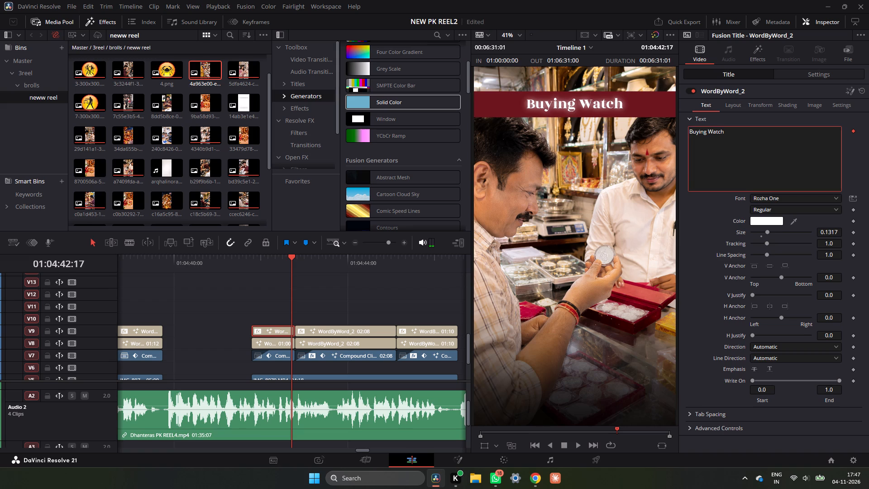
{"action": "key", "text": "BackSpace"}
{"action": "key", "text": "BackSpace"}
{"action": "key", "text": "BackSpace"}
{"action": "key", "text": "BackSpace"}
{"action": "key", "text": "BackSpace"}
{"action": "key", "text": "BackSpace"}
{"action": "key", "text": "BackSpace"}
{"action": "key", "text": "BackSpace"}
{"action": "key", "text": "BackSpace"}
{"action": "key", "text": "BackSpace"}
{"action": "key", "text": "BackSpace"}
{"action": "key", "text": "BackSpace"}
{"action": "key", "text": "BackSpace"}
{"action": "key", "text": "BackSpace"}
{"action": "key", "text": "BackSpace"}
{"action": "key", "text": "BackSpace"}
{"action": "key", "text": "BackSpace"}
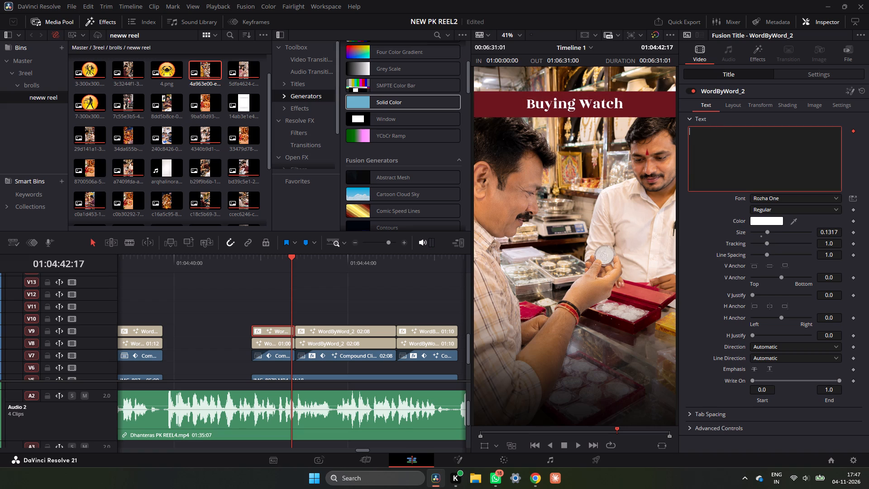
{"action": "key", "text": "shift+s"}
{"action": "type", "text": "ilver"}
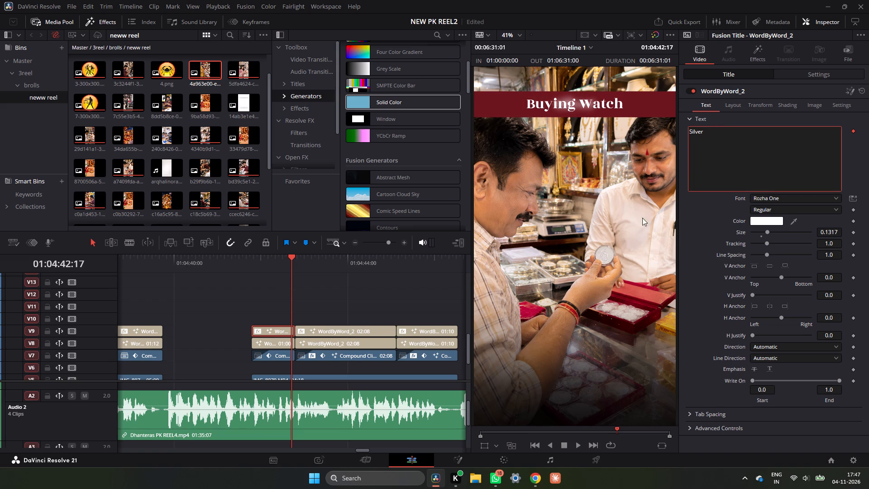
{"action": "left_click", "coordinate": [282, 340]}
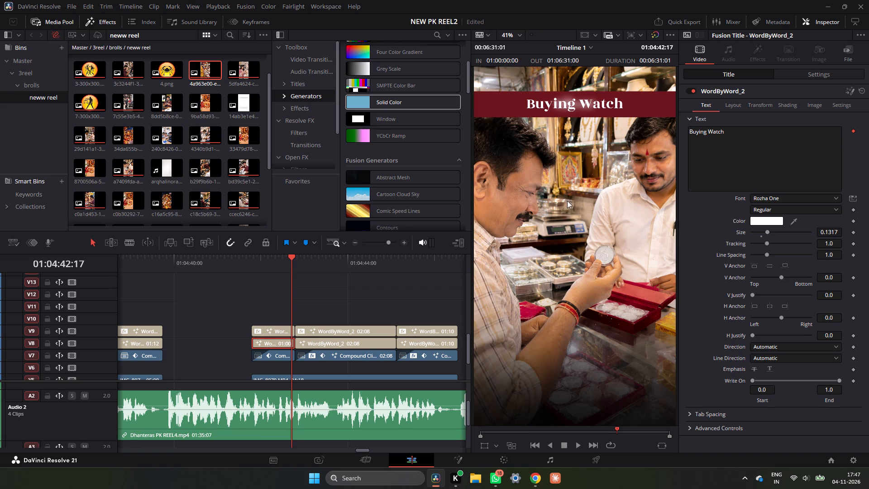
{"action": "left_click", "coordinate": [274, 332]}
{"action": "left_click", "coordinate": [736, 142]}
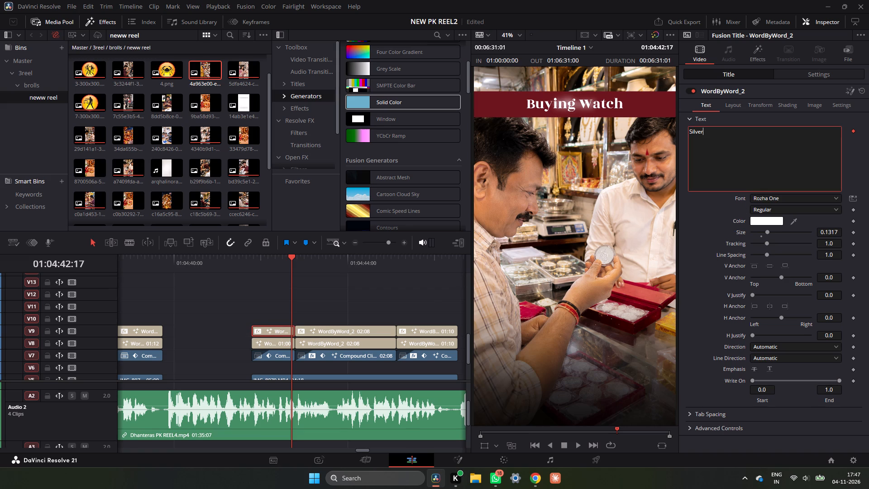
{"action": "key", "text": "space"}
{"action": "key", "text": "shift+c"}
{"action": "type", "text": "oins"}
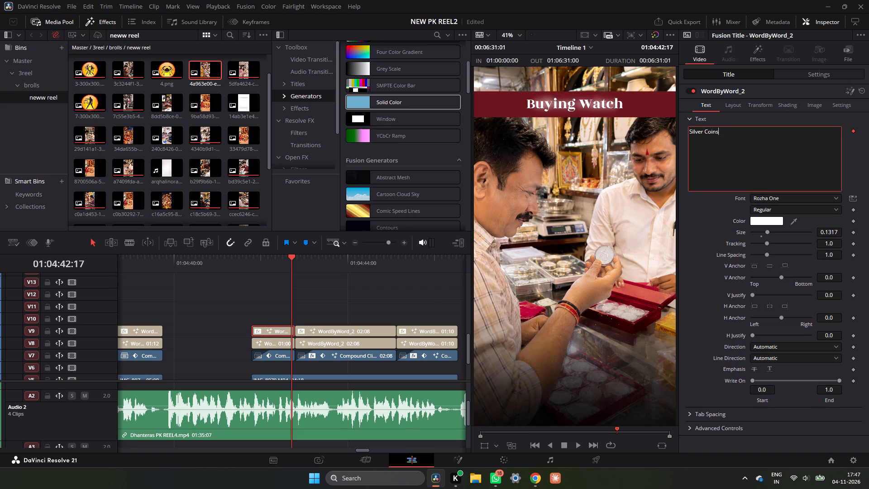
Copy the "Silver Coins" text into the matching Buying Watch title on V8, replacing its text.
{"action": "scroll", "coordinate": [831, 187], "scroll_direction": "up", "scroll_amount": 1}
{"action": "key", "text": "ctrl+a"}
{"action": "key", "text": "ctrl+c"}
{"action": "key", "text": "ctrl+c"}
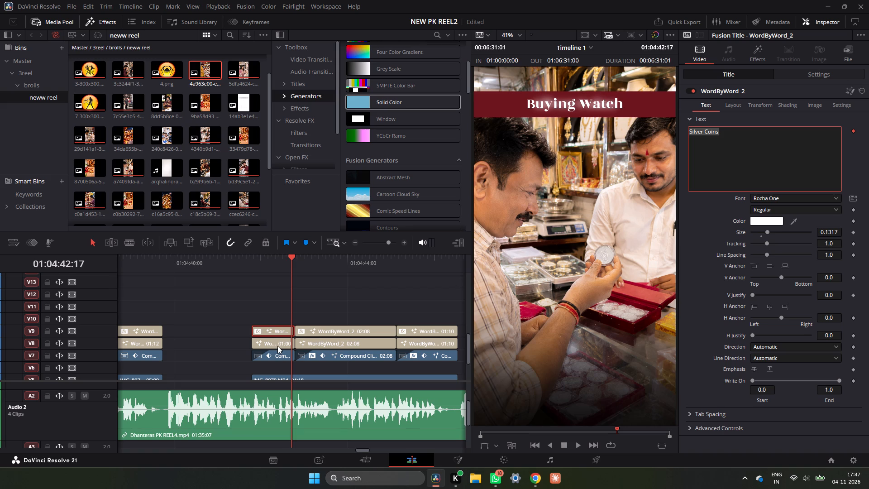
{"action": "left_click", "coordinate": [277, 346]}
{"action": "left_click", "coordinate": [769, 164]}
{"action": "key", "text": "ctrl+a"}
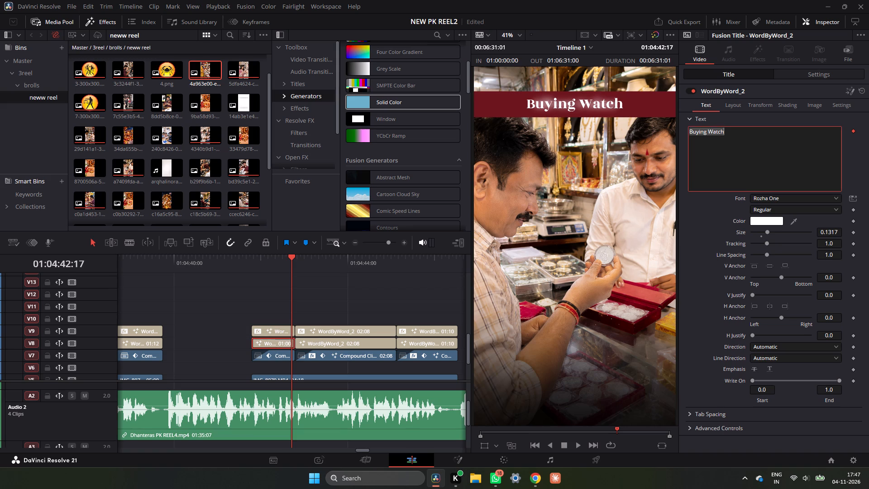
{"action": "key", "text": "ctrl+v"}
{"action": "left_click", "coordinate": [258, 257]}
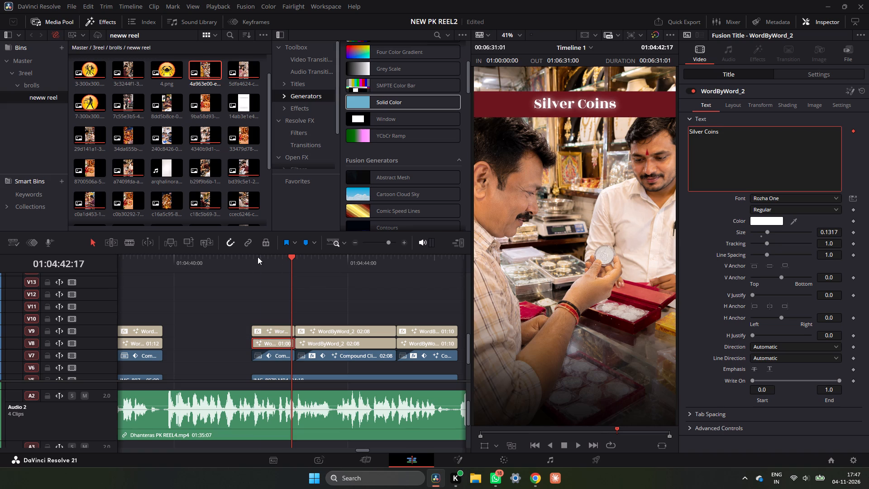
{"action": "key", "text": "space"}
{"action": "key", "text": "space"}
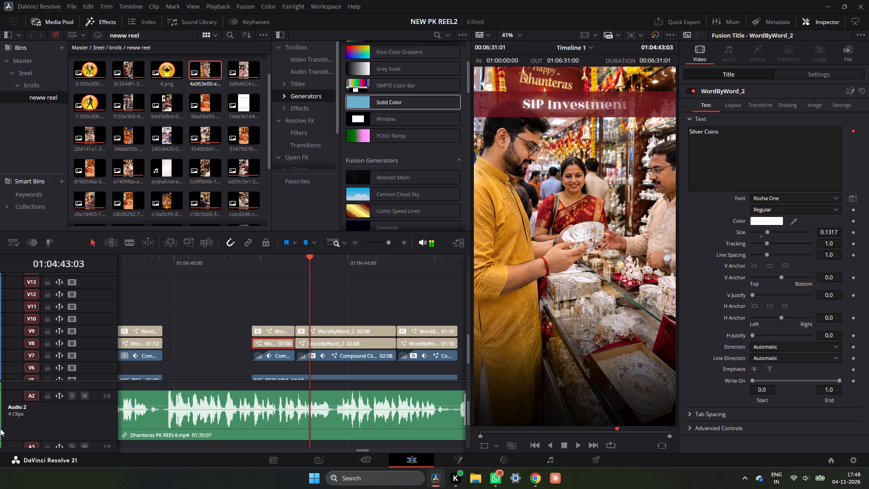
{"action": "left_click", "coordinate": [252, 264]}
{"action": "key", "text": "space"}
{"action": "left_click", "coordinate": [252, 264]}
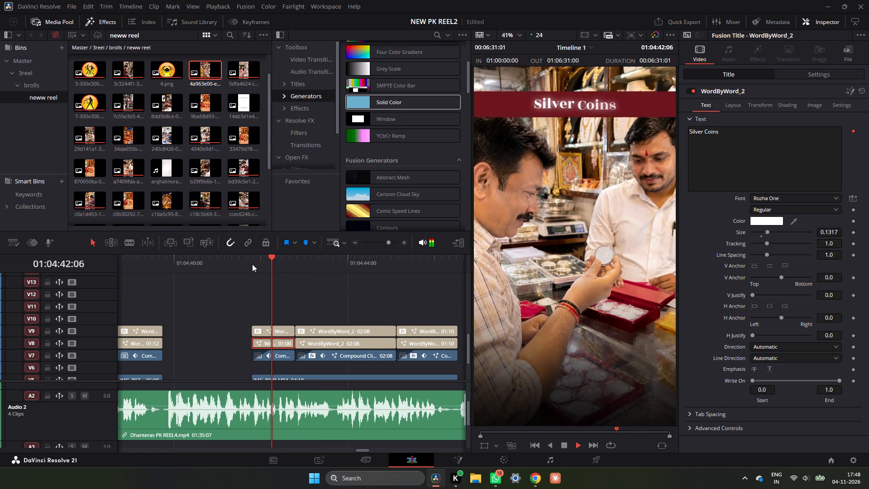
{"action": "key", "text": "space"}
{"action": "left_click", "coordinate": [252, 264]}
{"action": "key", "text": "space"}
{"action": "key", "text": "space"}
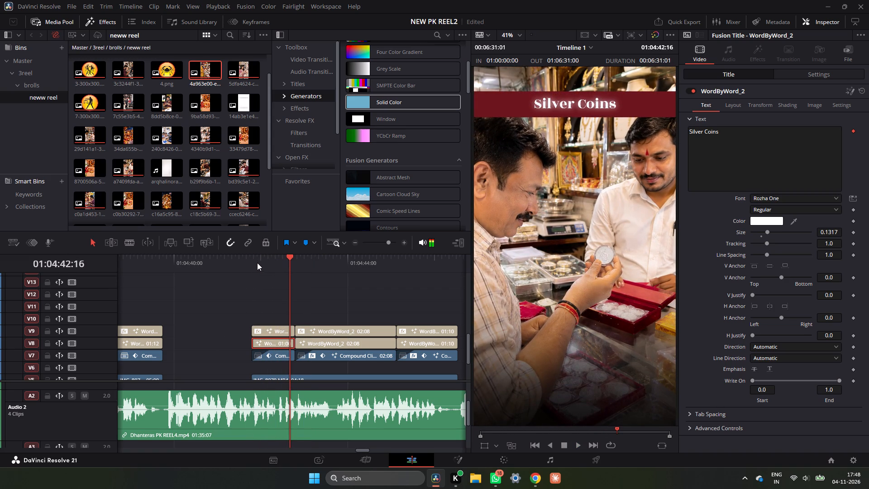
{"action": "left_click", "coordinate": [245, 256]}
{"action": "key", "text": "space"}
{"action": "left_click", "coordinate": [245, 256]}
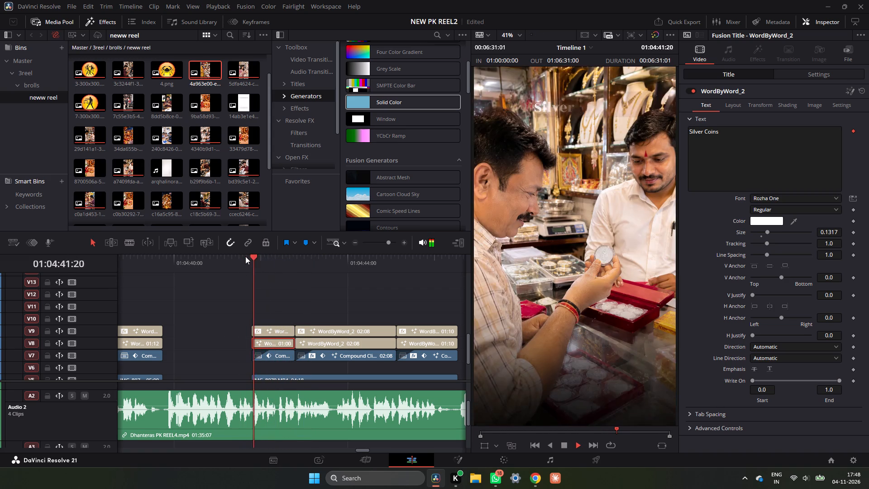
{"action": "left_click", "coordinate": [189, 255]}
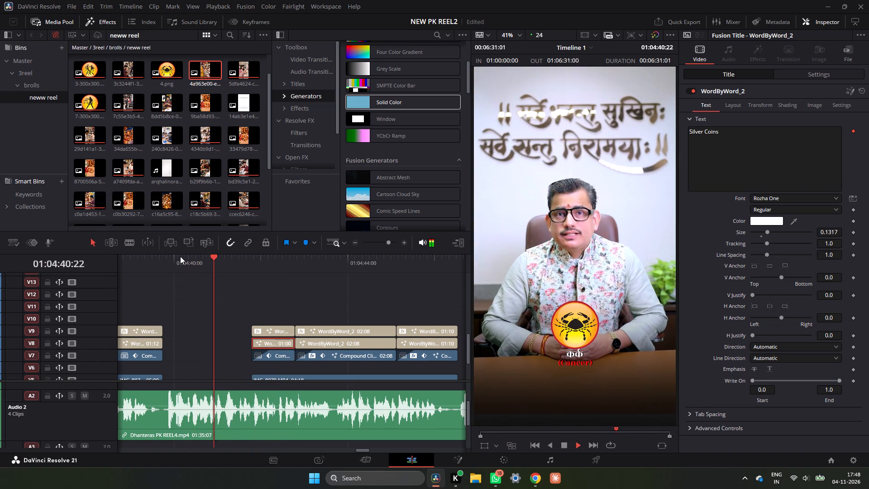
{"action": "key", "text": "space"}
{"action": "key", "text": "space"}
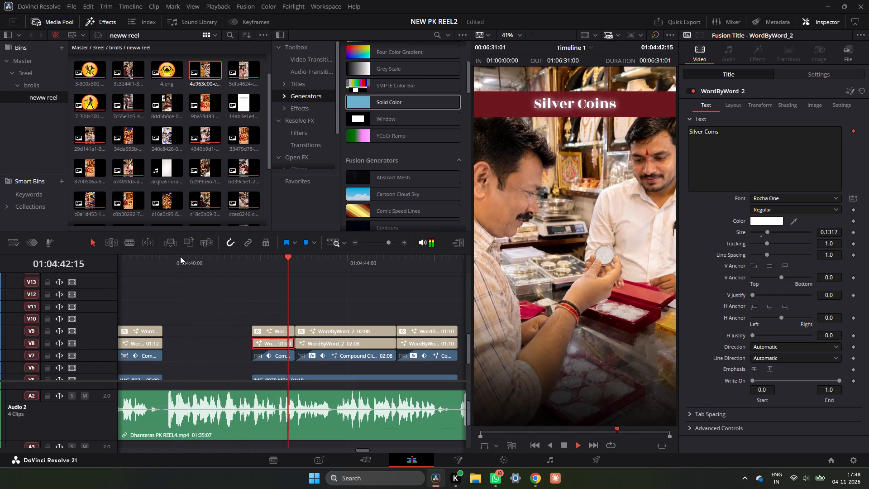
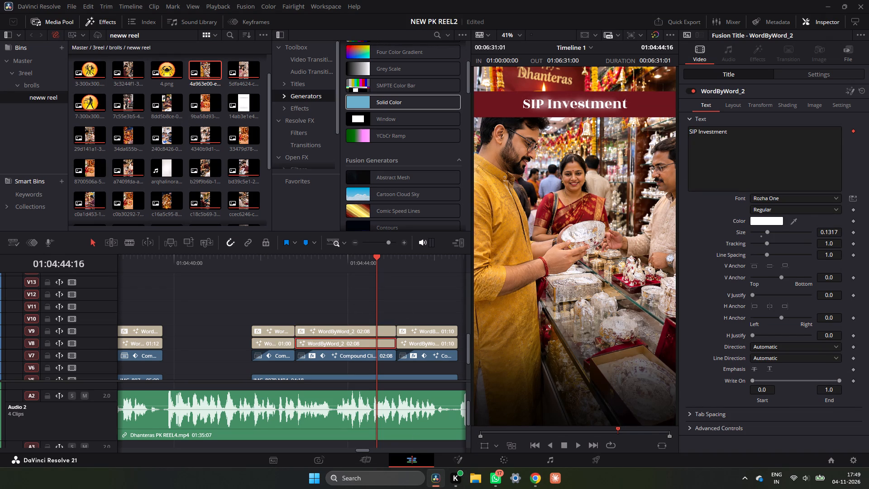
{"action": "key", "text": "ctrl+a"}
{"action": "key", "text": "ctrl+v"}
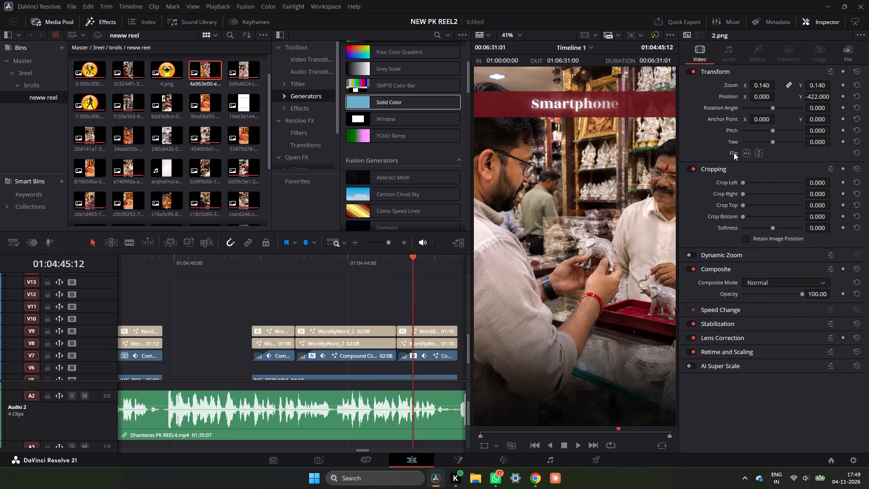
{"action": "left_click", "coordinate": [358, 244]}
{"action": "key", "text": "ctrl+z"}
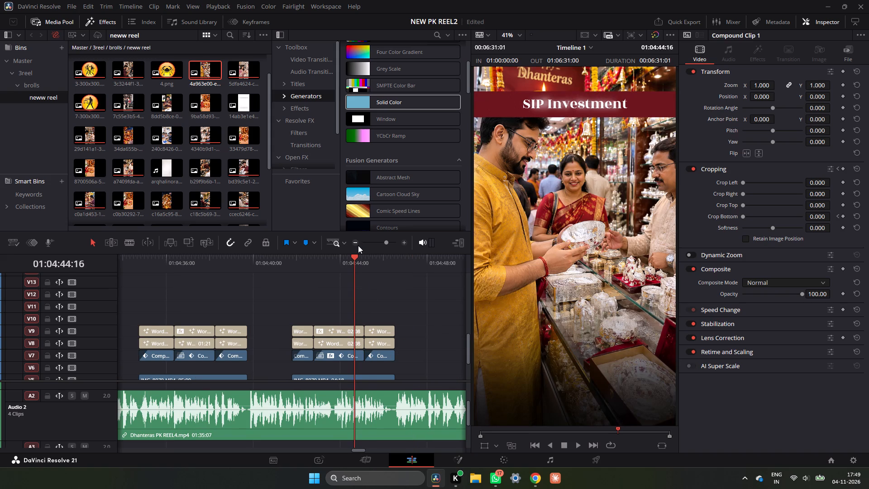
Replace the text of the matching SIP Investment title on V8 with the copied wording, without the full stop: "Silver Items".
{"action": "left_click", "coordinate": [334, 341]}
{"action": "left_click", "coordinate": [718, 69]}
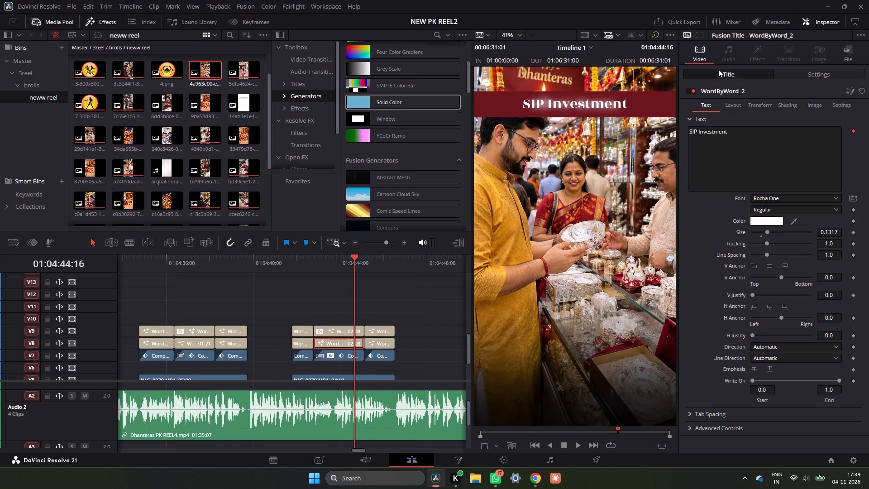
{"action": "left_click", "coordinate": [749, 139]}
{"action": "key", "text": "ctrl+a"}
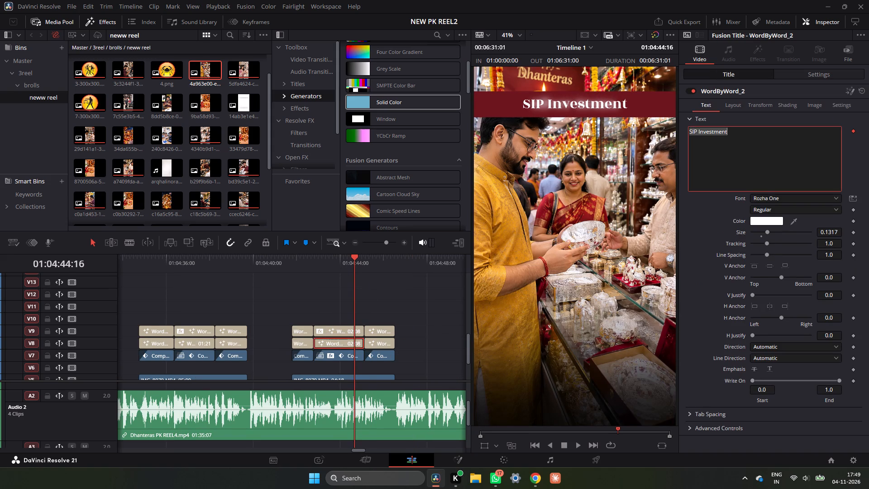
{"action": "key", "text": "ctrl+v"}
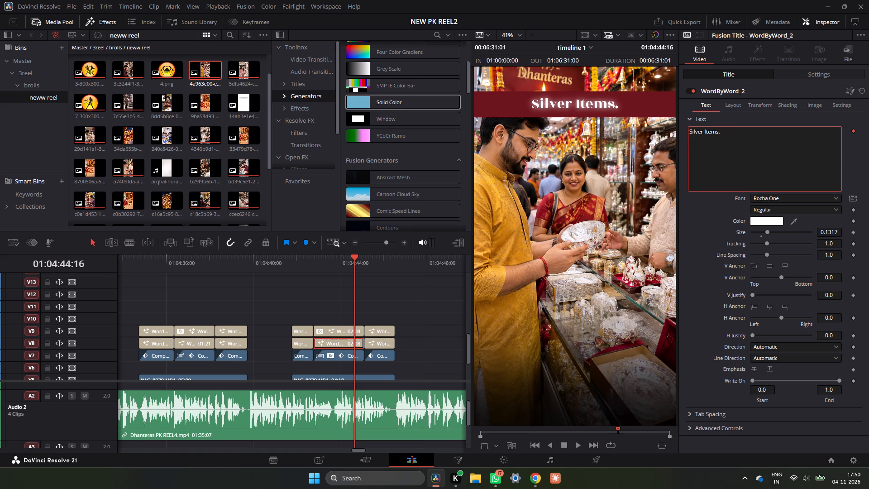
{"action": "key", "text": "BackSpace"}
Remove the full stop from the V9 title over the silver-shopping still so it reads "Silver Items".
{"action": "left_click", "coordinate": [338, 330]}
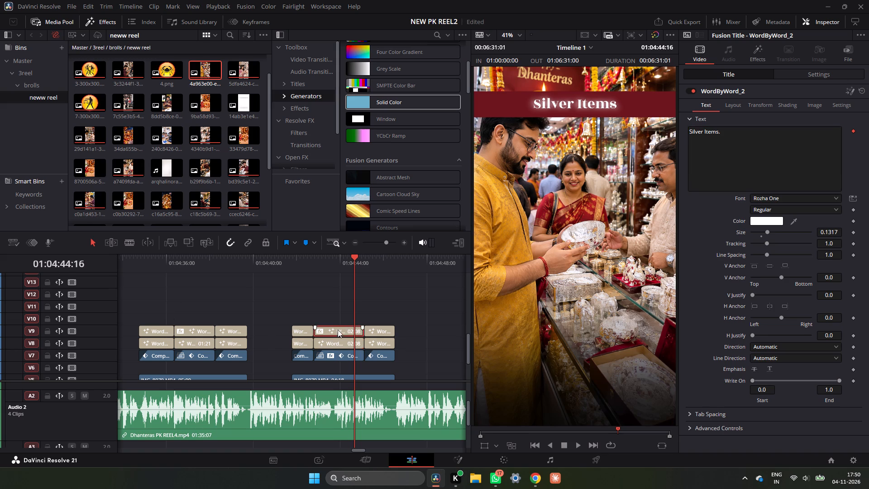
{"action": "left_click", "coordinate": [746, 139]}
{"action": "key", "text": "BackSpace"}
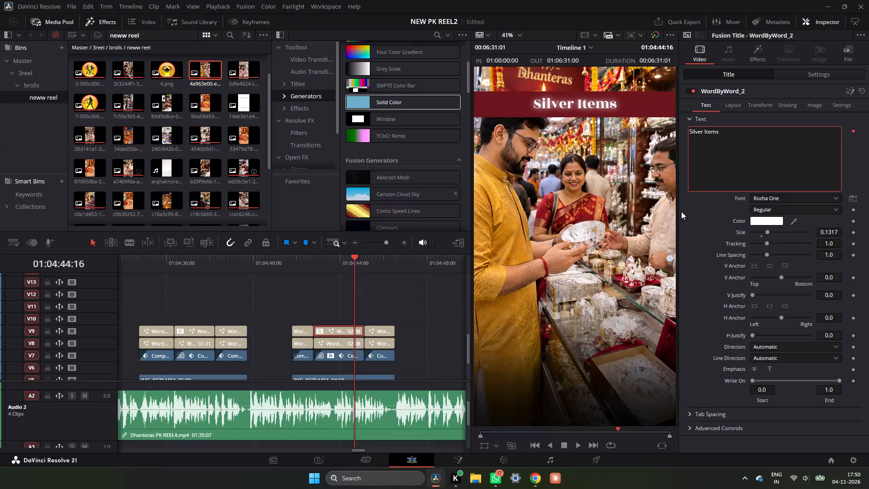
Play back from the start of the Silver Coins title through the Silver Items title to check them against the speech.
{"action": "left_click", "coordinate": [300, 262]}
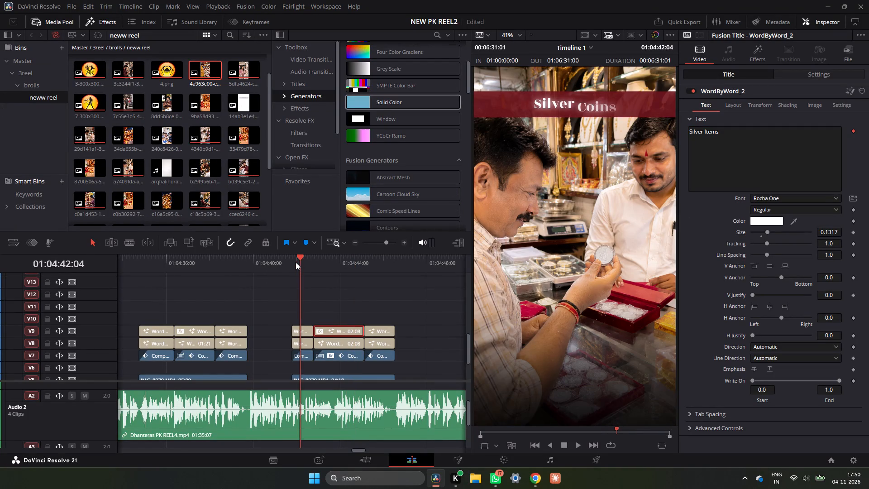
{"action": "left_click", "coordinate": [296, 262]}
{"action": "key", "text": "space"}
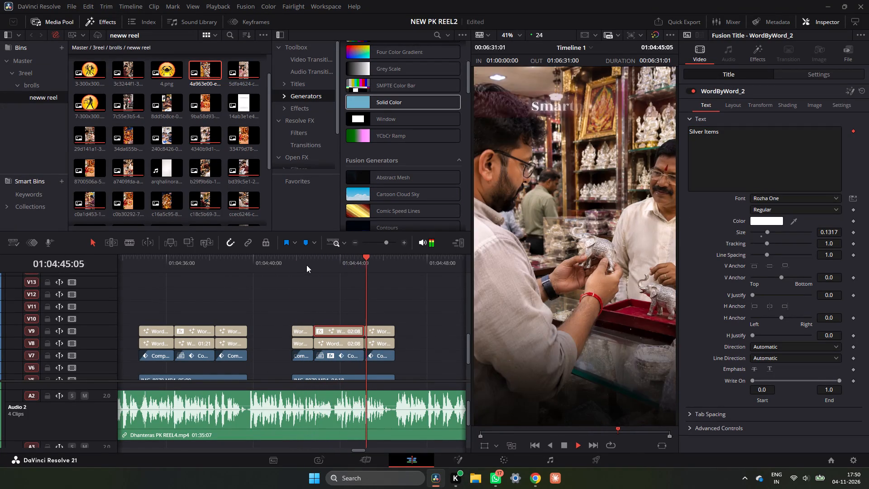
Play back from the start of the Silver Coins title through the Smartphone title to check the titles against the speech.
{"action": "left_click", "coordinate": [306, 264]}
{"action": "left_click", "coordinate": [295, 263]}
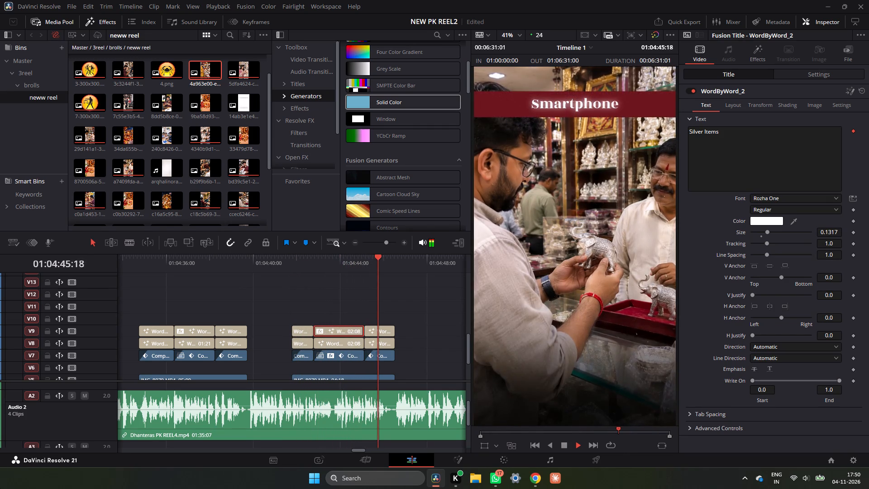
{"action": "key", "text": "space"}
Select the two "Smartphone" titles on V9 and V8 together and open their shared text for editing.
{"action": "left_click_drag", "start_coordinate": [421, 314], "coordinate": [415, 322]}
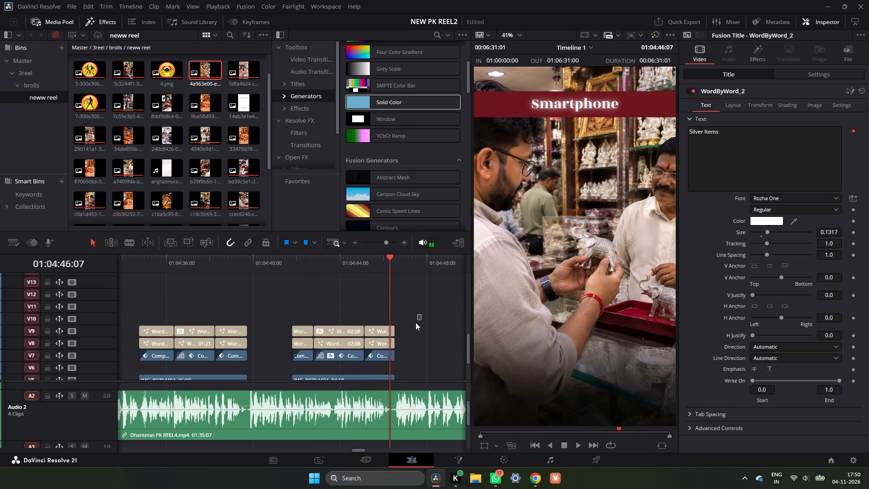
{"action": "left_click_drag", "start_coordinate": [415, 322], "coordinate": [377, 345]}
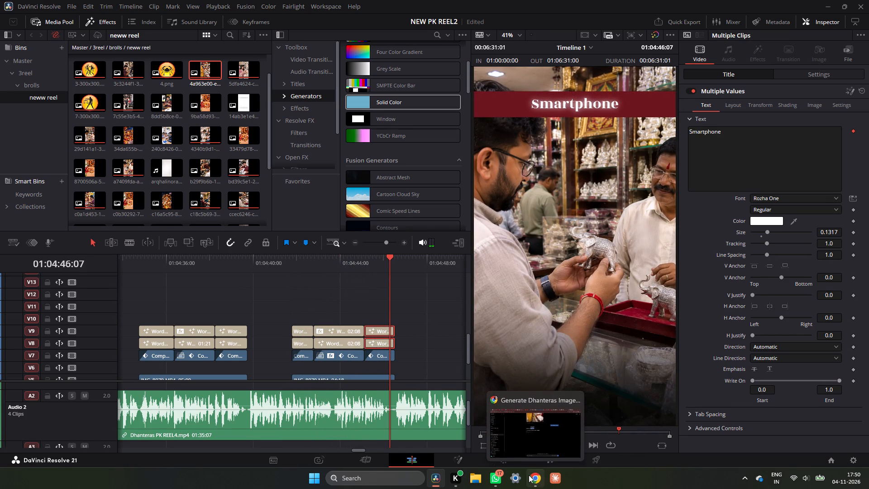
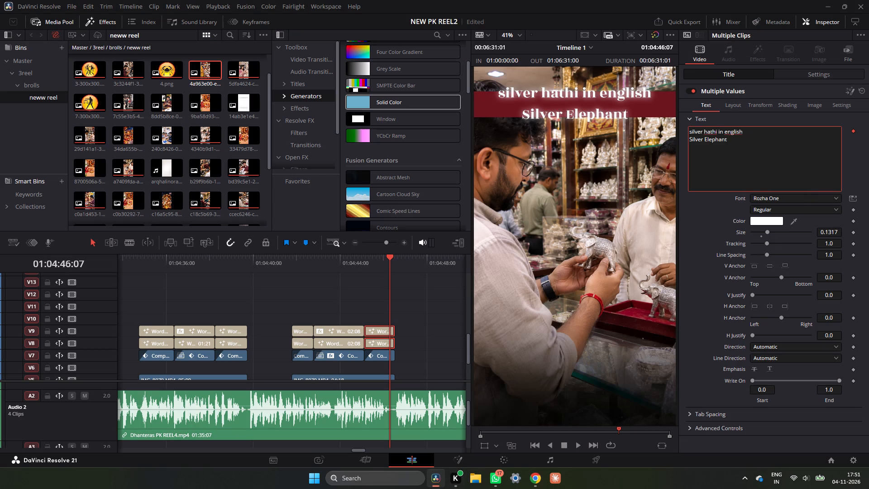
{"action": "left_click", "coordinate": [745, 132]}
{"action": "key", "text": "BackSpace"}
{"action": "key", "text": "BackSpace"}
{"action": "key", "text": "BackSpace"}
{"action": "key", "text": "BackSpace"}
{"action": "key", "text": "BackSpace"}
{"action": "key", "text": "BackSpace"}
{"action": "key", "text": "BackSpace"}
{"action": "key", "text": "BackSpace"}
{"action": "key", "text": "BackSpace"}
{"action": "key", "text": "BackSpace"}
{"action": "key", "text": "BackSpace"}
{"action": "key", "text": "BackSpace"}
{"action": "key", "text": "BackSpace"}
{"action": "key", "text": "BackSpace"}
{"action": "key", "text": "BackSpace"}
{"action": "key", "text": "BackSpace"}
{"action": "key", "text": "BackSpace"}
{"action": "key", "text": "BackSpace"}
{"action": "key", "text": "BackSpace"}
{"action": "key", "text": "BackSpace"}
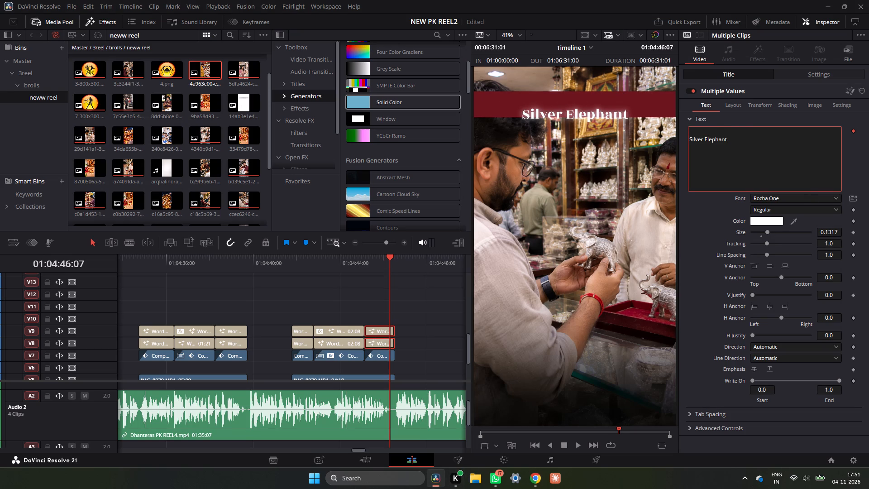
{"action": "scroll", "coordinate": [804, 151], "scroll_direction": "up", "scroll_amount": 1}
{"action": "key", "text": "Down"}
{"action": "key", "text": "BackSpace"}
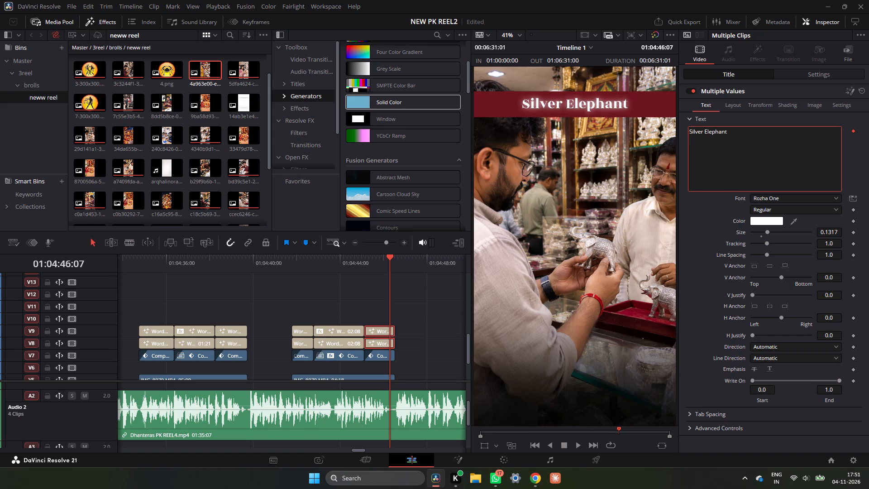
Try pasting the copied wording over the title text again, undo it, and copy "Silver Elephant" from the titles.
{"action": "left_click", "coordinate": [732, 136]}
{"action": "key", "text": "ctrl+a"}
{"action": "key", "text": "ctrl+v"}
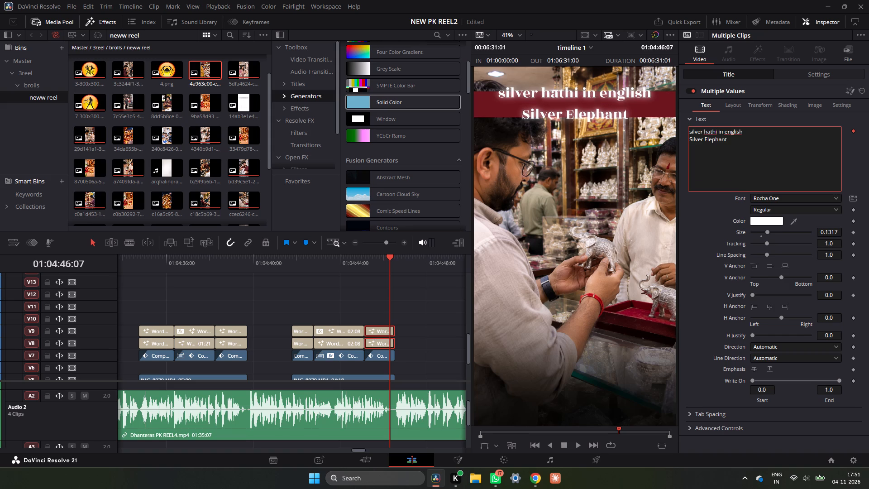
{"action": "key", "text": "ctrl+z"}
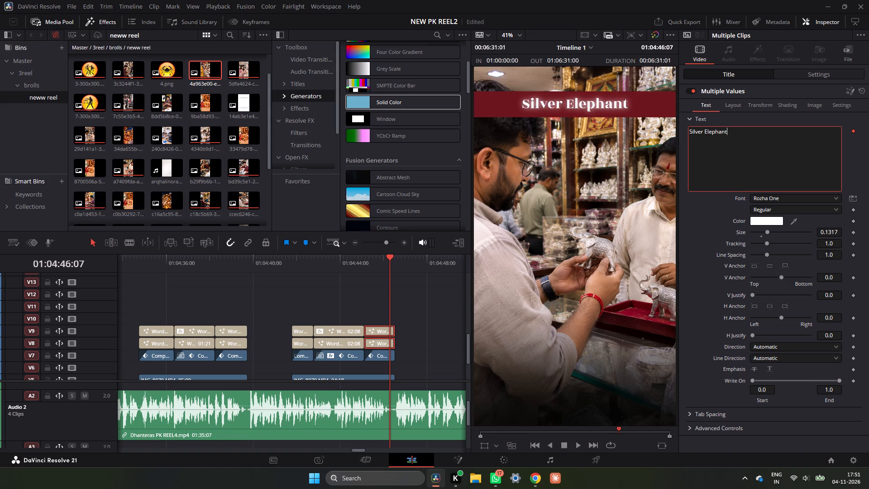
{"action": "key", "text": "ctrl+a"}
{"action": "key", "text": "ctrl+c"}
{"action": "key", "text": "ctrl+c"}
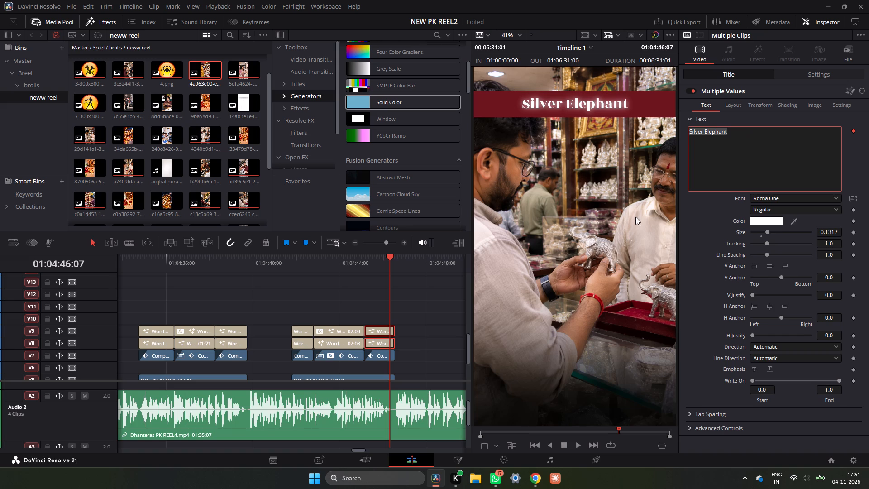
Play back the Silver Elephant title from its start to check its animation and timing against the speech.
{"action": "left_click", "coordinate": [417, 326]}
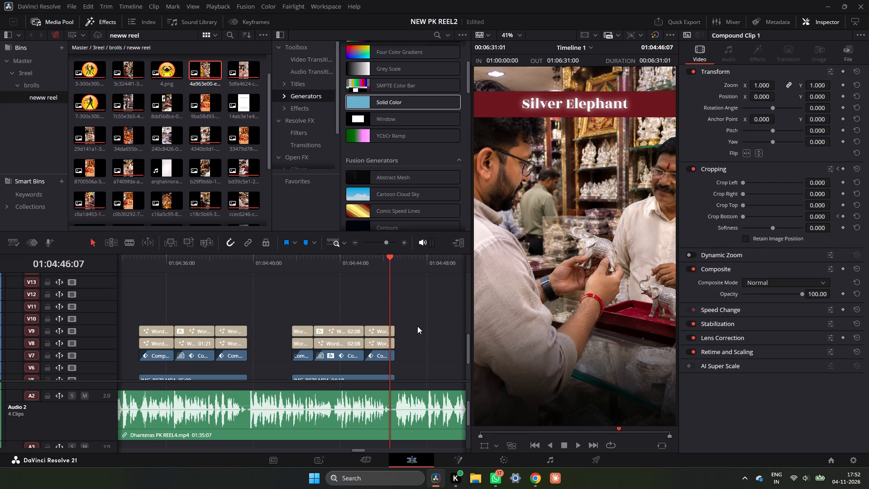
{"action": "left_click", "coordinate": [370, 268]}
{"action": "key", "text": "space"}
{"action": "key", "text": "space"}
{"action": "left_click", "coordinate": [368, 268]}
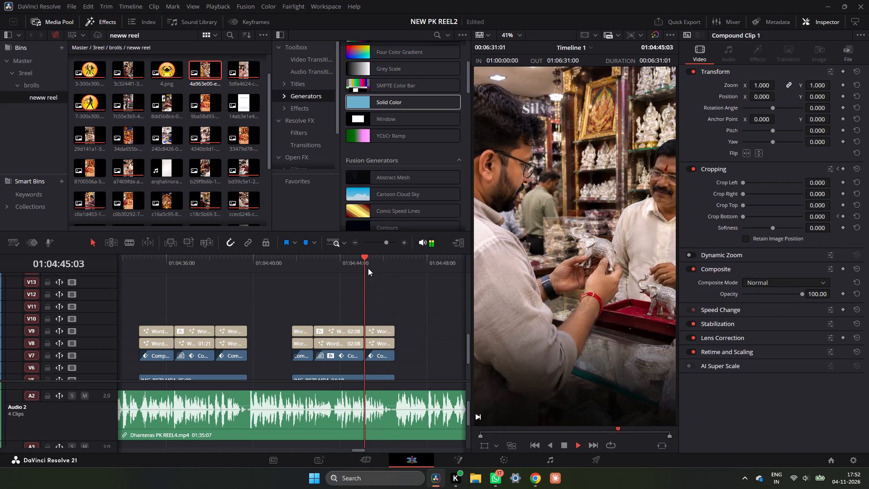
{"action": "key", "text": "space"}
{"action": "key", "text": "space"}
{"action": "key", "text": "space"}
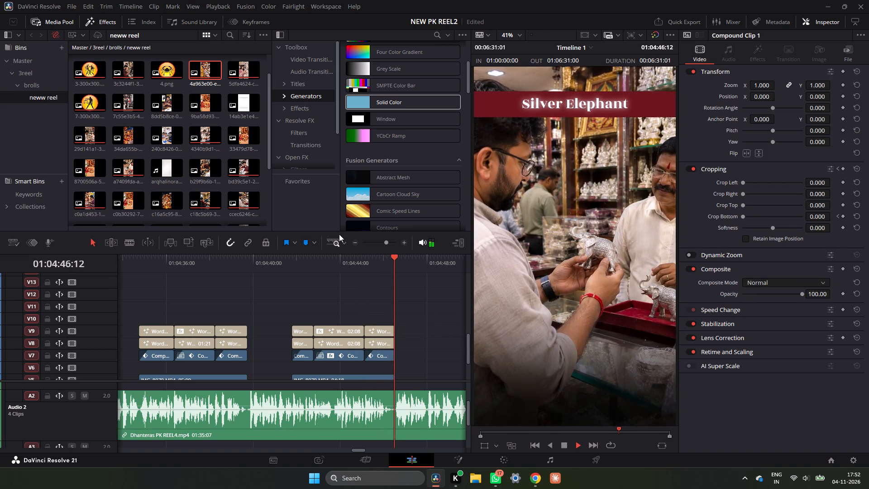
Move the disabled V16 IMG_8069 flash after the Silver Elephant still across its end at 01:04:46:13, starting about 10 frames earlier, and enable it.
{"action": "double_click", "coordinate": [356, 241]}
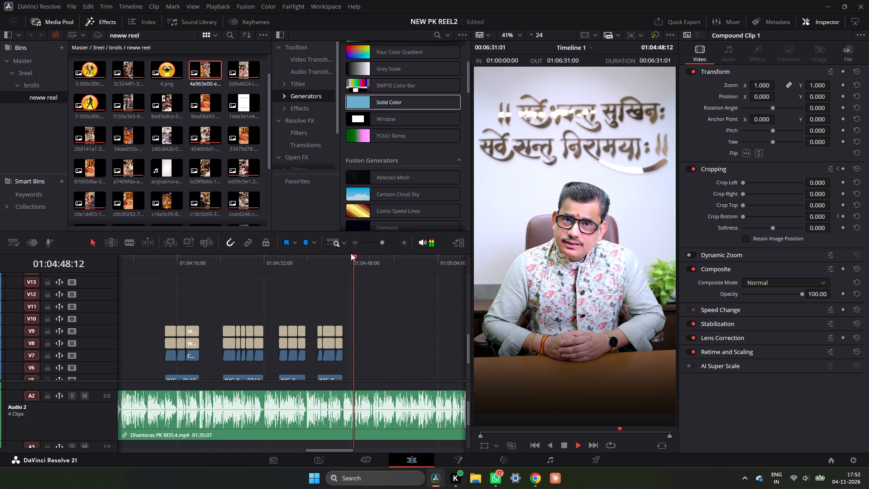
{"action": "left_click", "coordinate": [341, 268]}
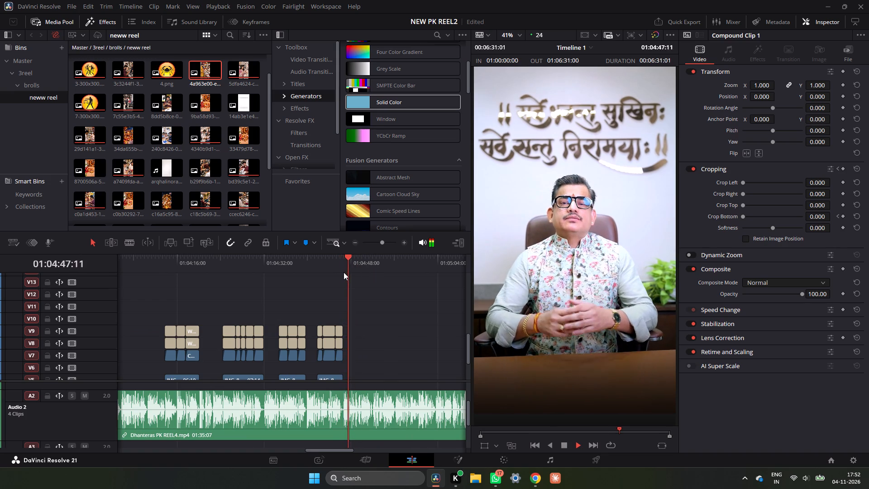
{"action": "key", "text": "space"}
{"action": "left_click_drag", "start_coordinate": [349, 258], "coordinate": [345, 262]}
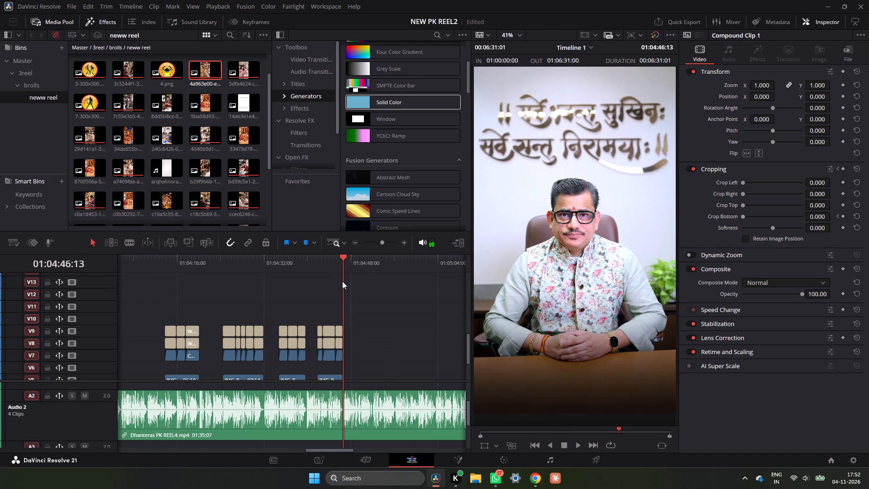
{"action": "scroll", "coordinate": [362, 297], "scroll_direction": "up", "scroll_amount": 4}
{"action": "scroll", "coordinate": [363, 297], "scroll_direction": "down", "scroll_amount": 3}
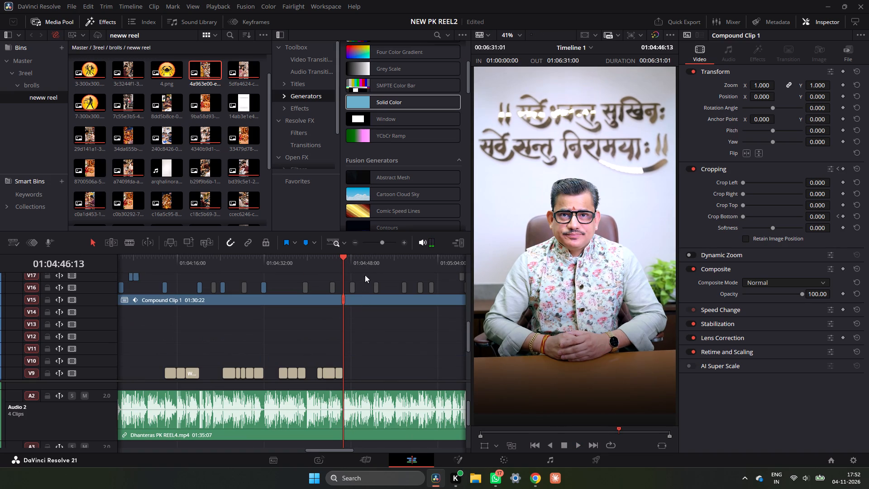
{"action": "left_click_drag", "start_coordinate": [351, 290], "coordinate": [344, 290]}
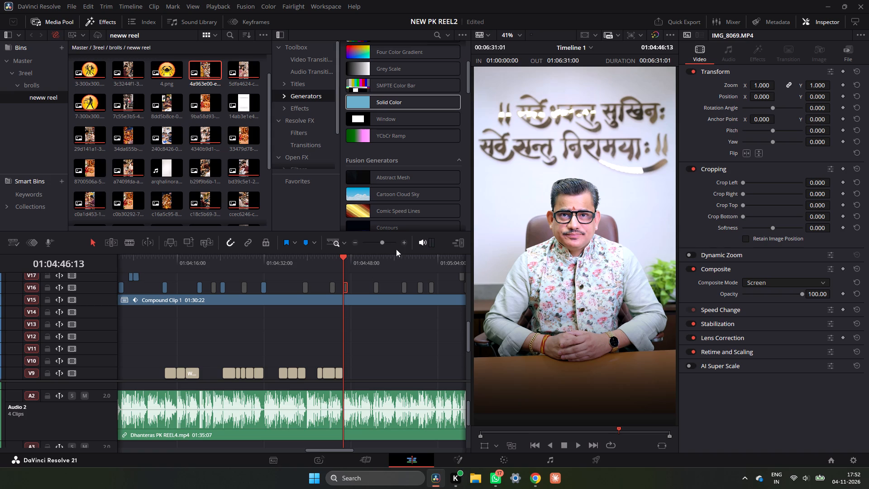
{"action": "triple_click", "coordinate": [405, 242]}
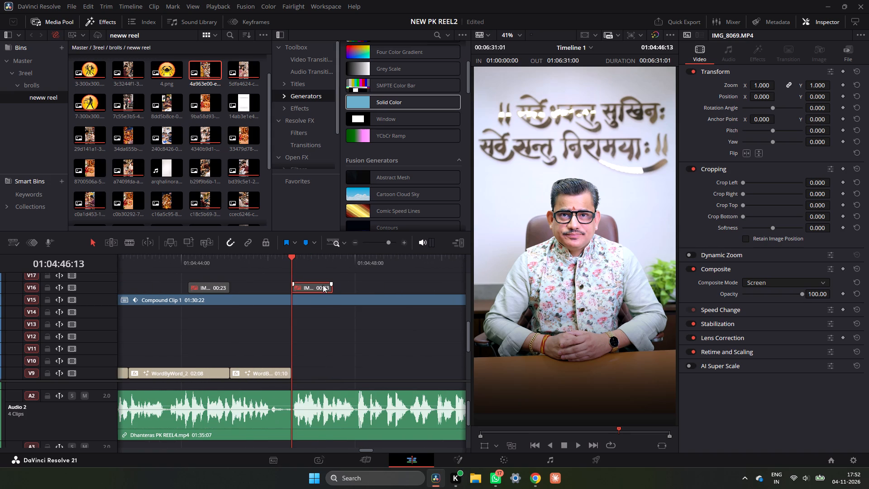
{"action": "key", "text": "d"}
{"action": "left_click_drag", "start_coordinate": [318, 284], "coordinate": [302, 286]}
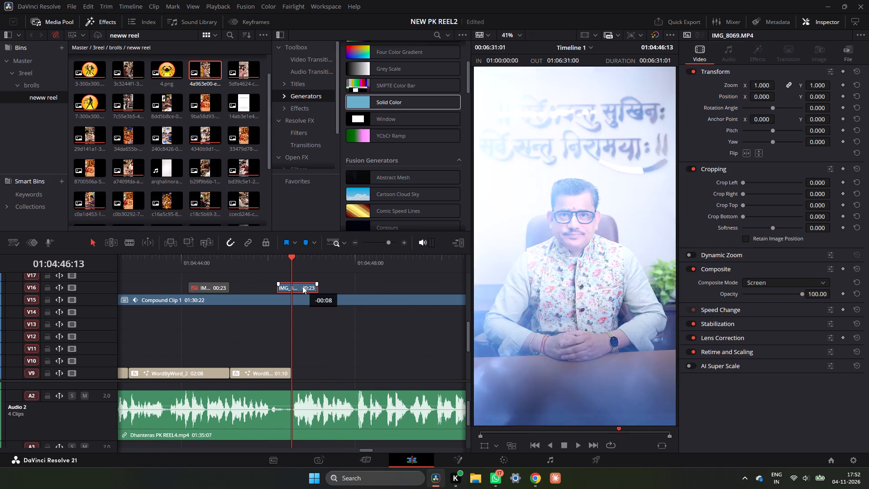
{"action": "left_click_drag", "start_coordinate": [302, 286], "coordinate": [299, 288]}
Enable the preceding V16 IMG_8069 flash and move it across the start of the Silver Coins still, beginning about 01:04:41:09.
{"action": "scroll", "coordinate": [317, 288], "scroll_direction": "up", "scroll_amount": 1, "text": "ctrl"}
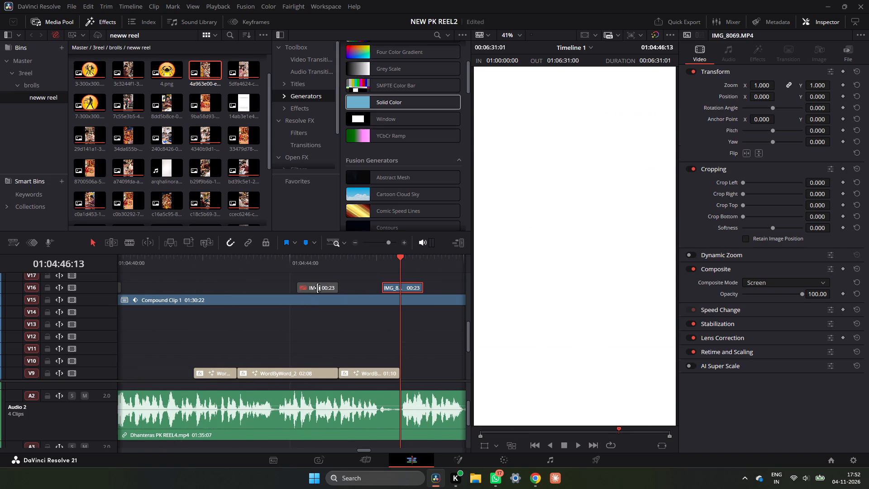
{"action": "scroll", "coordinate": [317, 288], "scroll_direction": "up", "scroll_amount": 1, "text": "ctrl"}
{"action": "left_click_drag", "start_coordinate": [271, 263], "coordinate": [266, 263]}
{"action": "left_click_drag", "start_coordinate": [262, 263], "coordinate": [208, 269]}
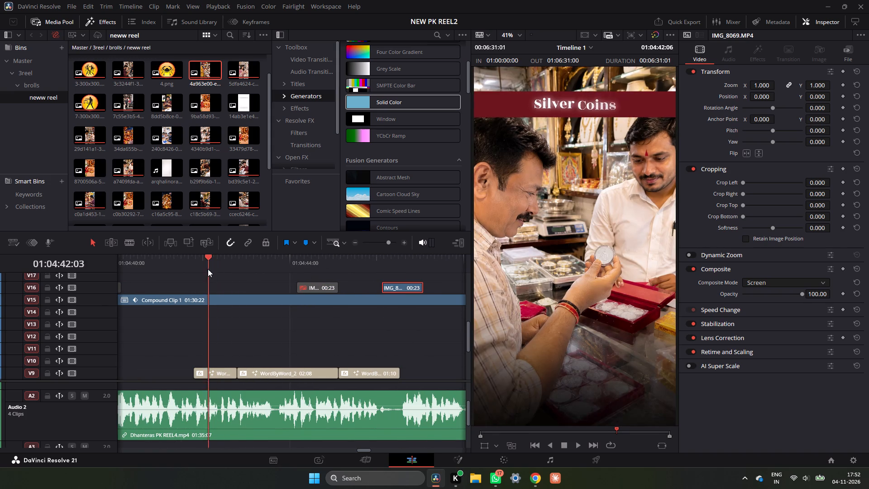
{"action": "left_click_drag", "start_coordinate": [208, 269], "coordinate": [195, 272]}
{"action": "left_click", "coordinate": [315, 288]}
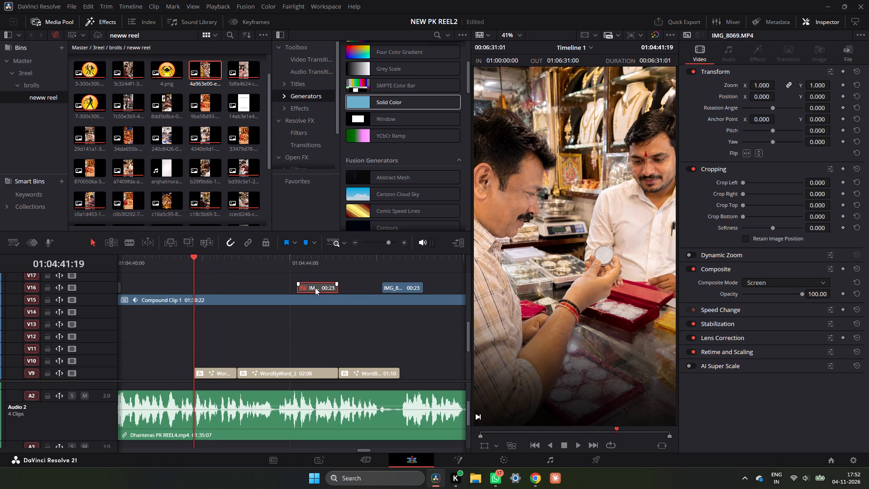
{"action": "key", "text": "d"}
{"action": "left_click_drag", "start_coordinate": [315, 288], "coordinate": [197, 284]}
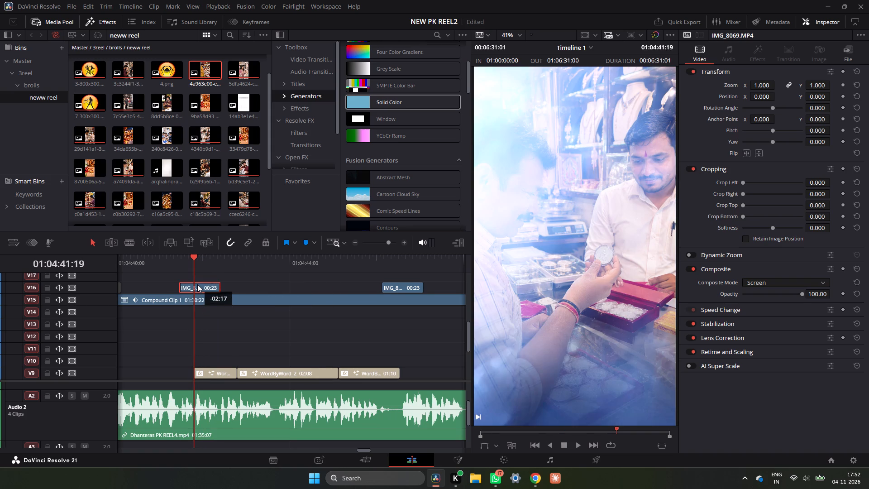
{"action": "left_click_drag", "start_coordinate": [197, 284], "coordinate": [193, 284]}
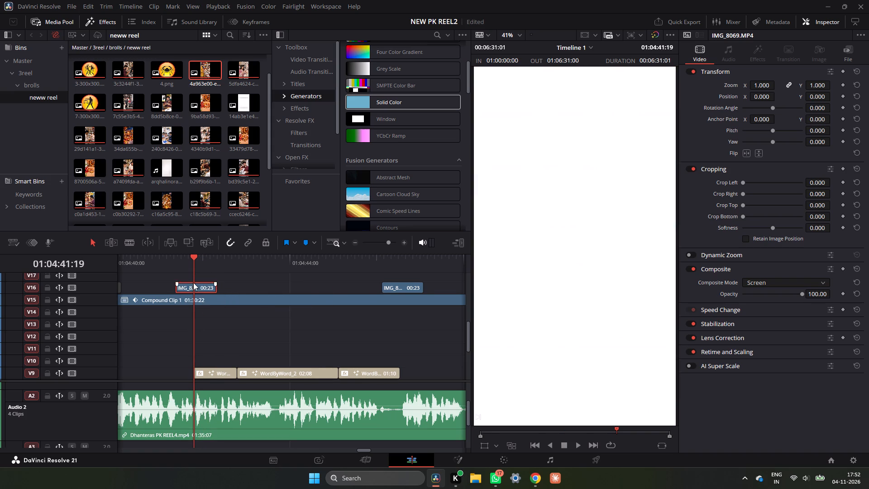
Play back from the flash before Silver Coins through the Silver Elephant still to check the transitions and titles.
{"action": "left_click", "coordinate": [175, 254]}
{"action": "key", "text": "space"}
{"action": "key", "text": "space"}
{"action": "left_click", "coordinate": [176, 254]}
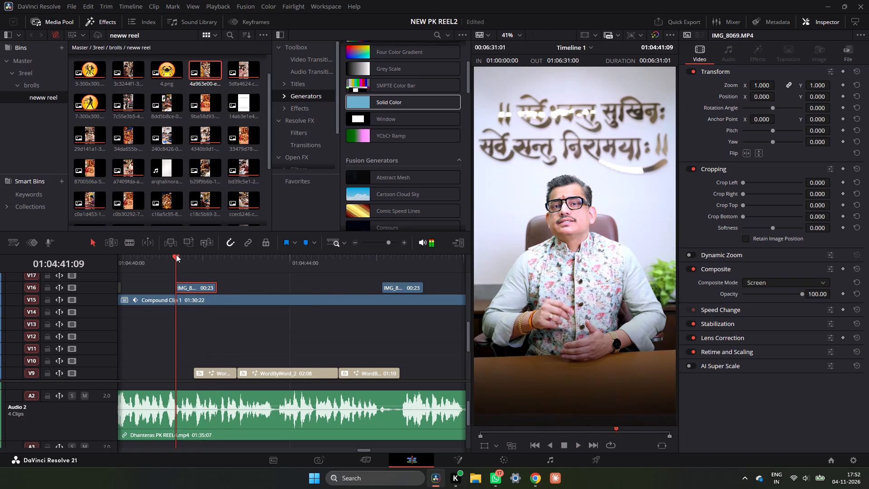
{"action": "key", "text": "space"}
{"action": "key", "text": "space"}
{"action": "left_click", "coordinate": [176, 254]}
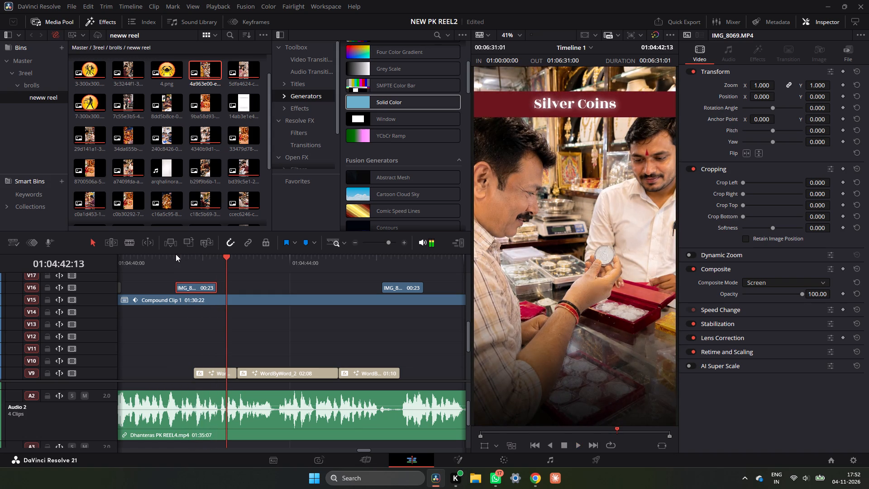
{"action": "left_click", "coordinate": [172, 261]}
{"action": "key", "text": "space"}
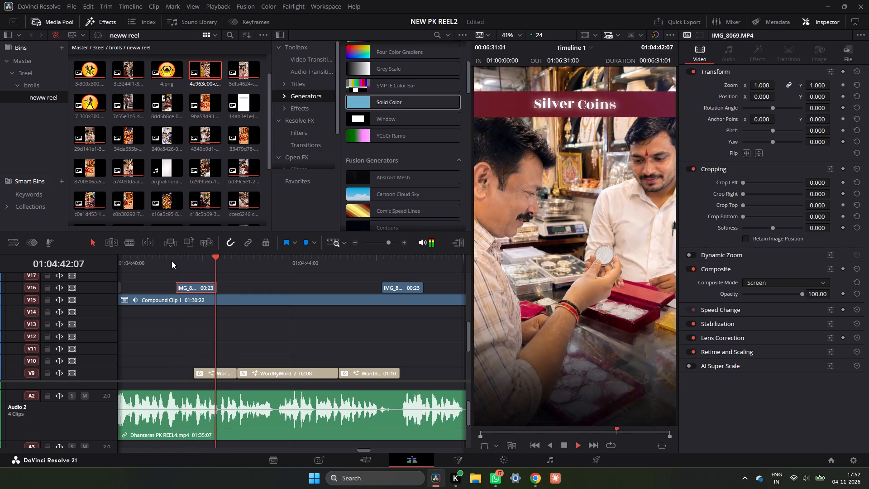
{"action": "left_click", "coordinate": [173, 261]}
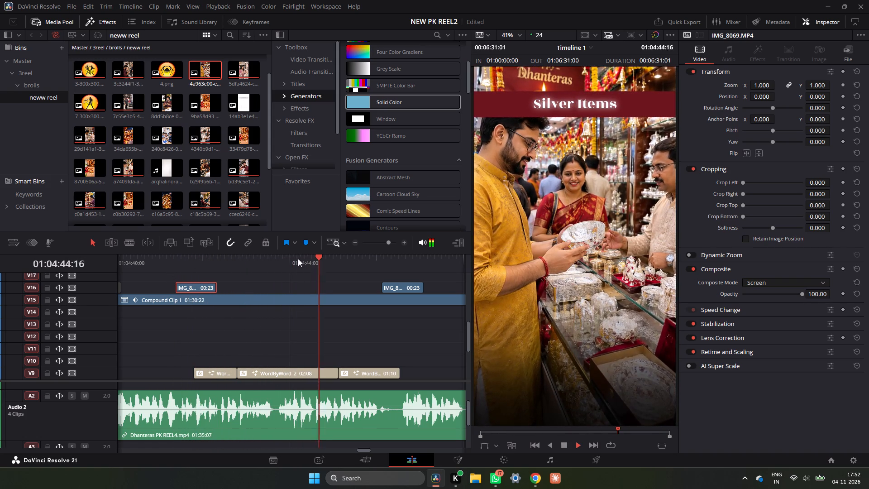
{"action": "key", "text": "space"}
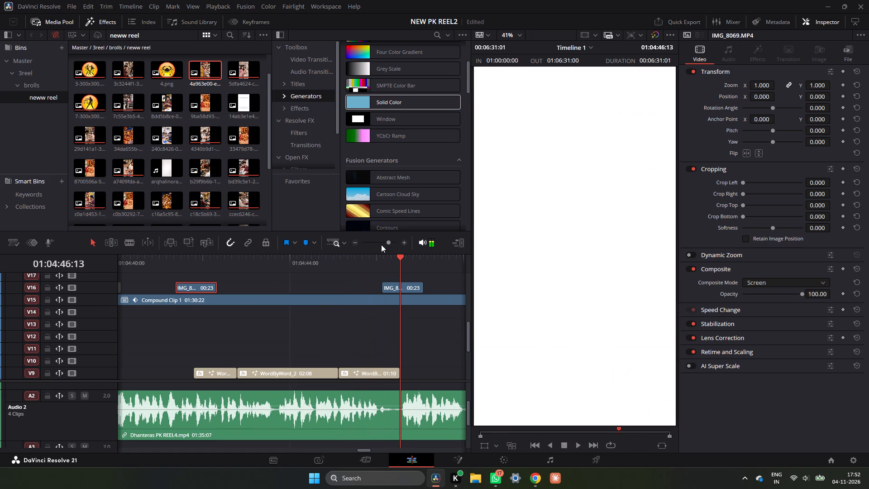
{"action": "left_click", "coordinate": [342, 261]}
{"action": "key", "text": "space"}
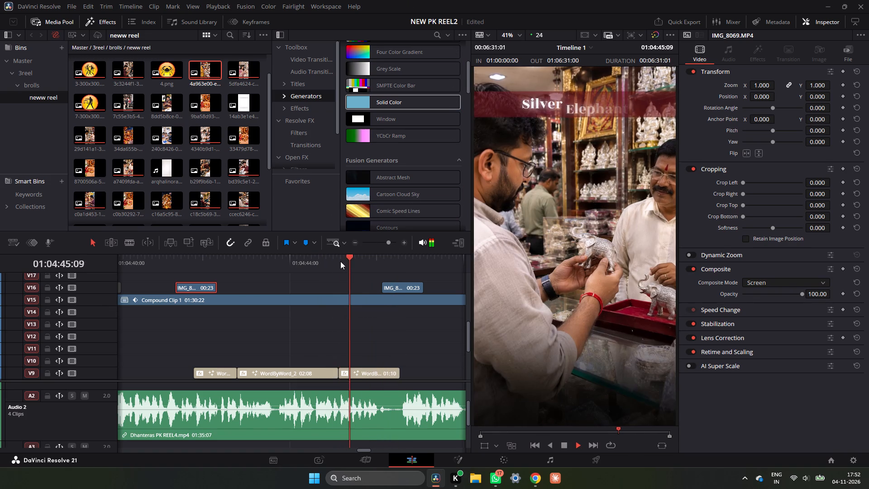
{"action": "key", "text": "space"}
Enable the V16 IMG_8069 flash at the end of the SIP Investment section and shift it to start at 01:04:39:08, across the 01:04:39:18 cut.
{"action": "double_click", "coordinate": [355, 241]}
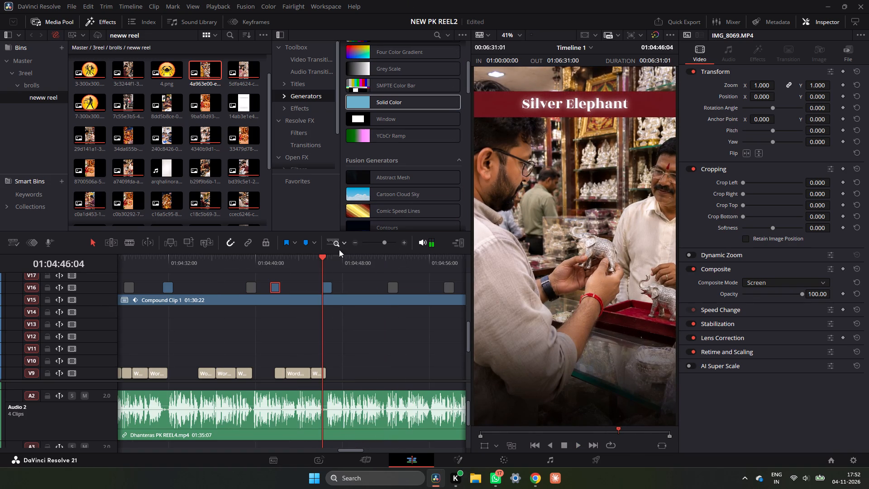
{"action": "left_click_drag", "start_coordinate": [232, 264], "coordinate": [220, 264]}
{"action": "key", "text": "space"}
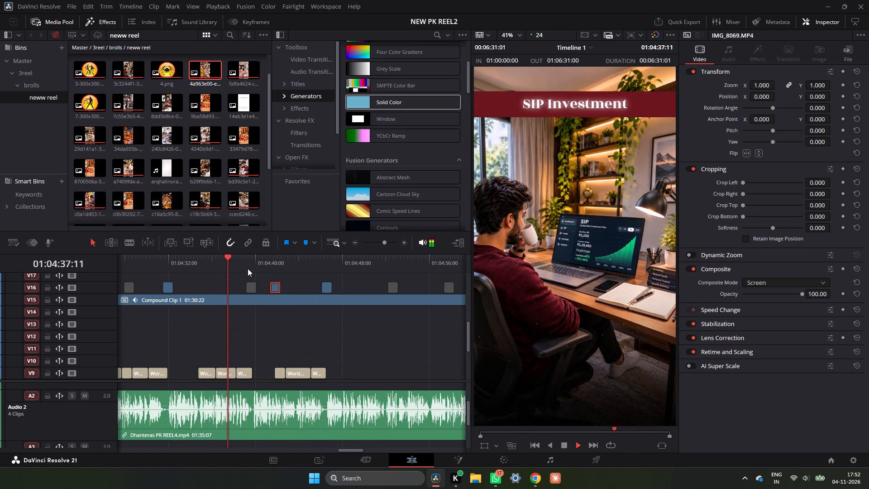
{"action": "key", "text": "space"}
{"action": "left_click_drag", "start_coordinate": [244, 262], "coordinate": [252, 264]}
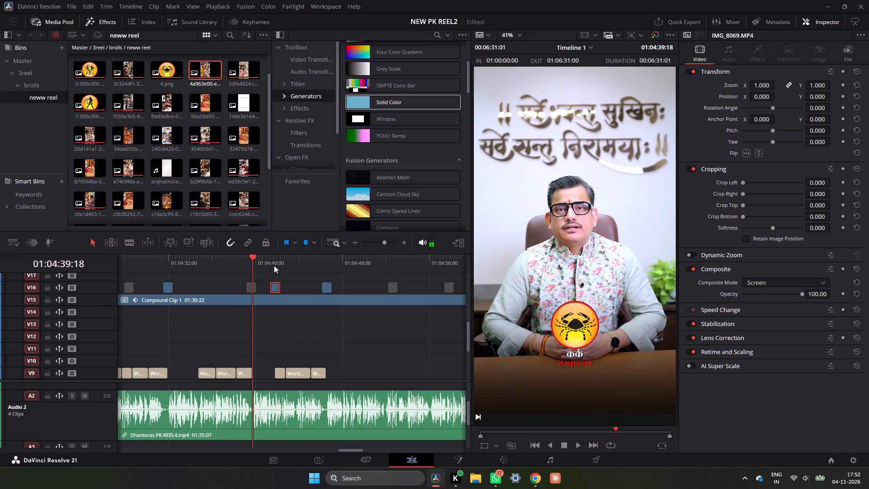
{"action": "triple_click", "coordinate": [401, 242]}
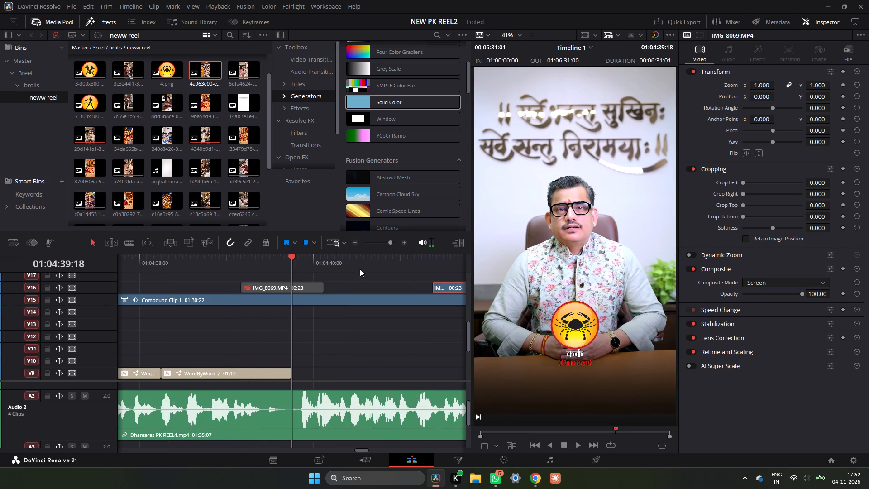
{"action": "left_click", "coordinate": [302, 285]}
{"action": "key", "text": "d"}
{"action": "left_click_drag", "start_coordinate": [301, 285], "coordinate": [317, 284]}
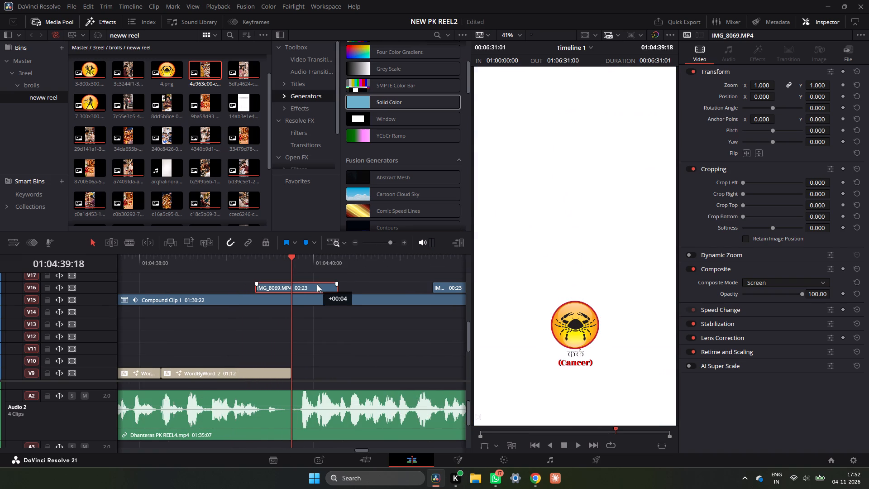
{"action": "left_click_drag", "start_coordinate": [317, 284], "coordinate": [318, 284]}
{"action": "left_click", "coordinate": [254, 268]}
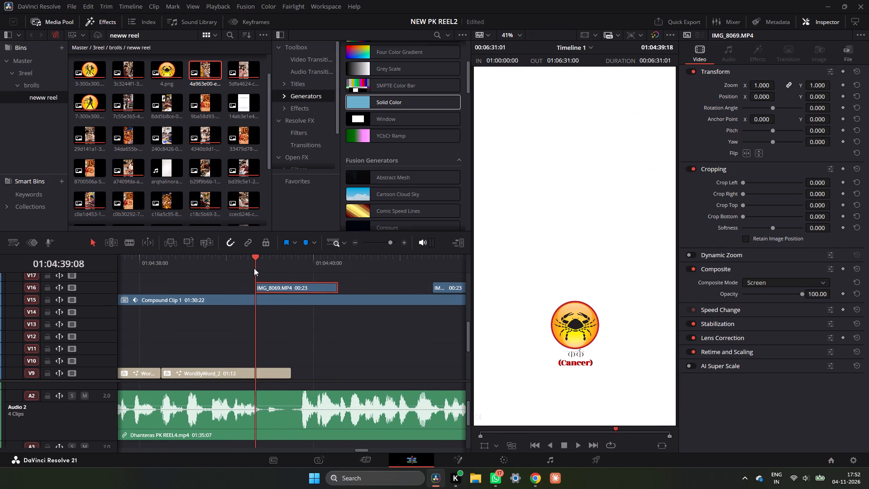
Play back the cut at 01:04:39:18 to check the repositioned V16 flash at the end of the SIP Investment section.
{"action": "key", "text": "space"}
{"action": "key", "text": "space"}
{"action": "left_click", "coordinate": [254, 268]}
{"action": "key", "text": "space"}
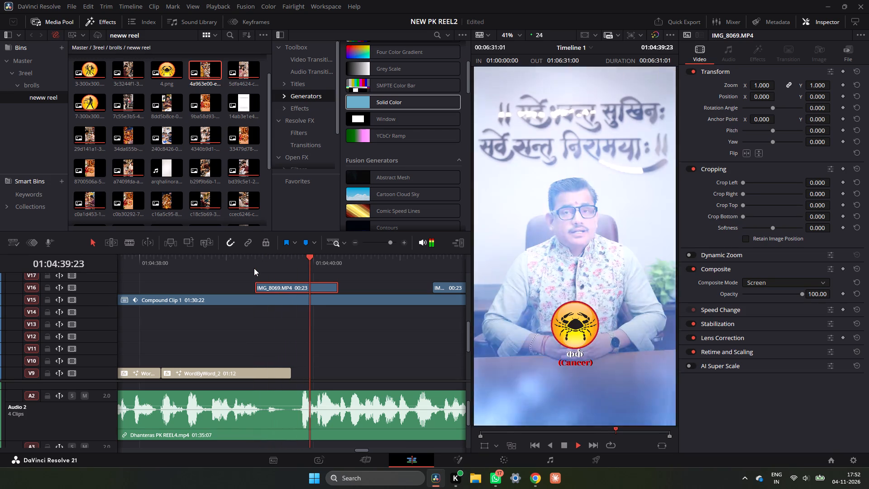
{"action": "key", "text": "space"}
{"action": "left_click", "coordinate": [203, 269]}
{"action": "key", "text": "space"}
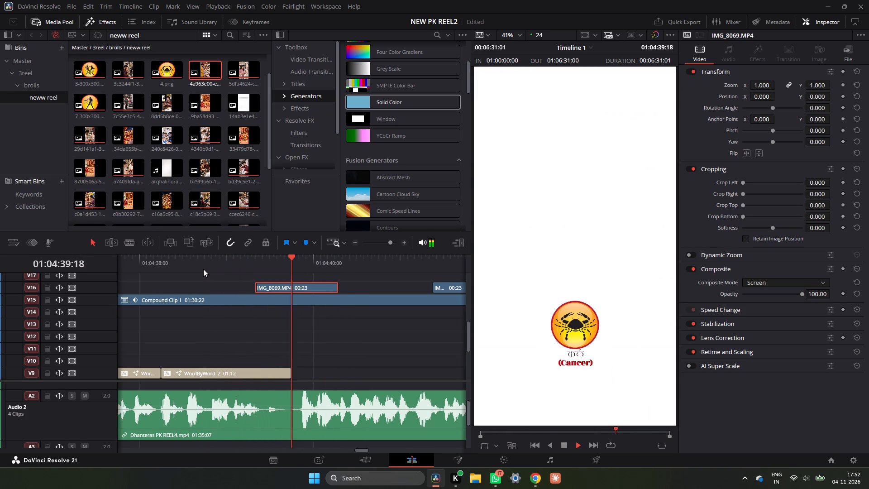
{"action": "key", "text": "space"}
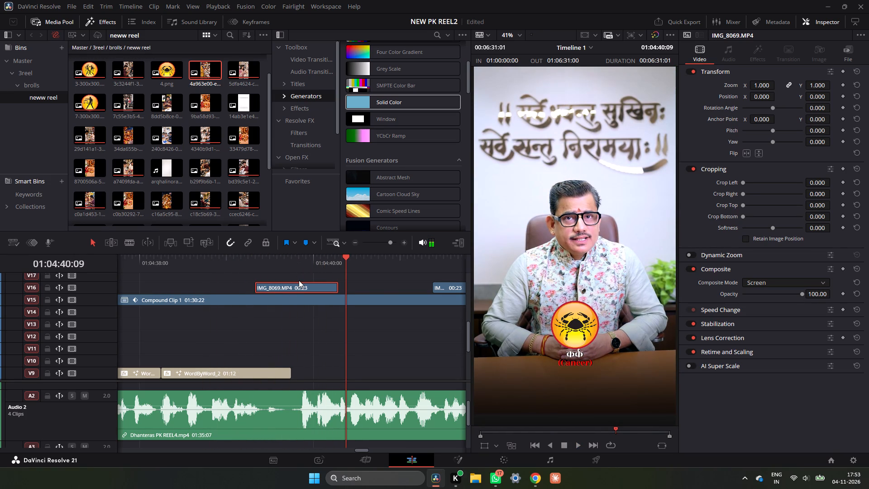
Duplicate the V16 IMG_8069 flash across the start of the watch-buying still at 01:04:34:18, starting the copy at about 01:04:34:08.
{"action": "scroll", "coordinate": [299, 280], "scroll_direction": "up", "scroll_amount": 2, "text": "ctrl"}
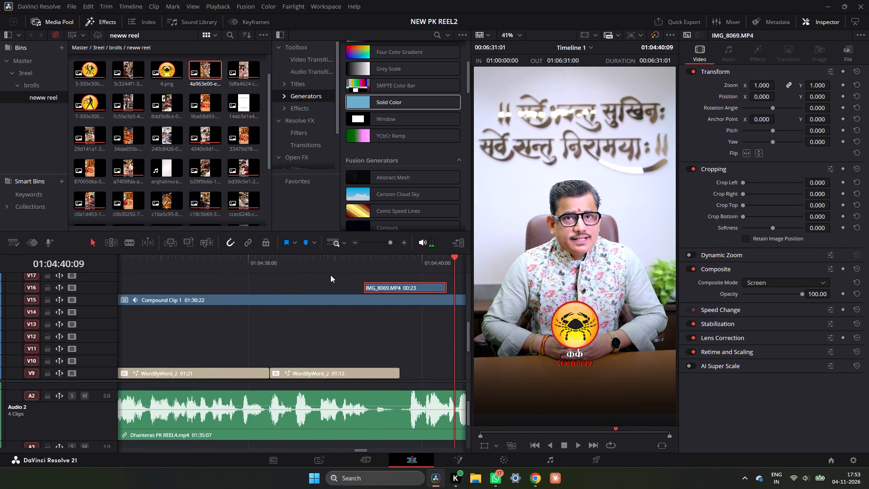
{"action": "scroll", "coordinate": [330, 275], "scroll_direction": "up", "scroll_amount": 9, "text": "ctrl"}
{"action": "left_click_drag", "start_coordinate": [424, 262], "coordinate": [348, 277]}
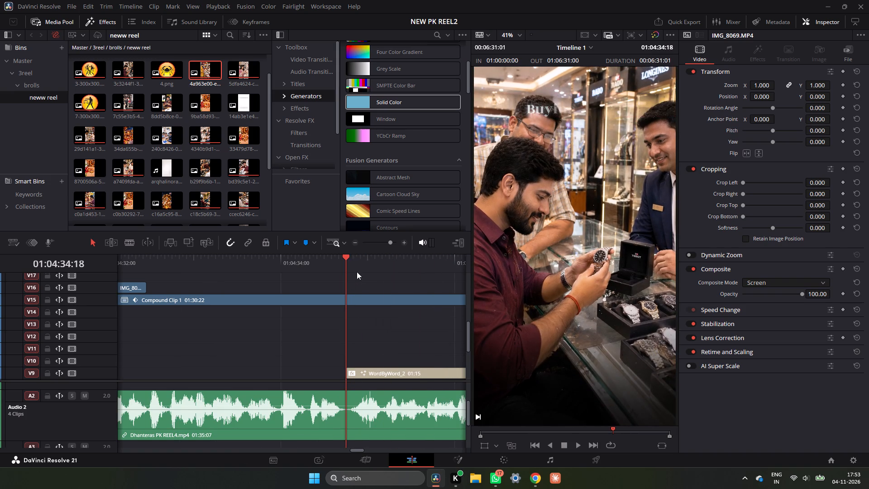
{"action": "triple_click", "coordinate": [355, 241]}
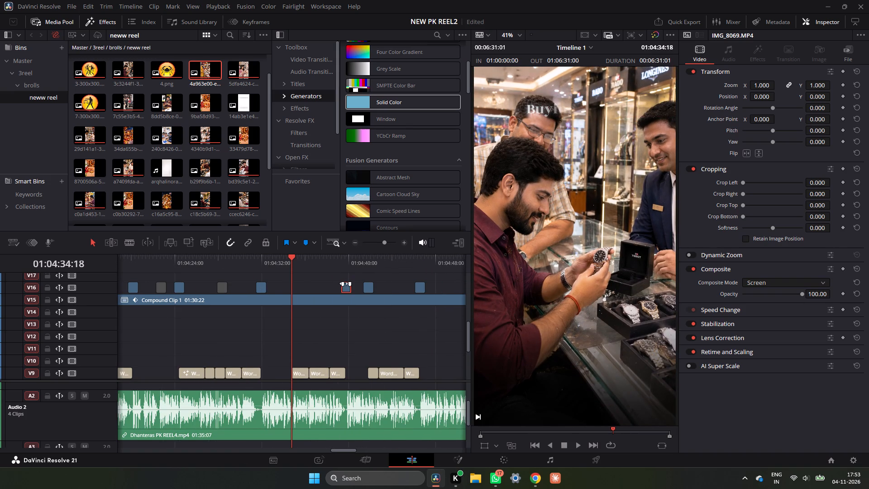
{"action": "left_click_drag", "start_coordinate": [347, 289], "coordinate": [341, 288]}
{"action": "left_click_drag", "start_coordinate": [341, 288], "coordinate": [297, 291]}
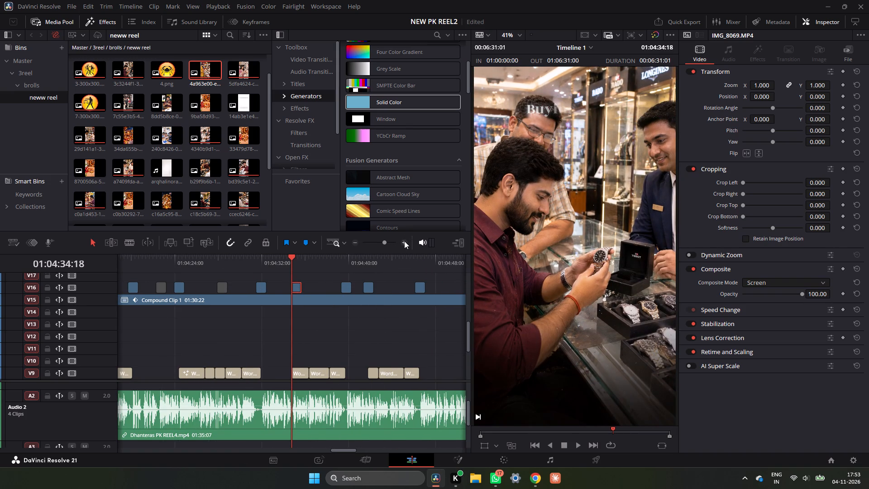
{"action": "triple_click", "coordinate": [404, 241]}
{"action": "left_click_drag", "start_coordinate": [329, 286], "coordinate": [307, 287]}
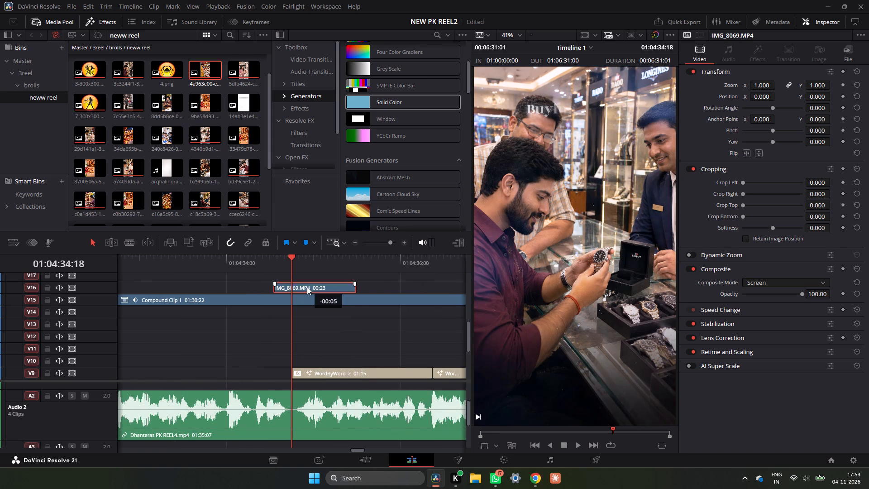
{"action": "left_click_drag", "start_coordinate": [307, 287], "coordinate": [292, 282]}
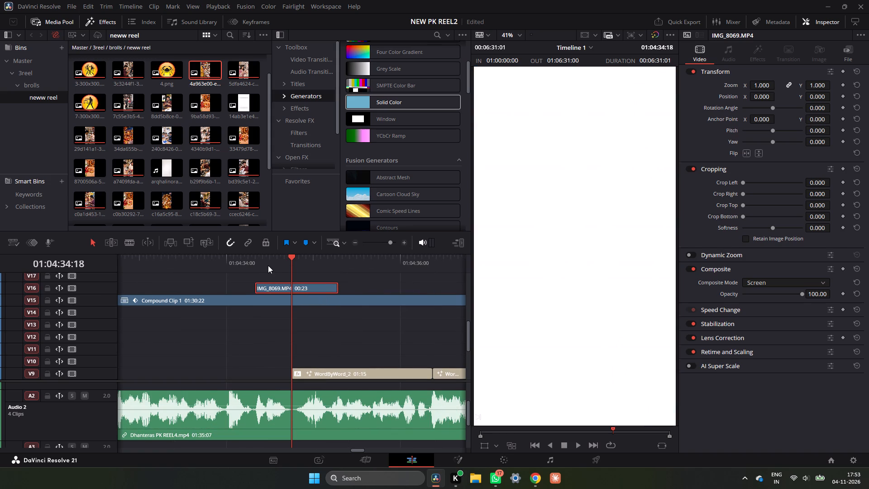
{"action": "left_click_drag", "start_coordinate": [264, 263], "coordinate": [290, 267]}
{"action": "left_click_drag", "start_coordinate": [290, 267], "coordinate": [215, 268]}
{"action": "key", "text": "space"}
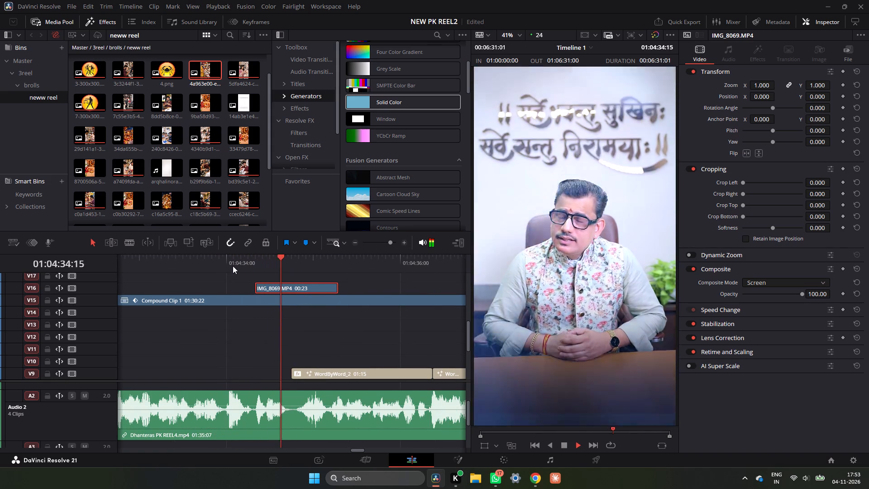
{"action": "key", "text": "space"}
{"action": "left_click", "coordinate": [232, 264]}
{"action": "key", "text": "space"}
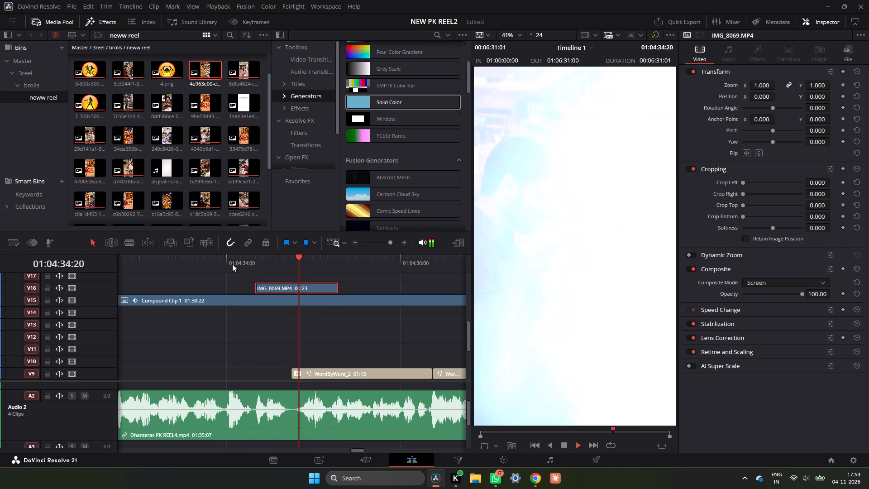
{"action": "triple_click", "coordinate": [356, 239]}
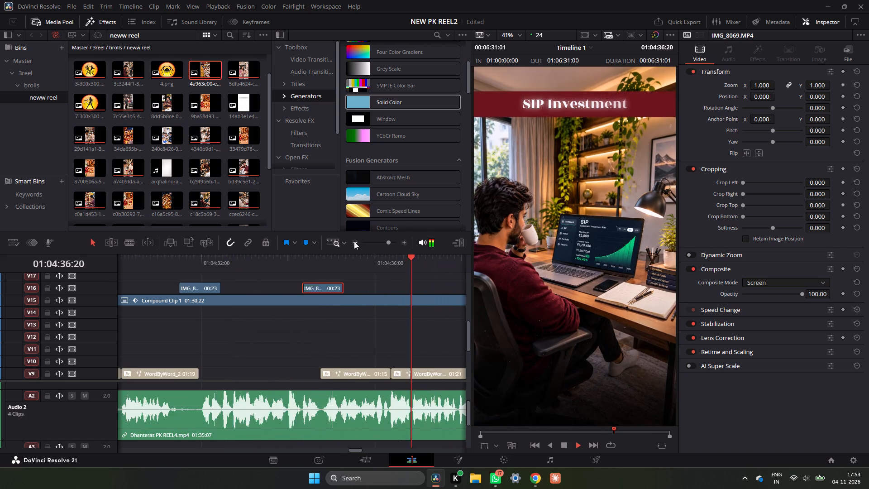
{"action": "double_click", "coordinate": [354, 241]}
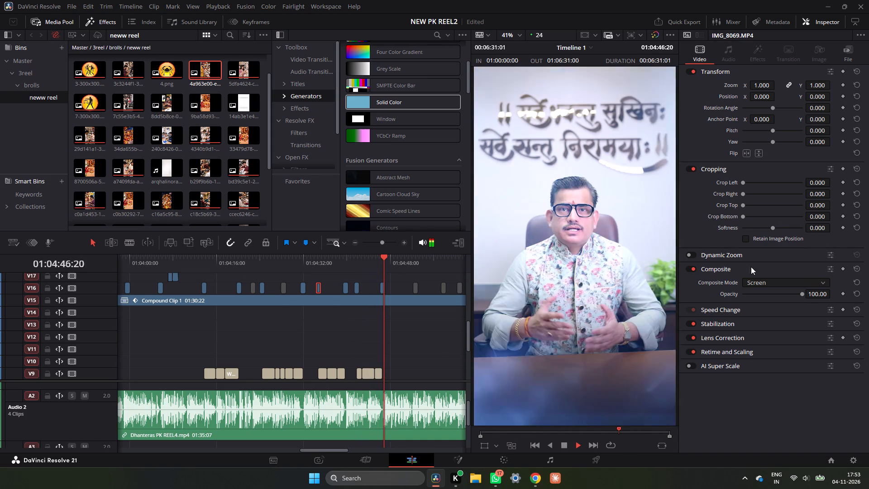
{"action": "left_click", "coordinate": [206, 260]}
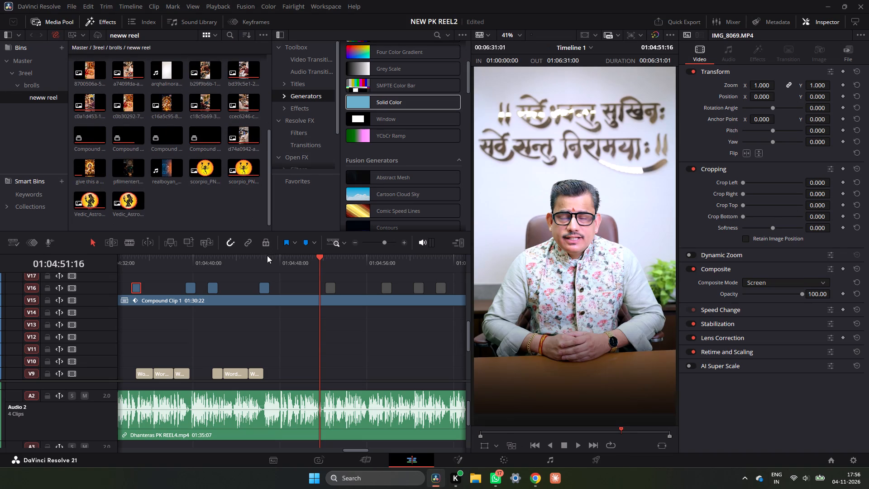
{"action": "left_click", "coordinate": [267, 256]}
{"action": "key", "text": "space"}
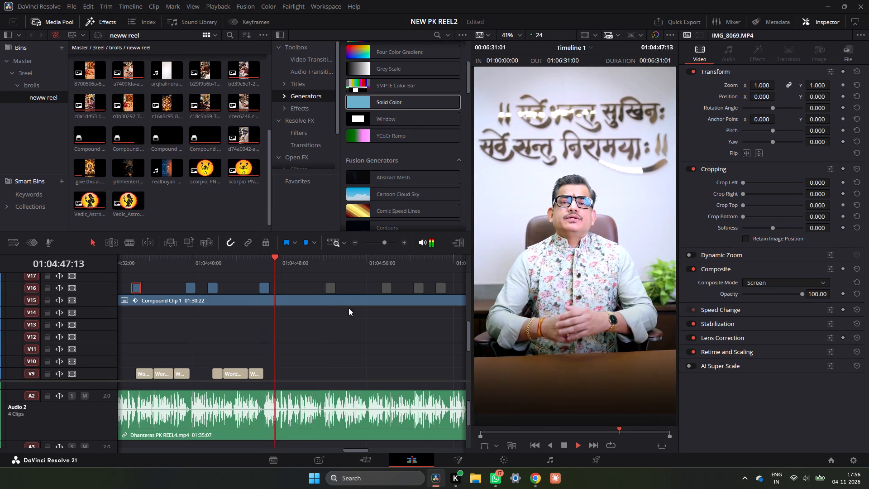
{"action": "key", "text": "space"}
In a new Chrome tab, search Google for "singha rasi" and switch to the suggested spelling "singha rashi".
{"action": "left_click", "coordinate": [540, 486]}
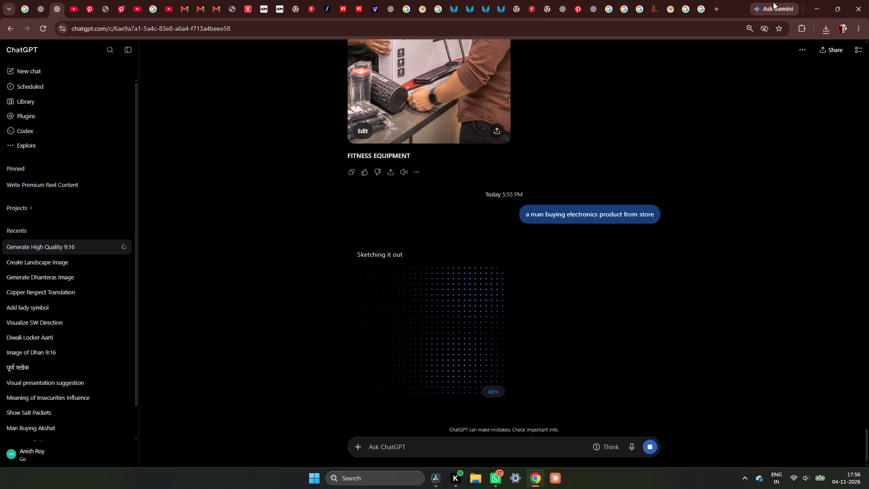
{"action": "left_click", "coordinate": [712, 10]}
{"action": "left_click", "coordinate": [443, 177]}
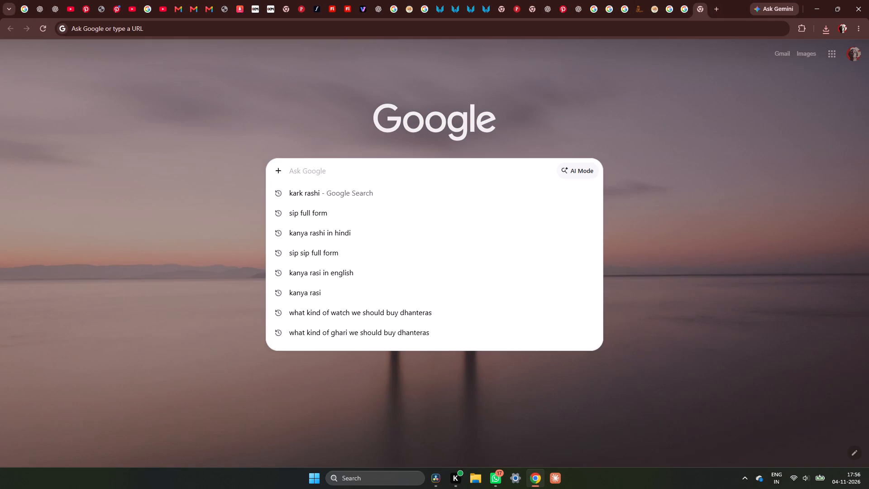
{"action": "type", "text": "singha rasi"}
{"action": "key", "text": "space"}
{"action": "key", "text": "Return"}
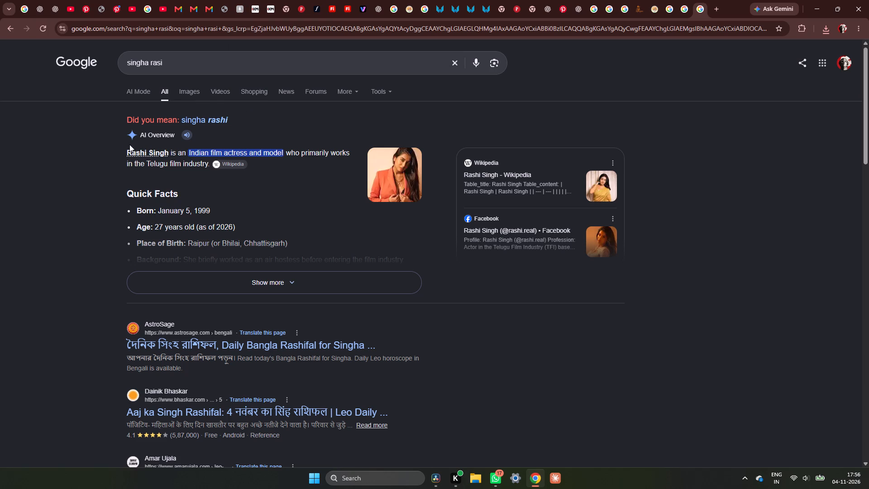
{"action": "left_click", "coordinate": [201, 120]}
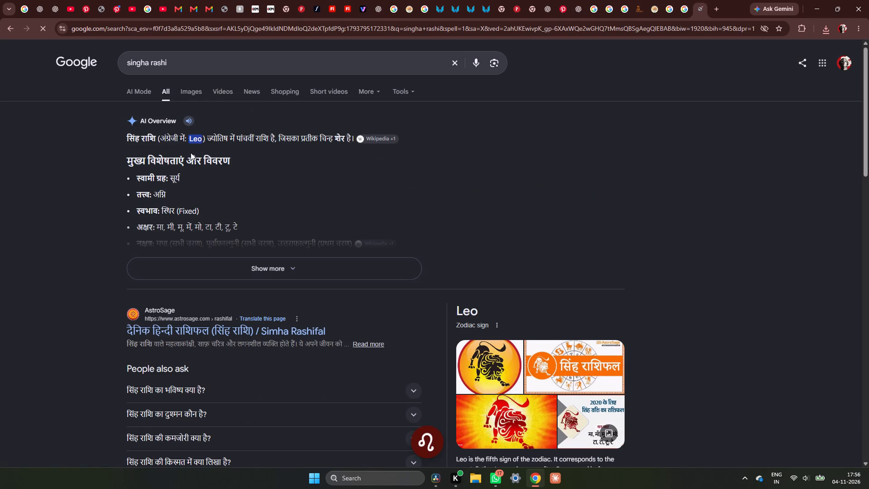
Copy the text "सिंह राशि (अंग्रेजी में: Leo)" from the AI Overview.
{"action": "left_click_drag", "start_coordinate": [115, 129], "coordinate": [168, 136]}
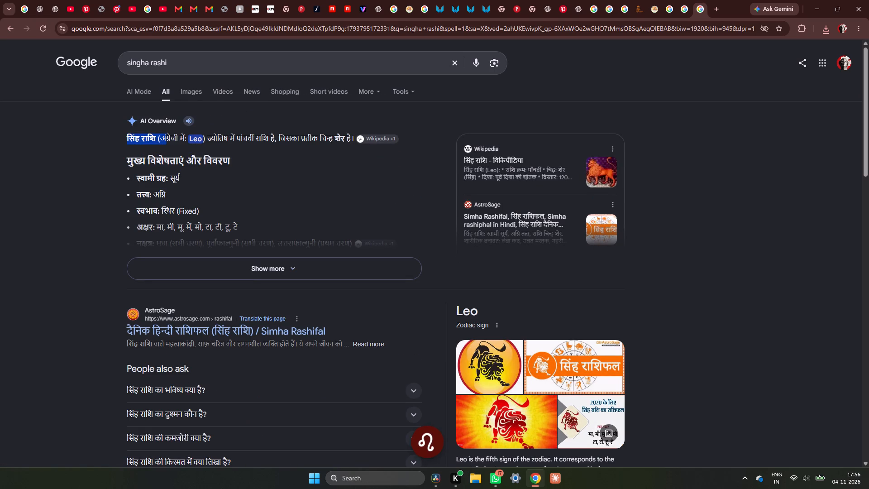
{"action": "left_click_drag", "start_coordinate": [168, 136], "coordinate": [205, 143]}
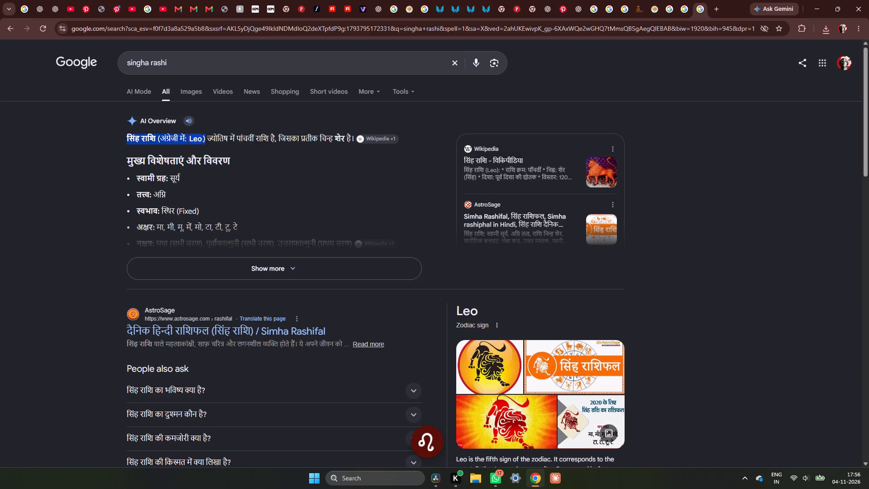
{"action": "left_click_drag", "start_coordinate": [205, 143], "coordinate": [205, 143]}
{"action": "key", "text": "ctrl+c"}
{"action": "key", "text": "ctrl+c"}
{"action": "key", "text": "ctrl+c"}
{"action": "key", "text": "ctrl+c"}
{"action": "key", "text": "ctrl+c"}
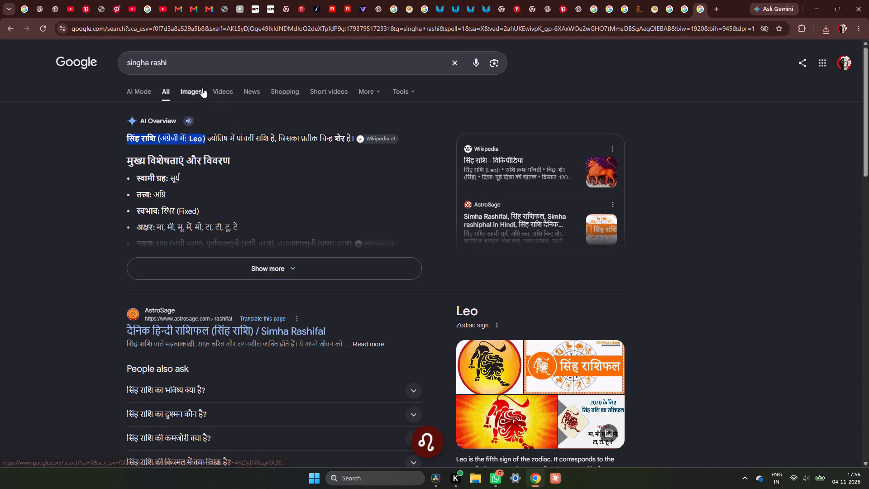
Open the image results for "singha rashi" and save the round yellow Leo lion picture from Maa Savitri Jyotish.
{"action": "left_click", "coordinate": [194, 90]}
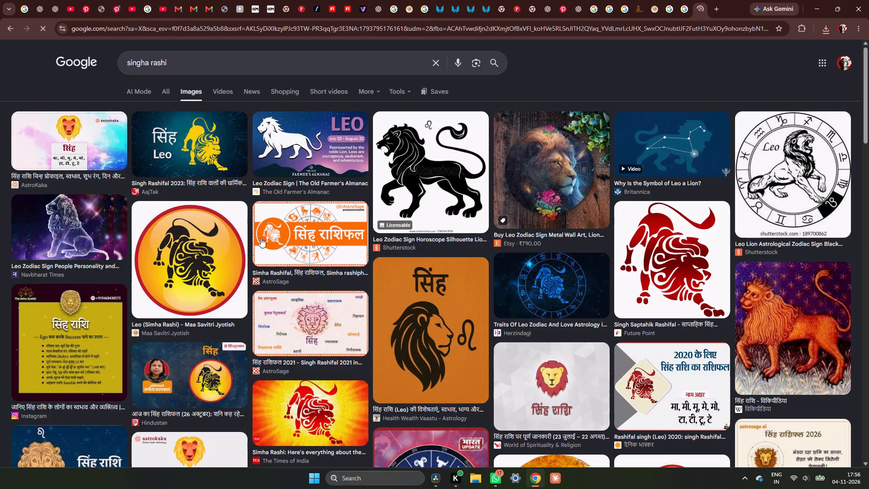
{"action": "left_click", "coordinate": [189, 262]}
{"action": "right_click", "coordinate": [683, 256]}
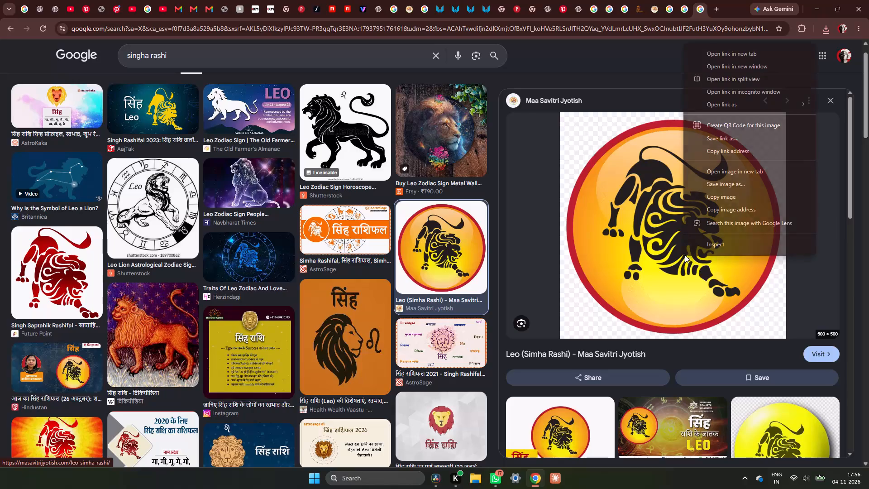
{"action": "left_click", "coordinate": [740, 187]}
{"action": "left_click", "coordinate": [606, 268]}
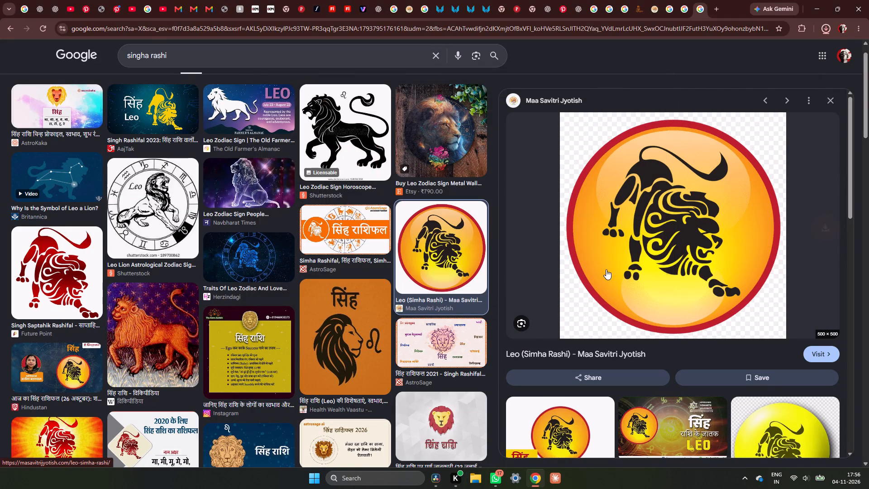
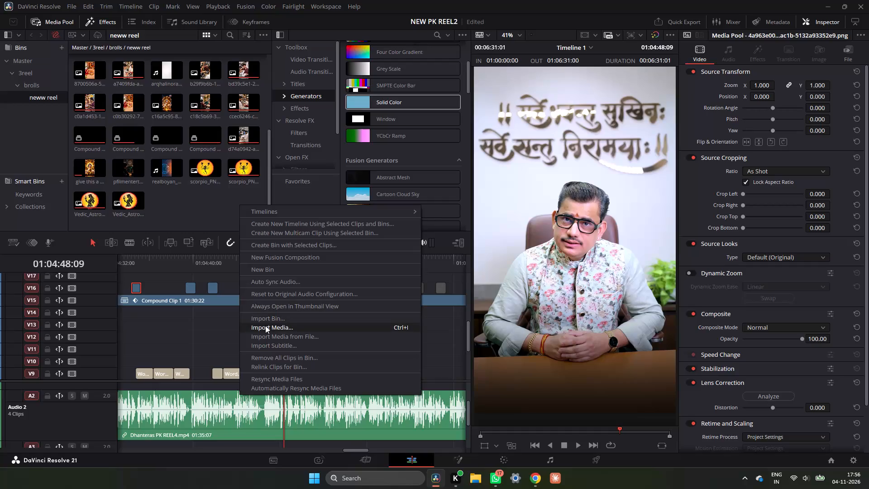
Import all files from the New ai pic folder into the neww reel bin.
{"action": "left_click", "coordinate": [265, 326]}
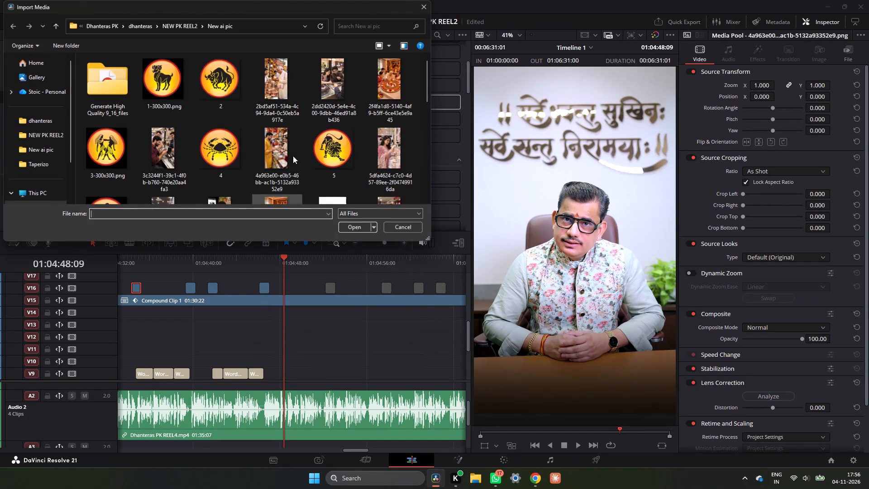
{"action": "left_click", "coordinate": [295, 151]}
{"action": "key", "text": "ctrl+a"}
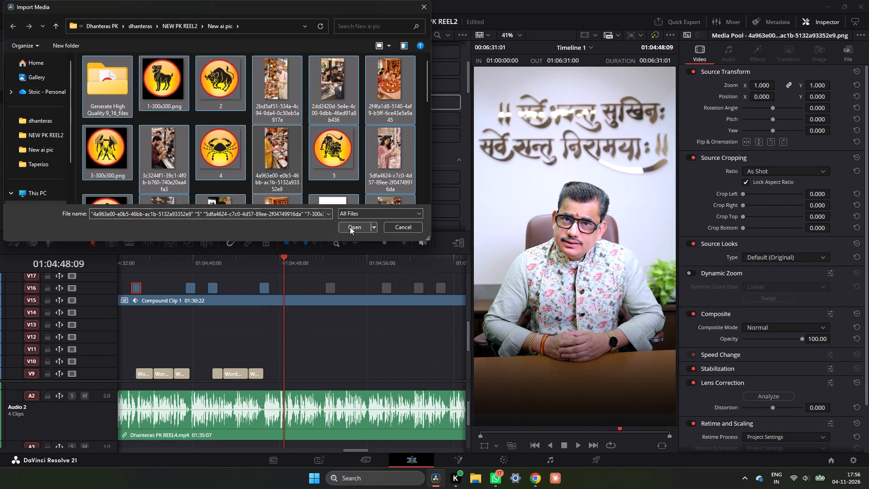
{"action": "left_click", "coordinate": [351, 228], "text": "ctrl"}
Place the 5.png lion image on the timeline near 01:04:48 and move it up to empty track V21.
{"action": "scroll", "coordinate": [230, 170], "scroll_direction": "up", "scroll_amount": 5}
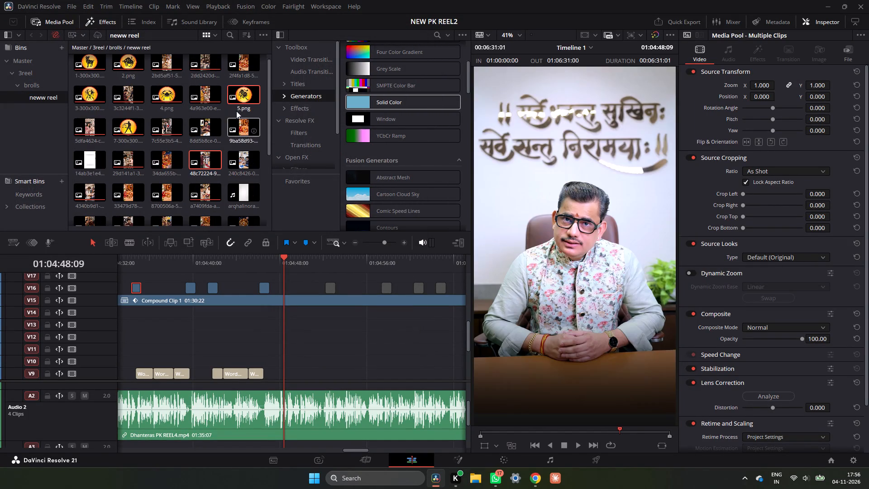
{"action": "left_click_drag", "start_coordinate": [239, 97], "coordinate": [286, 361]}
{"action": "left_click_drag", "start_coordinate": [283, 259], "coordinate": [291, 259]}
{"action": "scroll", "coordinate": [311, 345], "scroll_direction": "up", "scroll_amount": 1}
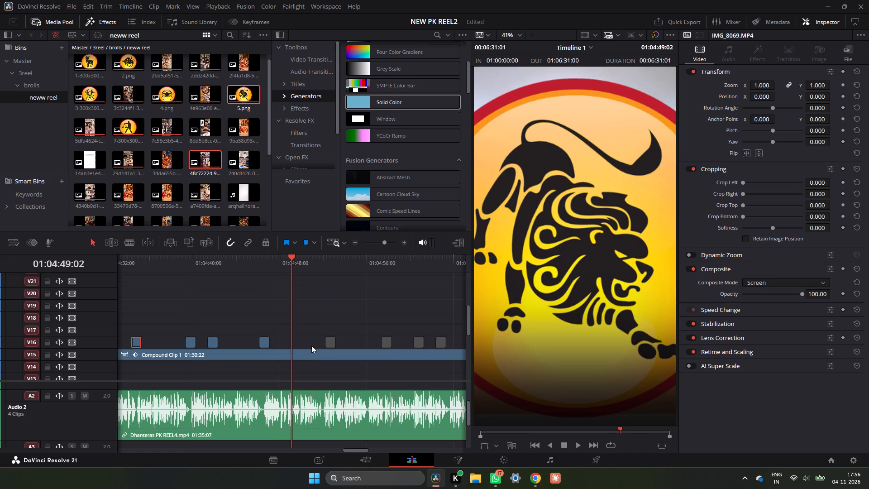
{"action": "scroll", "coordinate": [311, 345], "scroll_direction": "up", "scroll_amount": 5}
{"action": "scroll", "coordinate": [311, 346], "scroll_direction": "down", "scroll_amount": 3}
{"action": "left_click_drag", "start_coordinate": [311, 357], "coordinate": [309, 294]}
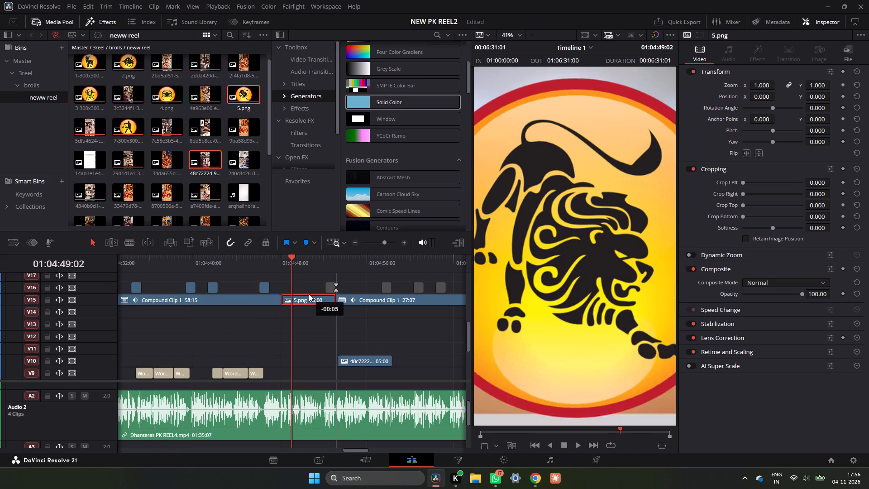
{"action": "left_click_drag", "start_coordinate": [309, 294], "coordinate": [304, 273]}
Duplicate the Cancer titles and the 4.png crab image on tracks V24 to V30 to about 01:04:49.
{"action": "scroll", "coordinate": [304, 289], "scroll_direction": "up", "scroll_amount": 2}
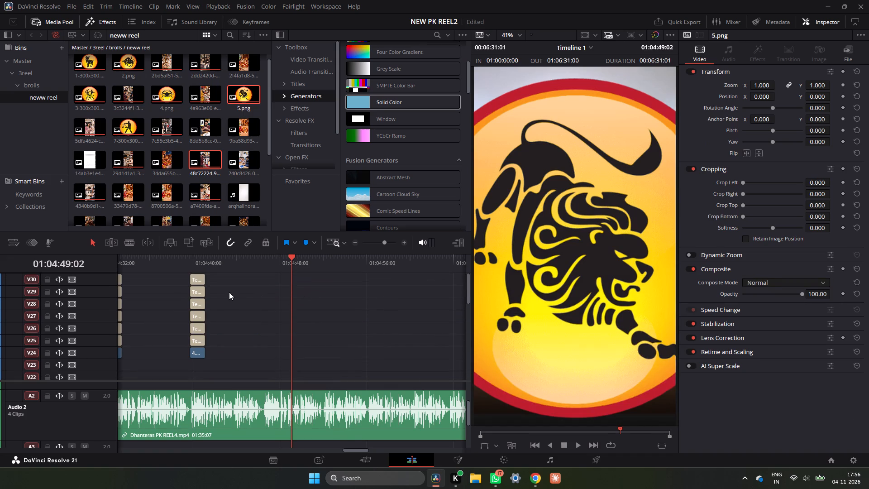
{"action": "scroll", "coordinate": [229, 292], "scroll_direction": "up", "scroll_amount": 2}
{"action": "left_click_drag", "start_coordinate": [229, 288], "coordinate": [203, 368]}
{"action": "left_click_drag", "start_coordinate": [254, 286], "coordinate": [197, 355]}
{"action": "left_click_drag", "start_coordinate": [243, 276], "coordinate": [192, 339]}
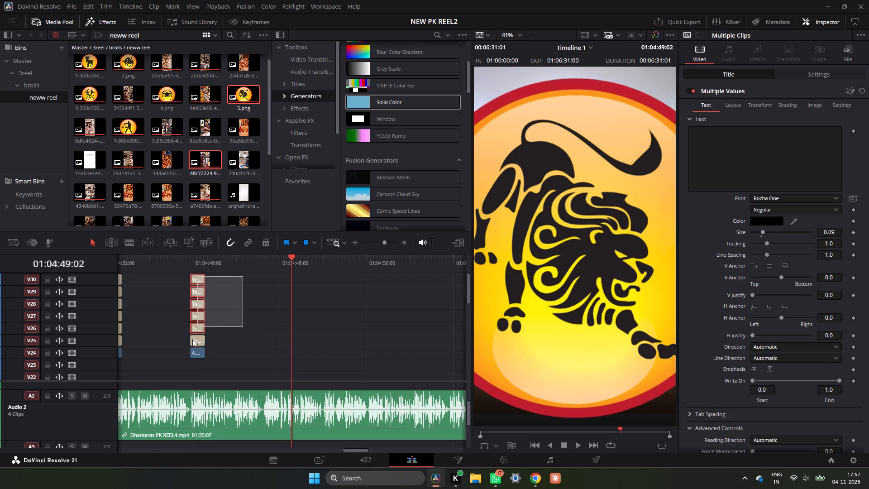
{"action": "left_click_drag", "start_coordinate": [192, 339], "coordinate": [192, 350]}
{"action": "left_click_drag", "start_coordinate": [194, 352], "coordinate": [196, 352]}
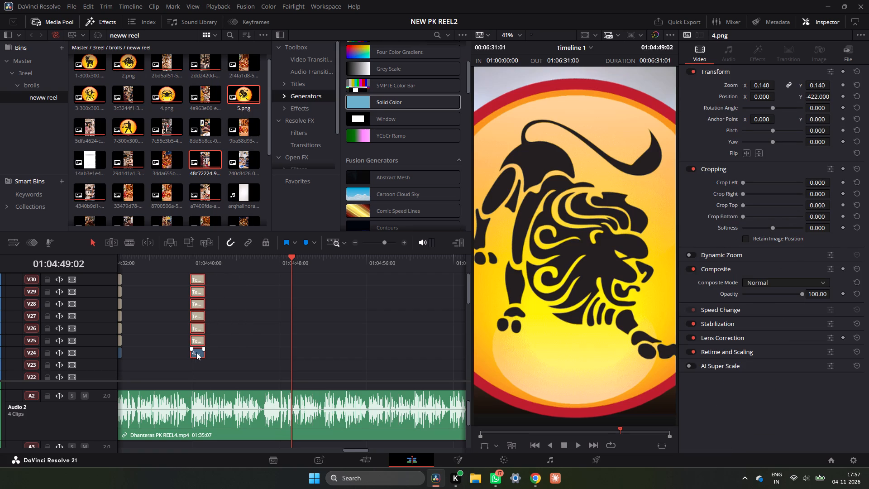
{"action": "left_click_drag", "start_coordinate": [196, 352], "coordinate": [295, 358]}
Find where the spoken segment begins and move the duplicated titles and crab image to start at 01:04:46:13.
{"action": "scroll", "coordinate": [306, 358], "scroll_direction": "down", "scroll_amount": 2}
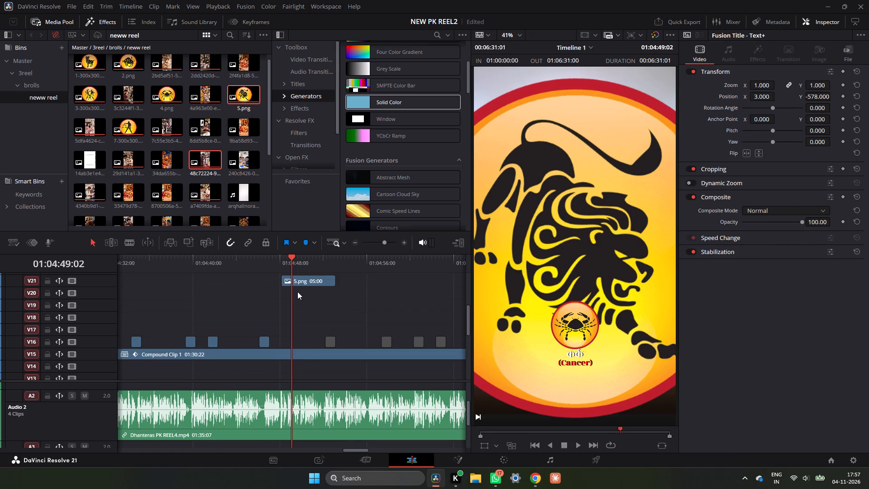
{"action": "scroll", "coordinate": [297, 292], "scroll_direction": "down", "scroll_amount": 2}
{"action": "left_click", "coordinate": [263, 259]}
{"action": "key", "text": "space"}
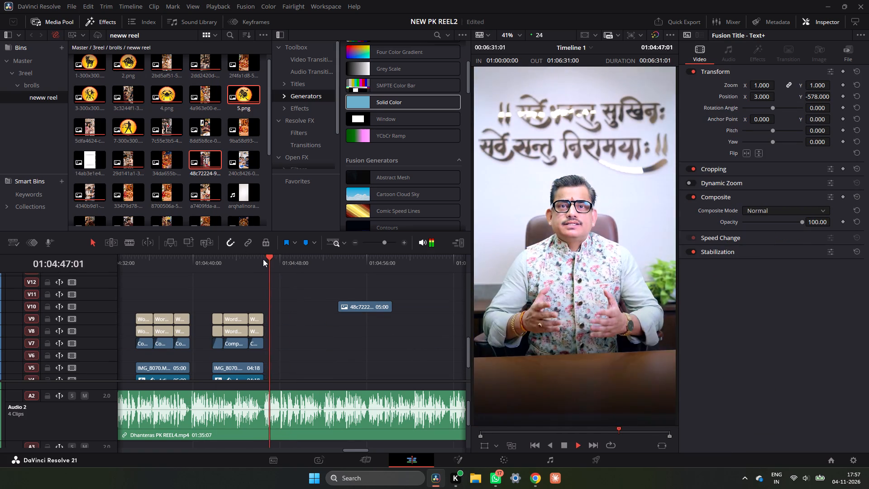
{"action": "left_click", "coordinate": [263, 259]}
{"action": "key", "text": "space"}
{"action": "left_click", "coordinate": [264, 261]}
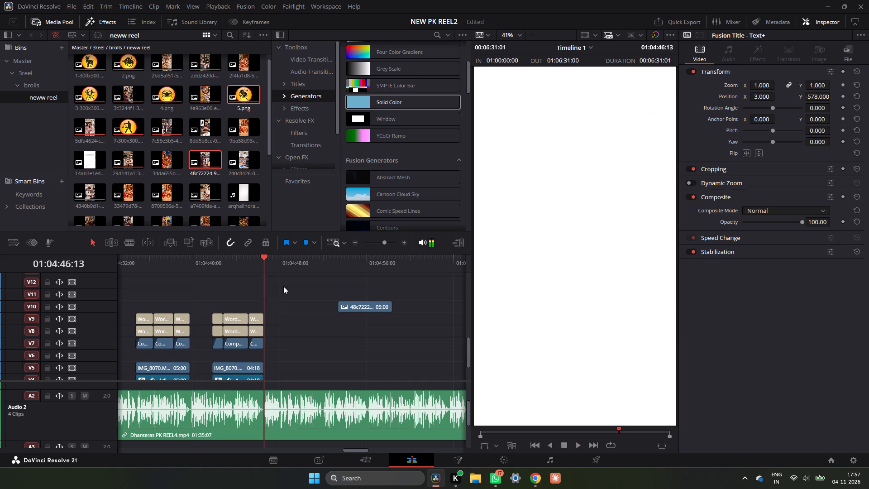
{"action": "scroll", "coordinate": [288, 290], "scroll_direction": "up", "scroll_amount": 3}
{"action": "left_click_drag", "start_coordinate": [301, 289], "coordinate": [268, 290]}
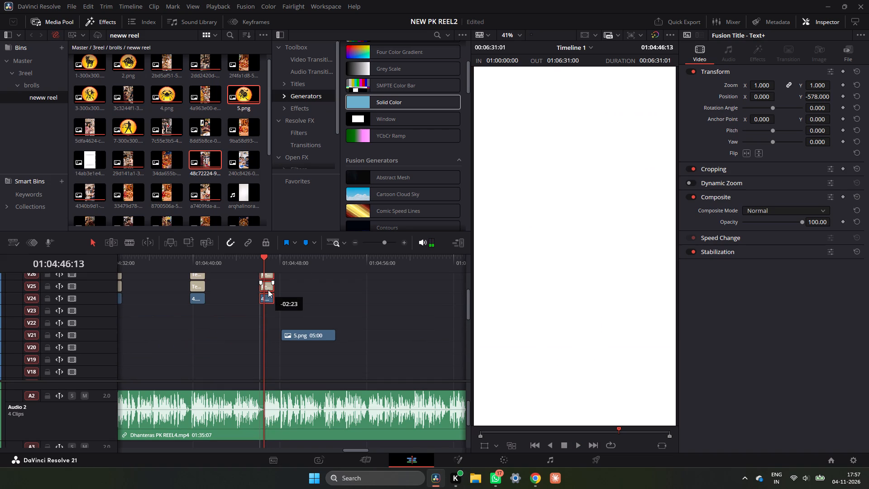
{"action": "left_click_drag", "start_coordinate": [268, 290], "coordinate": [272, 291]}
Move 5.png to track V23, directly under the duplicated crab image, starting at 01:04:46:13, and play it back.
{"action": "scroll", "coordinate": [272, 298], "scroll_direction": "down", "scroll_amount": 3}
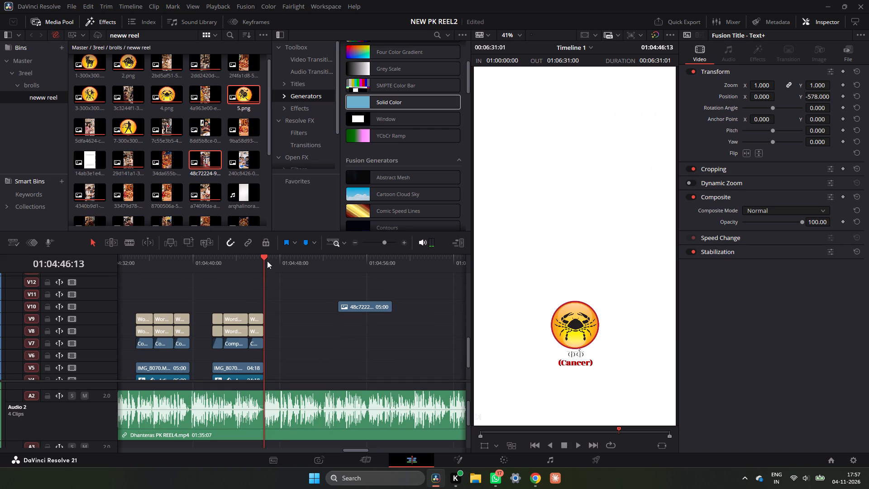
{"action": "left_click_drag", "start_coordinate": [267, 261], "coordinate": [262, 265]}
{"action": "scroll", "coordinate": [275, 283], "scroll_direction": "up", "scroll_amount": 3}
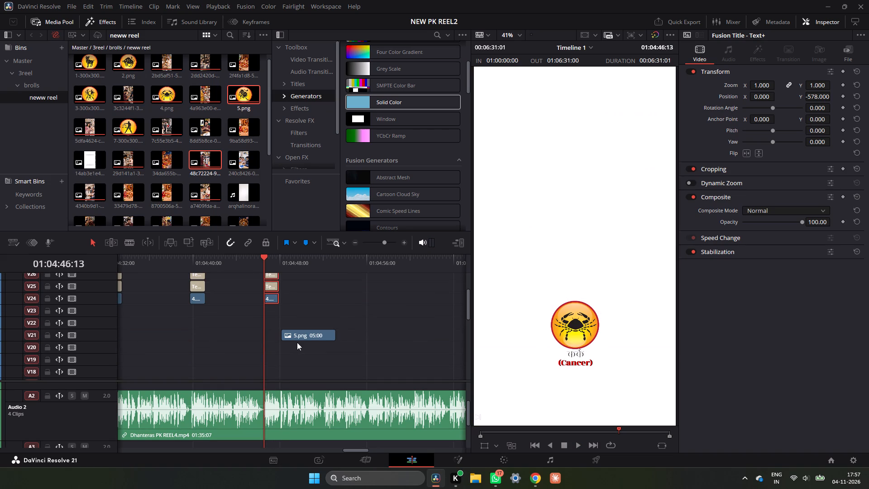
{"action": "left_click_drag", "start_coordinate": [304, 340], "coordinate": [287, 313]}
{"action": "key", "text": "space"}
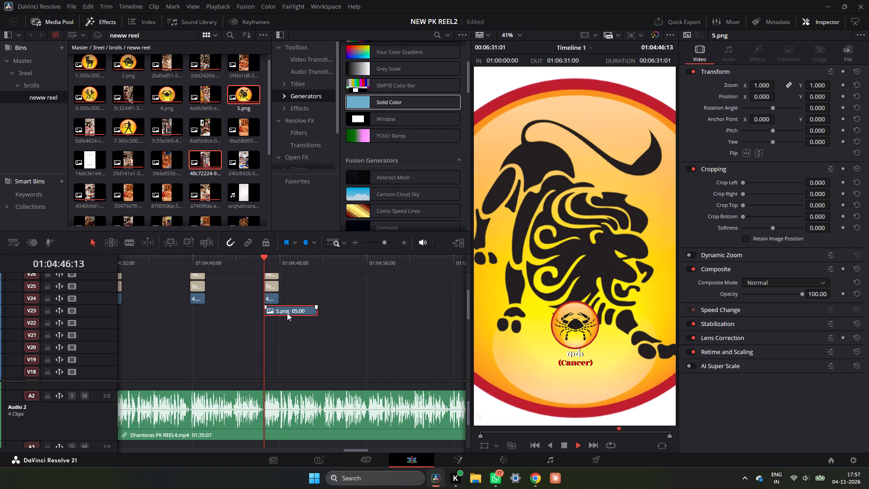
{"action": "key", "text": "space"}
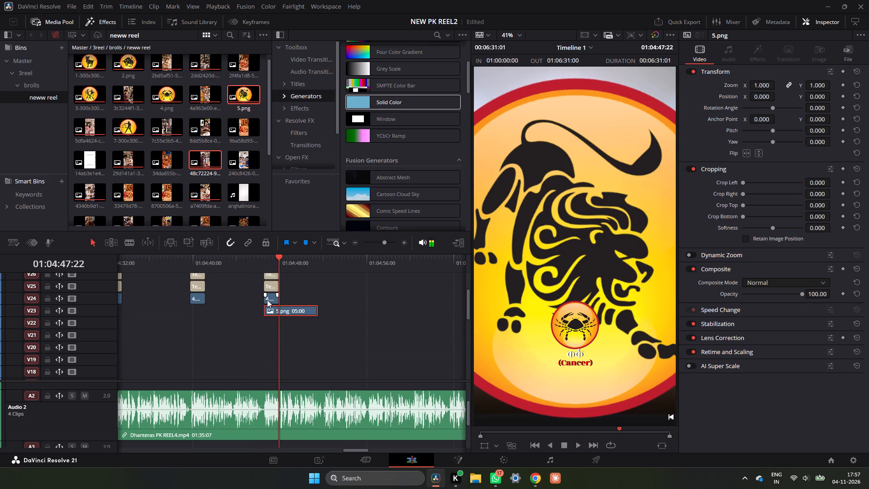
Replace the Hindi text of the duplicated titles on V25 to V27 with the copied "सिंह राशि (अंग्रेजी में: Leo)".
{"action": "left_click", "coordinate": [267, 300]}
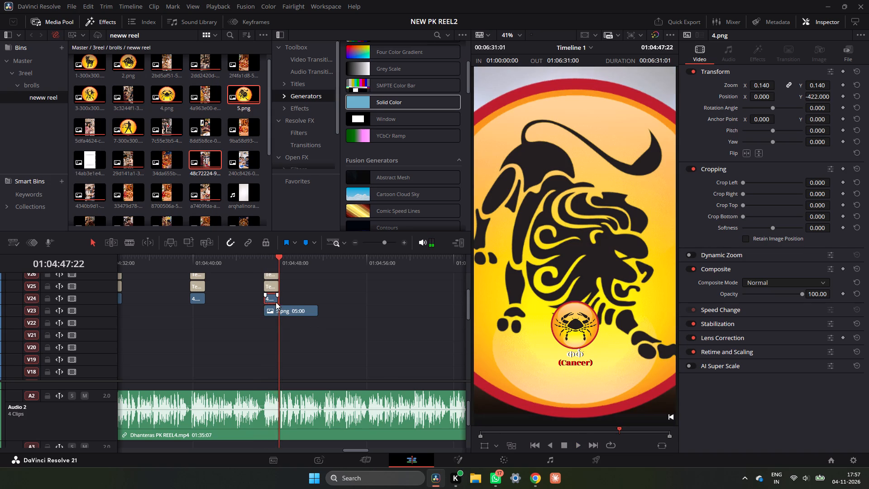
{"action": "scroll", "coordinate": [276, 302], "scroll_direction": "up", "scroll_amount": 3}
{"action": "left_click_drag", "start_coordinate": [295, 307], "coordinate": [286, 331]}
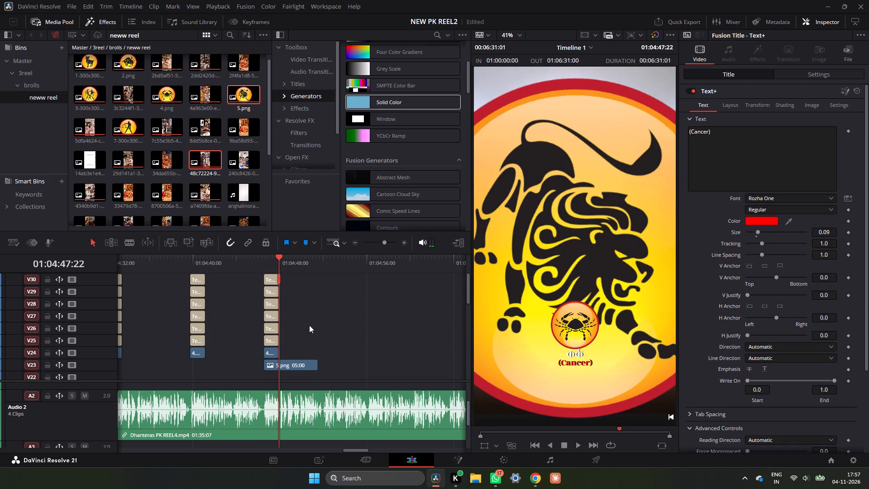
{"action": "left_click_drag", "start_coordinate": [309, 324], "coordinate": [266, 344]}
{"action": "left_click_drag", "start_coordinate": [245, 318], "coordinate": [273, 339]}
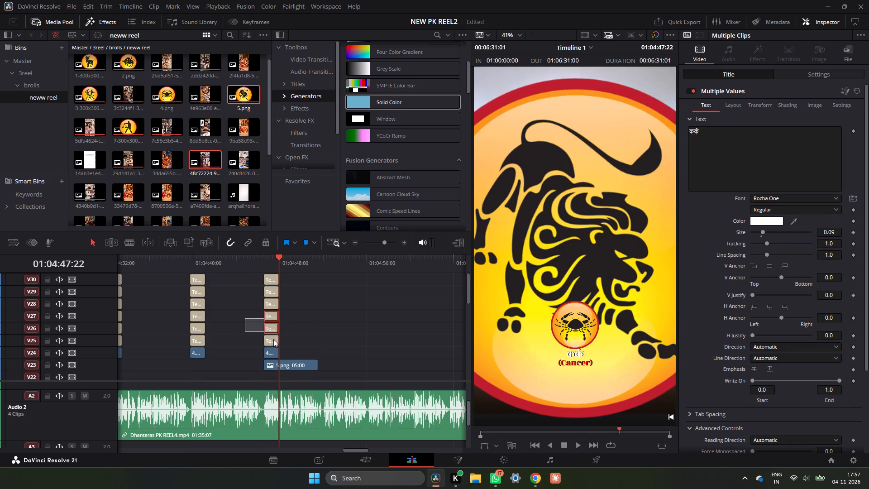
{"action": "left_click_drag", "start_coordinate": [273, 339], "coordinate": [275, 340]}
{"action": "left_click", "coordinate": [745, 148]}
{"action": "key", "text": "ctrl+a"}
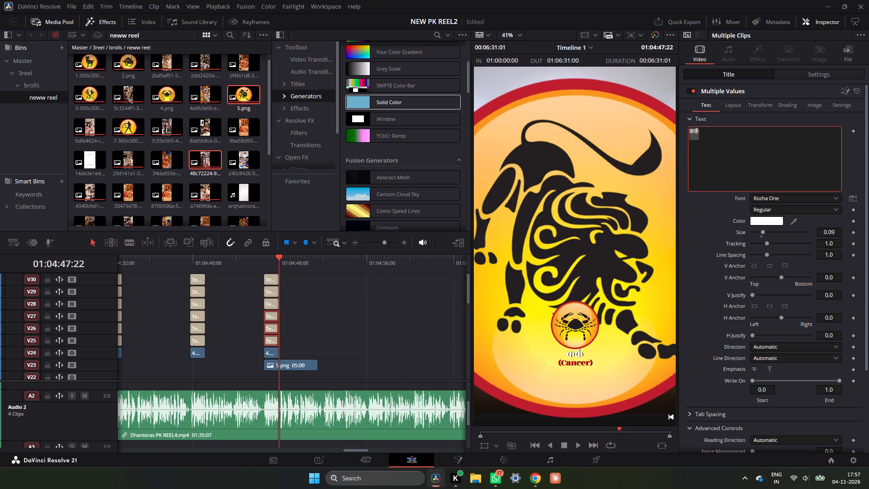
{"action": "key", "text": "ctrl+v"}
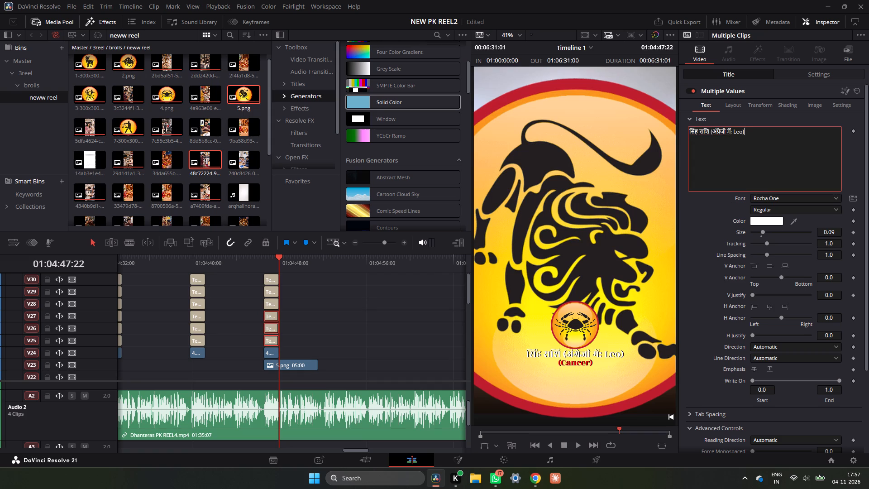
Trim the pasted Hindi titles to "सिंह राशि", cutting "(Leo)" out for reuse.
{"action": "left_click_drag", "start_coordinate": [712, 130], "coordinate": [731, 133]}
{"action": "key", "text": "BackSpace"}
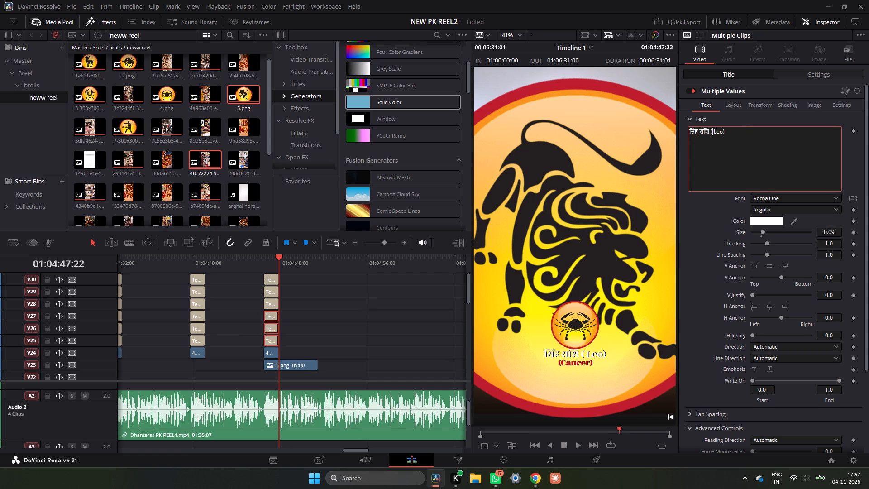
{"action": "key", "text": "Right"}
{"action": "key", "text": "BackSpace"}
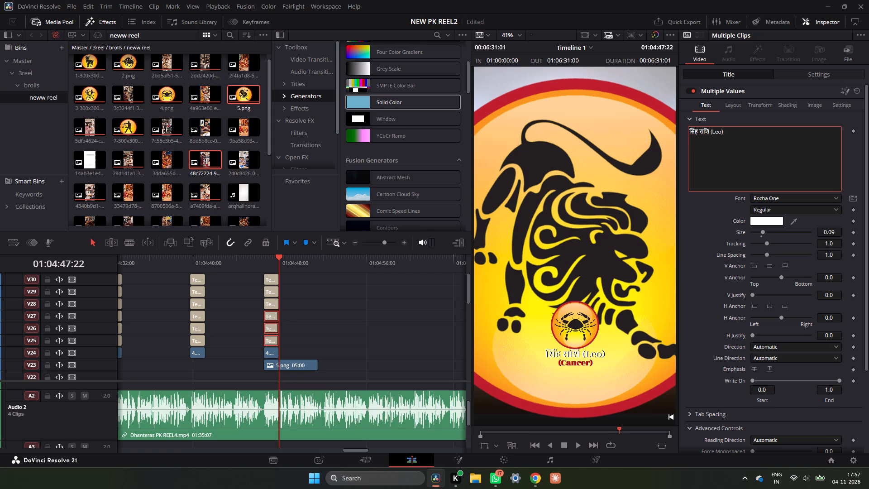
{"action": "left_click_drag", "start_coordinate": [732, 127], "coordinate": [716, 131]}
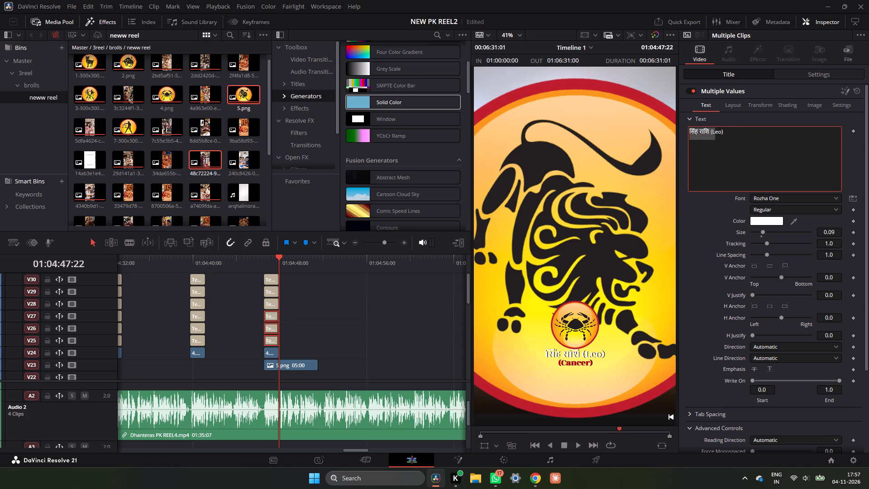
{"action": "left_click", "coordinate": [728, 133]}
{"action": "left_click_drag", "start_coordinate": [711, 131], "coordinate": [724, 135]}
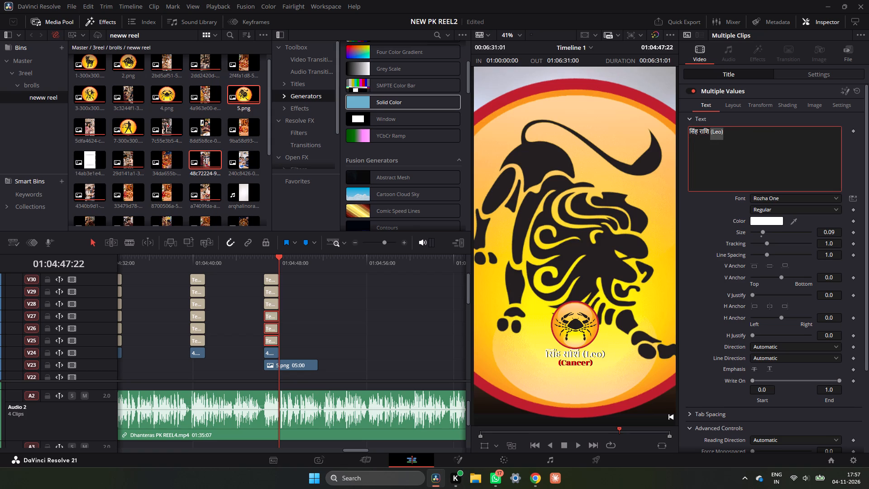
{"action": "key", "text": "ctrl+x"}
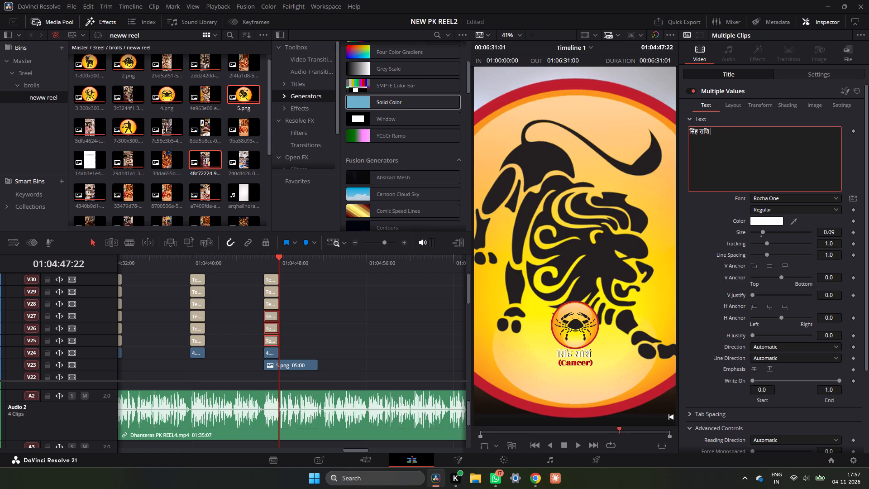
{"action": "key", "text": "BackSpace"}
{"action": "left_click", "coordinate": [294, 291]}
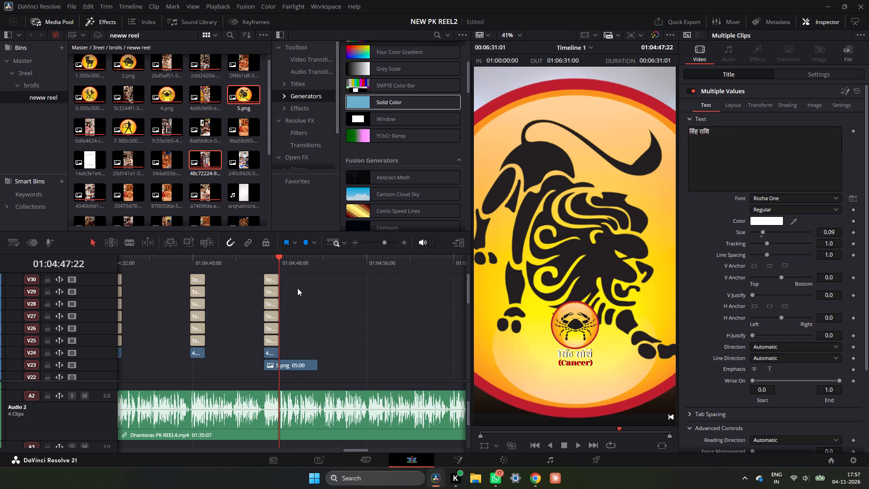
Replace the "(Cancer)" text in the duplicated titles on V28 to V30 with "(Leo)".
{"action": "left_click_drag", "start_coordinate": [250, 272], "coordinate": [263, 283]}
{"action": "left_click_drag", "start_coordinate": [252, 277], "coordinate": [285, 301]}
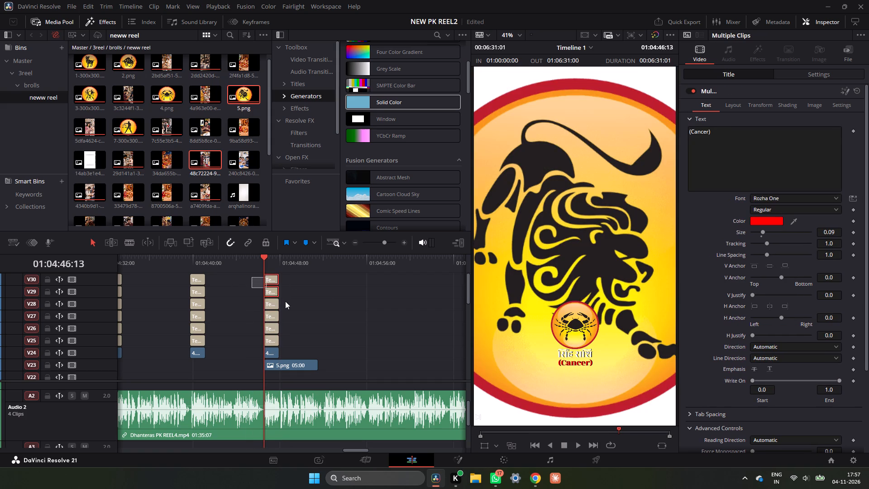
{"action": "left_click_drag", "start_coordinate": [285, 301], "coordinate": [286, 303]}
{"action": "left_click", "coordinate": [722, 168]}
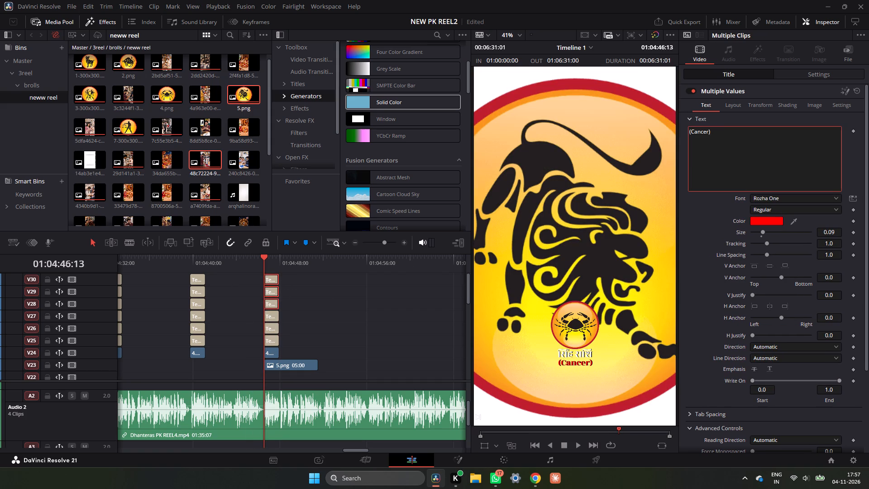
{"action": "key", "text": "ctrl+a"}
{"action": "key", "text": "ctrl+v"}
Copy the duplicated 4.png's attributes onto 5.png, giving it zoom 0.140 and Y position -422.
{"action": "scroll", "coordinate": [322, 331], "scroll_direction": "down", "scroll_amount": 1}
{"action": "left_click", "coordinate": [271, 299]}
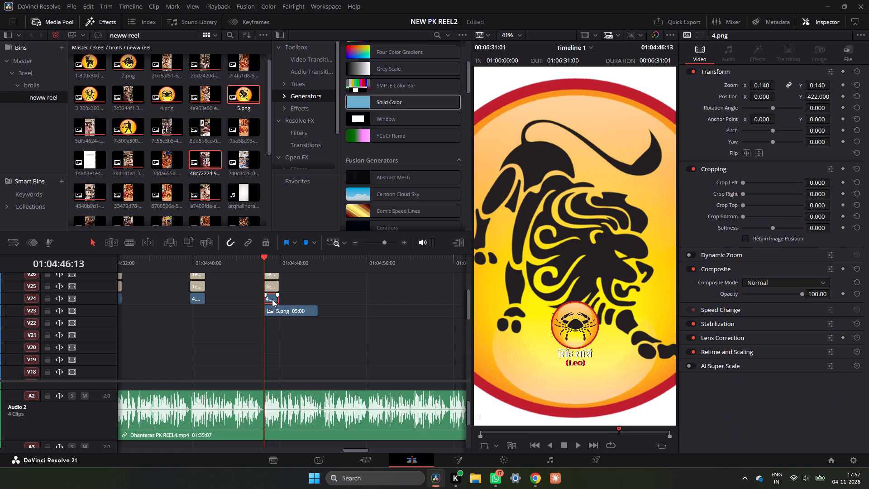
{"action": "key", "text": "ctrl+c"}
{"action": "key", "text": "ctrl+c"}
{"action": "left_click", "coordinate": [284, 312]}
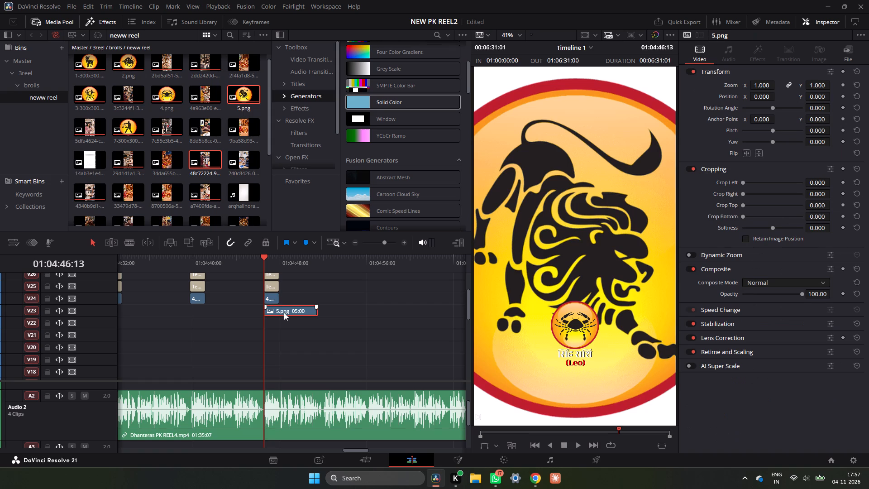
{"action": "key", "text": "alt+v"}
{"action": "left_click", "coordinate": [525, 413]}
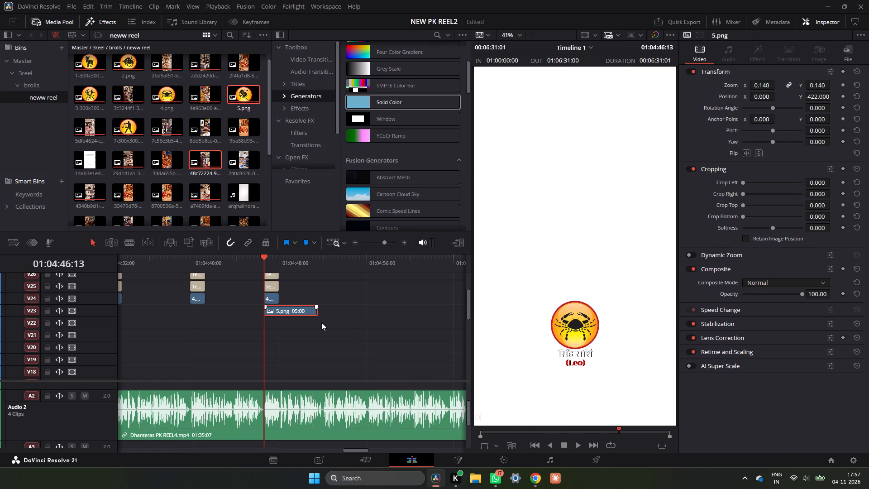
Delete the duplicated 4.png crab image from track V24 and play back the Leo graphic.
{"action": "left_click", "coordinate": [273, 299]}
{"action": "key", "text": "BackSpace"}
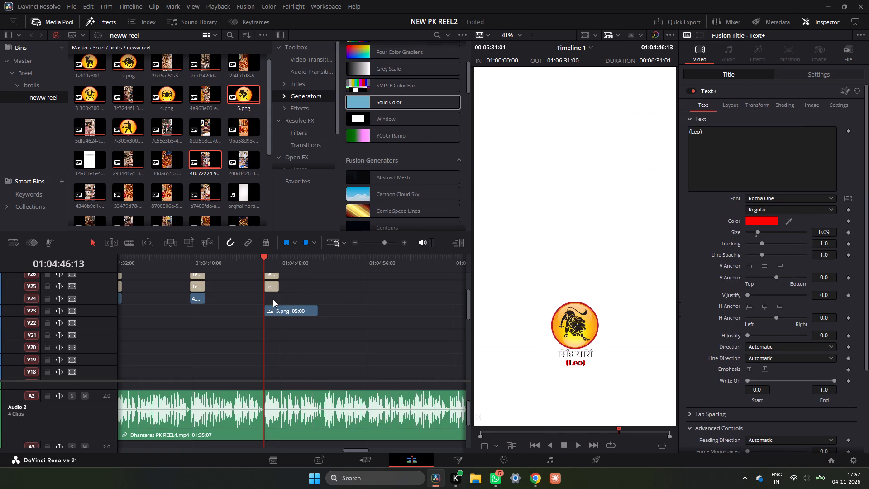
{"action": "key", "text": "space"}
{"action": "key", "text": "space"}
{"action": "key", "text": "space"}
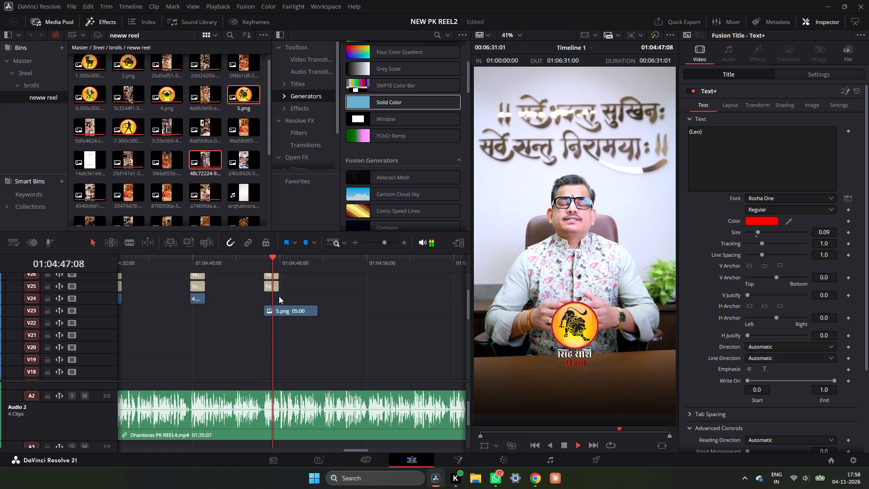
{"action": "key", "text": "space"}
{"action": "key", "text": "space"}
{"action": "key", "text": "space"}
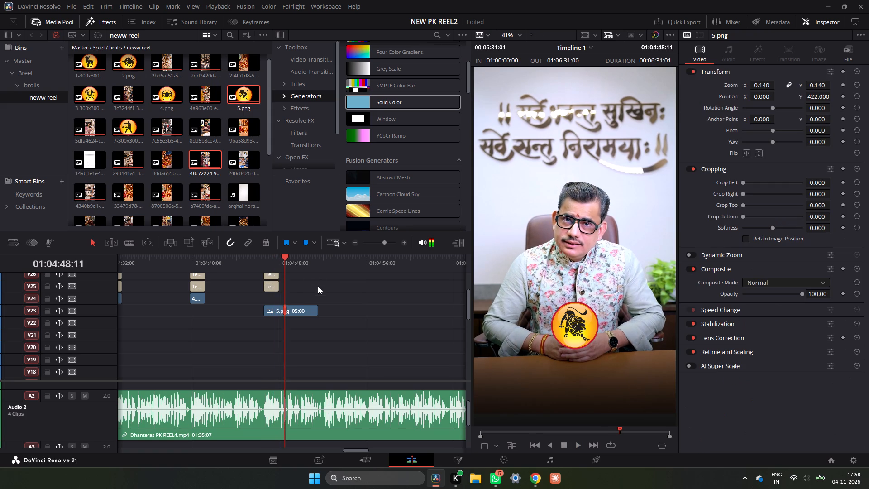
Trim the end of 5.png back to 01:04:48:17 and move the clip up to track V24, under the Leo titles.
{"action": "key", "text": "space"}
{"action": "key", "text": "space"}
{"action": "left_click_drag", "start_coordinate": [314, 313], "coordinate": [287, 318]}
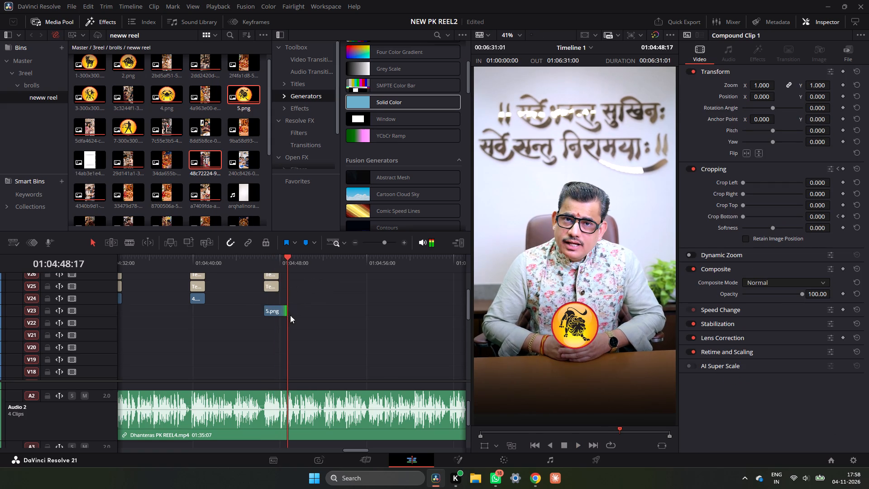
{"action": "scroll", "coordinate": [298, 308], "scroll_direction": "up", "scroll_amount": 4}
{"action": "left_click_drag", "start_coordinate": [276, 371], "coordinate": [276, 358]}
{"action": "left_click_drag", "start_coordinate": [274, 363], "coordinate": [276, 352]}
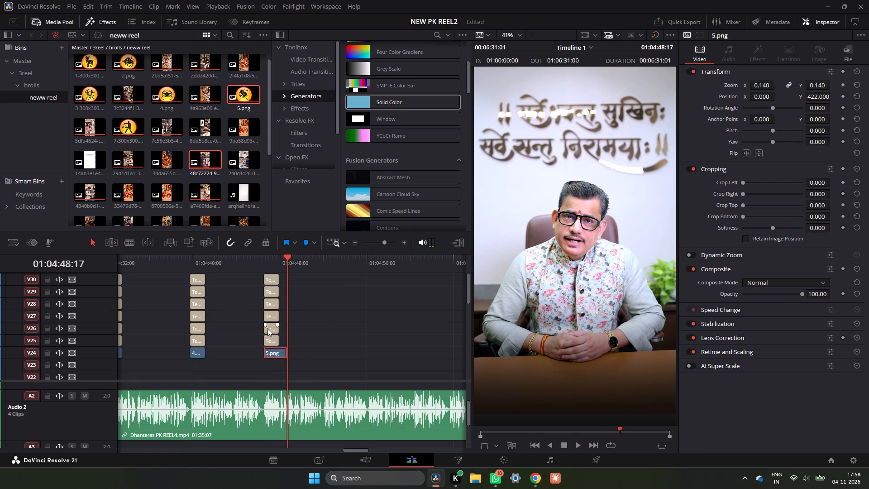
Extend the Leo titles on V25 to V30 to end with 5.png, and play back the segment.
{"action": "left_click_drag", "start_coordinate": [249, 277], "coordinate": [272, 337]}
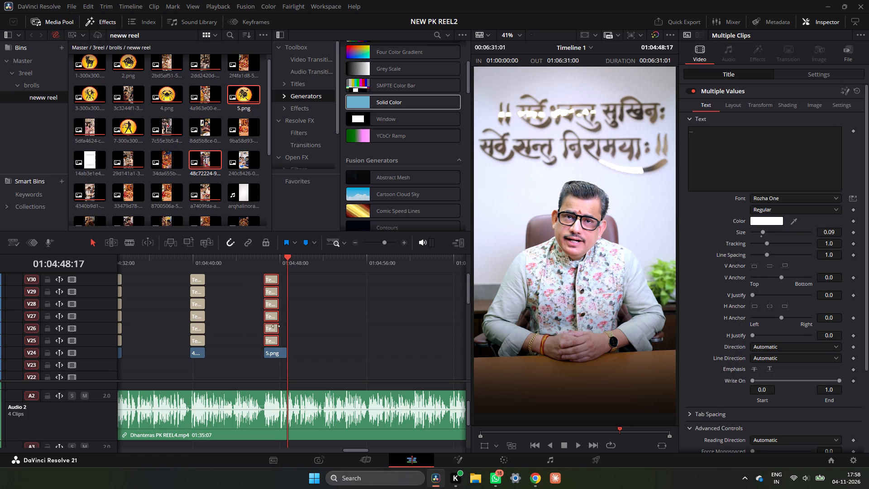
{"action": "left_click_drag", "start_coordinate": [277, 319], "coordinate": [289, 320]}
{"action": "left_click", "coordinate": [261, 265]}
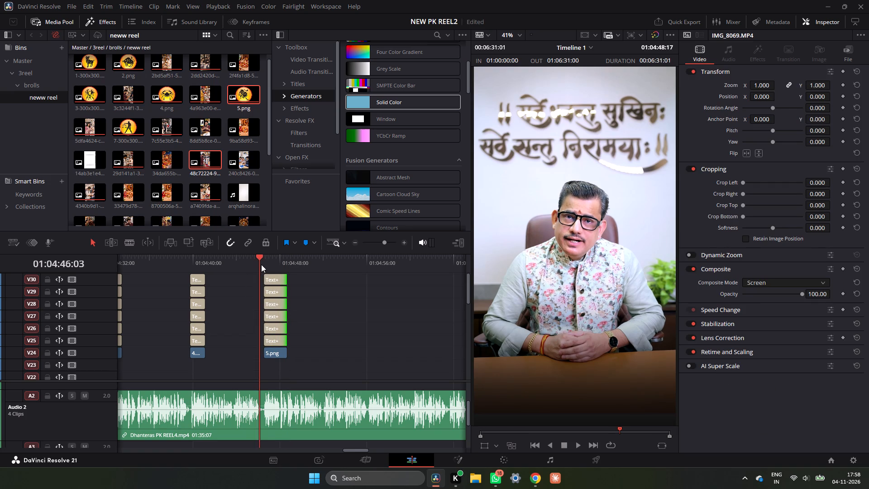
{"action": "key", "text": "space"}
{"action": "left_click", "coordinate": [271, 261]}
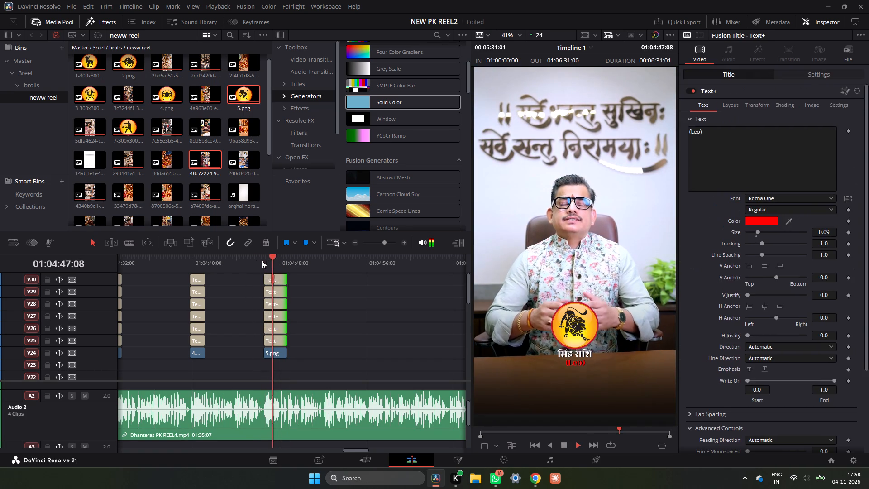
{"action": "left_click", "coordinate": [256, 260]}
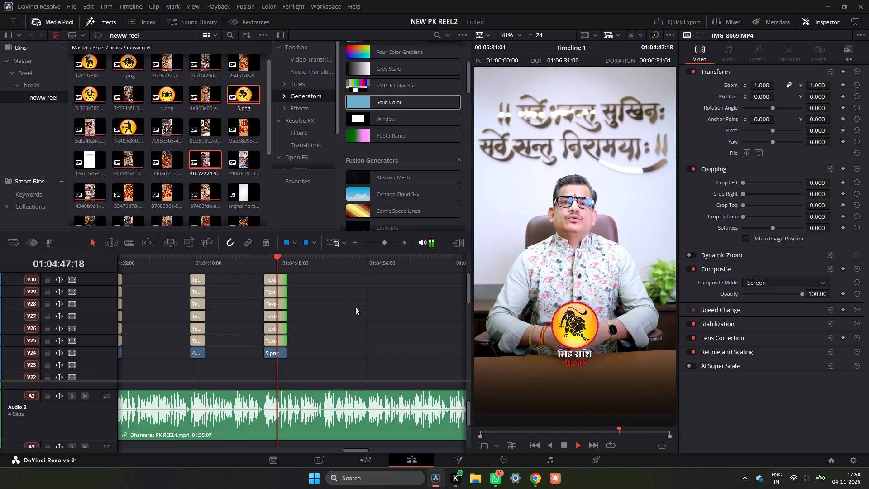
{"action": "key", "text": "space"}
Listen to the speech after the Leo graphic, and in Chrome save ChatGPT's image of a man buying a water heater to the New ai pic folder.
{"action": "scroll", "coordinate": [345, 302], "scroll_direction": "down", "scroll_amount": 2}
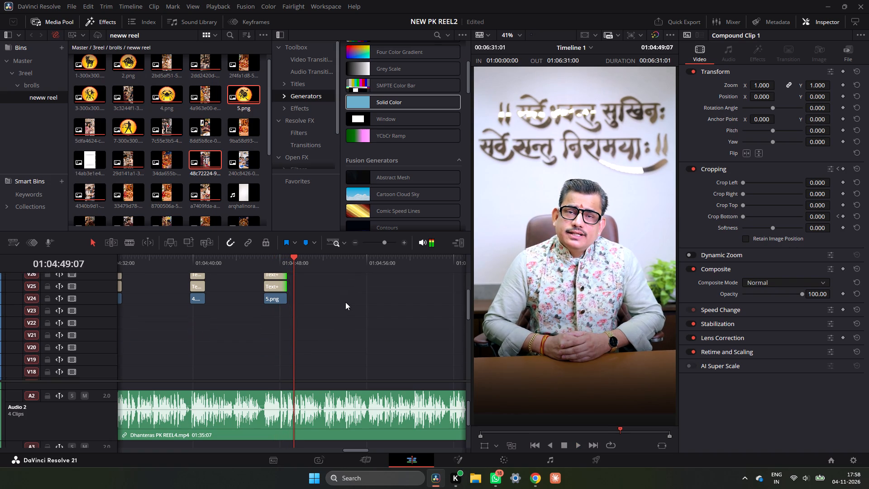
{"action": "scroll", "coordinate": [345, 302], "scroll_direction": "down", "scroll_amount": 3}
{"action": "key", "text": "space"}
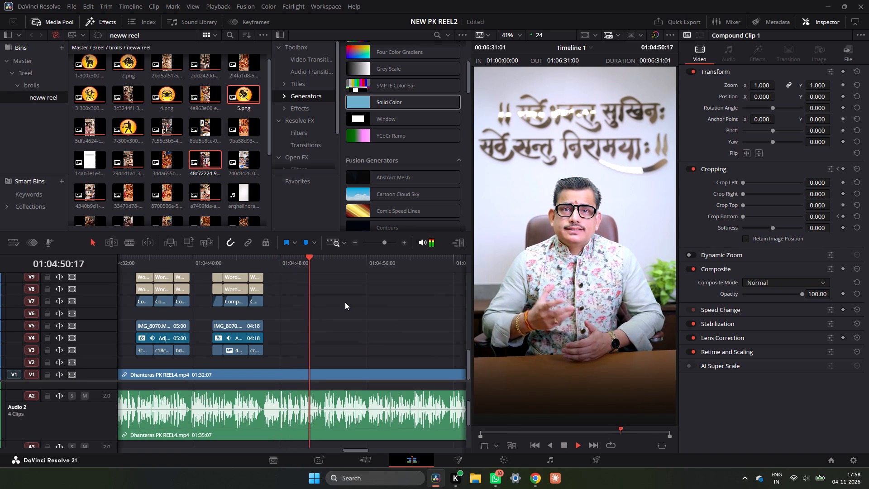
{"action": "key", "text": "space"}
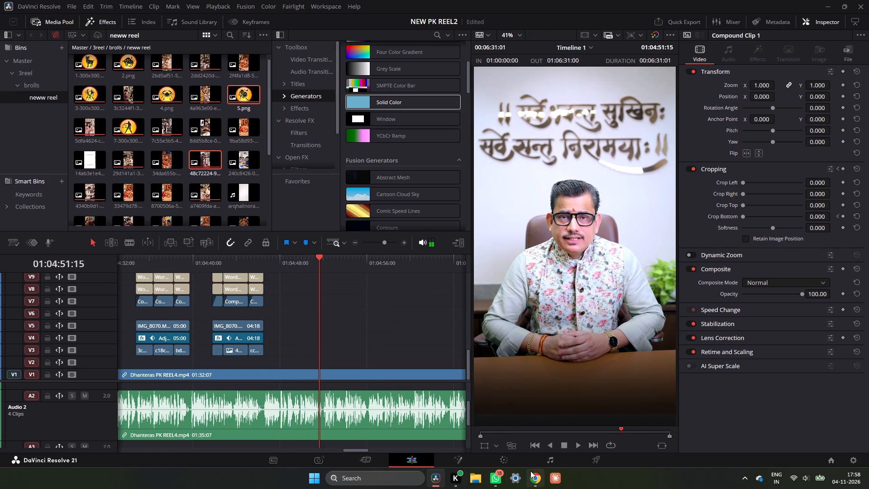
{"action": "left_click", "coordinate": [530, 471]}
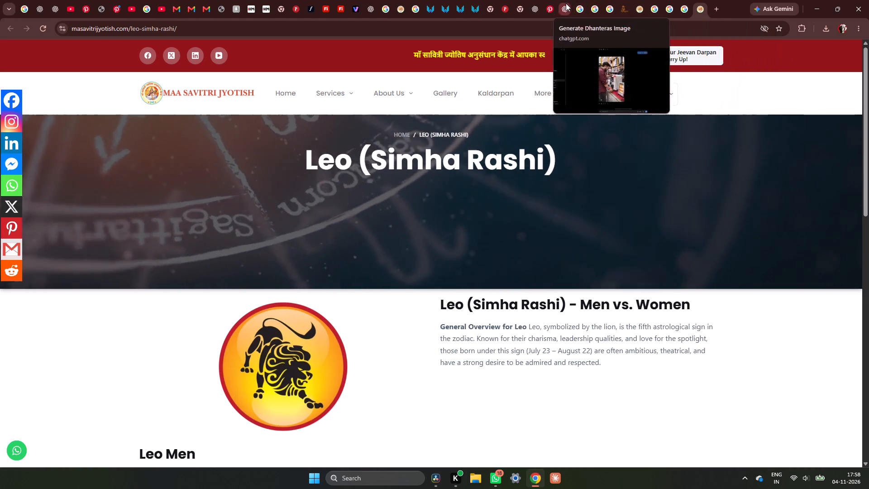
{"action": "left_click", "coordinate": [566, 3]}
{"action": "scroll", "coordinate": [440, 209], "scroll_direction": "down", "scroll_amount": 4}
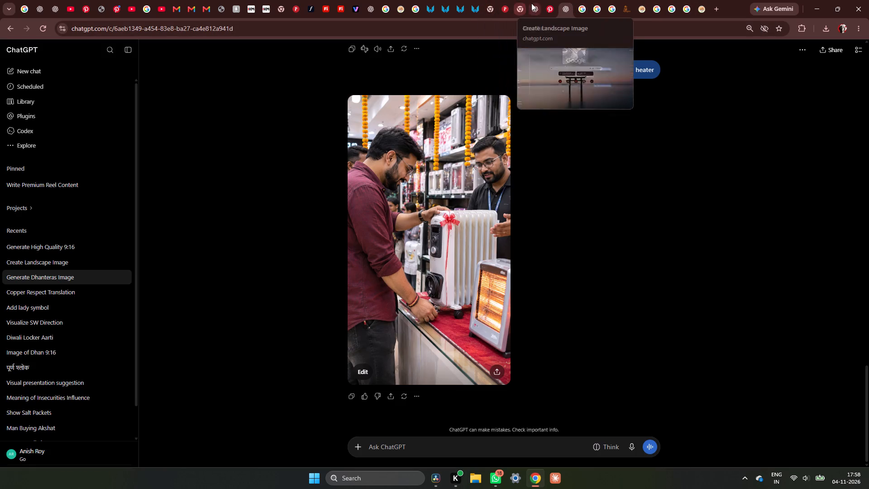
{"action": "left_click", "coordinate": [527, 10]}
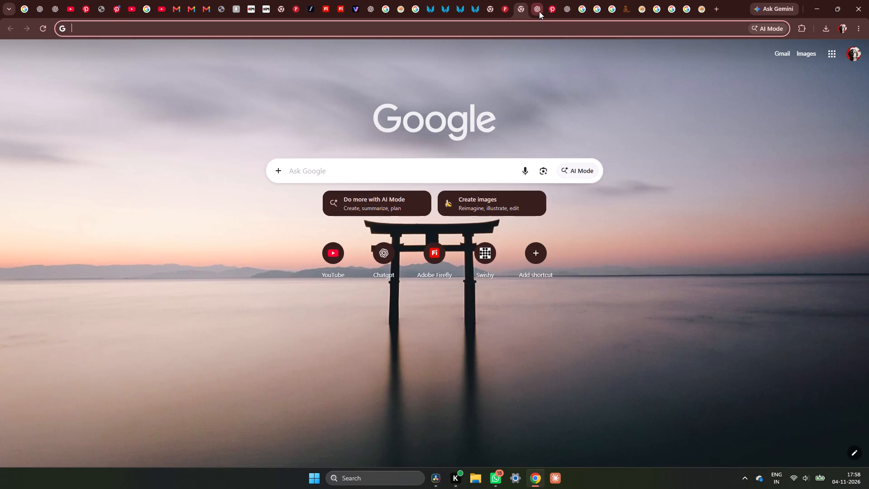
{"action": "left_click", "coordinate": [539, 11]}
{"action": "scroll", "coordinate": [451, 346], "scroll_direction": "down", "scroll_amount": 6}
{"action": "right_click", "coordinate": [458, 292]}
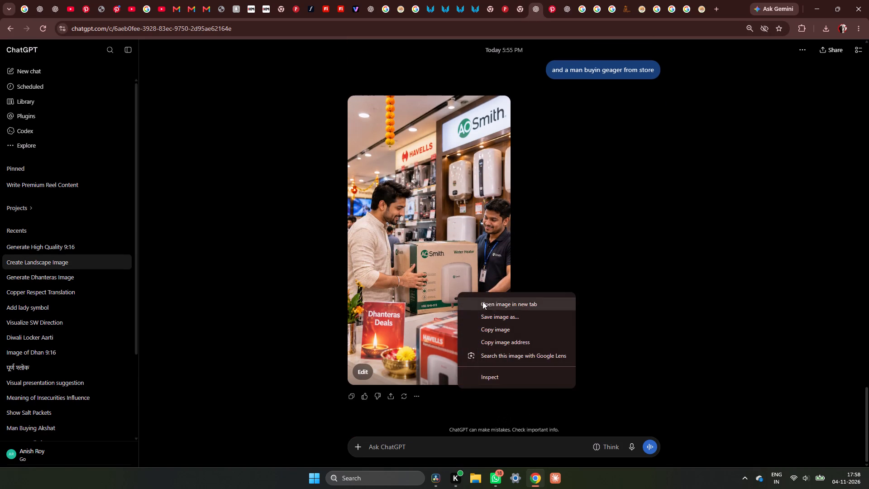
{"action": "left_click", "coordinate": [513, 317]}
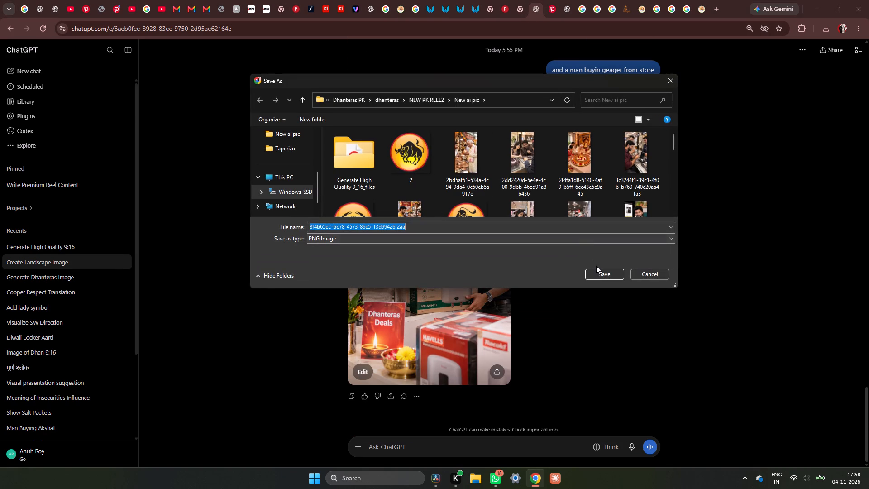
{"action": "left_click", "coordinate": [597, 270]}
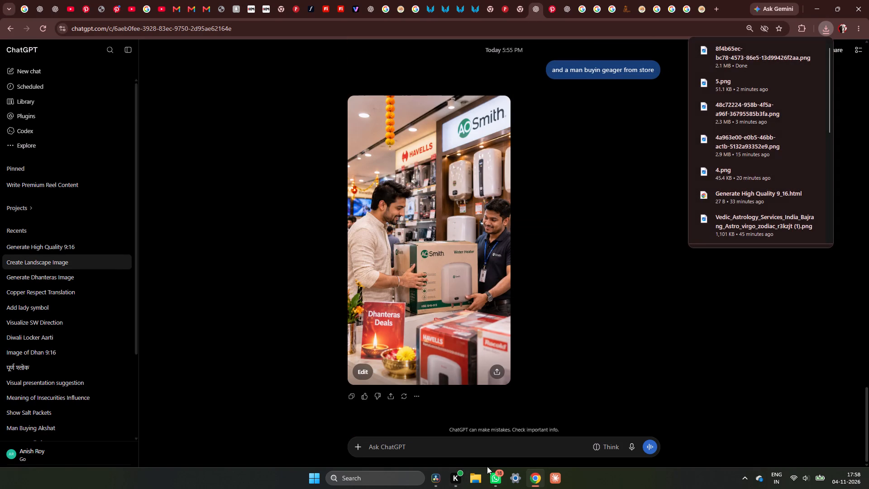
{"action": "left_click", "coordinate": [443, 479]}
{"action": "key", "text": "space"}
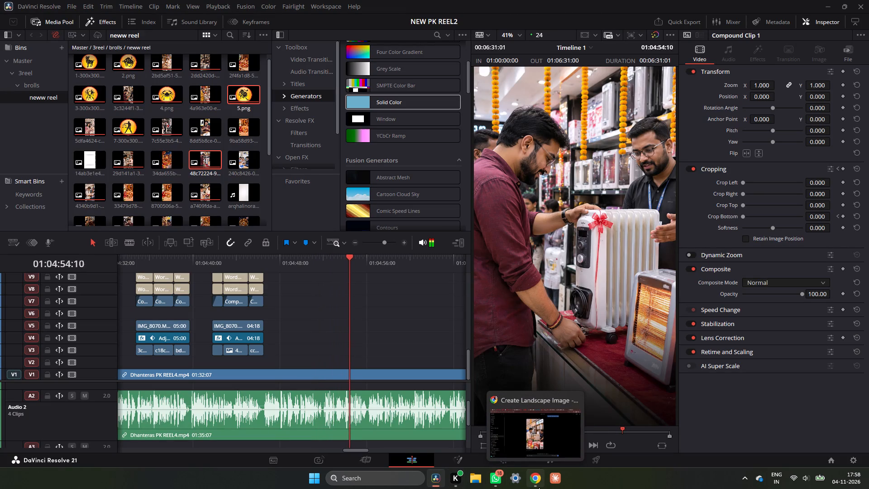
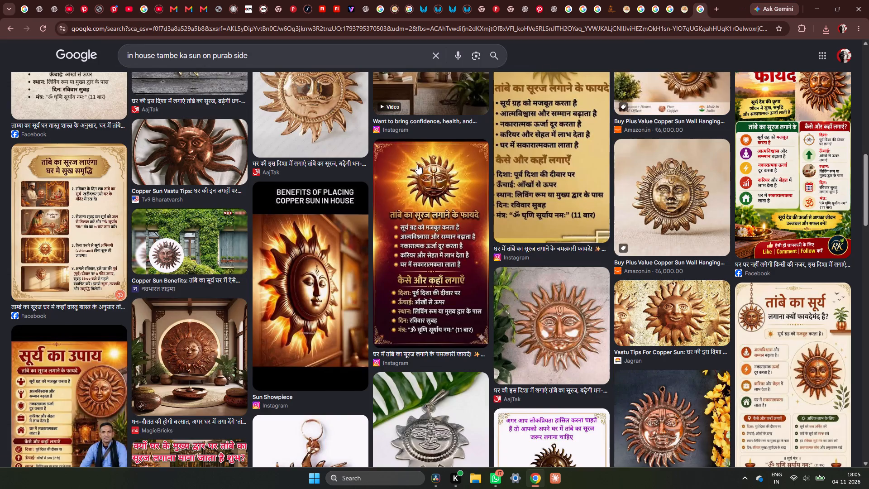
{"action": "scroll", "coordinate": [417, 164], "scroll_direction": "up", "scroll_amount": 18}
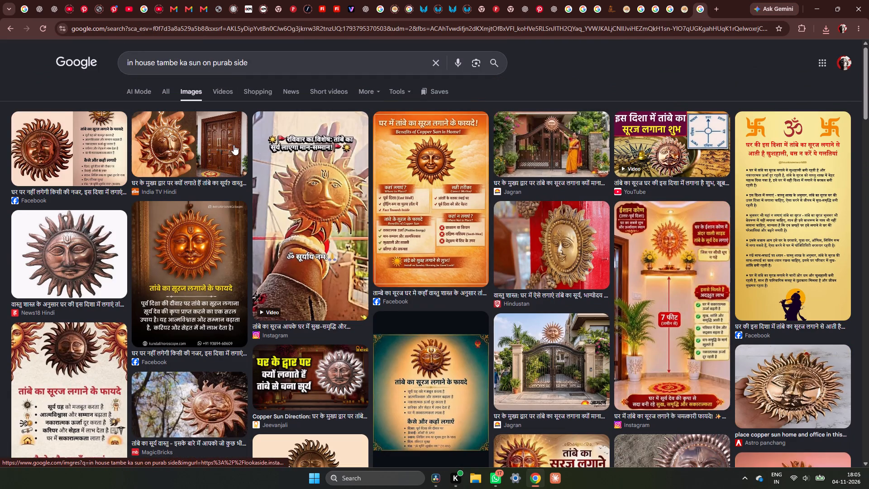
{"action": "left_click", "coordinate": [229, 145]}
{"action": "scroll", "coordinate": [808, 218], "scroll_direction": "down", "scroll_amount": 4}
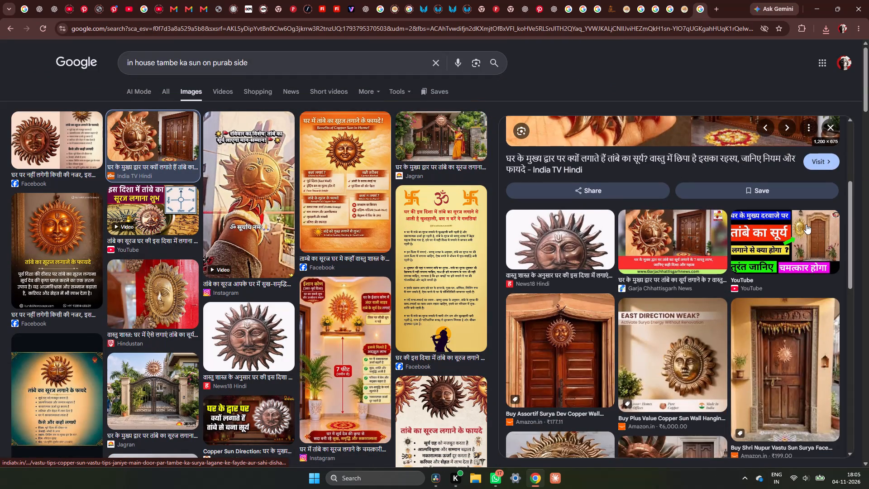
{"action": "scroll", "coordinate": [806, 224], "scroll_direction": "down", "scroll_amount": 4}
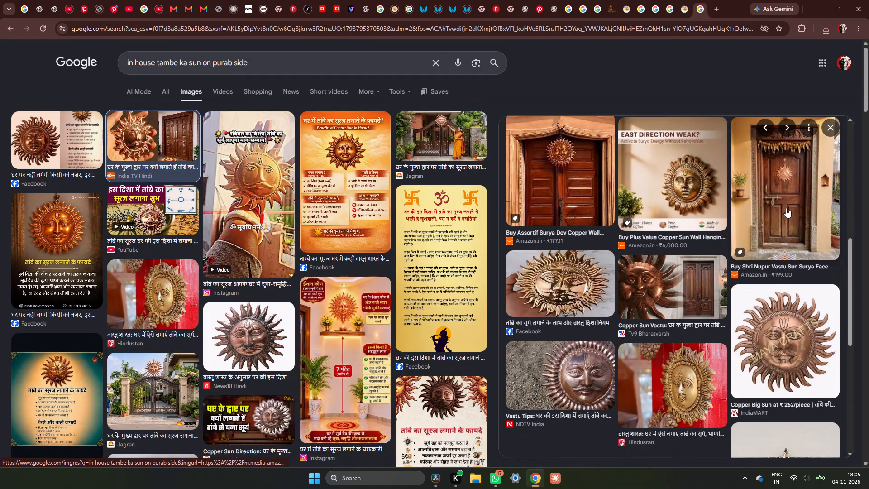
{"action": "scroll", "coordinate": [684, 158], "scroll_direction": "down", "scroll_amount": 5}
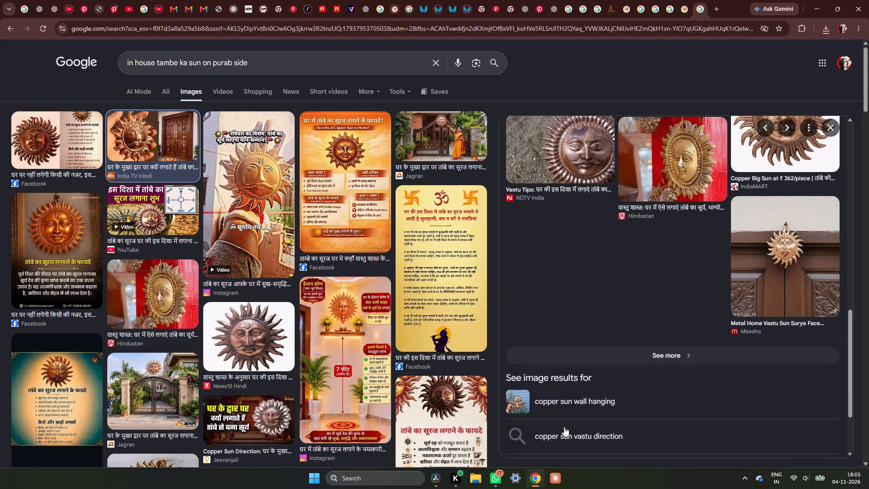
{"action": "scroll", "coordinate": [405, 192], "scroll_direction": "up", "scroll_amount": 4}
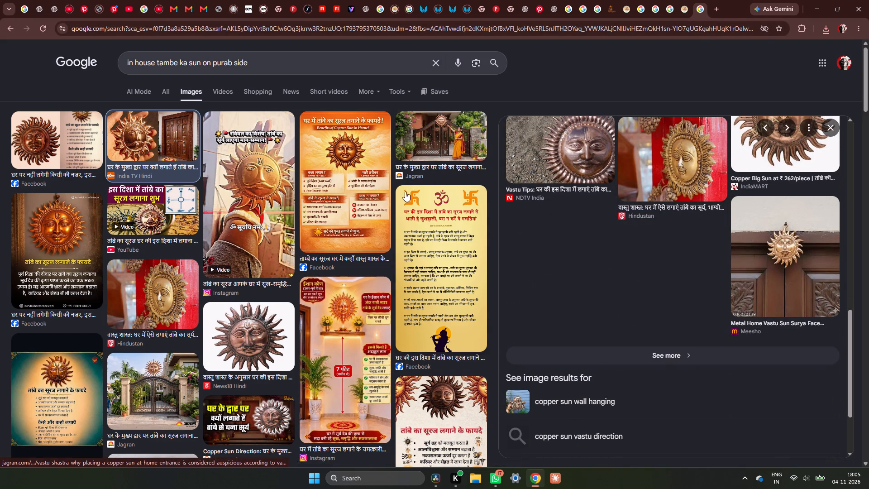
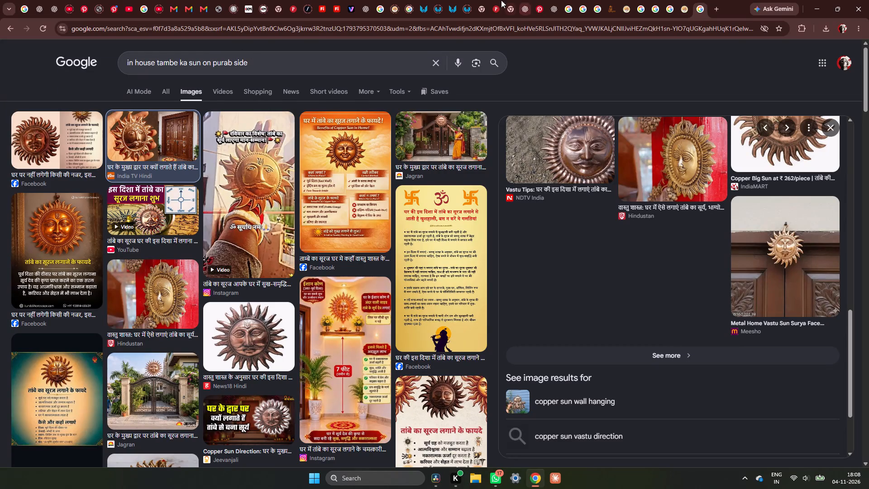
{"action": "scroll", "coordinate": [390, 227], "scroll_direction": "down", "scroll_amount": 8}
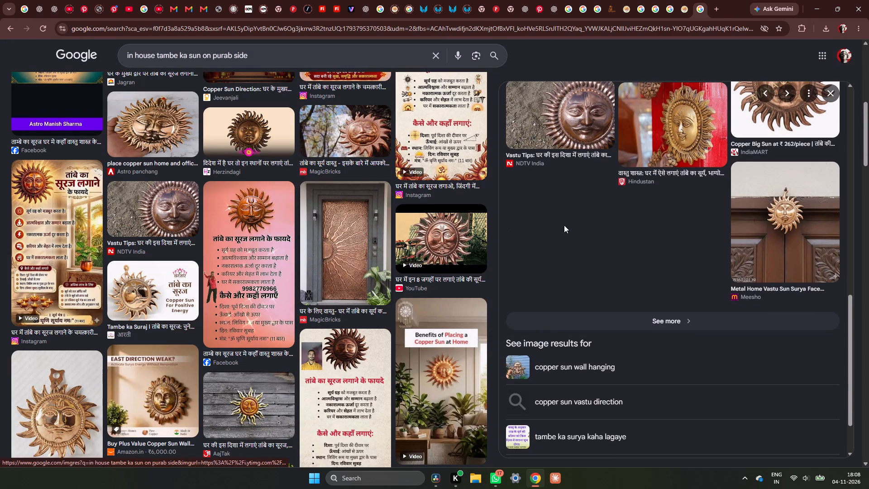
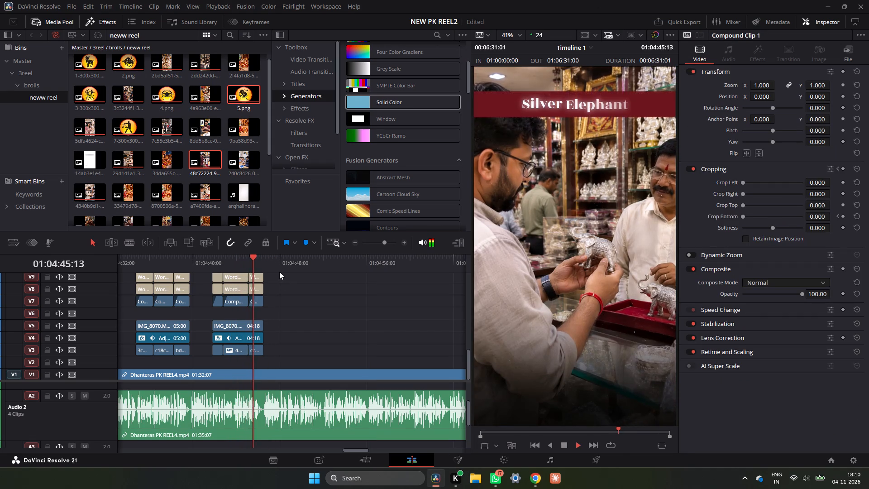
{"action": "key", "text": "space"}
{"action": "key", "text": "space"}
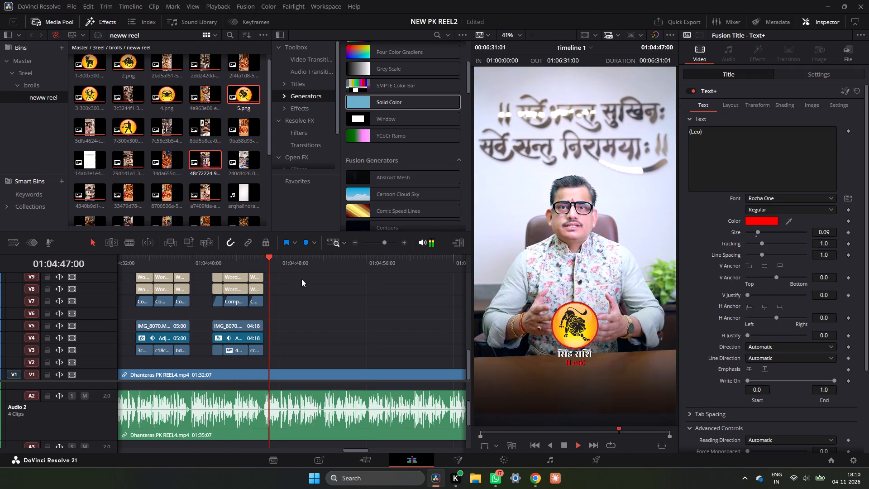
{"action": "key", "text": "space"}
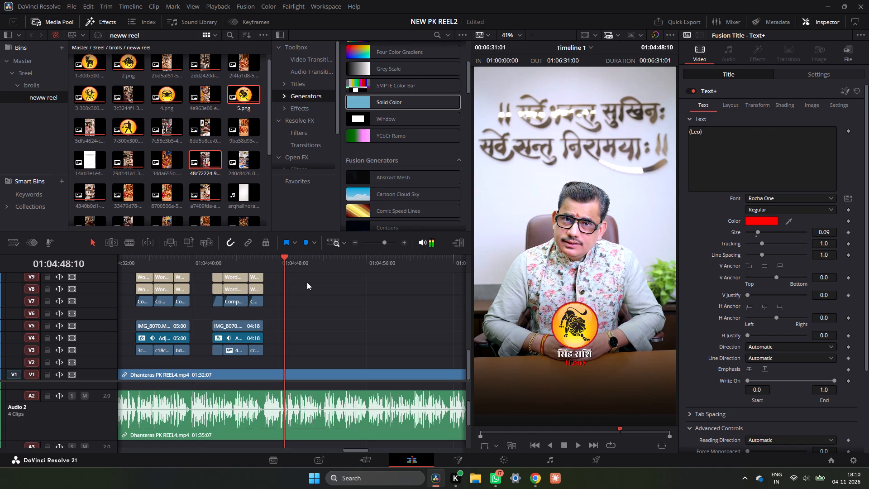
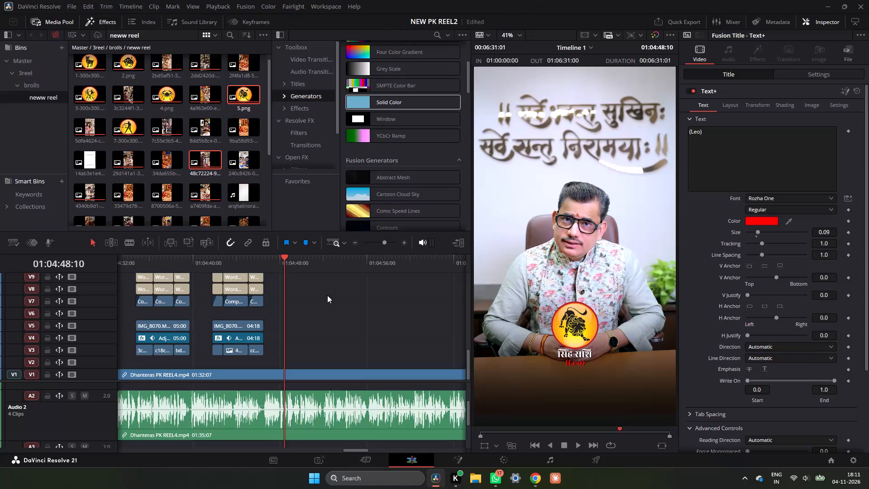
Play the Leo introduction on Timeline 1 repeatedly, from about 01:04:45 onward, to examine the narration and timing after the Leo title.
{"action": "left_click", "coordinate": [275, 264]}
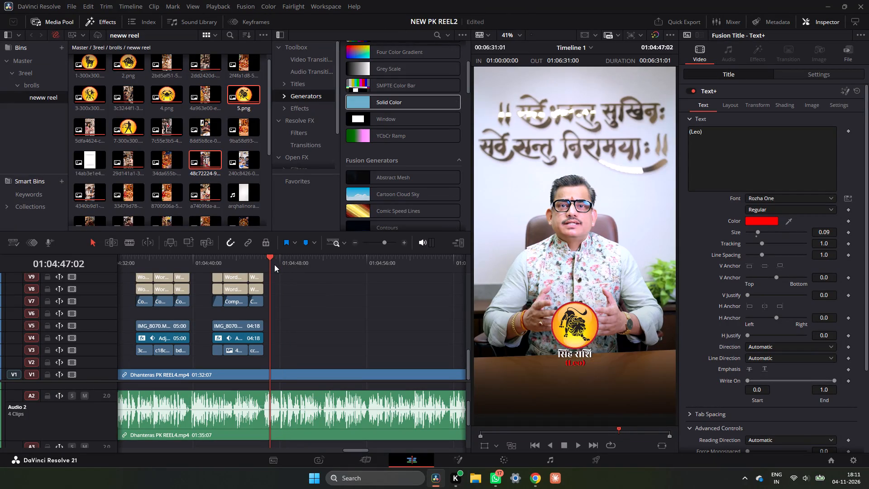
{"action": "key", "text": "space"}
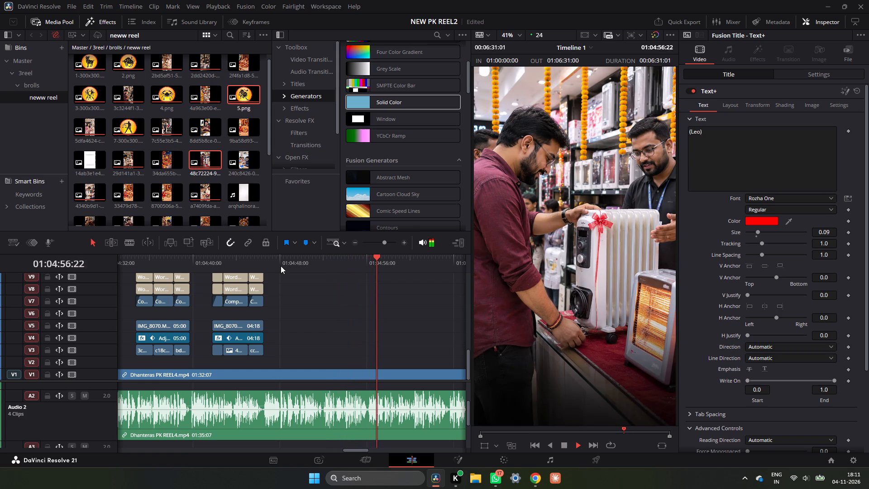
{"action": "left_click", "coordinate": [271, 261]}
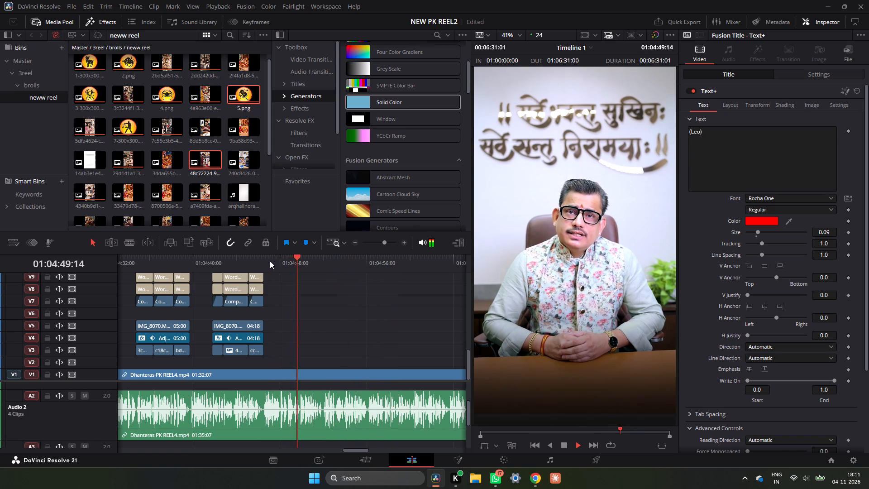
{"action": "key", "text": "space"}
{"action": "left_click", "coordinate": [252, 262]}
{"action": "key", "text": "space"}
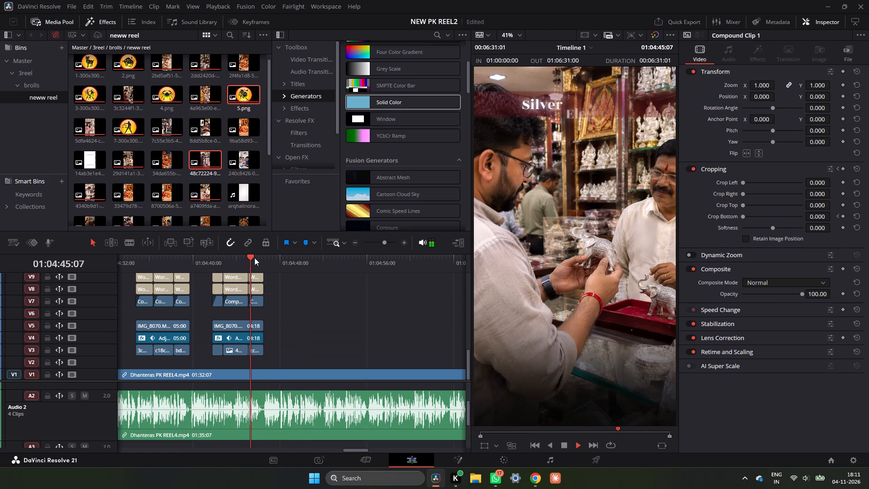
{"action": "key", "text": "space"}
{"action": "key", "text": "space"}
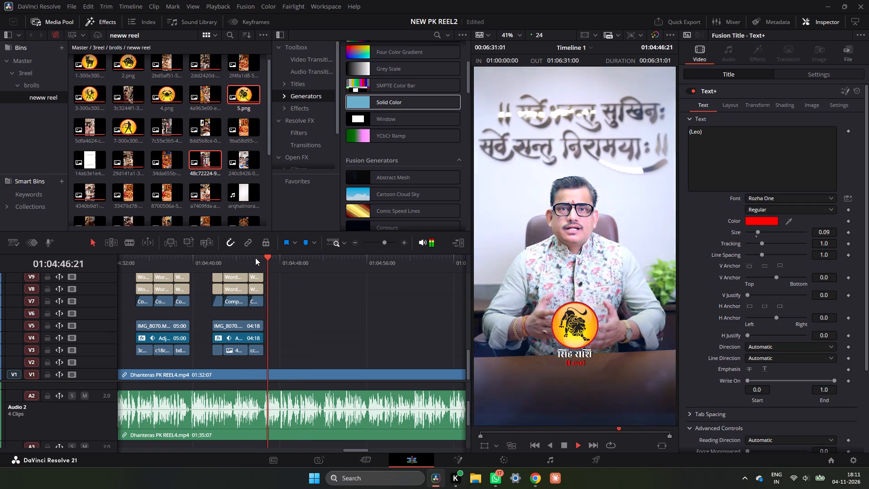
{"action": "key", "text": "space"}
{"action": "key", "text": "space"}
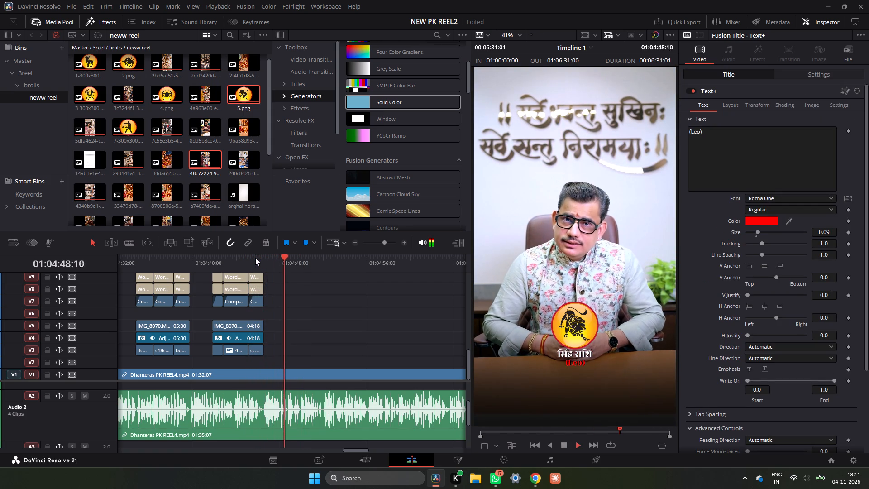
{"action": "key", "text": "space"}
{"action": "key", "text": "space"}
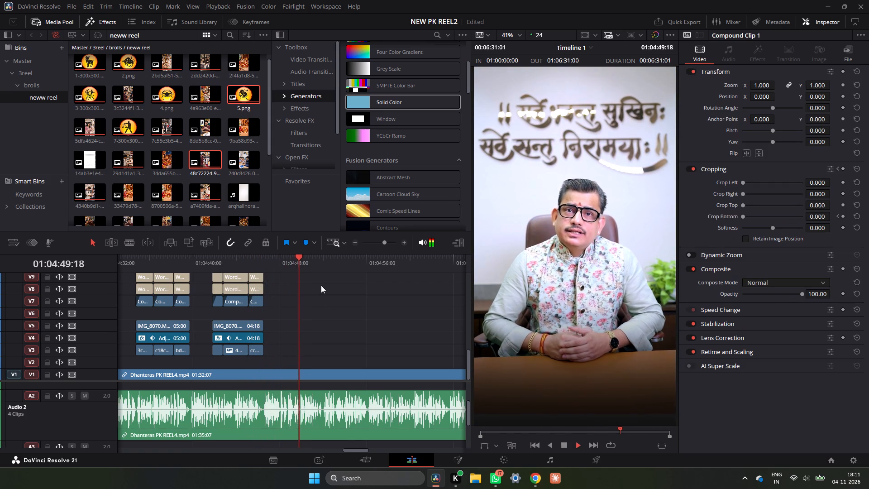
{"action": "key", "text": "space"}
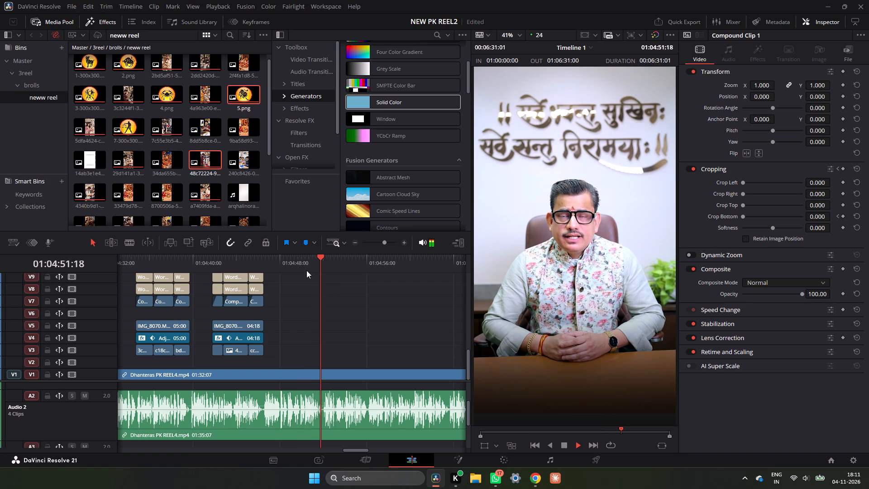
{"action": "left_click", "coordinate": [266, 257]}
{"action": "key", "text": "space"}
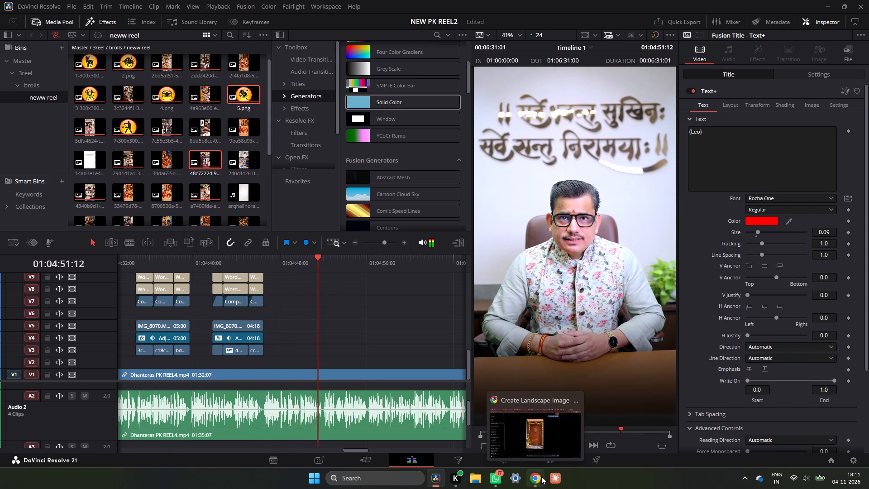
{"action": "key", "text": "space"}
{"action": "left_click", "coordinate": [267, 260]}
{"action": "key", "text": "space"}
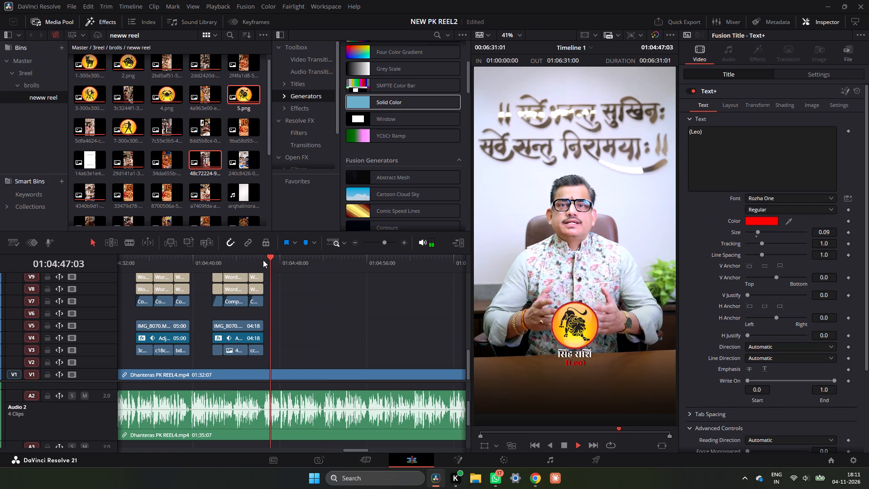
{"action": "left_click", "coordinate": [263, 260]}
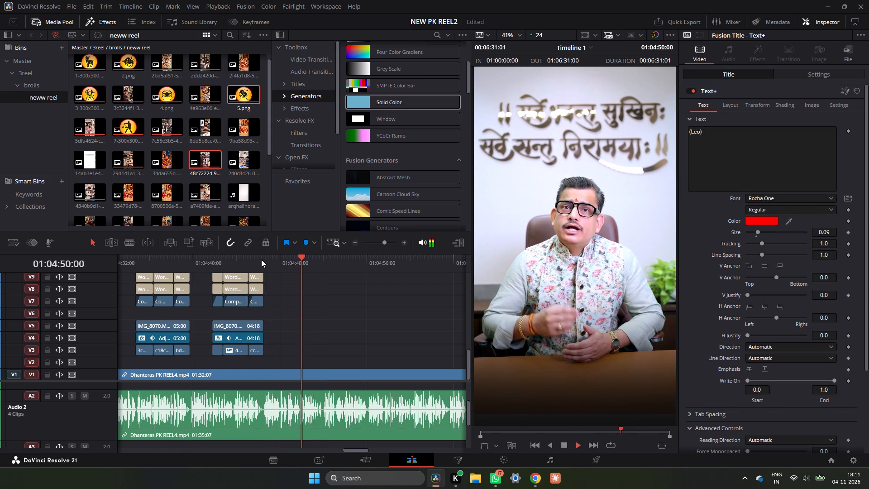
{"action": "key", "text": "space"}
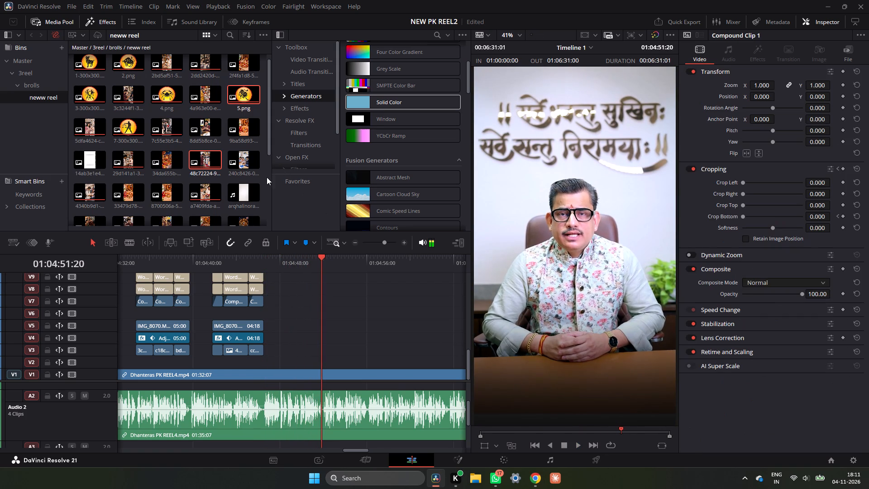
Import all files from the New ai pic folder into the neww reel bin.
{"action": "left_click", "coordinate": [251, 175]}
{"action": "key", "text": "ctrl+a"}
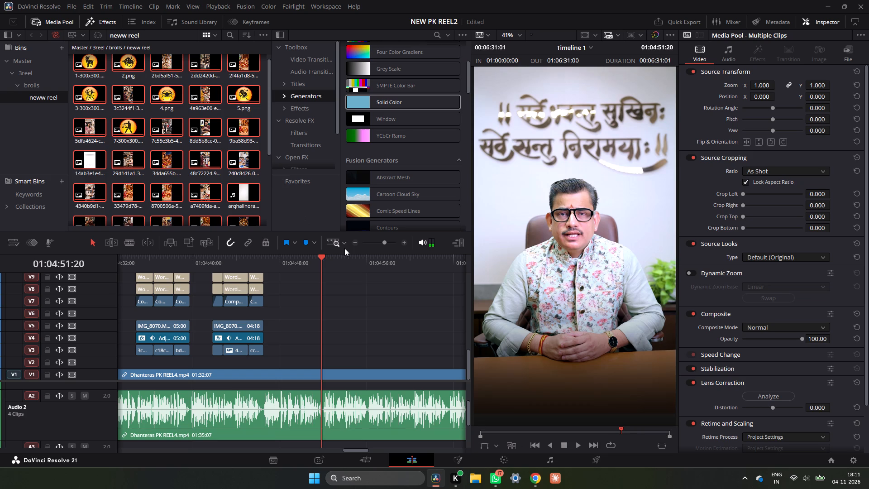
{"action": "scroll", "coordinate": [206, 161], "scroll_direction": "down", "scroll_amount": 6}
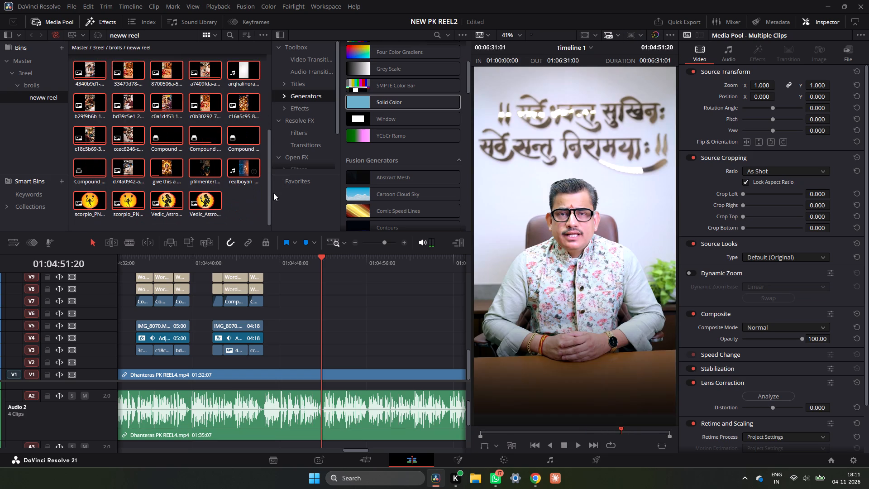
{"action": "left_click", "coordinate": [254, 197]}
{"action": "right_click", "coordinate": [257, 206]}
{"action": "left_click", "coordinate": [277, 312]}
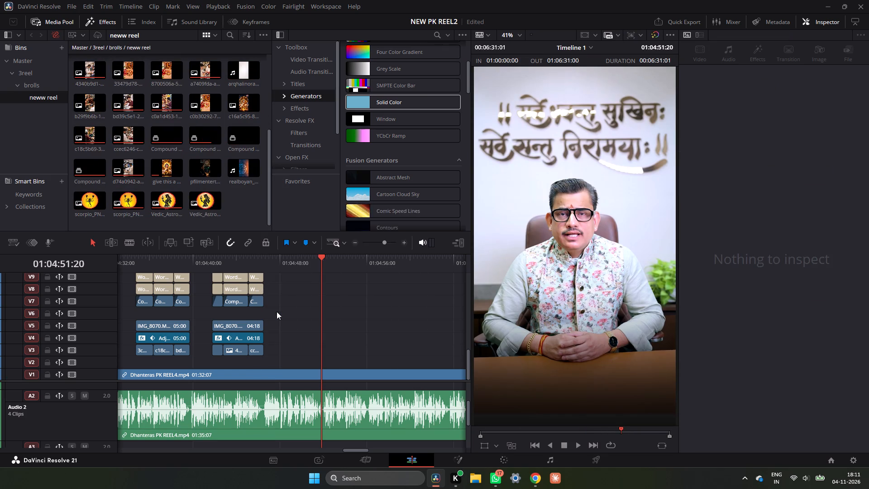
{"action": "left_click", "coordinate": [272, 167]}
{"action": "key", "text": "ctrl+a"}
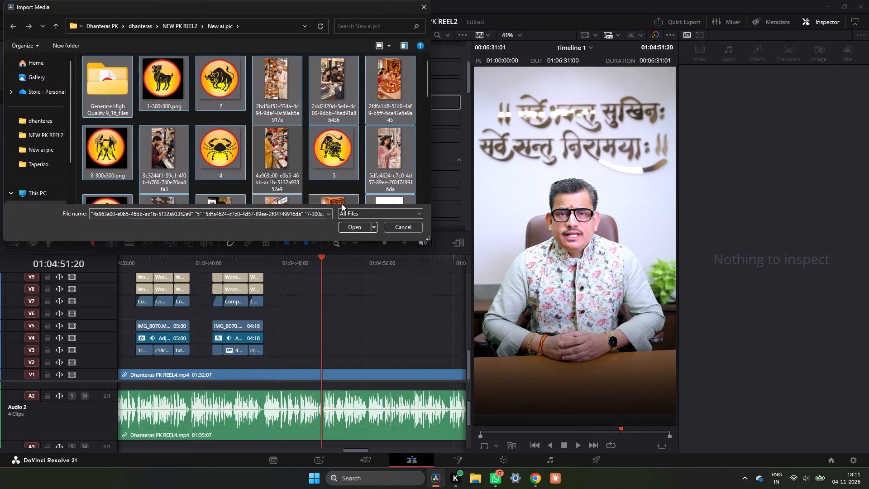
{"action": "left_click", "coordinate": [345, 225]}
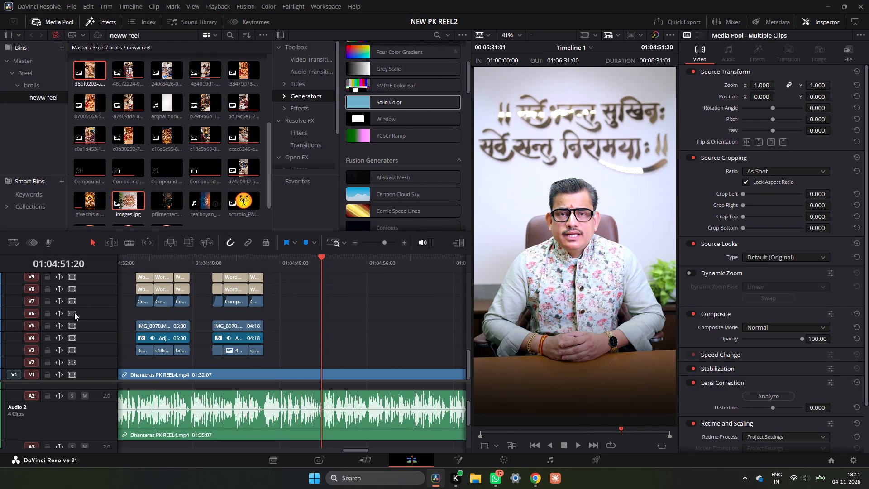
Place the newly imported pictures, including images.jpg, one after another on track V2 starting at about 01:04:51.
{"action": "left_click_drag", "start_coordinate": [129, 199], "coordinate": [313, 359]}
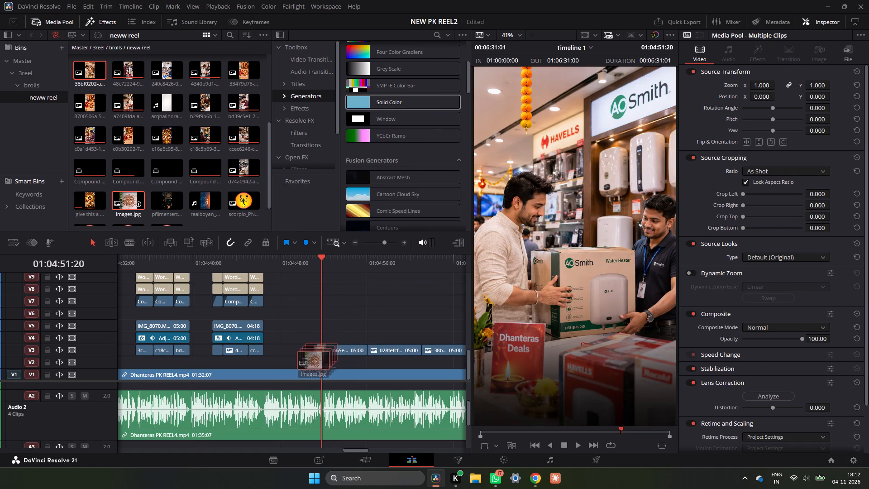
{"action": "left_click_drag", "start_coordinate": [313, 359], "coordinate": [313, 360]}
Replay the narration around the Leo title to examine where the first picture should start.
{"action": "left_click", "coordinate": [313, 264]}
{"action": "key", "text": "space"}
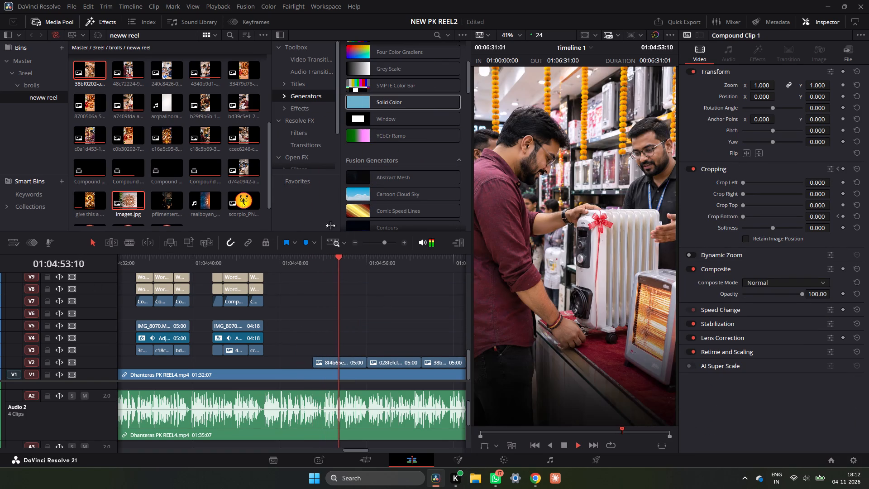
{"action": "key", "text": "space"}
{"action": "left_click", "coordinate": [300, 259]}
{"action": "left_click", "coordinate": [279, 259]}
{"action": "key", "text": "space"}
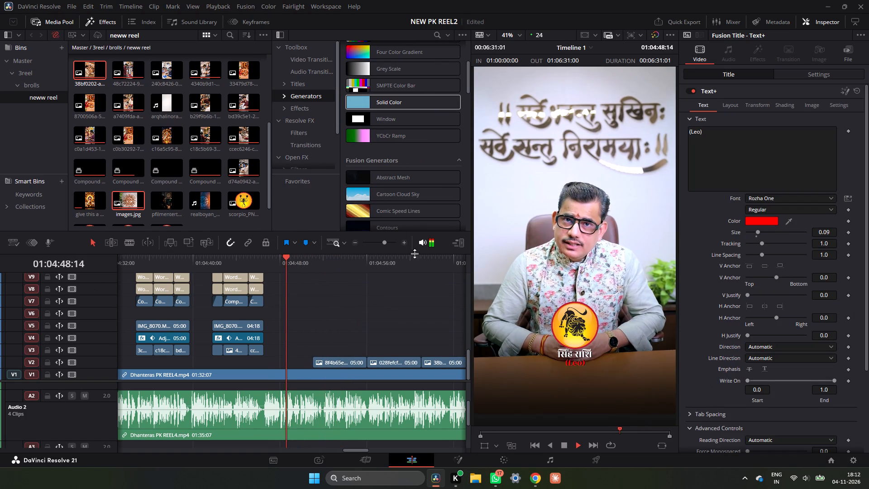
{"action": "left_click", "coordinate": [405, 244]}
{"action": "key", "text": "space"}
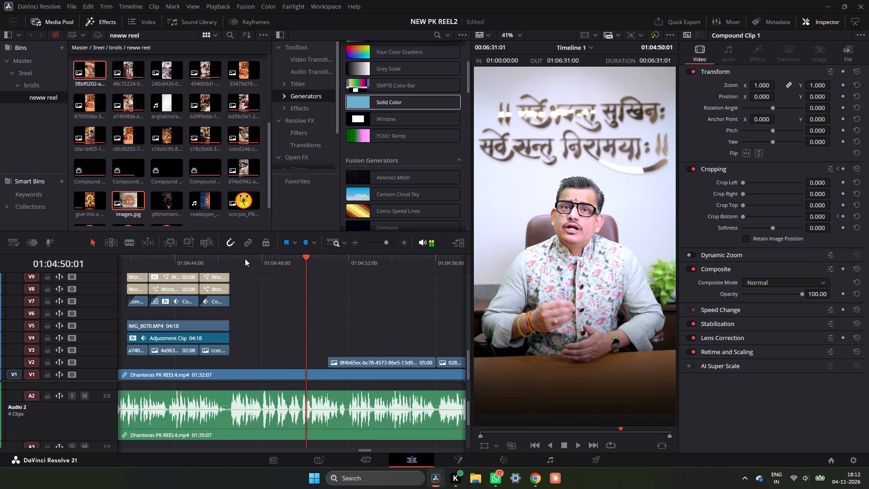
{"action": "left_click", "coordinate": [245, 259]}
{"action": "key", "text": "space"}
{"action": "key", "text": "space"}
{"action": "key", "text": "space"}
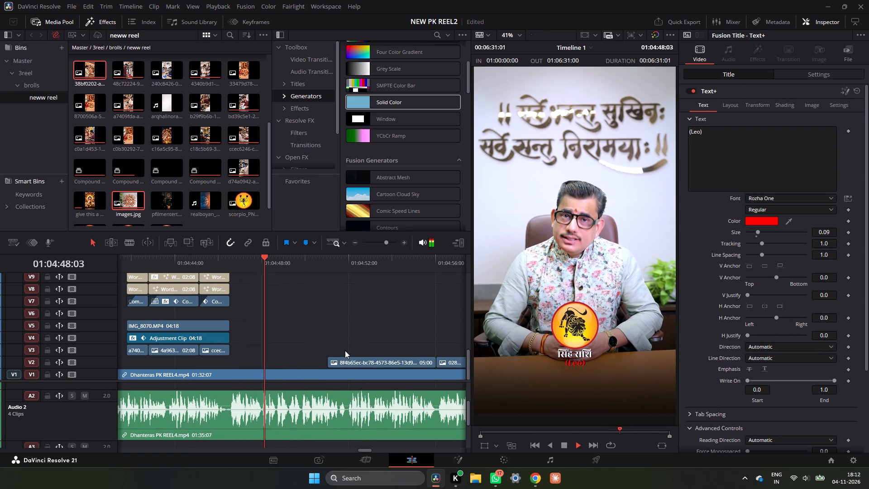
{"action": "key", "text": "space"}
{"action": "key", "text": "space"}
{"action": "key", "text": "space"}
{"action": "key", "text": "space"}
{"action": "key", "text": "space"}
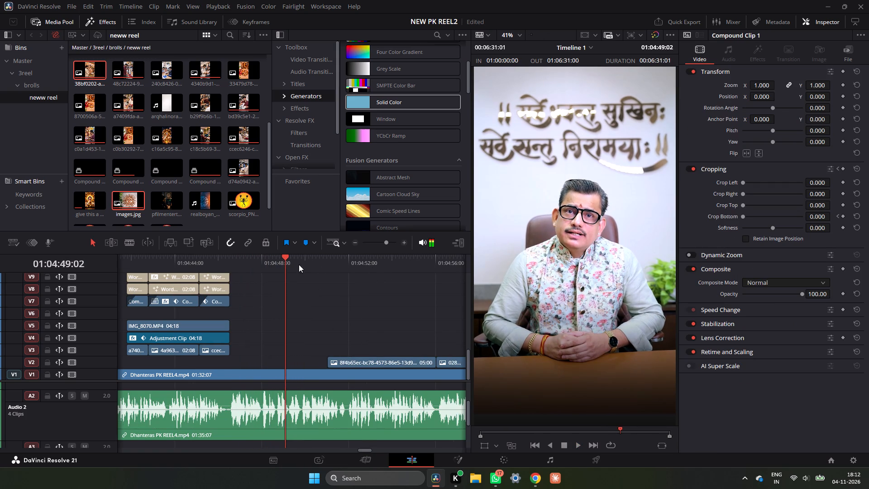
Move the 8f4b65ec water heater picture from V2 to V3 so it starts at 01:04:48:17.
{"action": "left_click_drag", "start_coordinate": [281, 262], "coordinate": [272, 264]}
{"action": "left_click", "coordinate": [405, 241]}
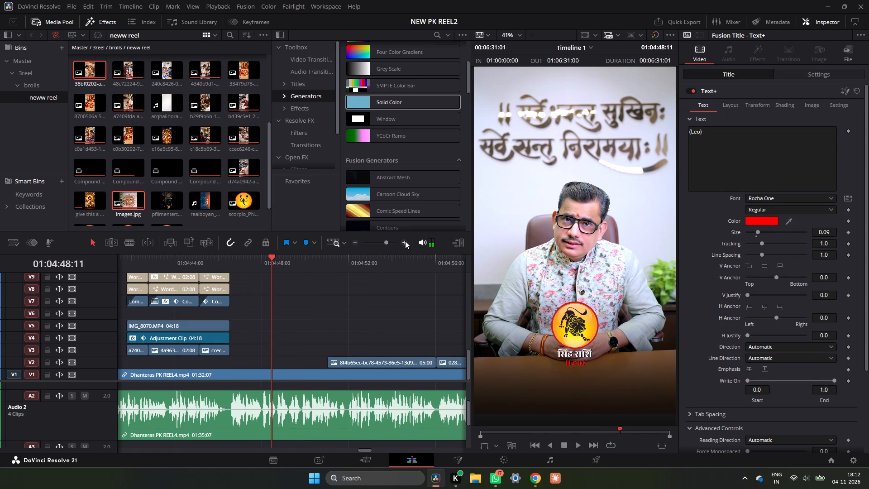
{"action": "left_click_drag", "start_coordinate": [283, 258], "coordinate": [294, 258]}
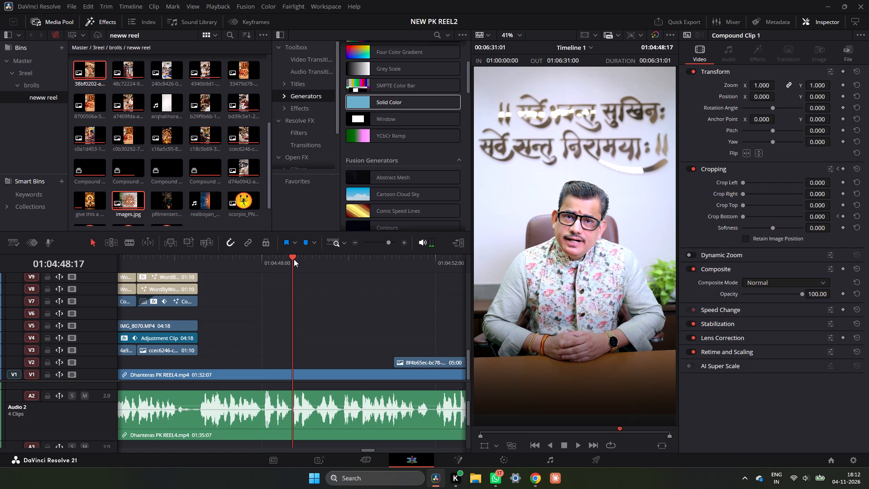
{"action": "left_click_drag", "start_coordinate": [412, 358], "coordinate": [306, 351]}
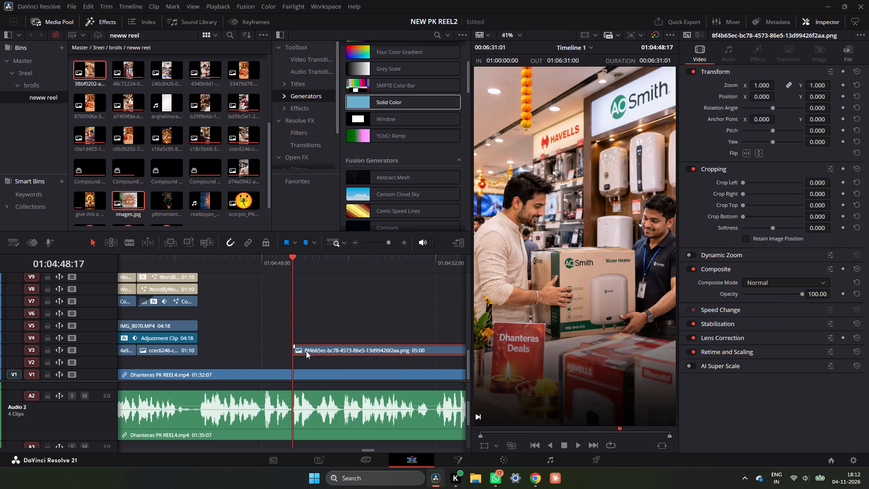
Play the narration under the water heater picture and split its clip on V3 at 01:04:49:06.
{"action": "key", "text": "space"}
{"action": "key", "text": "space"}
{"action": "key", "text": "space"}
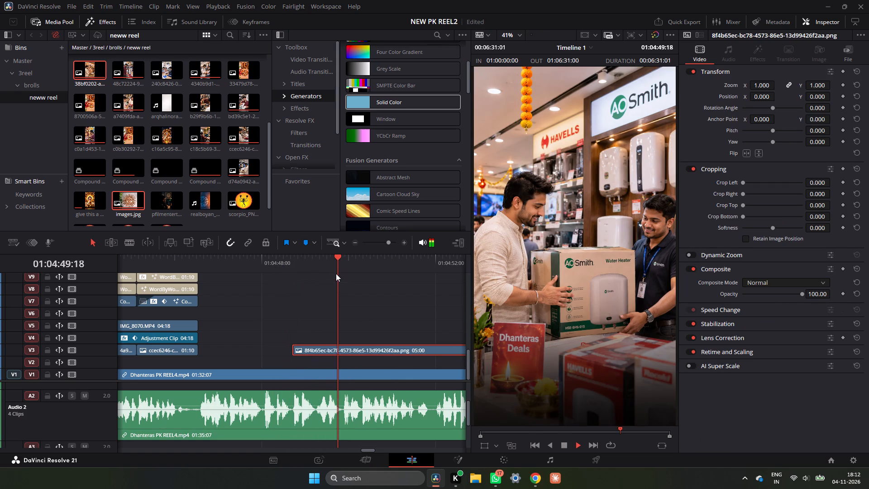
{"action": "key", "text": "space"}
{"action": "left_click_drag", "start_coordinate": [339, 266], "coordinate": [315, 276]}
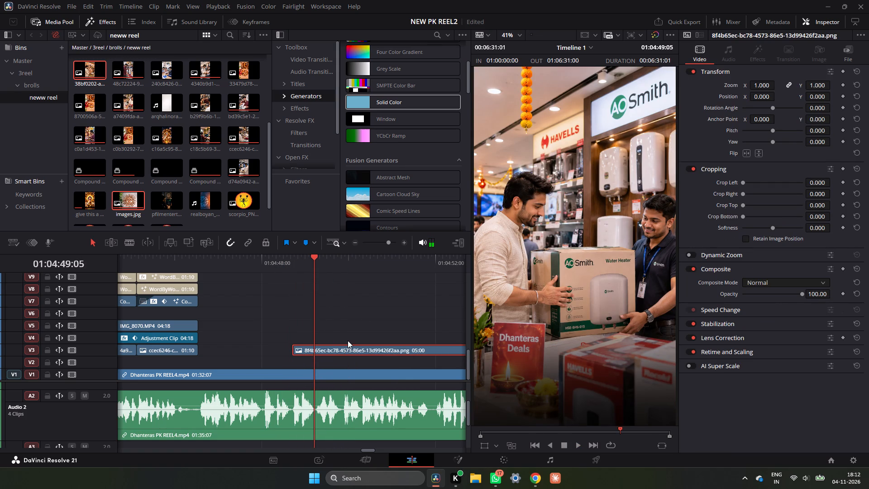
{"action": "left_click", "coordinate": [402, 244]}
{"action": "left_click_drag", "start_coordinate": [305, 266], "coordinate": [307, 271]}
{"action": "left_click", "coordinate": [347, 349]}
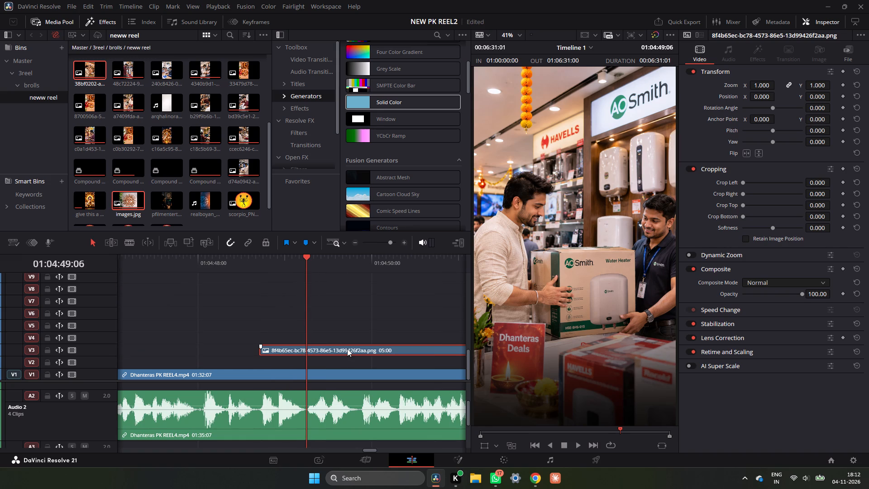
{"action": "key", "text": "ctrl+b"}
{"action": "key", "text": "space"}
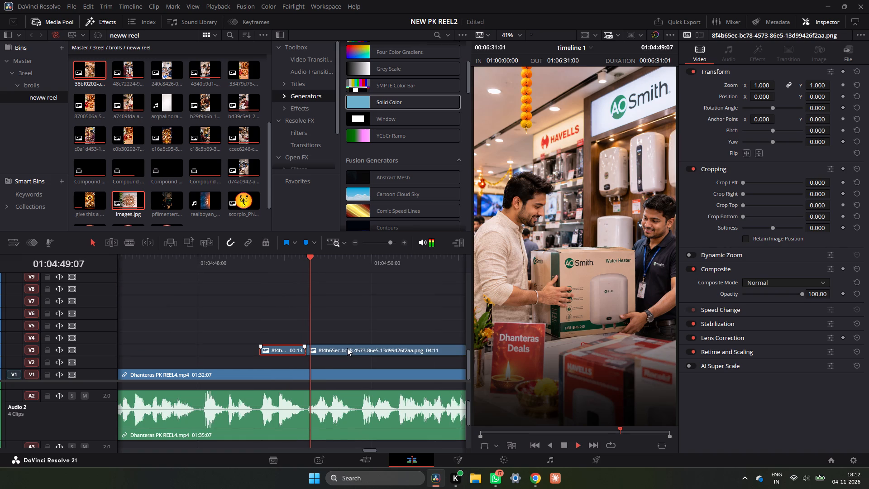
{"action": "key", "text": "space"}
Move the 028fefcf picture to V5 at about 01:04:52 and the 38bf0202 picture to V3 at about 01:04:56.
{"action": "triple_click", "coordinate": [357, 244]}
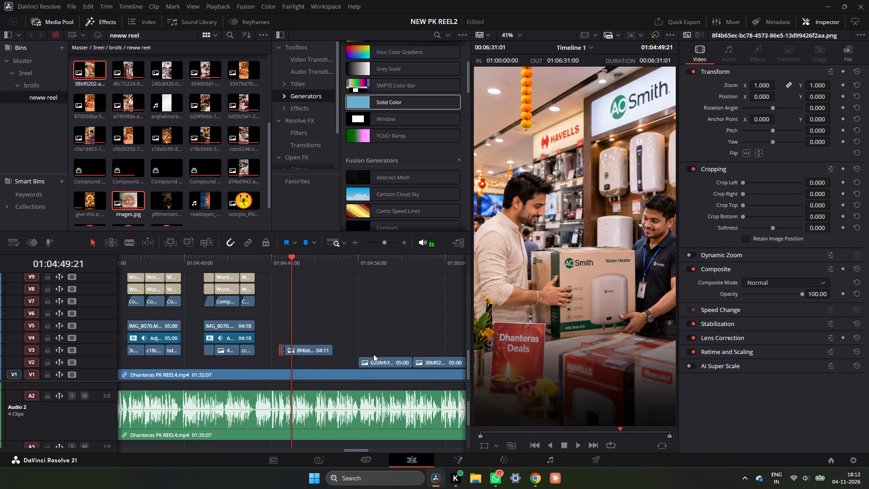
{"action": "left_click_drag", "start_coordinate": [376, 360], "coordinate": [328, 329]}
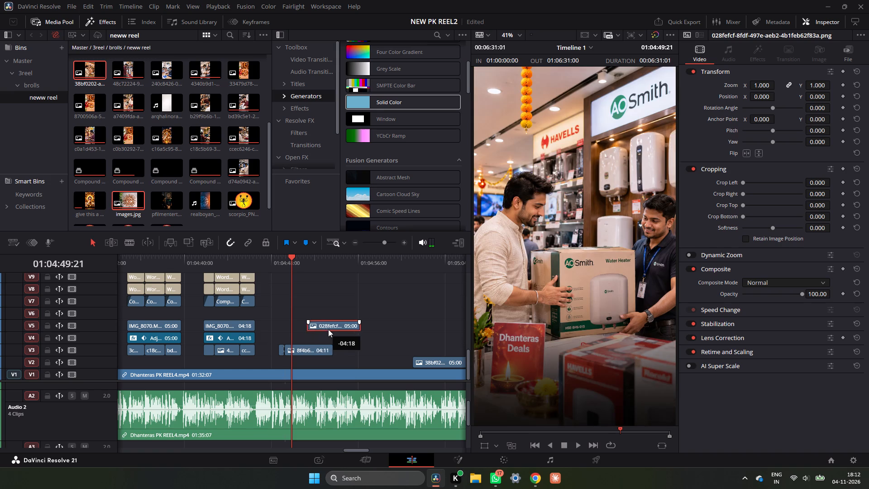
{"action": "left_click_drag", "start_coordinate": [328, 329], "coordinate": [329, 329]}
{"action": "left_click_drag", "start_coordinate": [425, 361], "coordinate": [307, 338]}
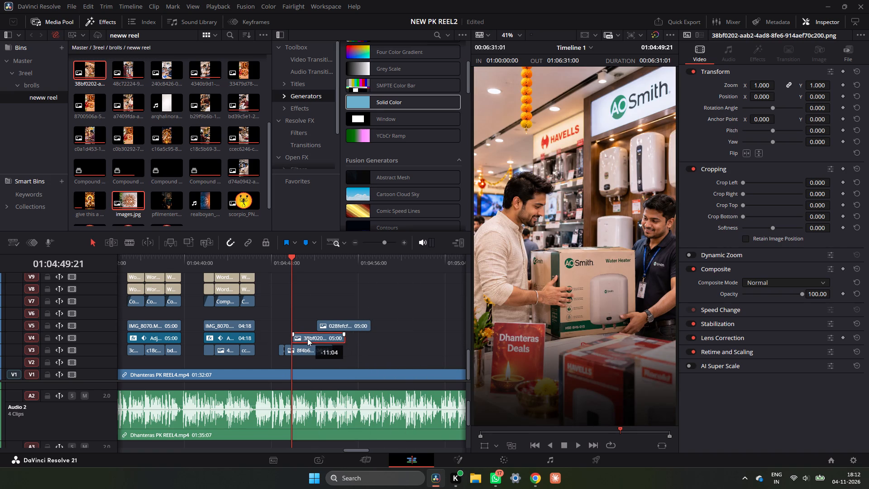
{"action": "left_click_drag", "start_coordinate": [307, 338], "coordinate": [370, 348]}
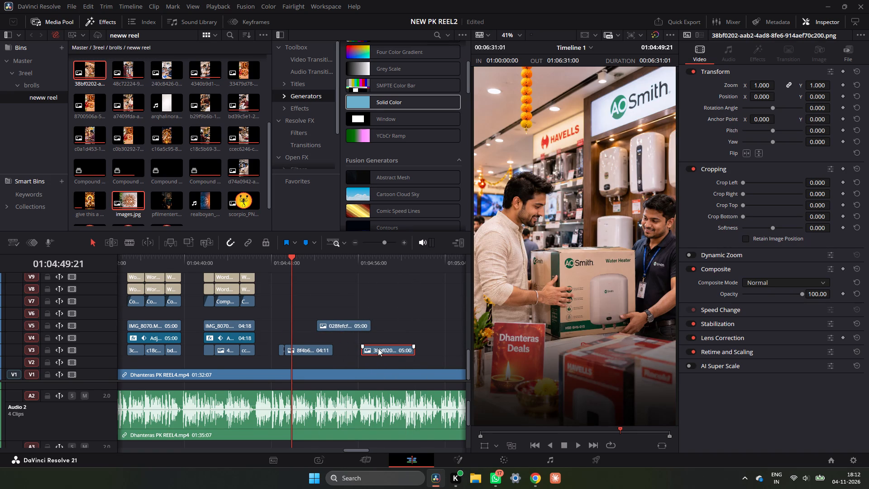
Pull the images.jpg sun picture back to V4 above the water heater picture and delete it from the timeline.
{"action": "scroll", "coordinate": [378, 348], "scroll_direction": "down", "scroll_amount": 2, "text": "ctrl"}
{"action": "left_click_drag", "start_coordinate": [382, 362], "coordinate": [208, 340]}
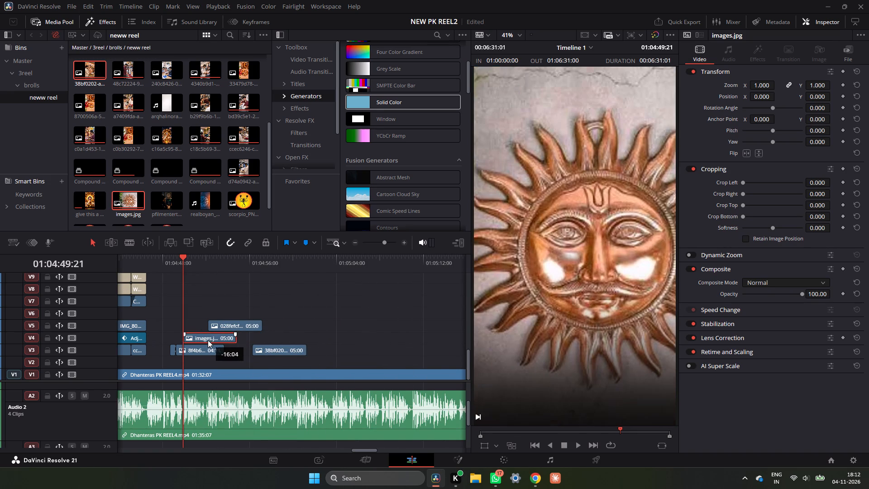
{"action": "left_click_drag", "start_coordinate": [208, 340], "coordinate": [200, 340]}
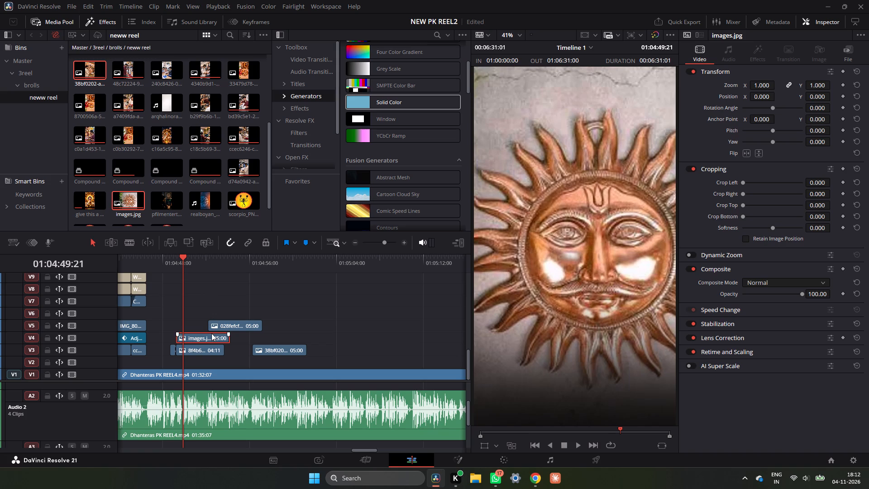
{"action": "key", "text": "BackSpace"}
{"action": "scroll", "coordinate": [299, 335], "scroll_direction": "down", "scroll_amount": 4, "text": "ctrl"}
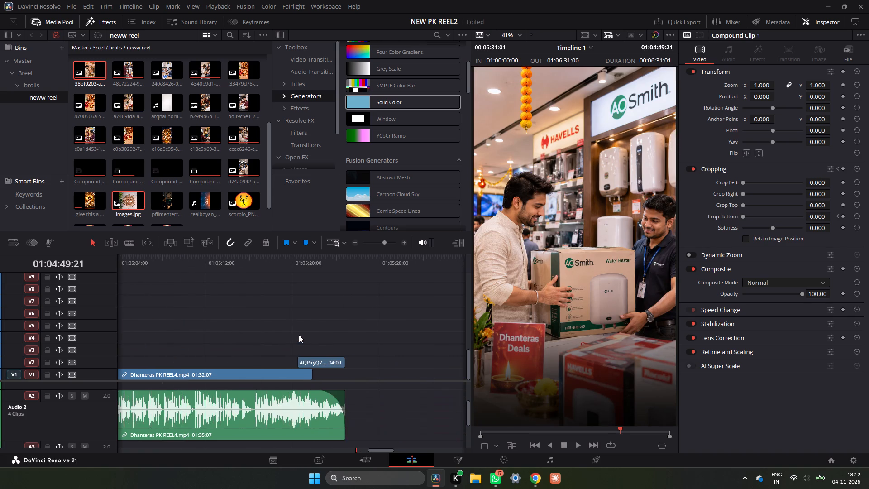
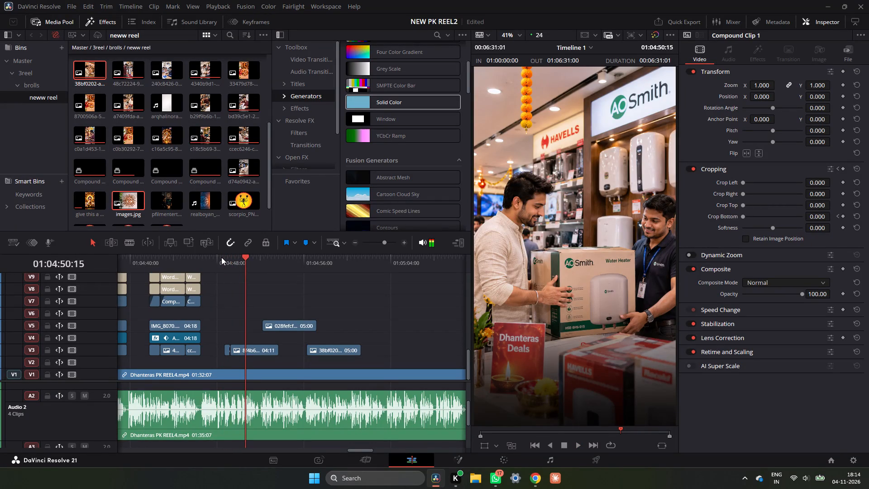
{"action": "left_click", "coordinate": [221, 257]}
{"action": "key", "text": "space"}
{"action": "key", "text": "space"}
{"action": "key", "text": "space"}
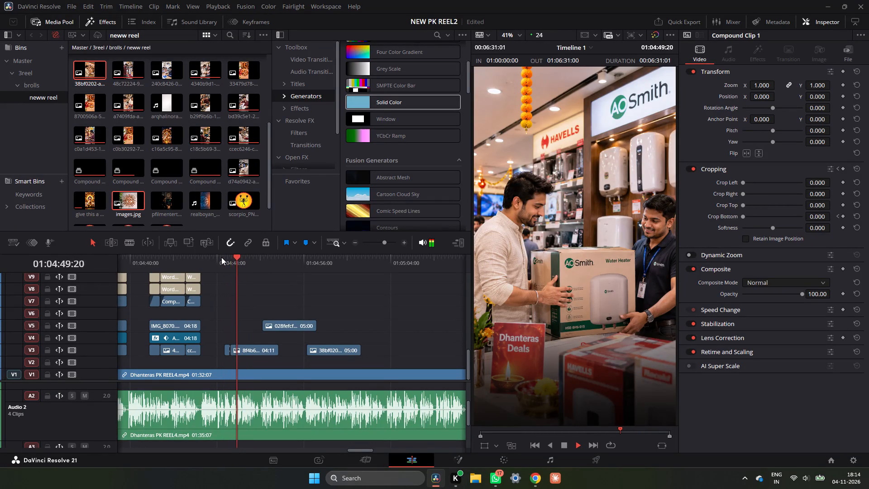
{"action": "key", "text": "space"}
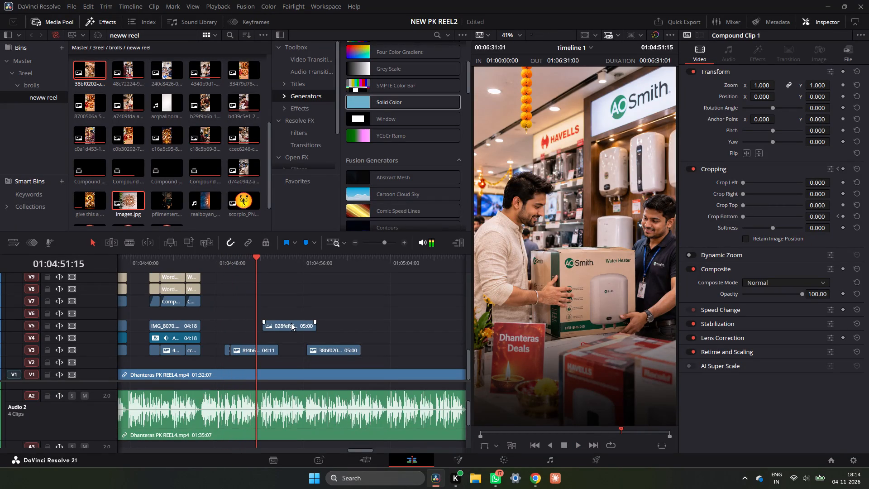
Move the 028fefcf sun-on-door picture from V5 to V4, starting at about 01:04:48:17.
{"action": "left_click_drag", "start_coordinate": [253, 259], "coordinate": [283, 267]}
{"action": "left_click_drag", "start_coordinate": [295, 328], "coordinate": [258, 340]}
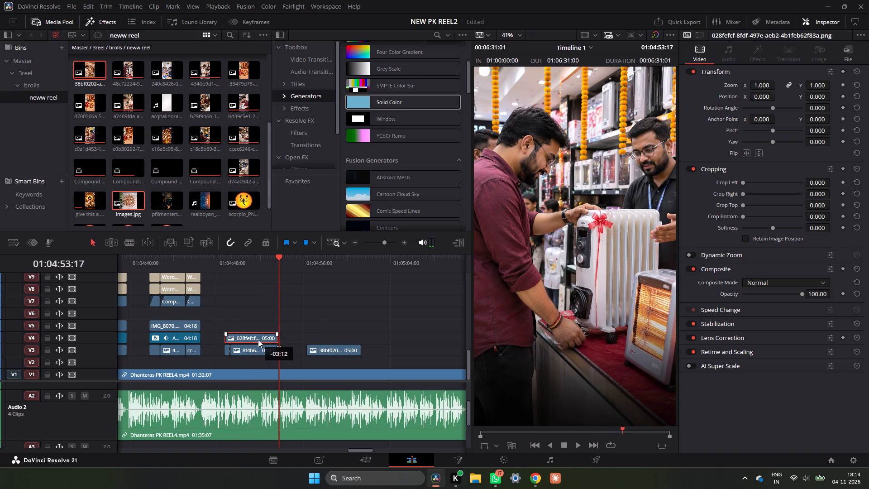
{"action": "left_click_drag", "start_coordinate": [258, 340], "coordinate": [263, 340]}
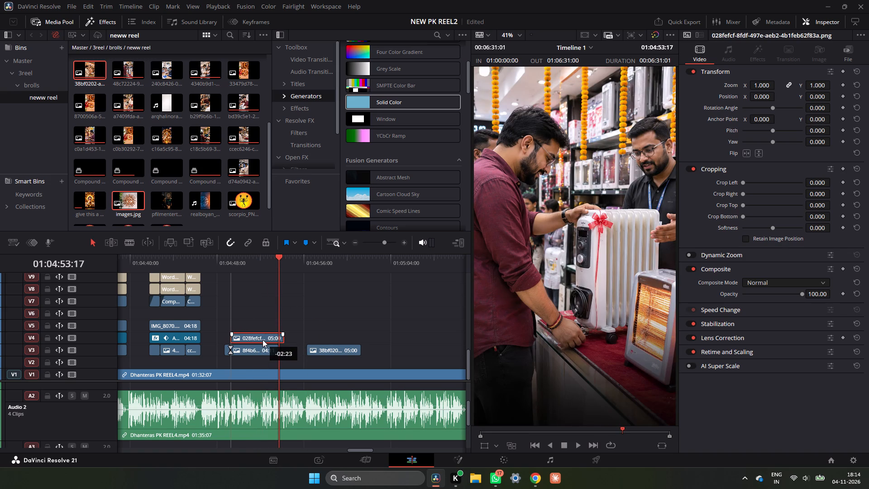
{"action": "left_click_drag", "start_coordinate": [263, 340], "coordinate": [256, 340]}
Move the short 8f4b65ec piece from V3 to V5 at 01:04:49:06 and split the 028fefcf picture at that same point.
{"action": "left_click", "coordinate": [228, 263]}
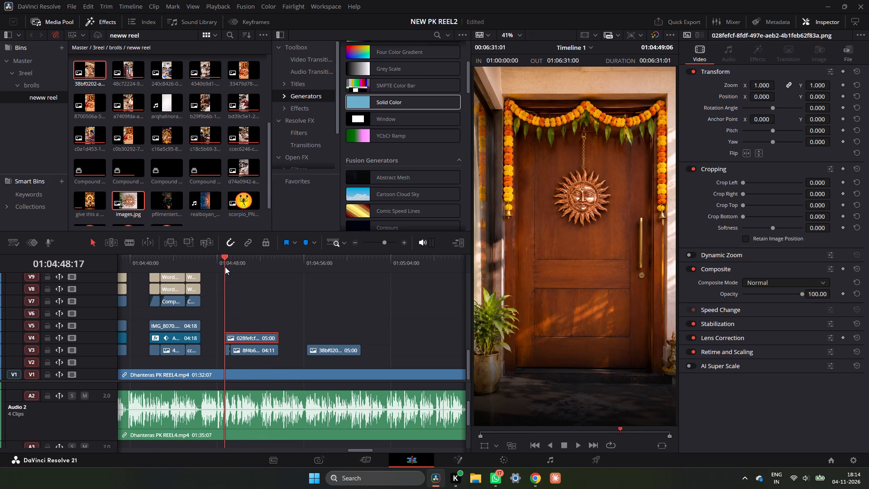
{"action": "left_click", "coordinate": [400, 241]}
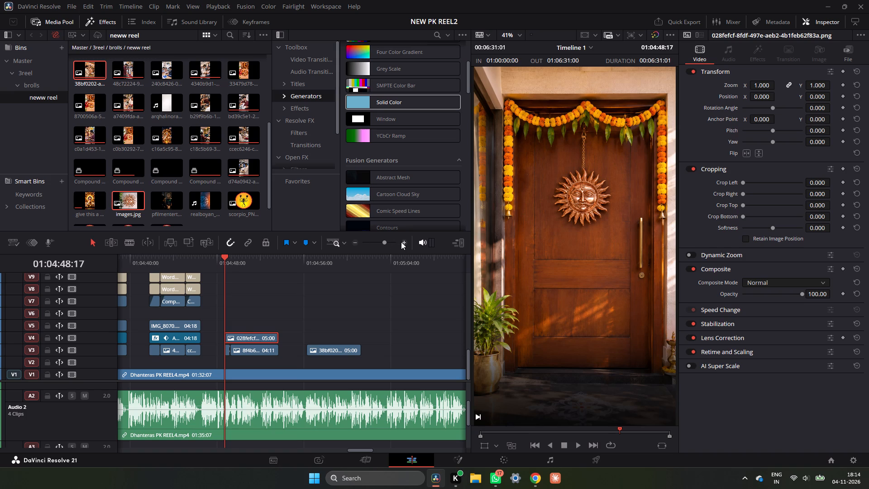
{"action": "double_click", "coordinate": [401, 242]}
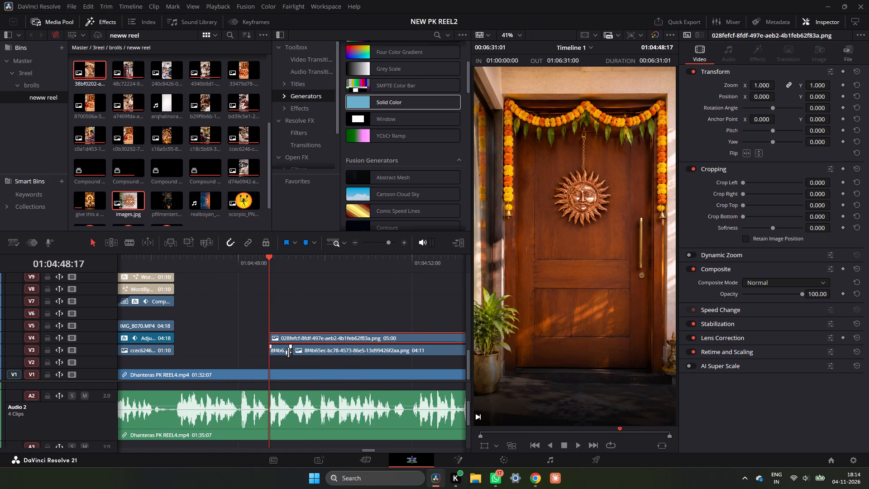
{"action": "left_click_drag", "start_coordinate": [283, 352], "coordinate": [319, 321]}
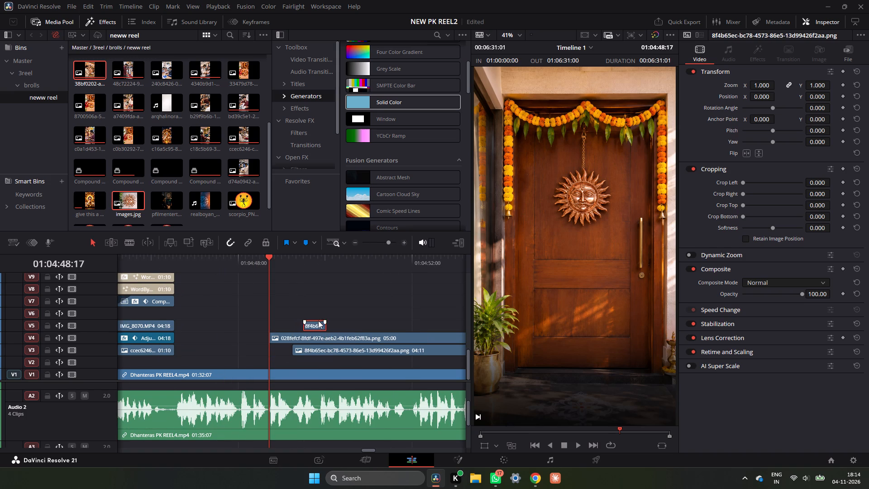
{"action": "left_click_drag", "start_coordinate": [270, 261], "coordinate": [291, 268]}
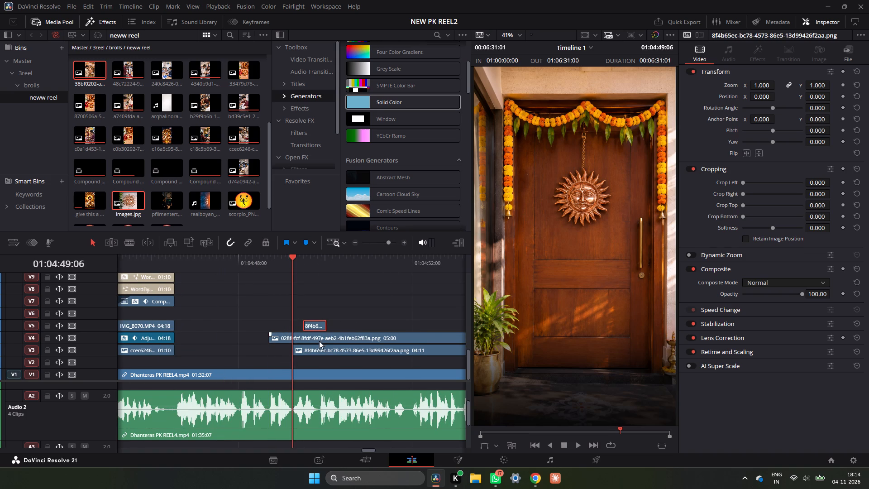
{"action": "left_click", "coordinate": [319, 340]}
{"action": "key", "text": "ctrl+b"}
{"action": "left_click_drag", "start_coordinate": [317, 323], "coordinate": [308, 323]}
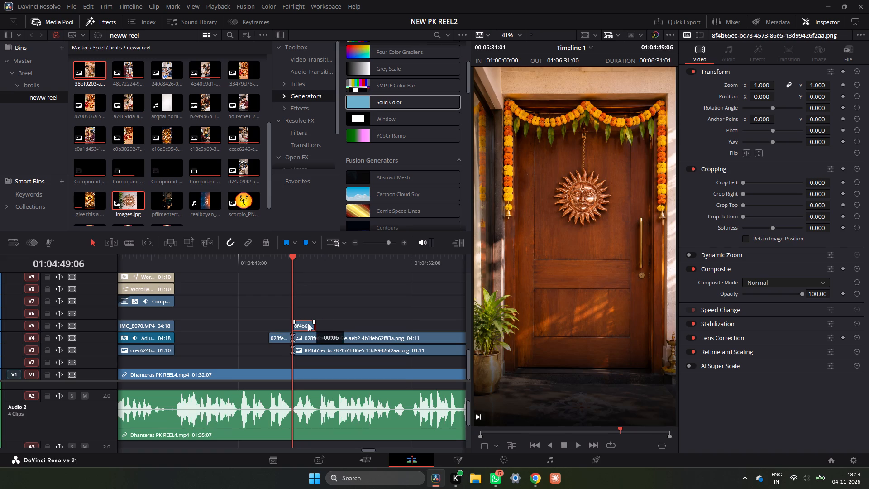
{"action": "left_click_drag", "start_coordinate": [308, 323], "coordinate": [304, 323]}
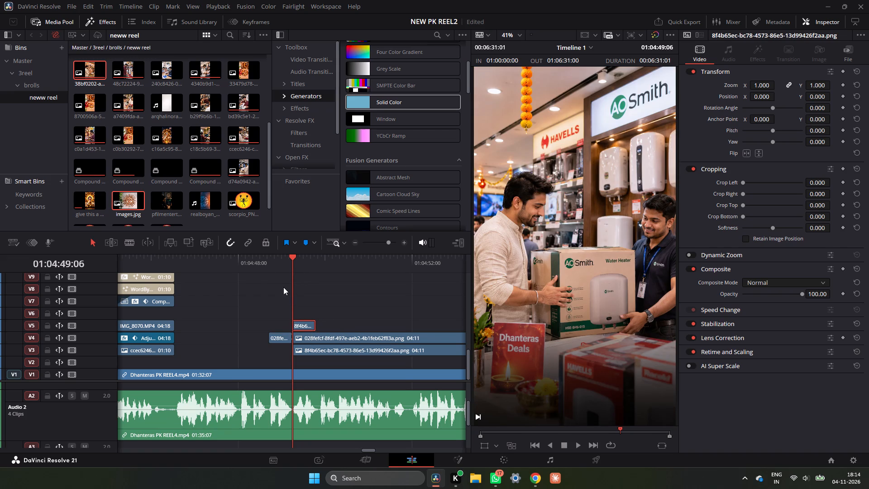
Play the cut around 01:04:49 repeatedly to check the change from the sun-on-door picture to the water heater picture.
{"action": "left_click", "coordinate": [263, 266]}
{"action": "key", "text": "space"}
{"action": "key", "text": "space"}
{"action": "key", "text": "space"}
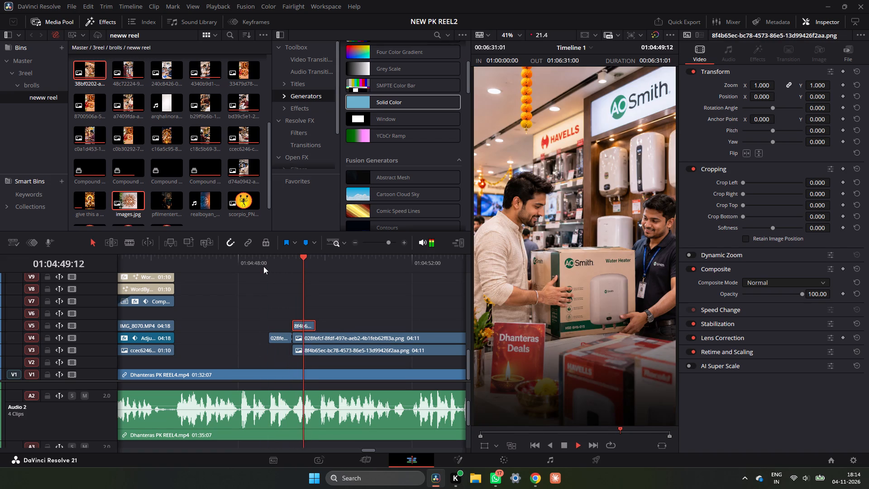
{"action": "key", "text": "space"}
{"action": "left_click_drag", "start_coordinate": [276, 264], "coordinate": [272, 264]}
{"action": "key", "text": "space"}
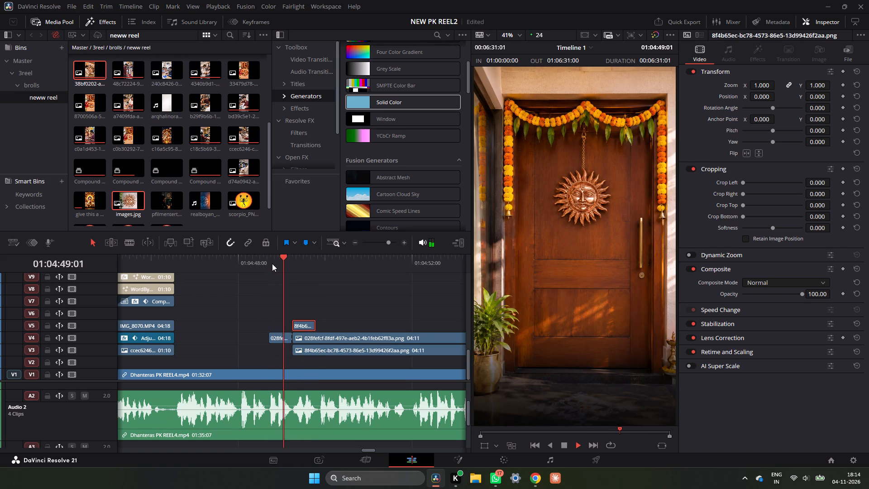
{"action": "key", "text": "space"}
{"action": "left_click", "coordinate": [272, 264]}
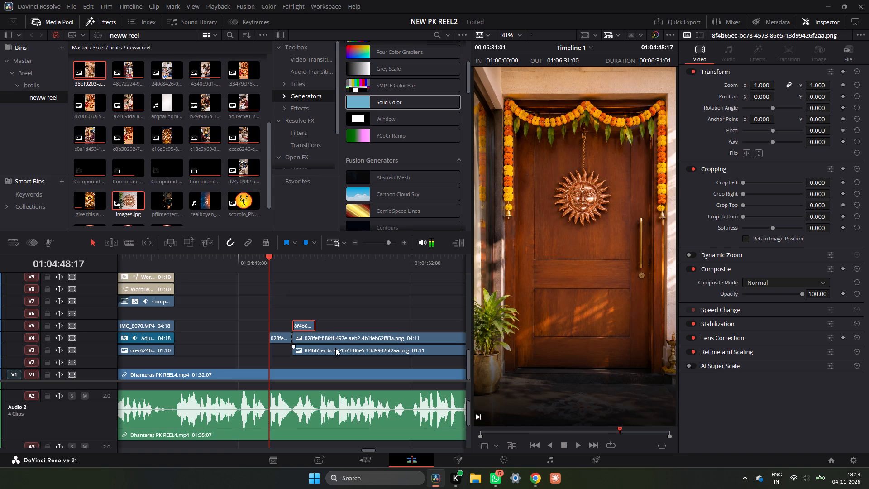
Disable the short first piece of the 028fefcf picture on V4.
{"action": "left_click", "coordinate": [335, 348]}
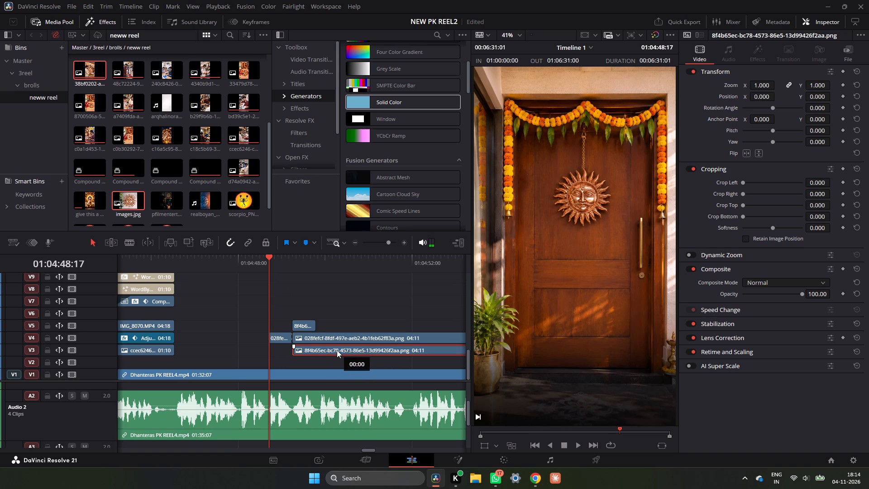
{"action": "left_click", "coordinate": [285, 338]}
{"action": "key", "text": "d"}
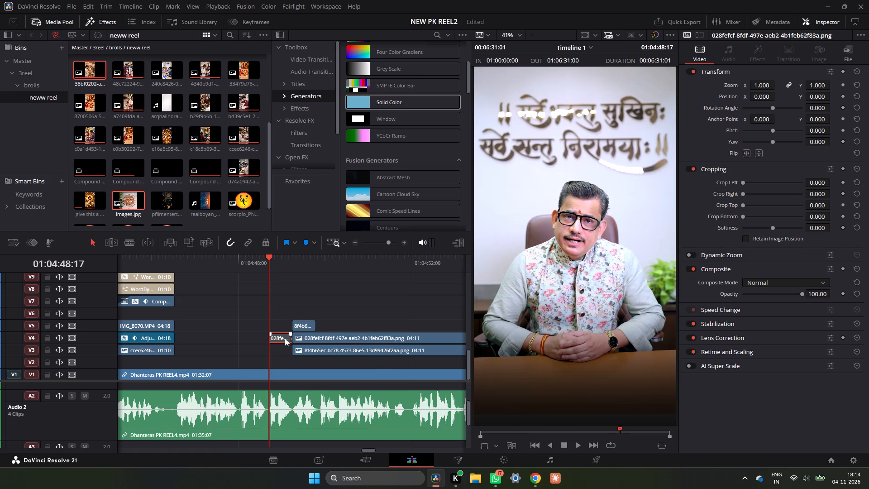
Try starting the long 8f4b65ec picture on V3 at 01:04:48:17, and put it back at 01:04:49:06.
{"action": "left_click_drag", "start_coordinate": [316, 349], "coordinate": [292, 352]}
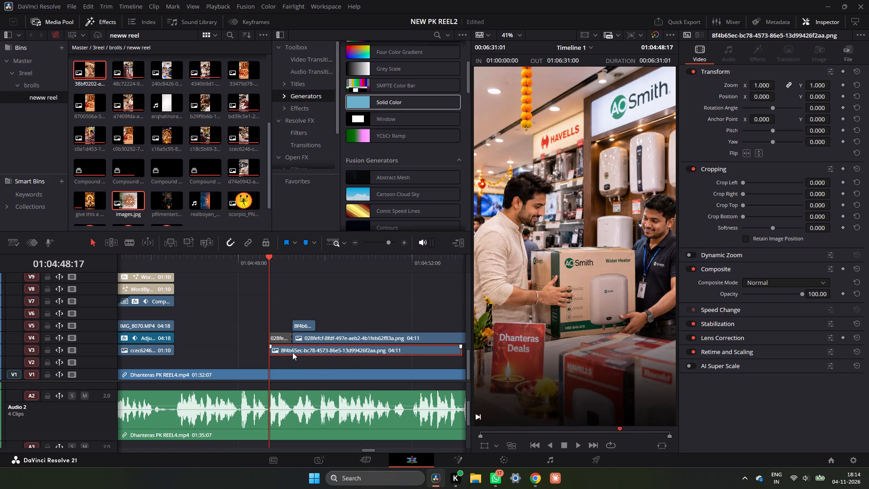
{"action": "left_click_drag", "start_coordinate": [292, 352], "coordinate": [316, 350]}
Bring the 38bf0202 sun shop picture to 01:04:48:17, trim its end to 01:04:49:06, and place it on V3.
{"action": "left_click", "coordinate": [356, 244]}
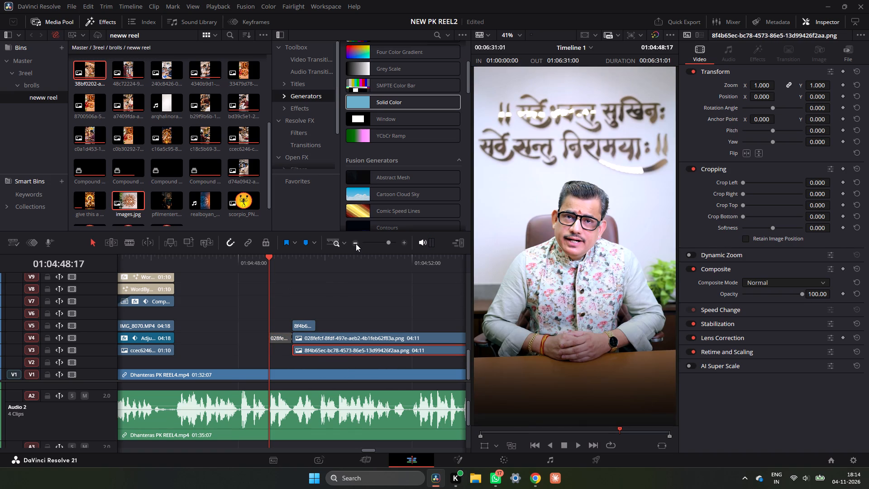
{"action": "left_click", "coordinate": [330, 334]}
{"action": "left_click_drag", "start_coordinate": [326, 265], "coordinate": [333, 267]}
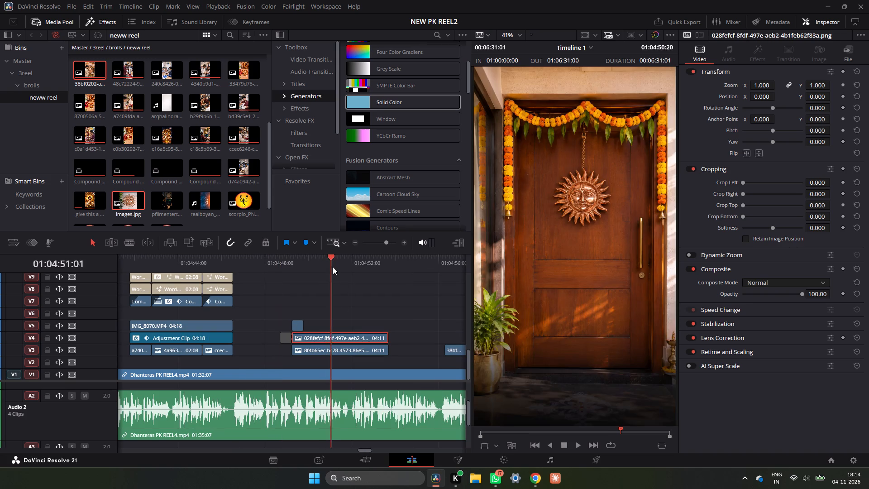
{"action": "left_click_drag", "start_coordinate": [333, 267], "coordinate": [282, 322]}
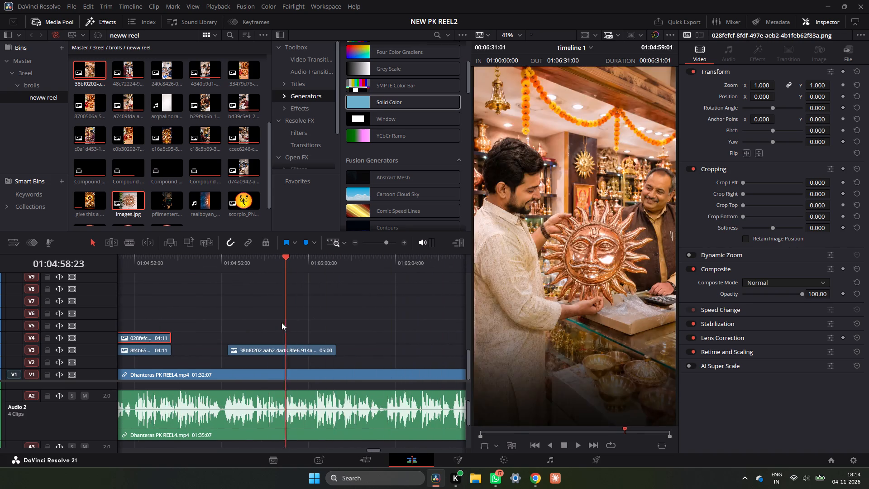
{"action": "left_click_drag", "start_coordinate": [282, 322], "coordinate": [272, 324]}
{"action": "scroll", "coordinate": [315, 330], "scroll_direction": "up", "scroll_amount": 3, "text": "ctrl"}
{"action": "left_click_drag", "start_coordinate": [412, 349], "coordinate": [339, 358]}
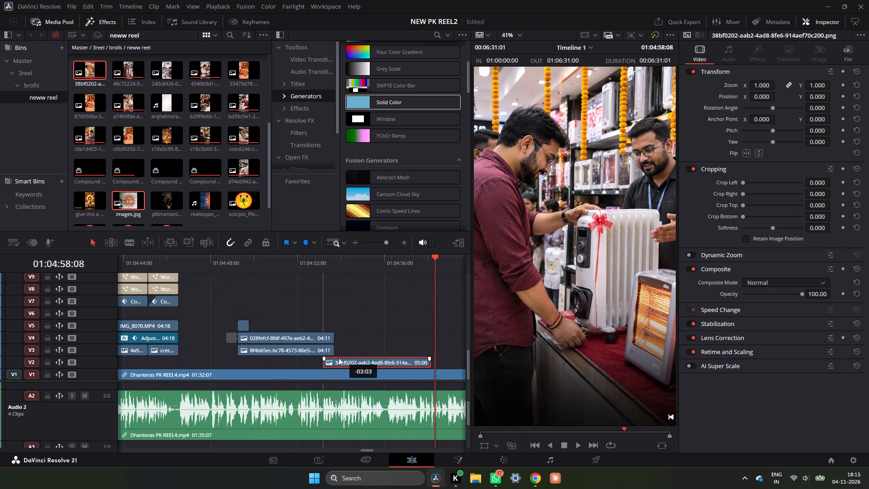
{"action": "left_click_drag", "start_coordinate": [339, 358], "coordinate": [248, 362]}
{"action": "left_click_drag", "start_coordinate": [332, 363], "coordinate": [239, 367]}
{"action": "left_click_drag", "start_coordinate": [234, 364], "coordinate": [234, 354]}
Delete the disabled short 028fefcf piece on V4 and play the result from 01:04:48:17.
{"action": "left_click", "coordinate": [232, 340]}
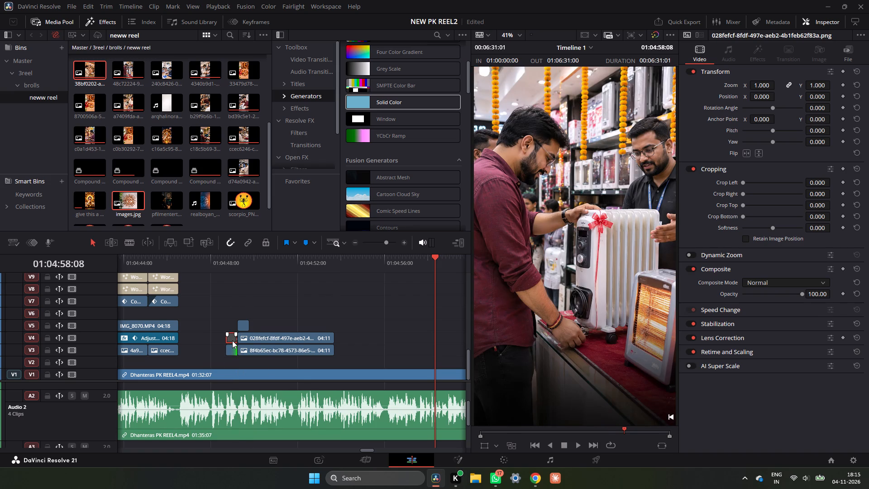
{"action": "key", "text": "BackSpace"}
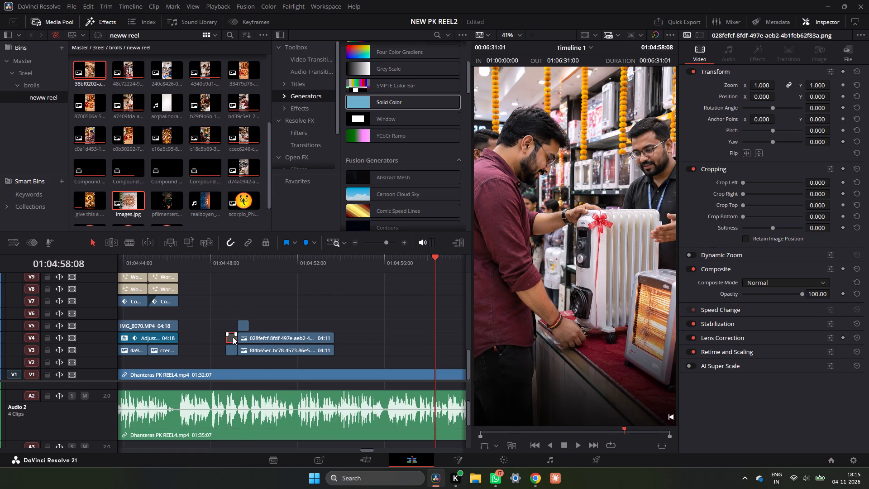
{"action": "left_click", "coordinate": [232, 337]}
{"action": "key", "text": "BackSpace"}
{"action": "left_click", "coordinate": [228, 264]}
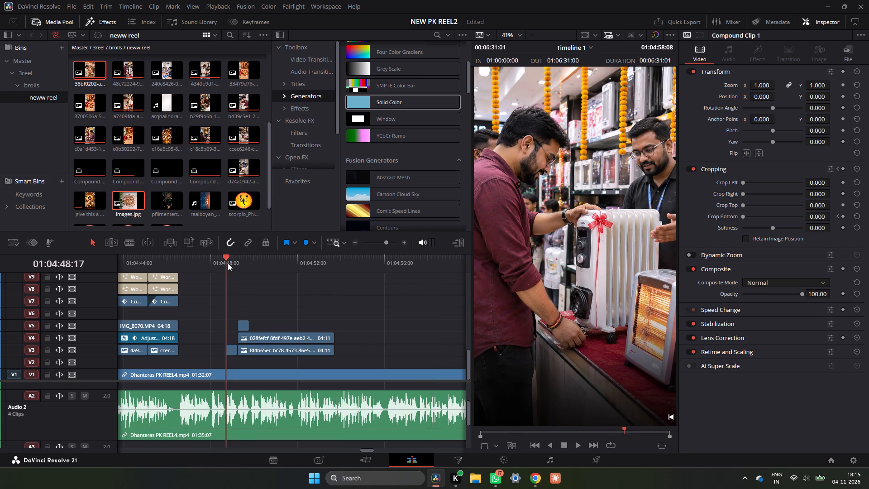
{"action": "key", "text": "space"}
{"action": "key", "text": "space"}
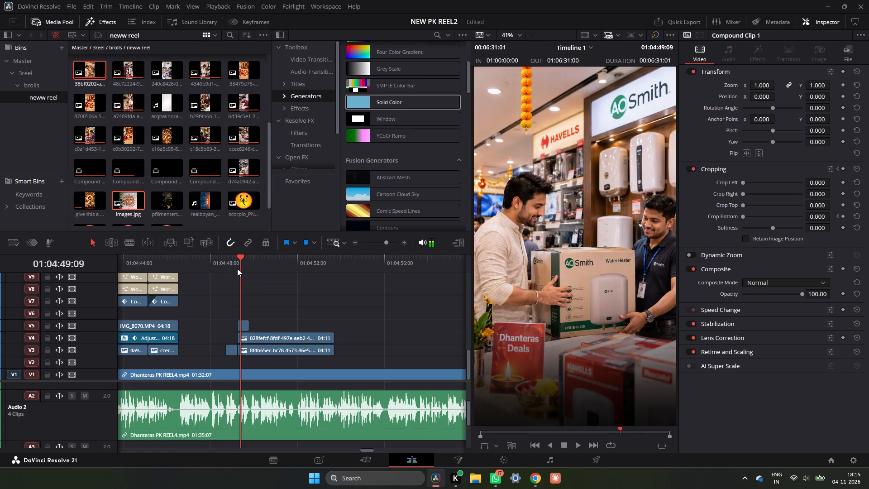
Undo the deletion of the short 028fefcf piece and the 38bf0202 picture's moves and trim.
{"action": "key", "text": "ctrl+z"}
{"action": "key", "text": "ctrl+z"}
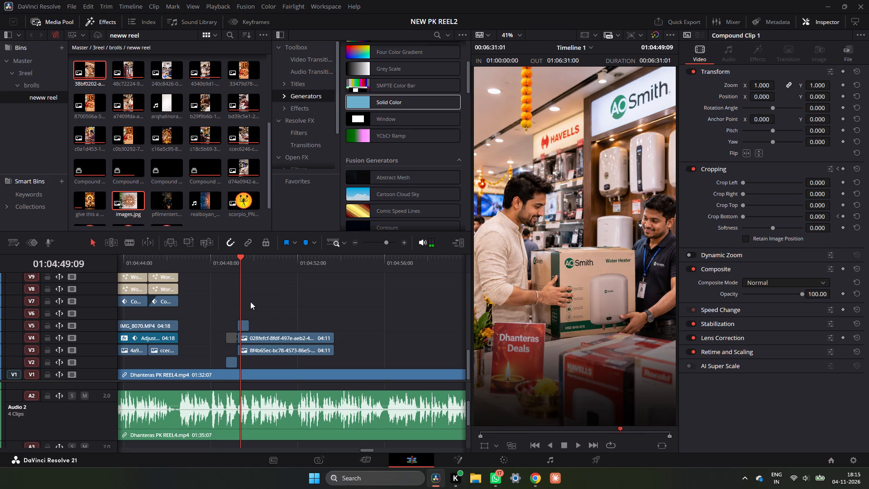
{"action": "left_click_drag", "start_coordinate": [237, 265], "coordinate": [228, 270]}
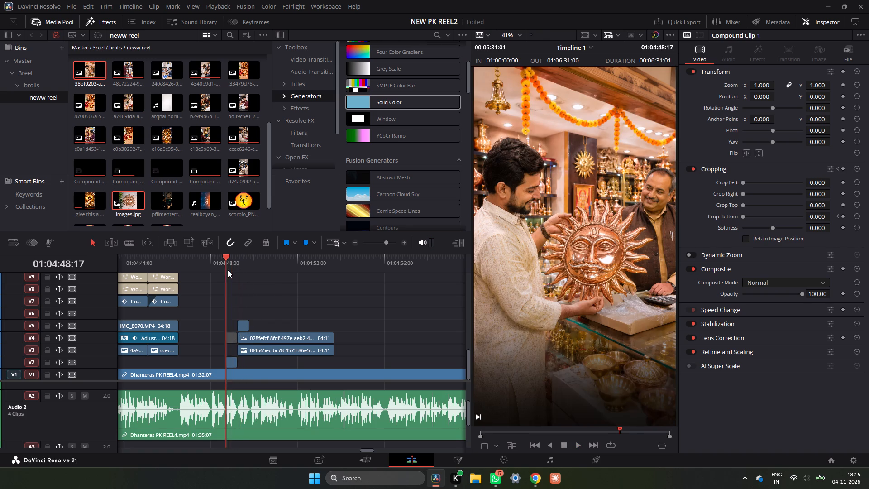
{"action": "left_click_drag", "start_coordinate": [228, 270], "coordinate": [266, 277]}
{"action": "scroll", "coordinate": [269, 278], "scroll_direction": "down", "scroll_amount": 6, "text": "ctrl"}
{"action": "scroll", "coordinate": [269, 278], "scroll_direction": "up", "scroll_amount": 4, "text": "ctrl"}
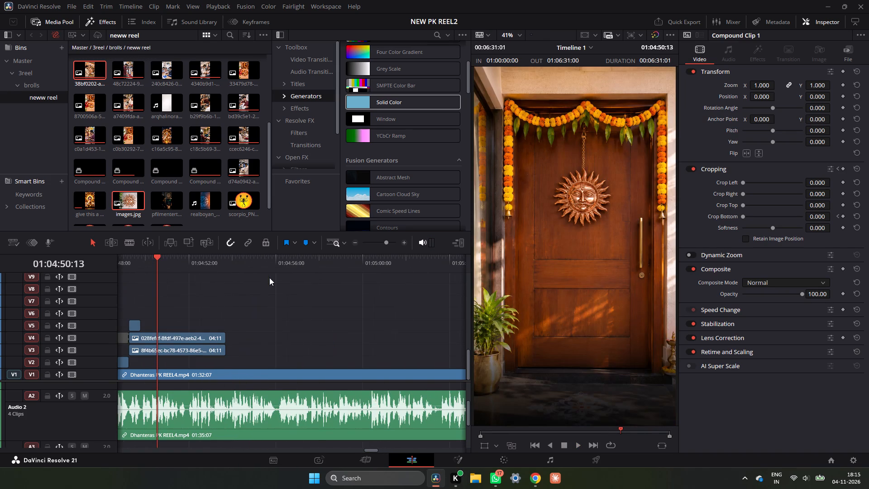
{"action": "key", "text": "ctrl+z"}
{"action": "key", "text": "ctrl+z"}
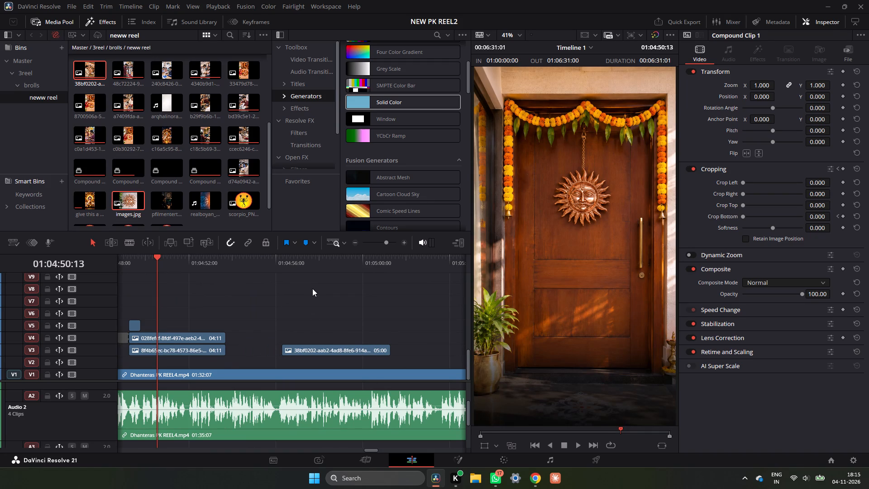
Move the 48c72224 room heater picture from V10 down to V6, starting at 01:04:48:17.
{"action": "left_click_drag", "start_coordinate": [312, 286], "coordinate": [318, 276]}
{"action": "left_click_drag", "start_coordinate": [316, 264], "coordinate": [281, 266]}
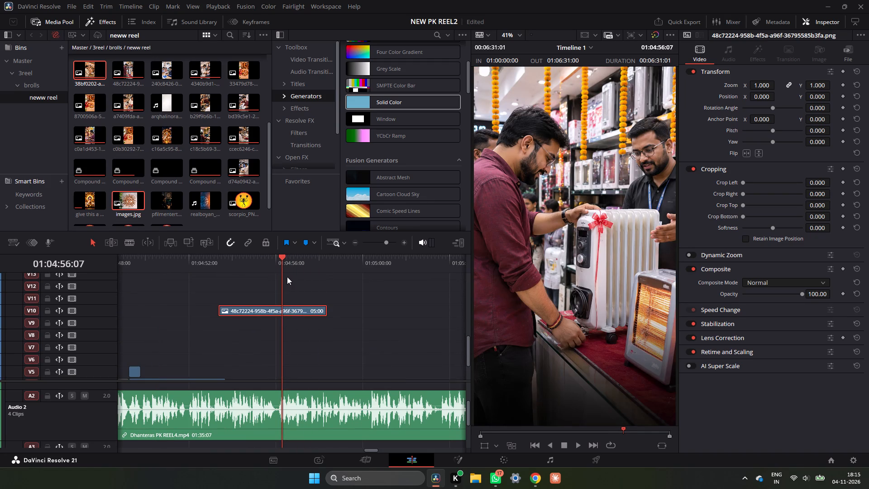
{"action": "scroll", "coordinate": [297, 288], "scroll_direction": "down", "scroll_amount": 1, "text": "ctrl"}
{"action": "scroll", "coordinate": [297, 288], "scroll_direction": "up", "scroll_amount": 3}
{"action": "left_click_drag", "start_coordinate": [326, 361], "coordinate": [280, 359]}
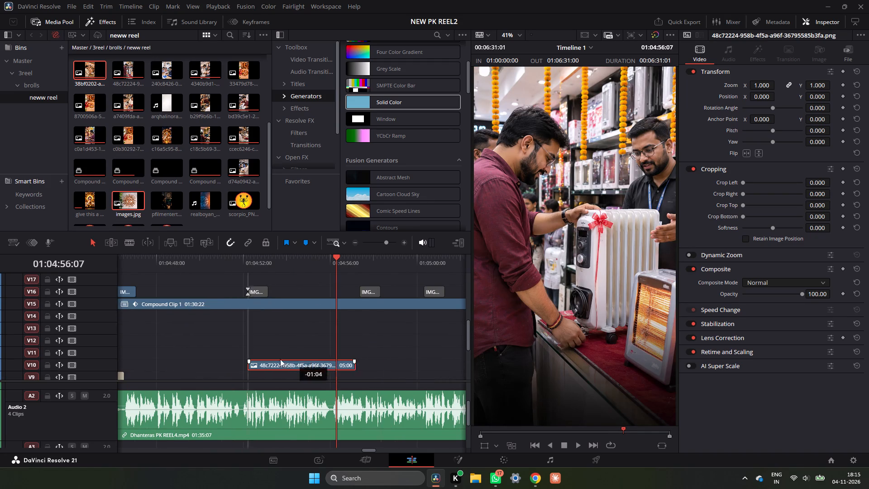
{"action": "left_click_drag", "start_coordinate": [280, 359], "coordinate": [265, 357]}
{"action": "scroll", "coordinate": [260, 355], "scroll_direction": "down", "scroll_amount": 3}
{"action": "scroll", "coordinate": [247, 282], "scroll_direction": "up", "scroll_amount": 1}
{"action": "left_click_drag", "start_coordinate": [248, 305], "coordinate": [225, 333]}
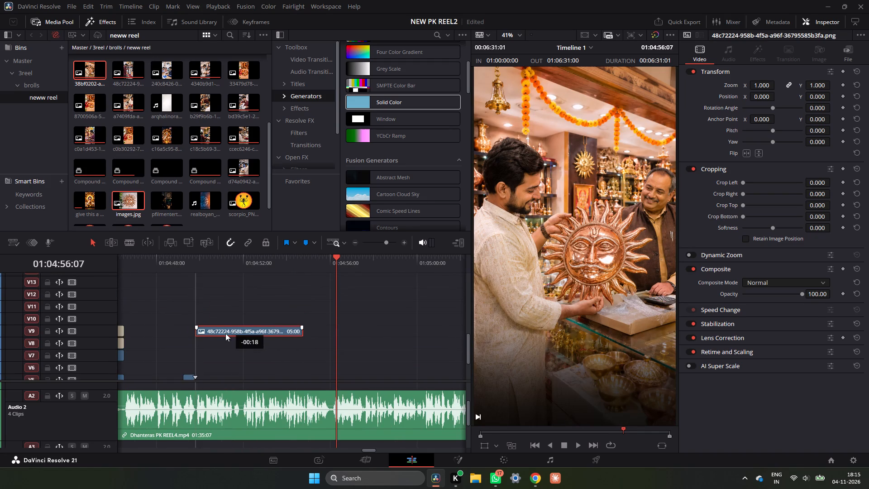
{"action": "left_click_drag", "start_coordinate": [225, 333], "coordinate": [218, 345]}
{"action": "scroll", "coordinate": [222, 331], "scroll_direction": "down", "scroll_amount": 1}
{"action": "left_click_drag", "start_coordinate": [200, 268], "coordinate": [173, 272]}
{"action": "left_click_drag", "start_coordinate": [202, 285], "coordinate": [189, 310]}
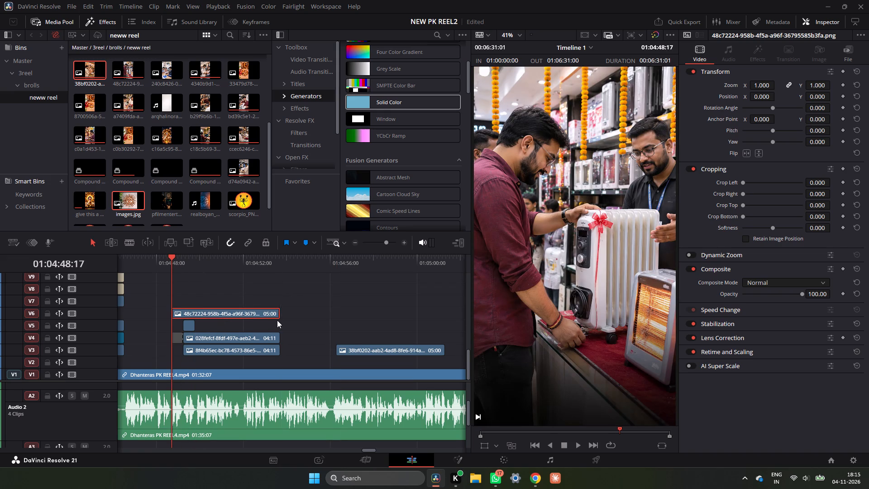
Trim the end of the 48c72224 room heater picture to a 13-frame length and move it to V3 at 01:04:48:17.
{"action": "left_click_drag", "start_coordinate": [279, 316], "coordinate": [184, 324]}
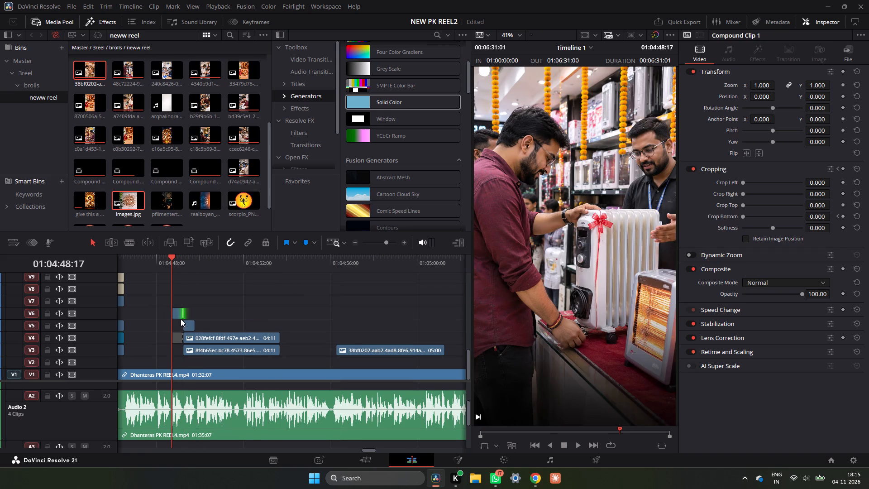
{"action": "left_click_drag", "start_coordinate": [179, 317], "coordinate": [181, 344]}
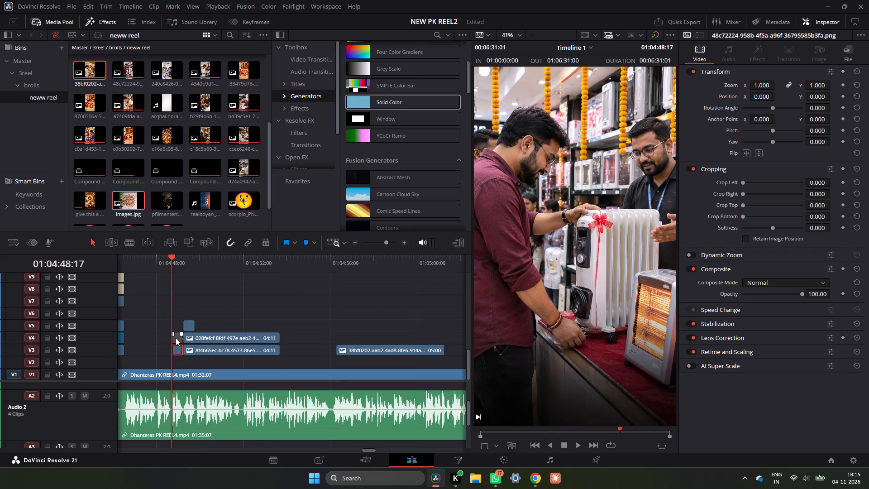
Delete the disabled short 028fefcf piece on V4 above the room heater picture.
{"action": "left_click", "coordinate": [176, 338]}
{"action": "key", "text": "BackSpace"}
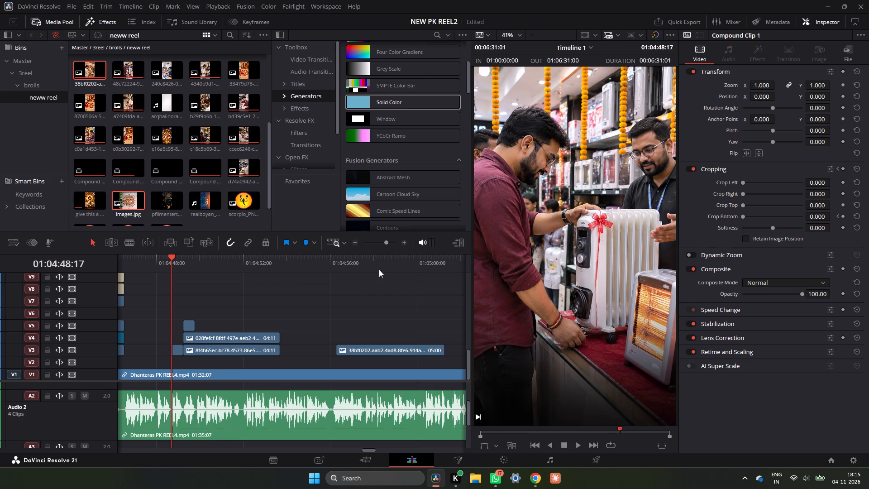
Play the room heater and water heater pictures repeatedly against the narration, toggling the short 8f4b65ec picture off and on.
{"action": "double_click", "coordinate": [403, 242]}
{"action": "key", "text": "space"}
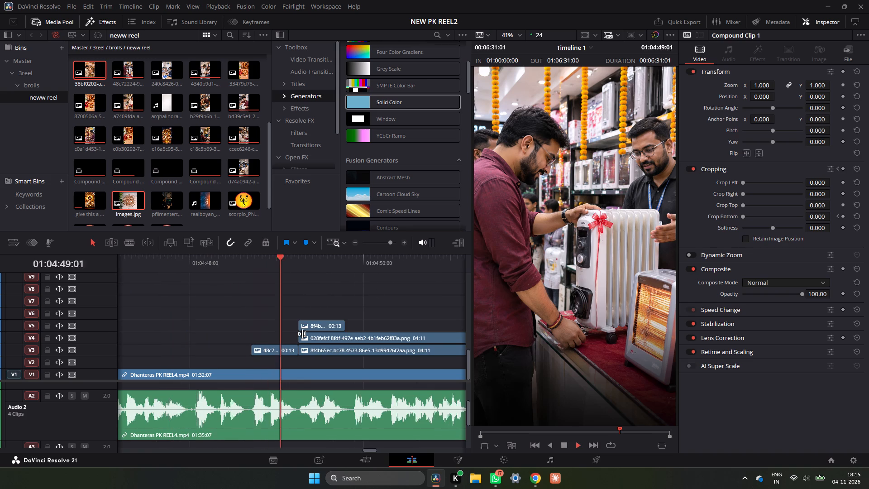
{"action": "key", "text": "space"}
{"action": "left_click", "coordinate": [260, 256]}
{"action": "key", "text": "space"}
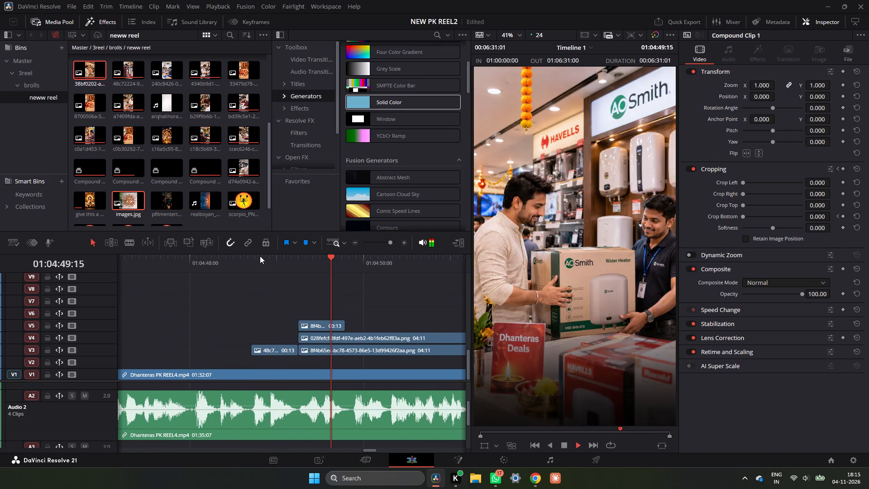
{"action": "key", "text": "space"}
{"action": "left_click", "coordinate": [260, 256]}
{"action": "key", "text": "space"}
{"action": "key", "text": "space"}
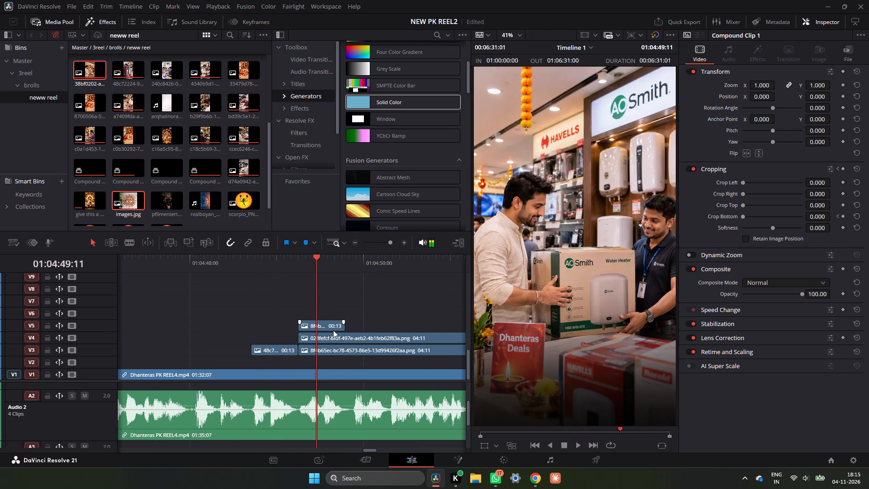
{"action": "left_click", "coordinate": [333, 330]}
{"action": "type", "text": "dd"}
{"action": "key", "text": "space"}
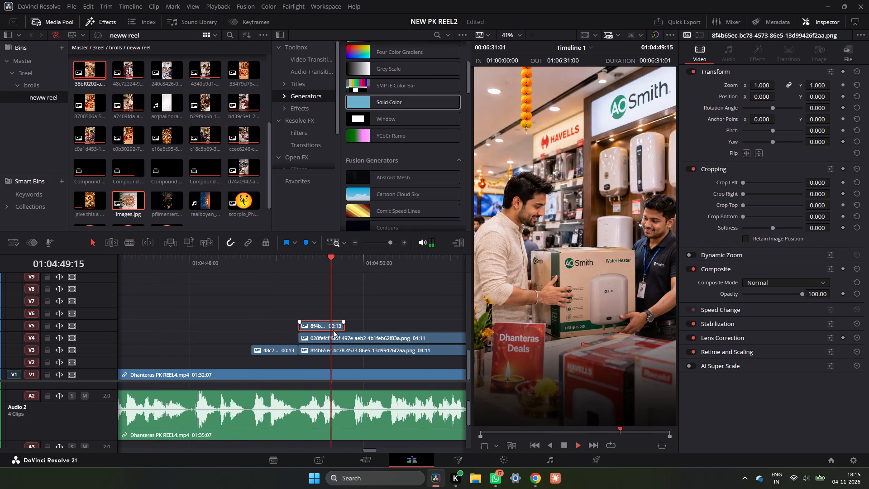
{"action": "key", "text": "space"}
Shift the long 028fefcf and 8f4b65ec pictures slightly later onto V3 and V2, and lower the short 8f4b65ec picture to V4.
{"action": "left_click_drag", "start_coordinate": [390, 315], "coordinate": [386, 358]}
{"action": "left_click_drag", "start_coordinate": [380, 341], "coordinate": [410, 346]}
{"action": "scroll", "coordinate": [406, 341], "scroll_direction": "down", "scroll_amount": 6, "text": "ctrl"}
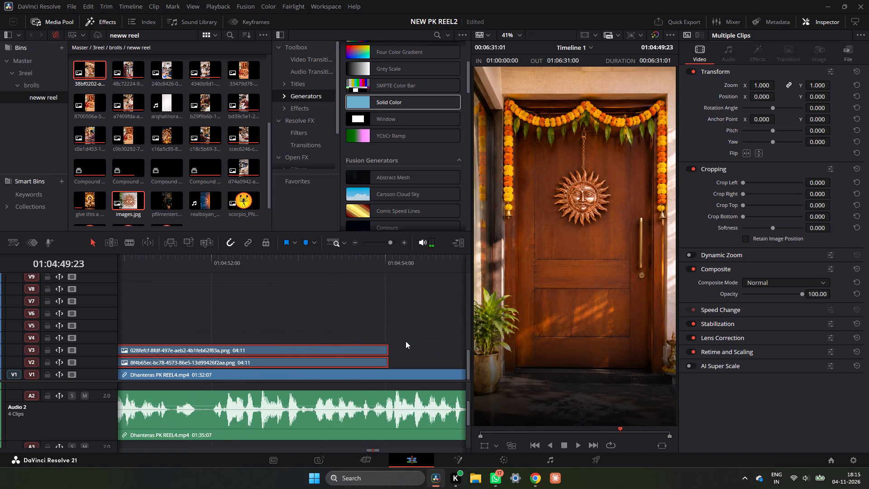
{"action": "scroll", "coordinate": [406, 341], "scroll_direction": "down", "scroll_amount": 5, "text": "ctrl"}
{"action": "scroll", "coordinate": [406, 341], "scroll_direction": "up", "scroll_amount": 12, "text": "ctrl"}
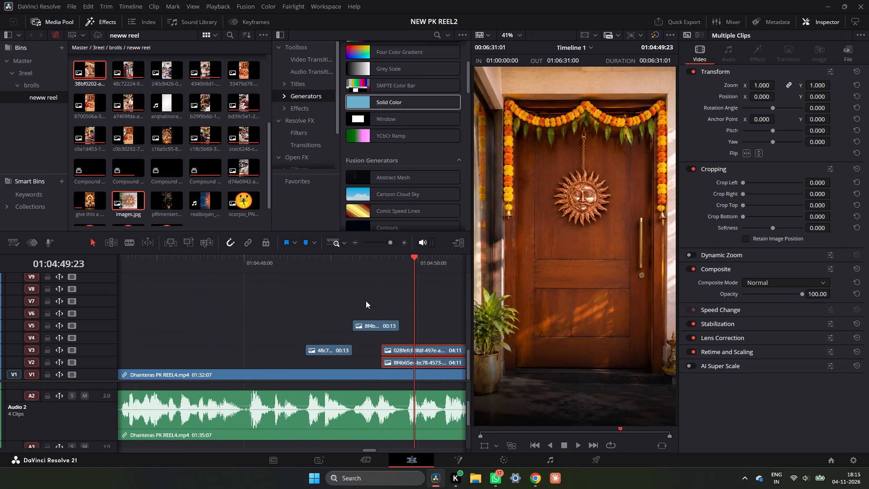
{"action": "left_click_drag", "start_coordinate": [369, 322], "coordinate": [368, 331]}
Replay the section from about 01:04:48:17 to check the heater and sun pictures' timing against the narration.
{"action": "left_click", "coordinate": [336, 266]}
{"action": "key", "text": "space"}
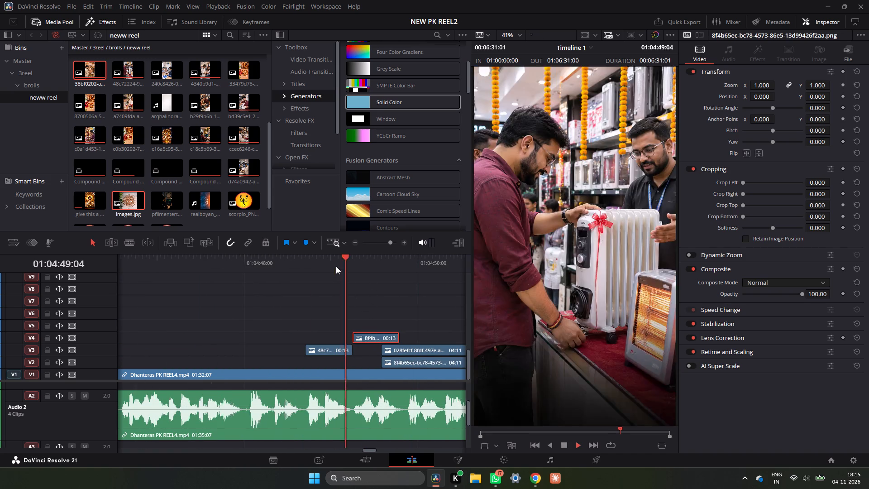
{"action": "key", "text": "space"}
{"action": "left_click", "coordinate": [336, 266]}
{"action": "left_click", "coordinate": [312, 268]}
{"action": "left_click", "coordinate": [309, 268]}
{"action": "key", "text": "space"}
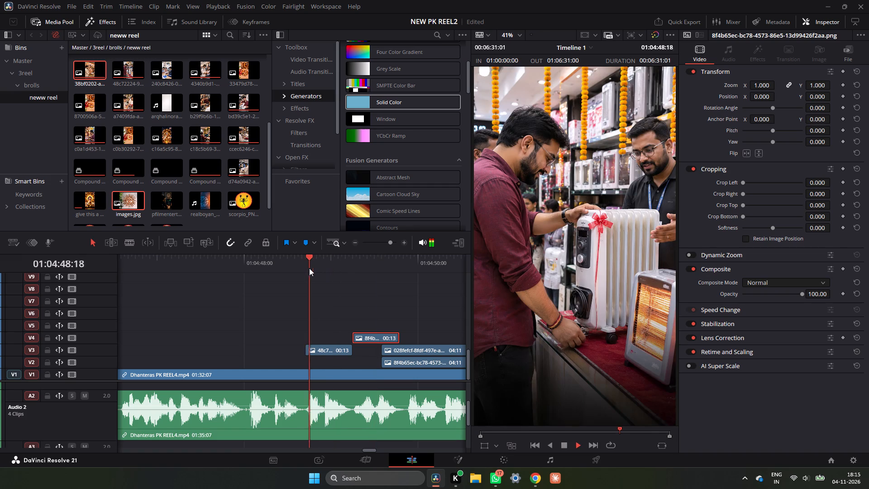
{"action": "key", "text": "space"}
{"action": "key", "text": "space"}
{"action": "key", "text": "space"}
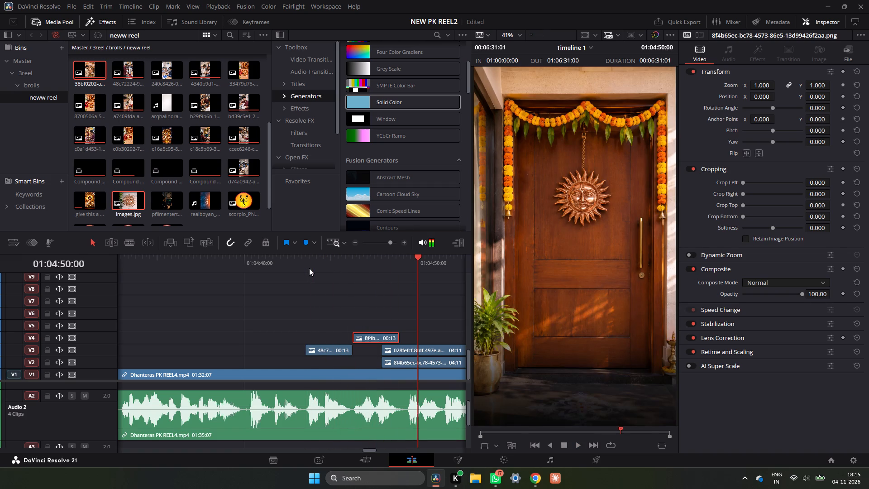
{"action": "key", "text": "space"}
{"action": "key", "text": "space"}
Locate the narration cue at 01:04:49:21 and extend the short 8f4b65ec water heater picture on V4 to end there.
{"action": "left_click_drag", "start_coordinate": [235, 263], "coordinate": [220, 259]}
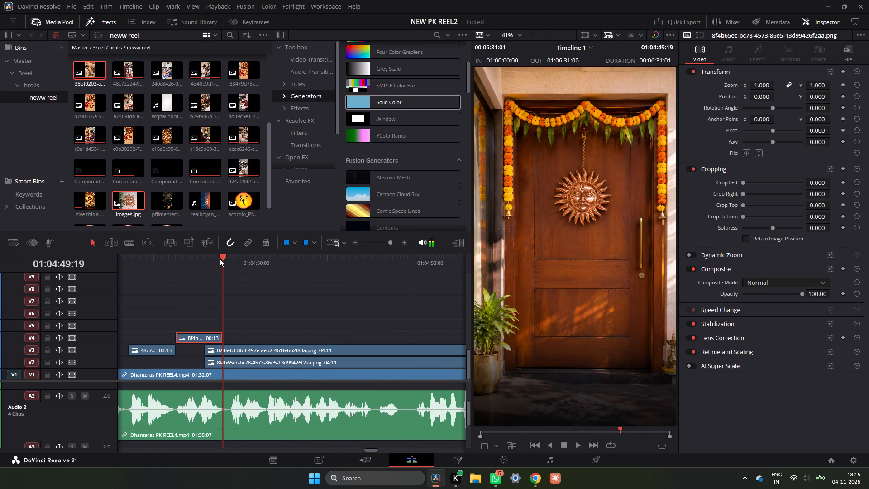
{"action": "key", "text": "space"}
{"action": "key", "text": "space"}
{"action": "left_click_drag", "start_coordinate": [245, 257], "coordinate": [229, 273]}
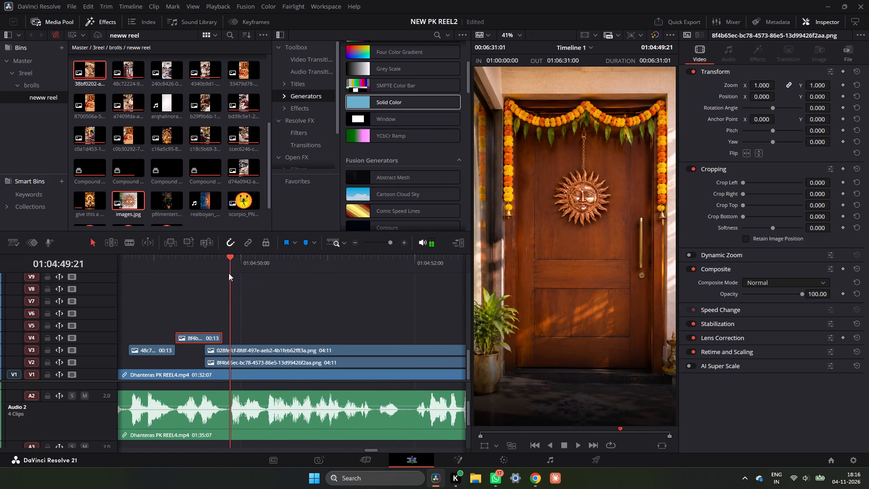
{"action": "left_click_drag", "start_coordinate": [223, 340], "coordinate": [230, 341]}
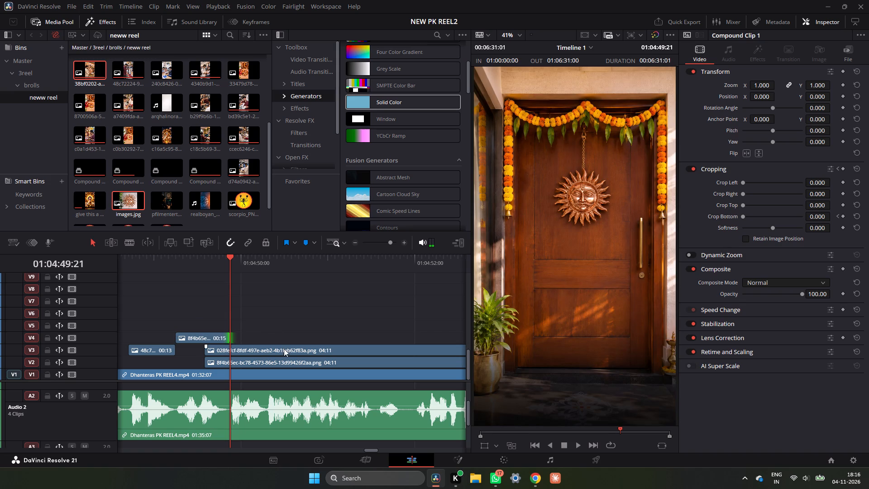
Move the long 028fefcf and 8f4b65ec pictures on V3 and V2 together to start at 01:04:49:21.
{"action": "left_click", "coordinate": [348, 240]}
{"action": "double_click", "coordinate": [351, 240]}
{"action": "left_click_drag", "start_coordinate": [336, 312], "coordinate": [327, 364]}
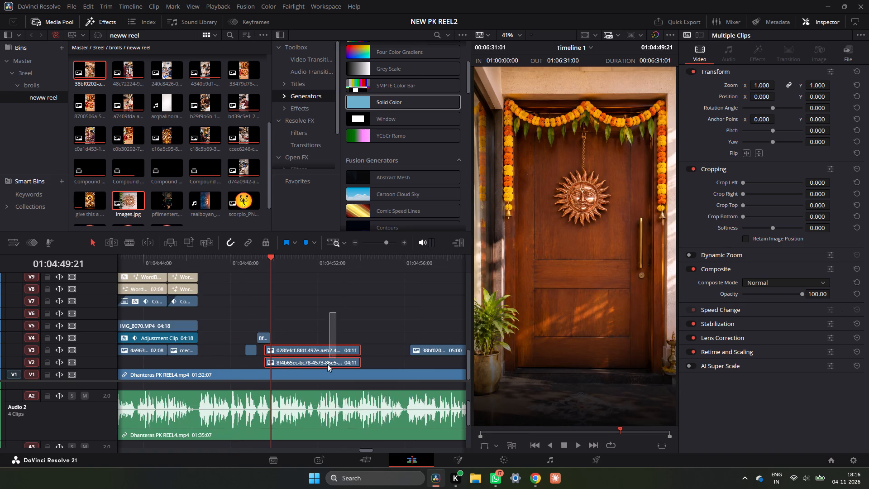
{"action": "left_click_drag", "start_coordinate": [327, 364], "coordinate": [327, 364]}
{"action": "left_click_drag", "start_coordinate": [325, 355], "coordinate": [334, 355]}
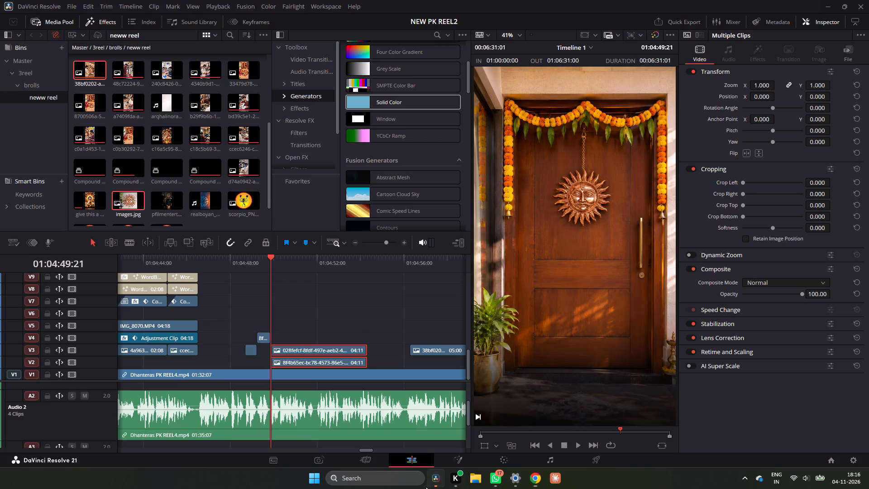
{"action": "scroll", "coordinate": [146, 127], "scroll_direction": "down", "scroll_amount": 7}
{"action": "scroll", "coordinate": [220, 219], "scroll_direction": "up", "scroll_amount": 6}
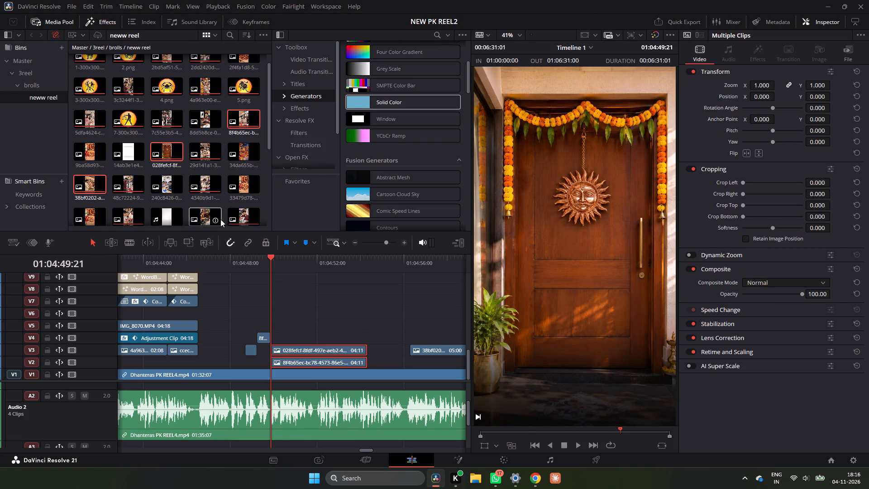
{"action": "scroll", "coordinate": [220, 219], "scroll_direction": "up", "scroll_amount": 5}
{"action": "scroll", "coordinate": [220, 219], "scroll_direction": "down", "scroll_amount": 7}
{"action": "left_click", "coordinate": [235, 206]}
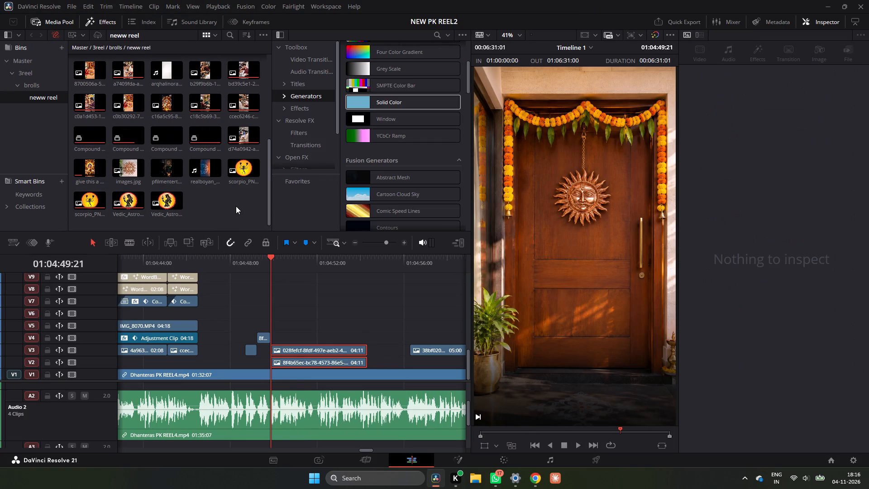
{"action": "right_click", "coordinate": [236, 206]}
{"action": "left_click", "coordinate": [282, 320]}
{"action": "left_click", "coordinate": [263, 169]}
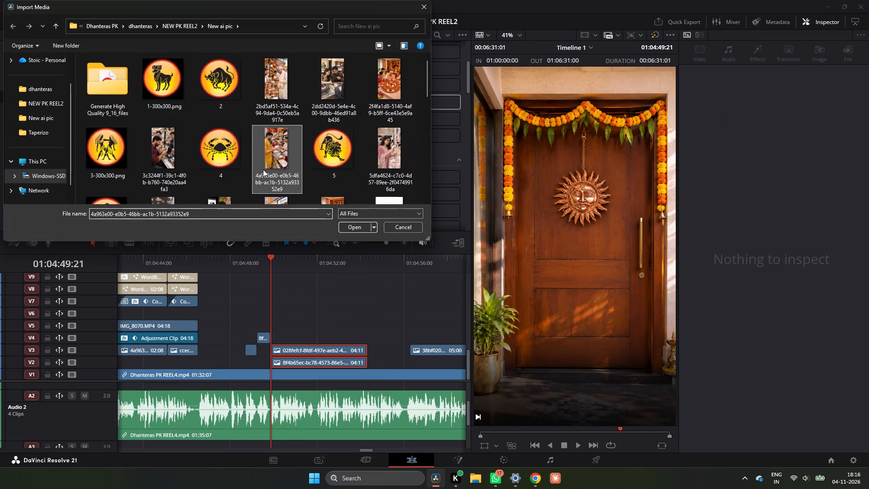
{"action": "key", "text": "ctrl+a"}
{"action": "left_click", "coordinate": [347, 230]}
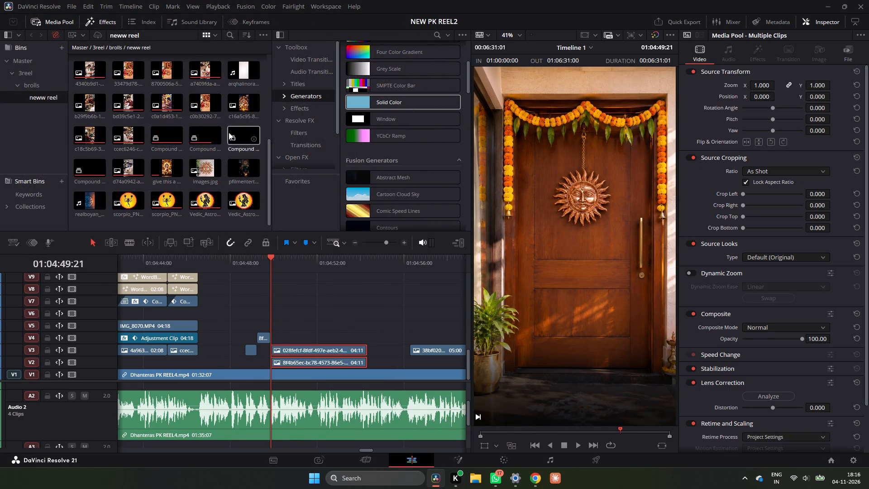
Place the newly imported 19a19a53 and 19cb9bc0 pictures back to back on V6, starting where the short 8f4b65ec picture begins.
{"action": "scroll", "coordinate": [229, 131], "scroll_direction": "up", "scroll_amount": 17}
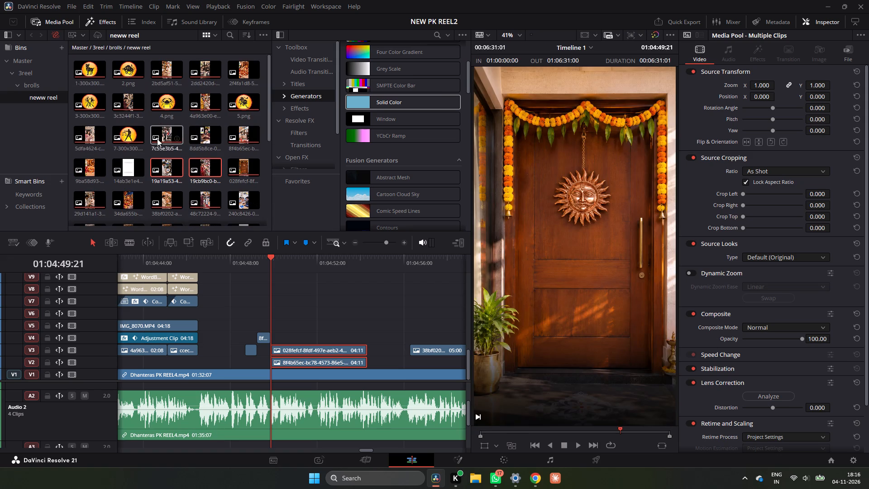
{"action": "left_click_drag", "start_coordinate": [163, 168], "coordinate": [254, 312]}
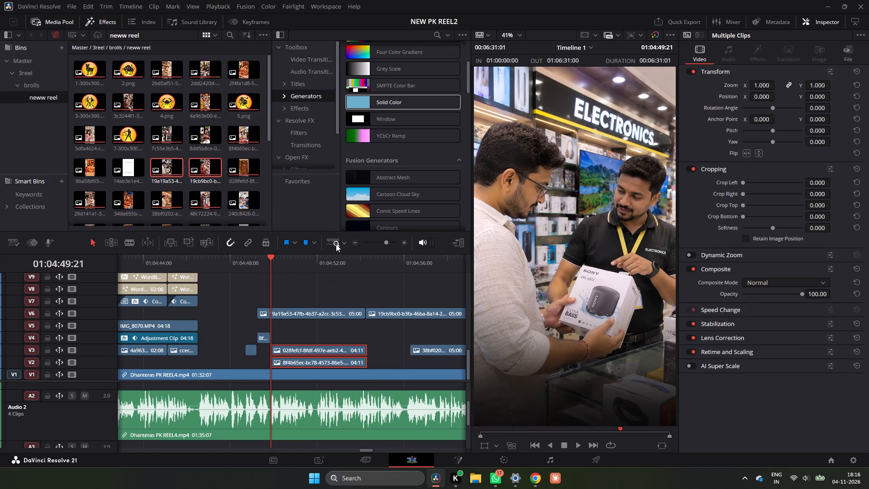
Scrub through the earlier zodiac segments back to about 01:04:27:17, and check the 19cb9bc0 picture at 01:04:56:07.
{"action": "double_click", "coordinate": [353, 243]}
{"action": "left_click_drag", "start_coordinate": [291, 260], "coordinate": [266, 266]}
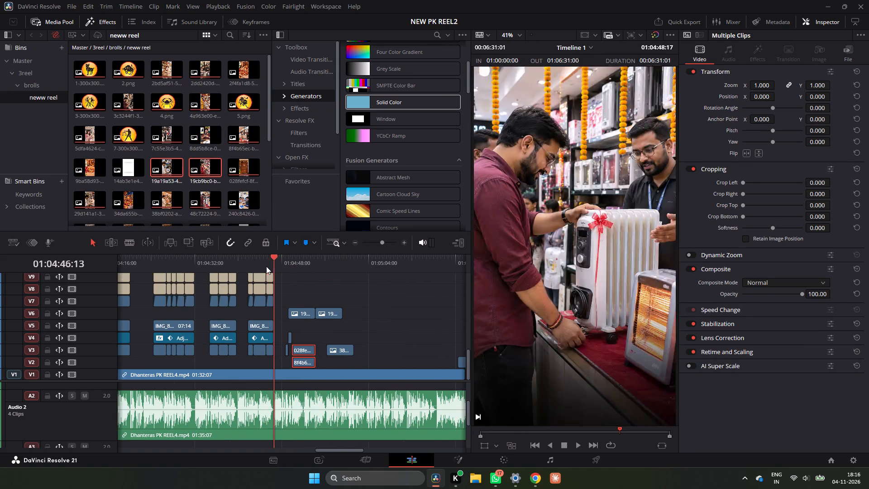
{"action": "left_click_drag", "start_coordinate": [266, 266], "coordinate": [228, 274]}
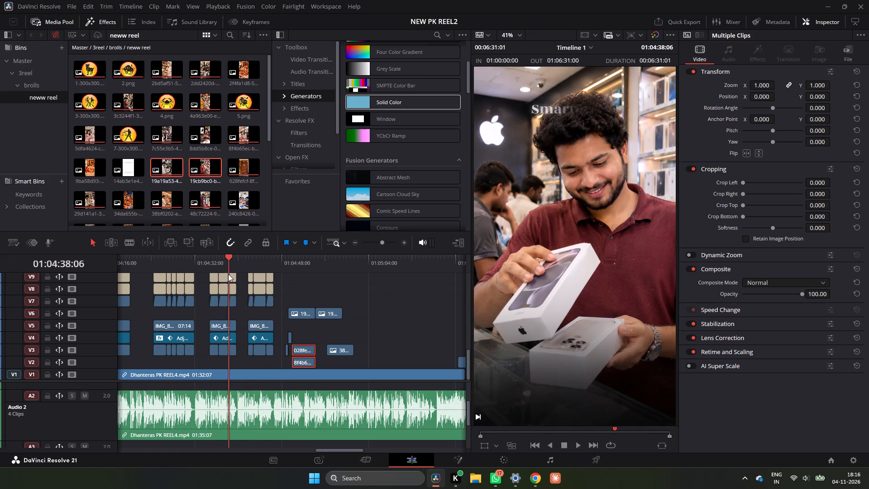
{"action": "left_click_drag", "start_coordinate": [228, 274], "coordinate": [169, 275]}
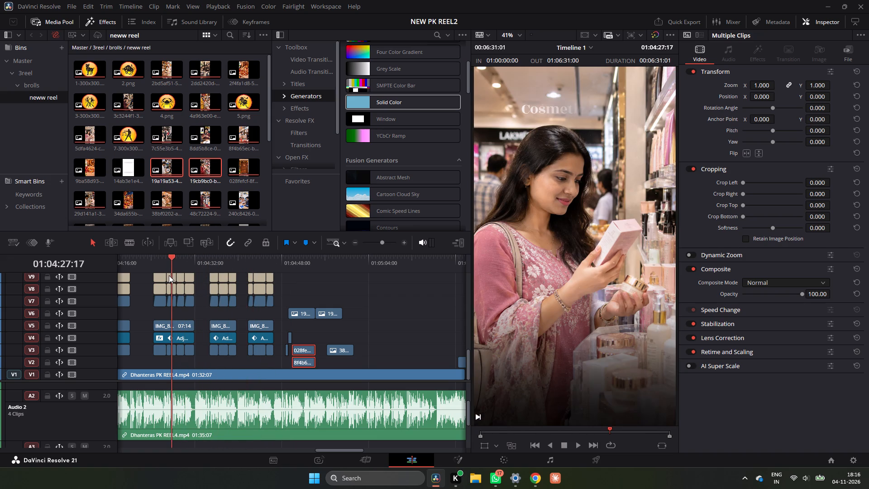
{"action": "left_click_drag", "start_coordinate": [169, 275], "coordinate": [183, 277]}
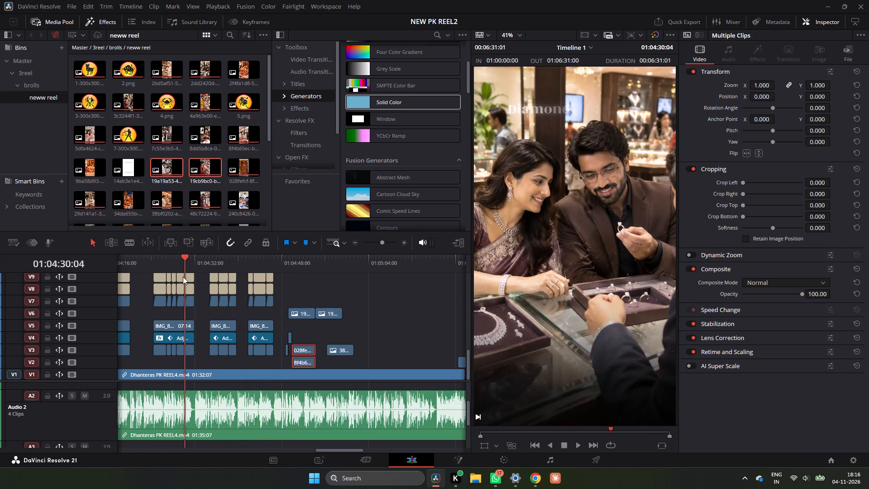
{"action": "left_click_drag", "start_coordinate": [183, 277], "coordinate": [179, 279]}
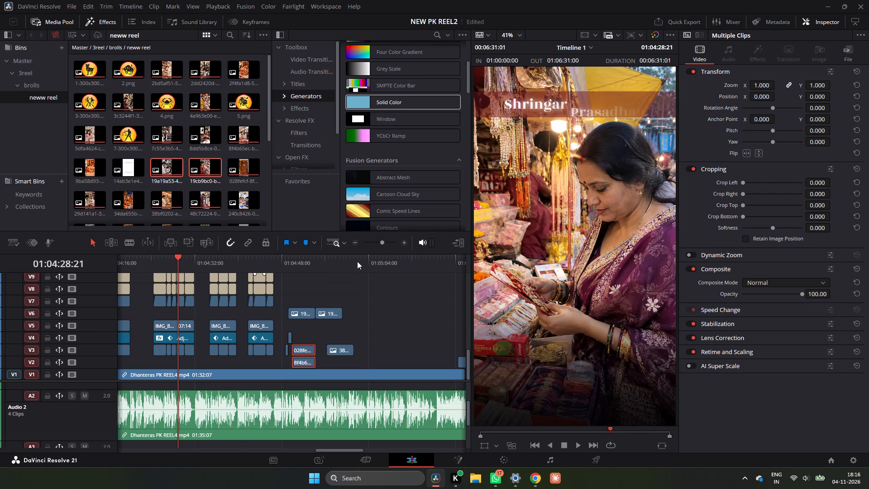
{"action": "left_click_drag", "start_coordinate": [342, 257], "coordinate": [328, 268]}
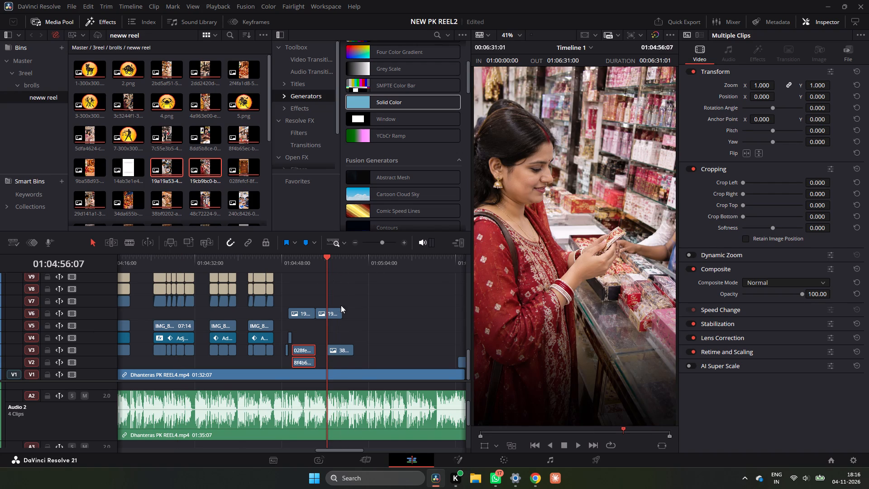
Shorten the 19cb9bc0 picture on V6 and move it to V2 beneath the Shringar Prasadhan part of the earlier zodiac segment.
{"action": "left_click_drag", "start_coordinate": [340, 315], "coordinate": [329, 316]}
{"action": "left_click_drag", "start_coordinate": [326, 312], "coordinate": [324, 322]}
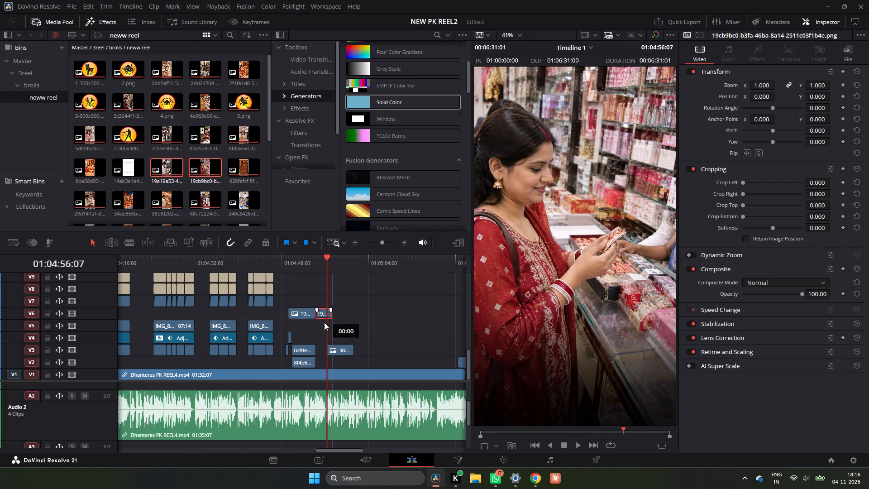
{"action": "left_click_drag", "start_coordinate": [324, 322], "coordinate": [189, 359]}
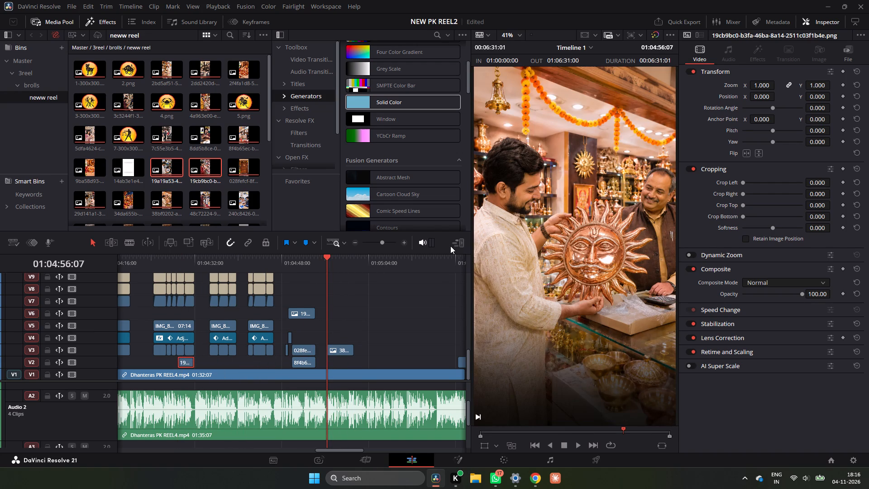
Trim the 19cb9bc0 picture to the length of the Shringar Prasadhan picture and place it over that picture on V3 from 01:04:28:21.
{"action": "left_click", "coordinate": [399, 243]}
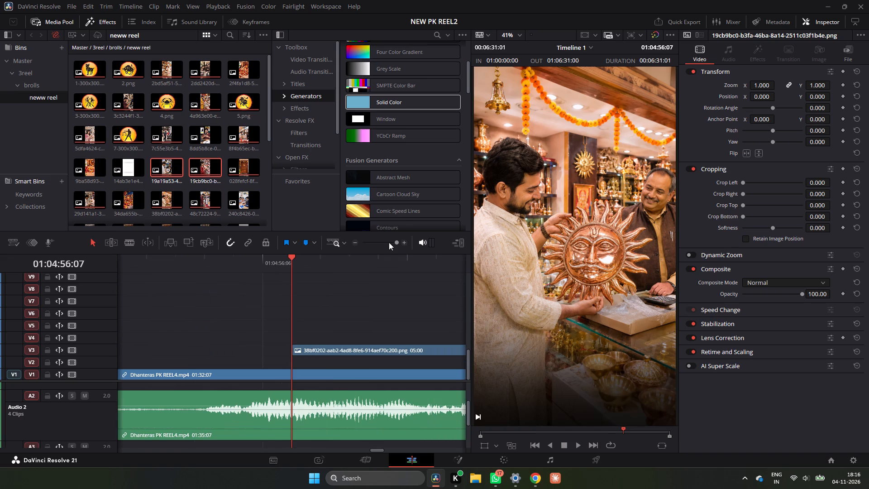
{"action": "left_click", "coordinate": [372, 240]}
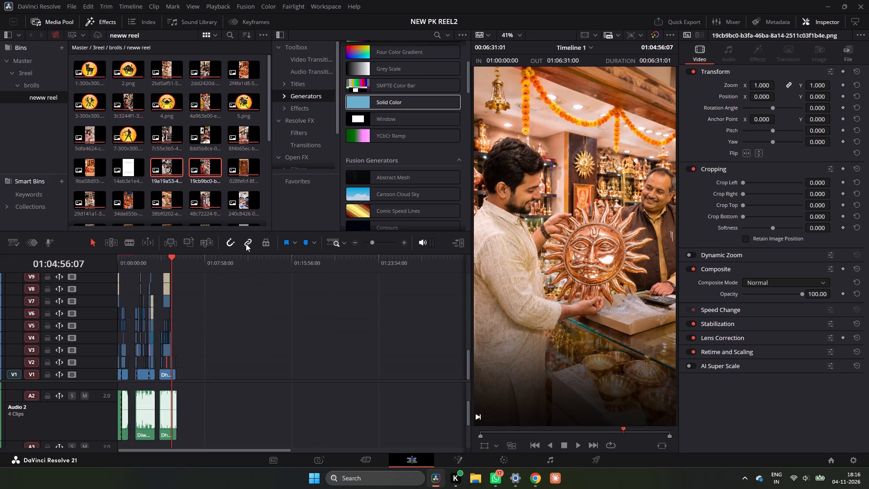
{"action": "triple_click", "coordinate": [402, 244]}
{"action": "triple_click", "coordinate": [402, 244]}
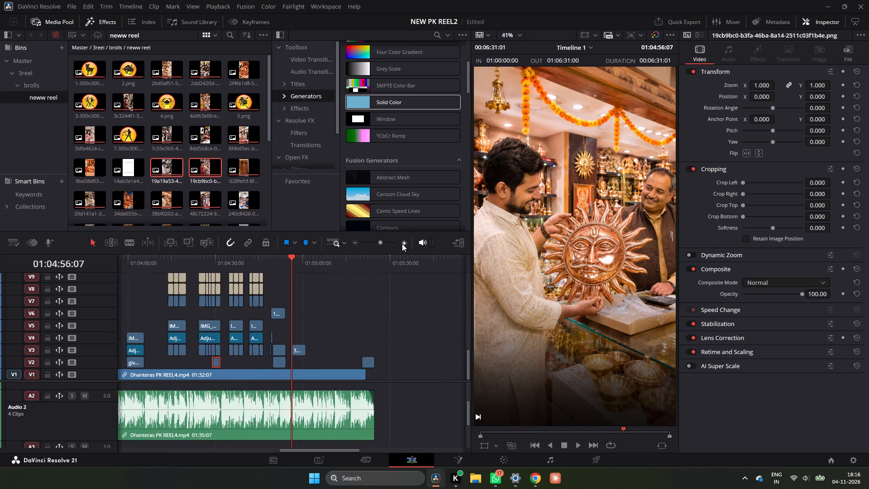
{"action": "scroll", "coordinate": [370, 311], "scroll_direction": "up", "scroll_amount": 8, "text": "ctrl"}
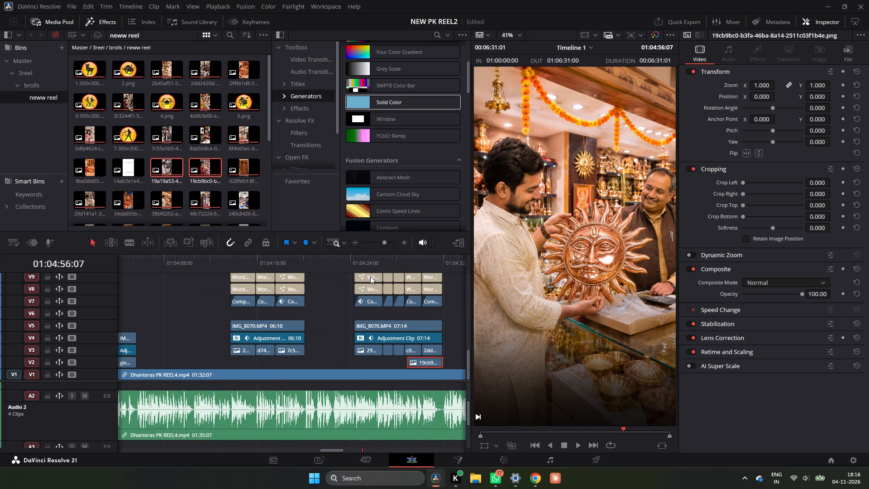
{"action": "left_click_drag", "start_coordinate": [385, 251], "coordinate": [383, 260]}
{"action": "left_click_drag", "start_coordinate": [382, 260], "coordinate": [393, 260]}
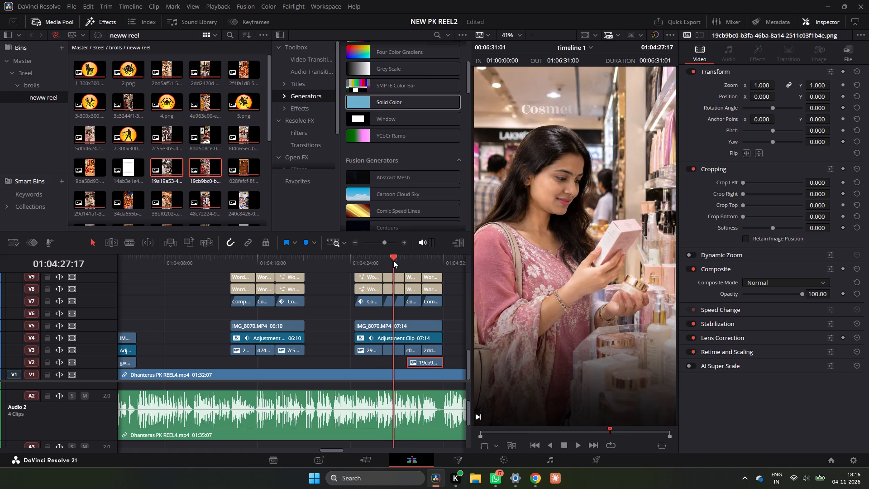
{"action": "left_click_drag", "start_coordinate": [393, 260], "coordinate": [409, 263]}
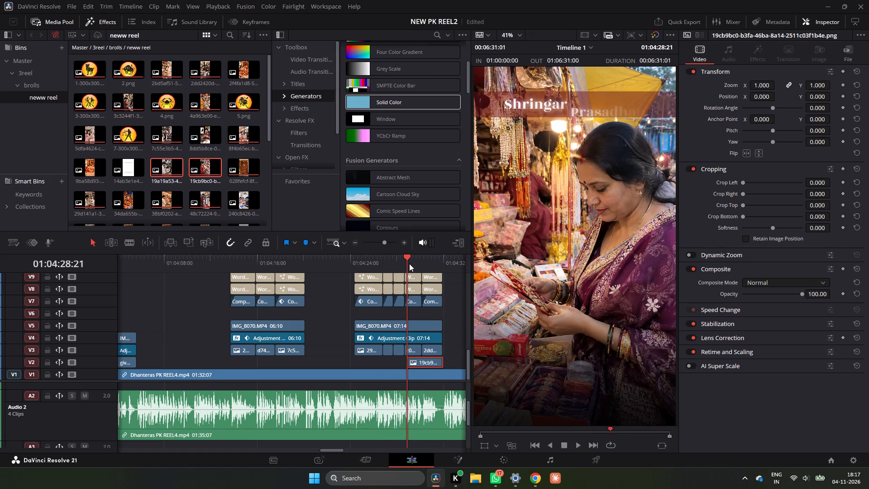
{"action": "scroll", "coordinate": [409, 264], "scroll_direction": "down", "scroll_amount": 3, "text": "ctrl"}
{"action": "left_click", "coordinate": [273, 364]}
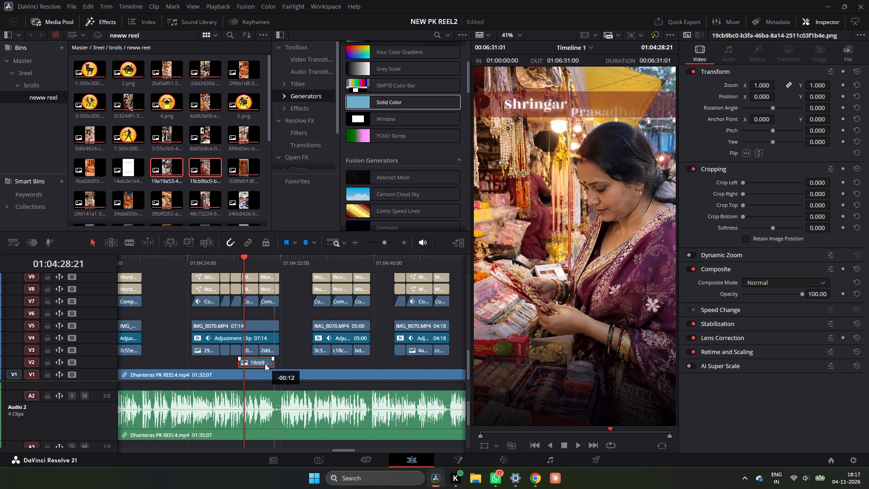
{"action": "left_click_drag", "start_coordinate": [280, 364], "coordinate": [271, 365]}
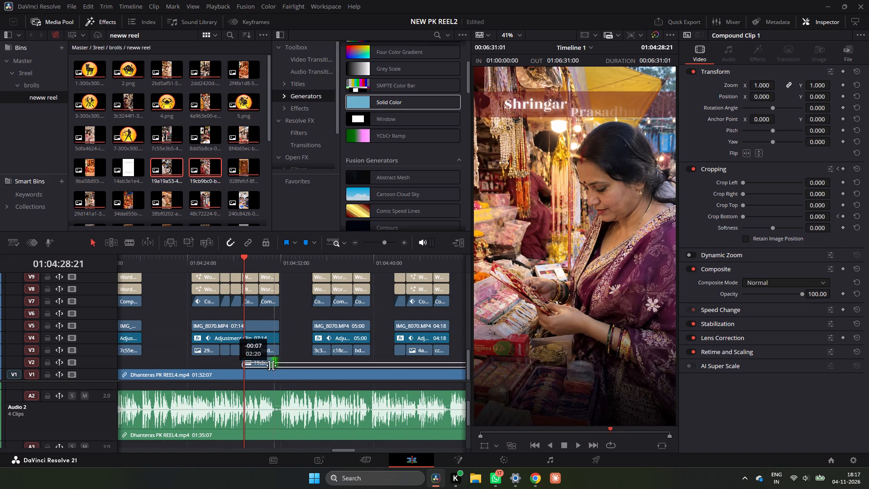
{"action": "left_click_drag", "start_coordinate": [271, 365], "coordinate": [261, 367]}
{"action": "left_click_drag", "start_coordinate": [256, 365], "coordinate": [256, 355]}
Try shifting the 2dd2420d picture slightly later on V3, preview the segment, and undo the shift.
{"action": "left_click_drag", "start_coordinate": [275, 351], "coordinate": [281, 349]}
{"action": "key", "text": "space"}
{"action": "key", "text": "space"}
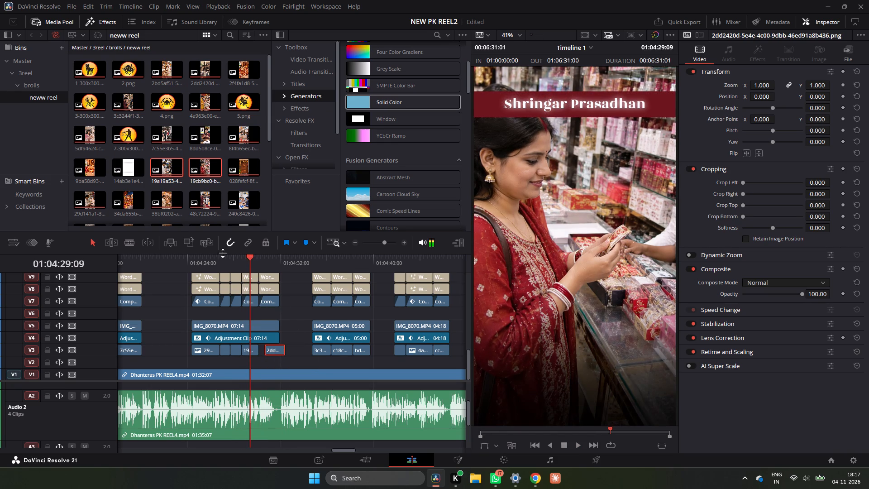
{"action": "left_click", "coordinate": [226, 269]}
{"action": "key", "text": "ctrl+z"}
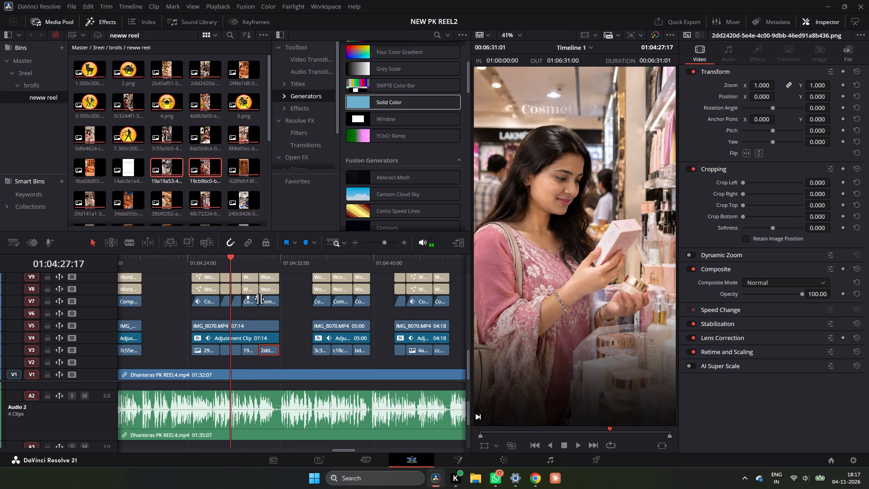
Play the edited segment from 01:04:27:17 through to the Buying Watch picture at 01:04:36:00 to check the timing.
{"action": "key", "text": "space"}
{"action": "left_click", "coordinate": [306, 337]}
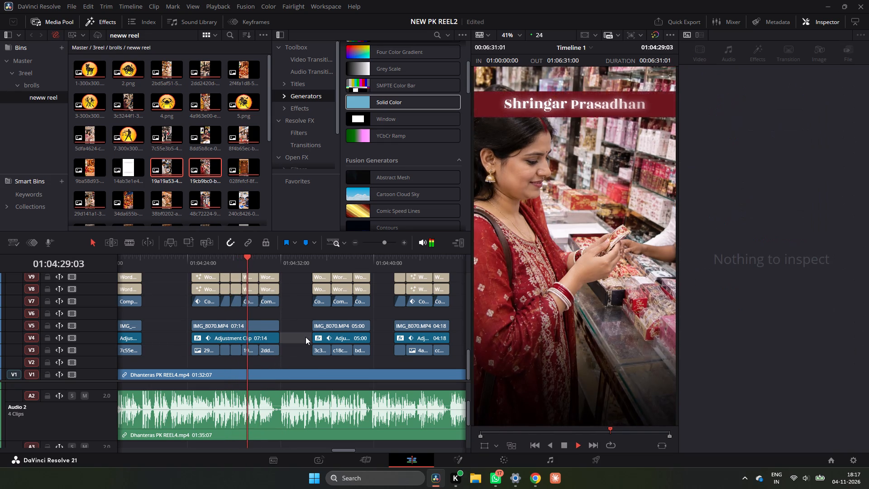
{"action": "key", "text": "space"}
{"action": "key", "text": "space"}
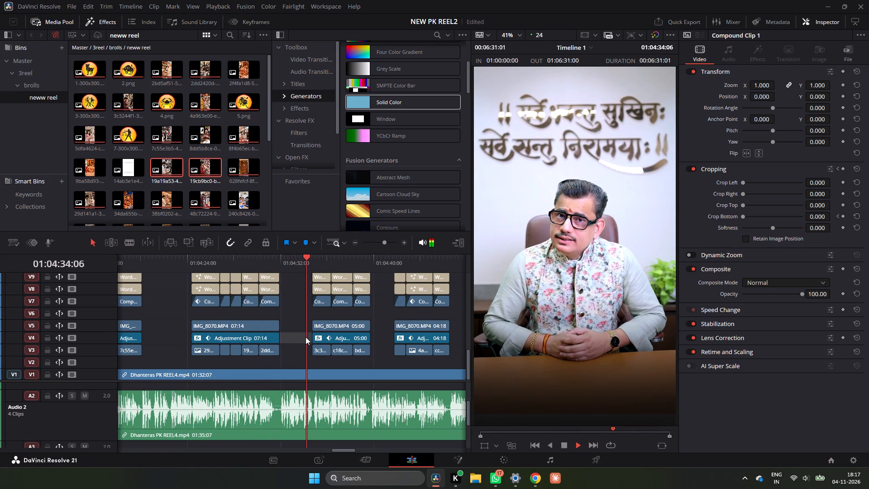
{"action": "key", "text": "space"}
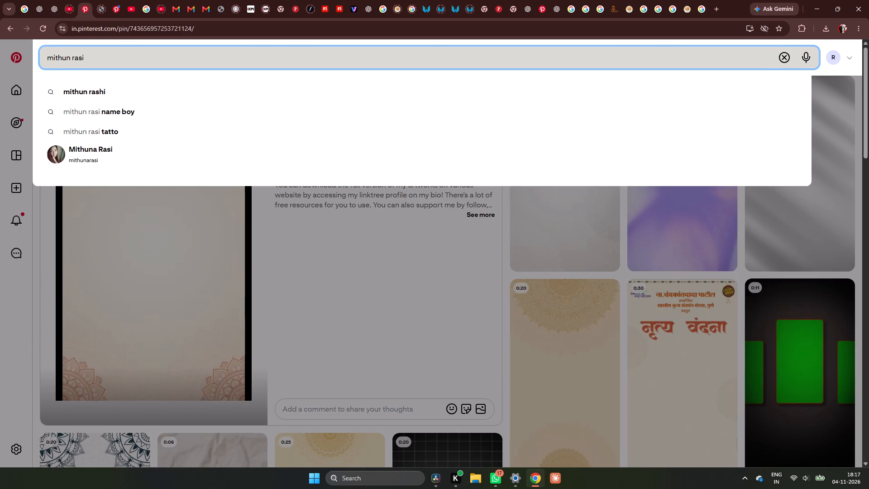
{"action": "key", "text": "Return"}
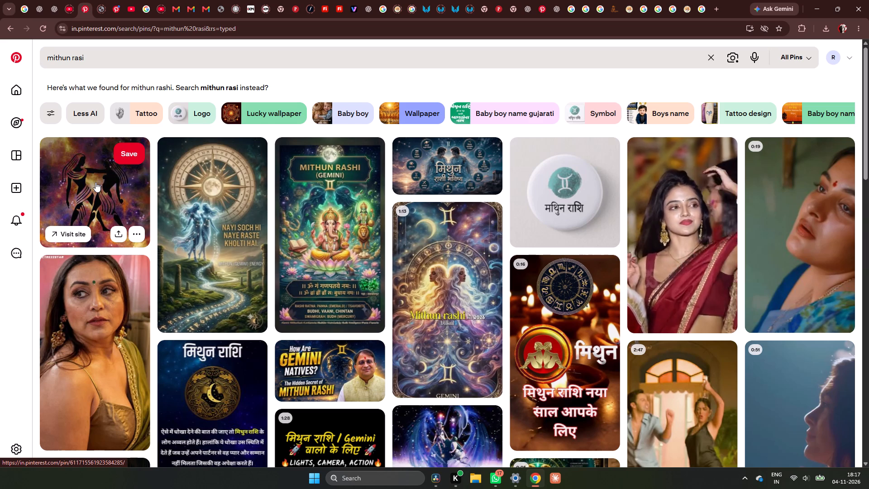
{"action": "scroll", "coordinate": [95, 181], "scroll_direction": "down", "scroll_amount": 1}
{"action": "scroll", "coordinate": [103, 170], "scroll_direction": "up", "scroll_amount": 2}
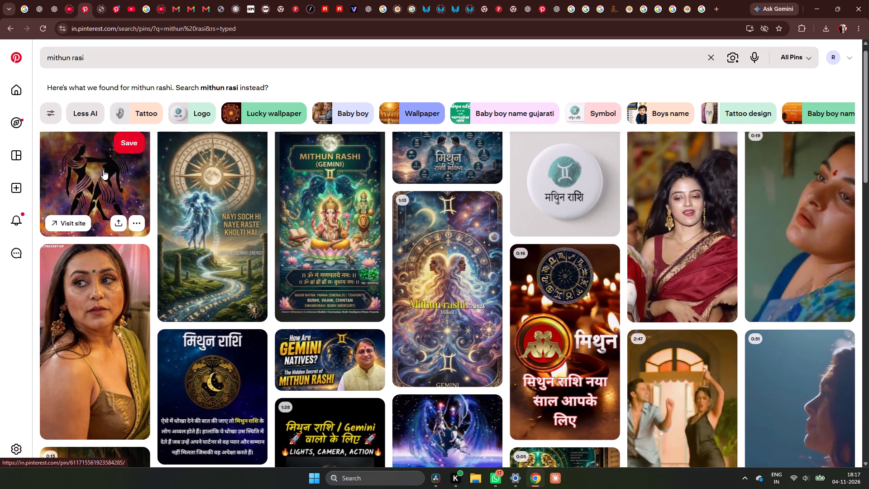
{"action": "scroll", "coordinate": [218, 246], "scroll_direction": "down", "scroll_amount": 7}
{"action": "scroll", "coordinate": [222, 258], "scroll_direction": "up", "scroll_amount": 2}
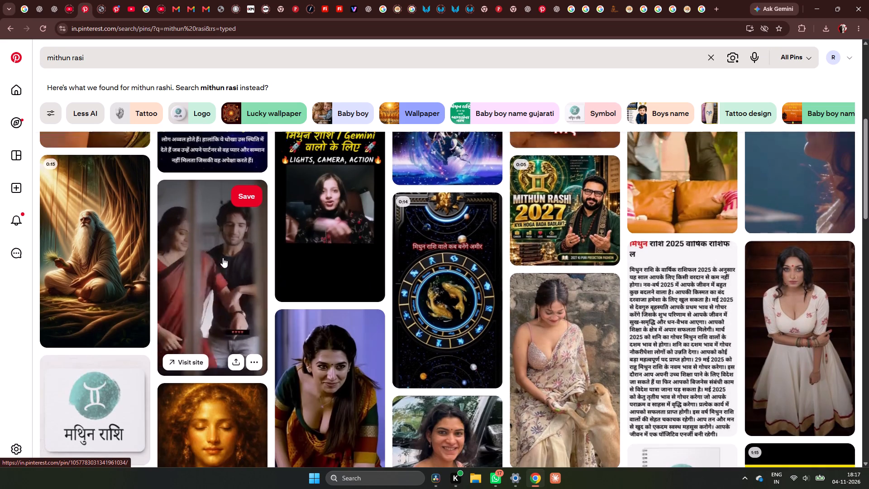
{"action": "scroll", "coordinate": [461, 225], "scroll_direction": "down", "scroll_amount": 7}
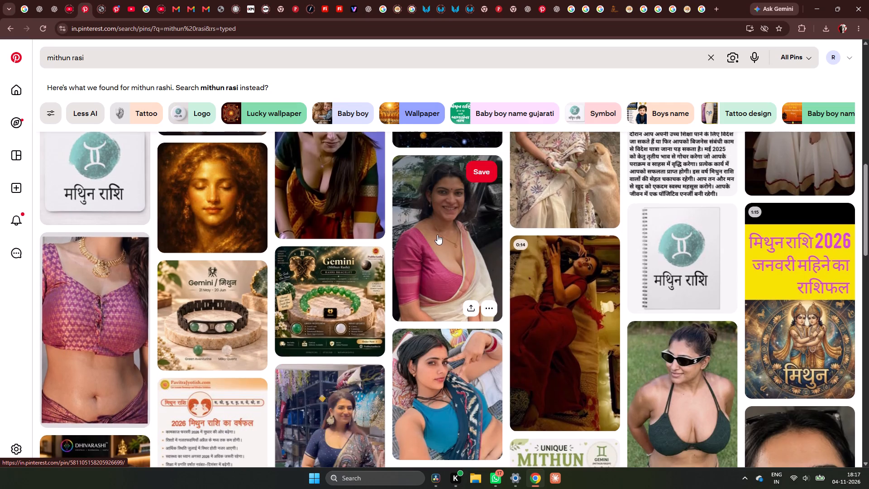
{"action": "scroll", "coordinate": [435, 235], "scroll_direction": "down", "scroll_amount": 15}
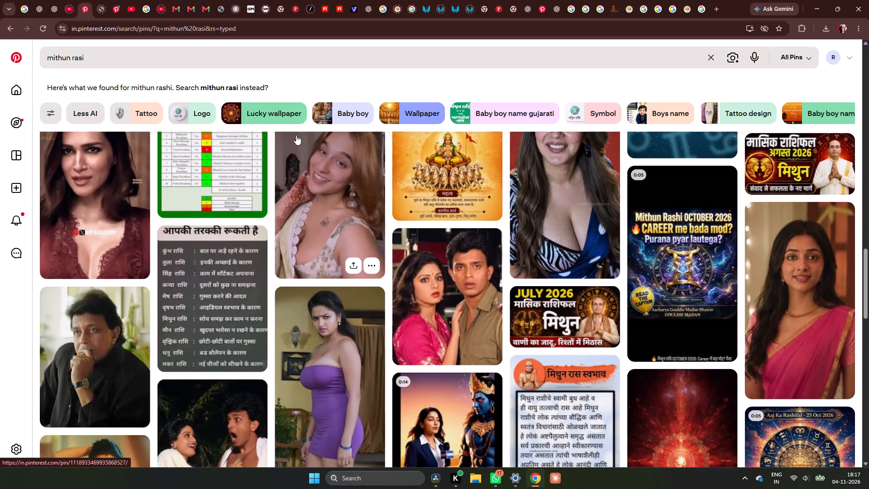
{"action": "scroll", "coordinate": [296, 135], "scroll_direction": "up", "scroll_amount": 4}
Search Pinterest for "mithun rasi video" and look through the pins for a usable clip.
{"action": "left_click", "coordinate": [224, 55]}
{"action": "key", "text": "space"}
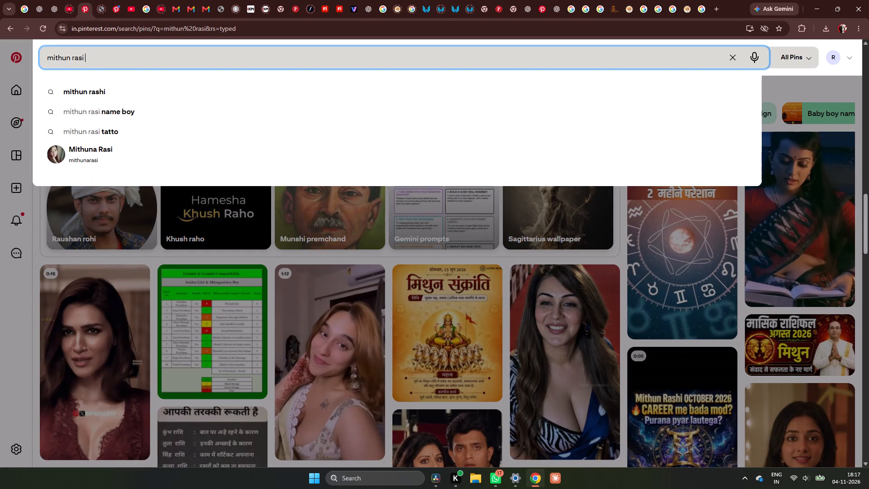
{"action": "type", "text": "video"}
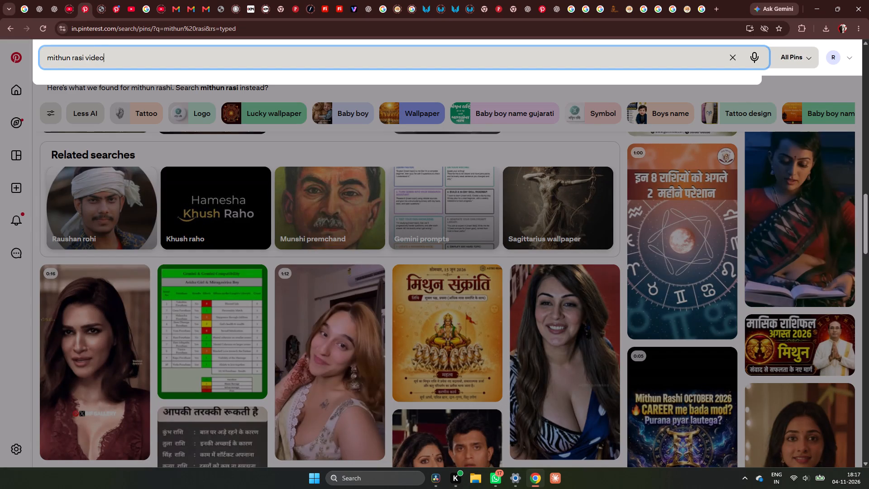
{"action": "key", "text": "space"}
{"action": "key", "text": "Return"}
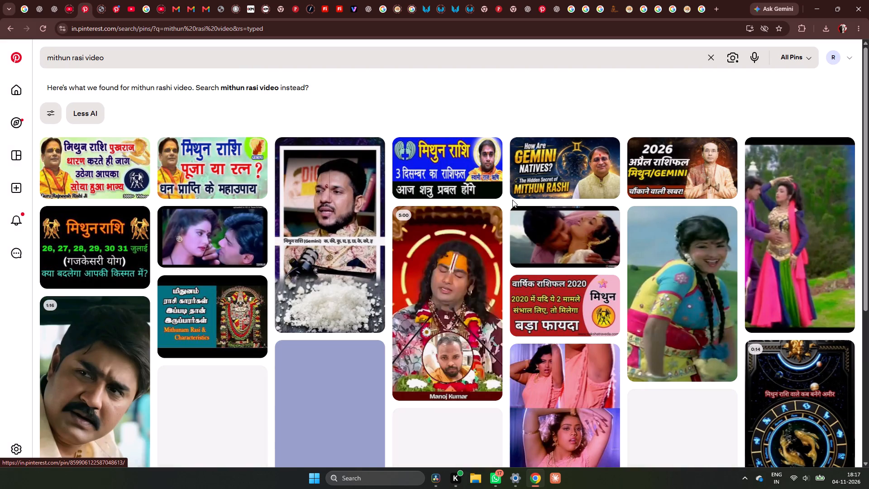
{"action": "scroll", "coordinate": [514, 203], "scroll_direction": "down", "scroll_amount": 14}
{"action": "scroll", "coordinate": [620, 169], "scroll_direction": "down", "scroll_amount": 9}
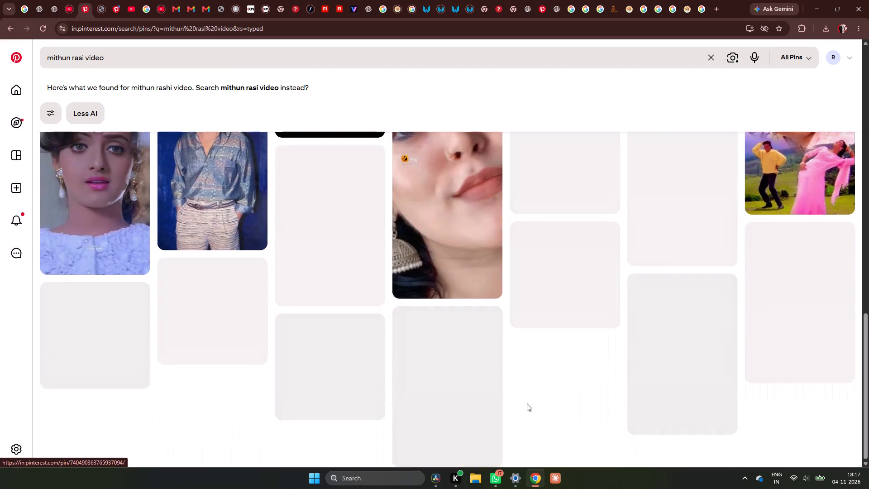
Return to DaVinci Resolve and play the timeline from the start of the Buying Watch segment to the electronics picture near 01:04:49:20.
{"action": "left_click", "coordinate": [440, 480]}
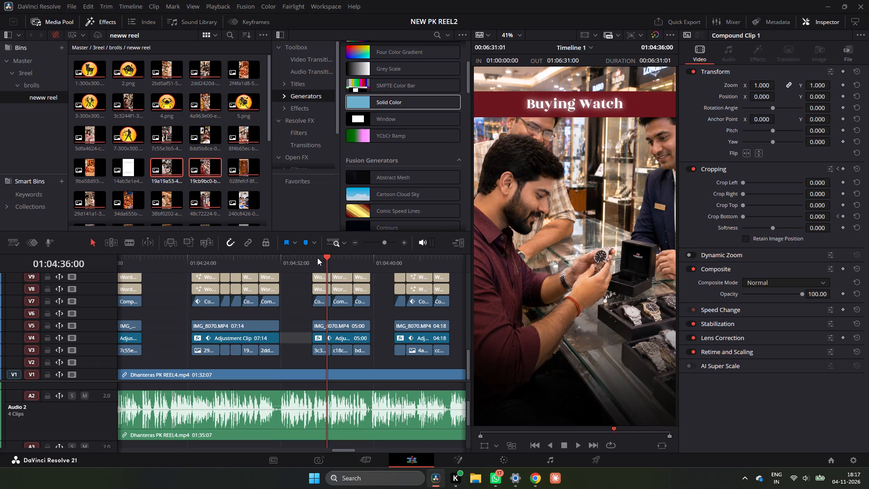
{"action": "left_click", "coordinate": [317, 258]}
{"action": "left_click", "coordinate": [314, 257]}
{"action": "key", "text": "space"}
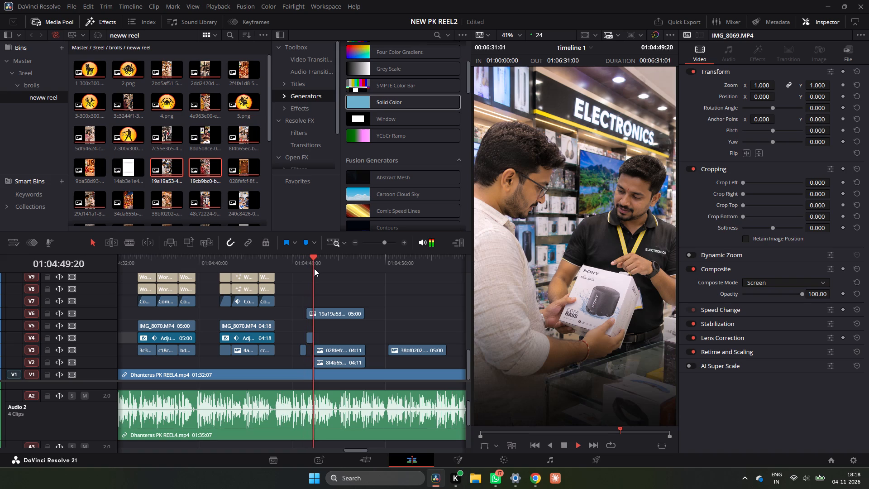
{"action": "key", "text": "space"}
Move the 19a19a53 electronics picture from V6 down to V4, starting at 01:04:49:21.
{"action": "left_click_drag", "start_coordinate": [322, 257], "coordinate": [317, 264]}
{"action": "left_click_drag", "start_coordinate": [325, 312], "coordinate": [334, 336]}
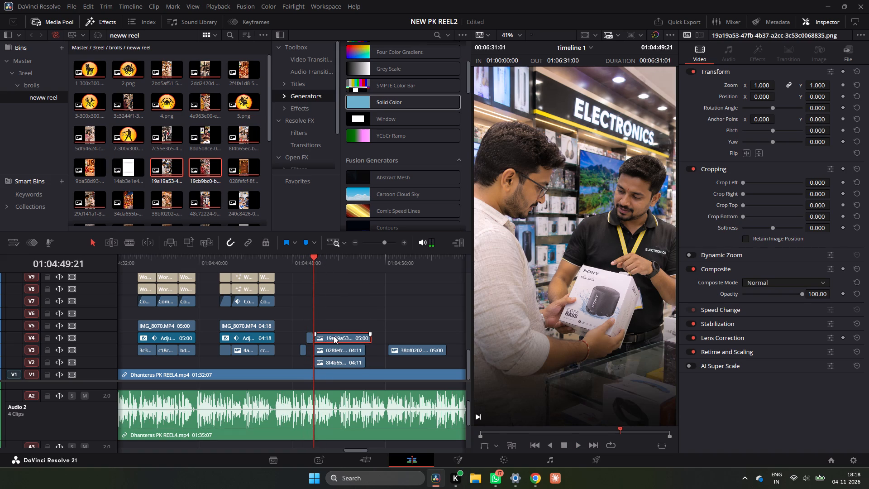
Find the narration cue and trim the end of the 19a19a53 picture to 01:04:52:00, making it 02:03 long.
{"action": "key", "text": "space"}
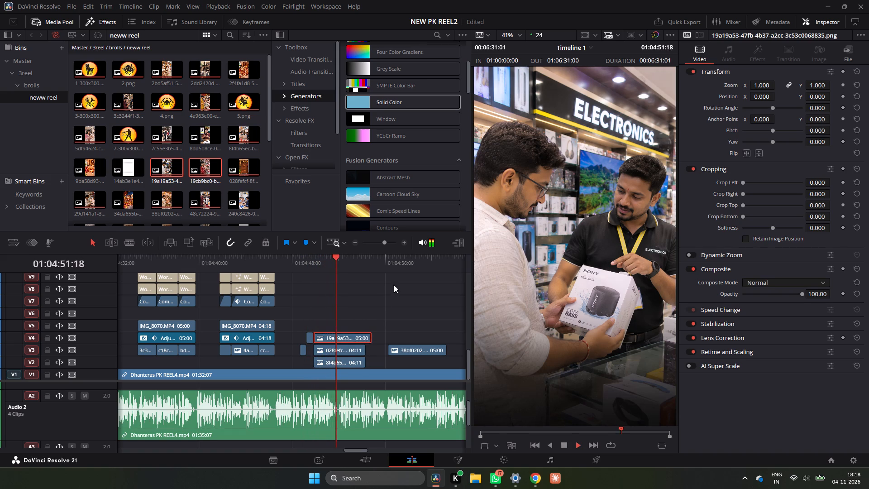
{"action": "key", "text": "space"}
{"action": "double_click", "coordinate": [406, 243]}
{"action": "key", "text": "space"}
{"action": "key", "text": "space"}
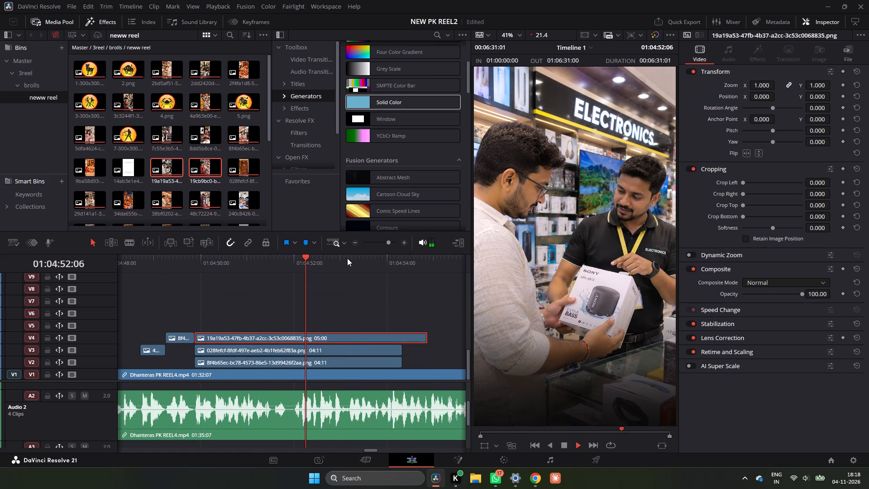
{"action": "left_click_drag", "start_coordinate": [307, 264], "coordinate": [293, 276]}
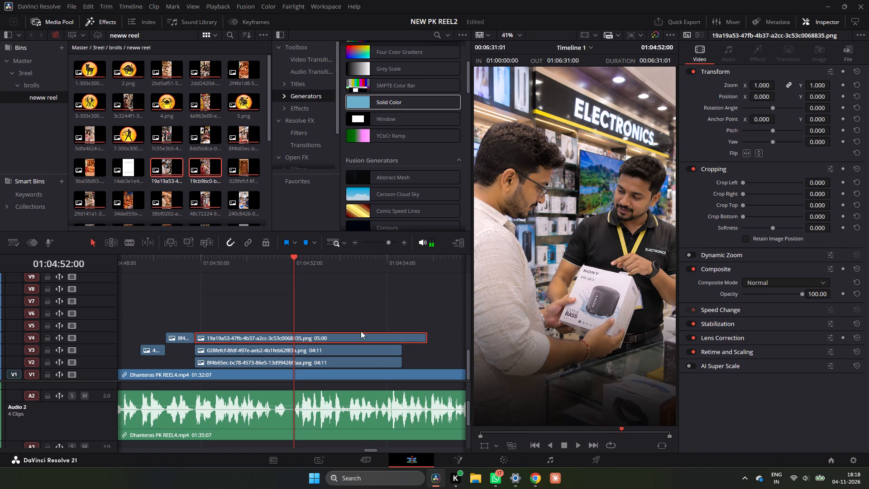
{"action": "left_click_drag", "start_coordinate": [423, 339], "coordinate": [290, 353]}
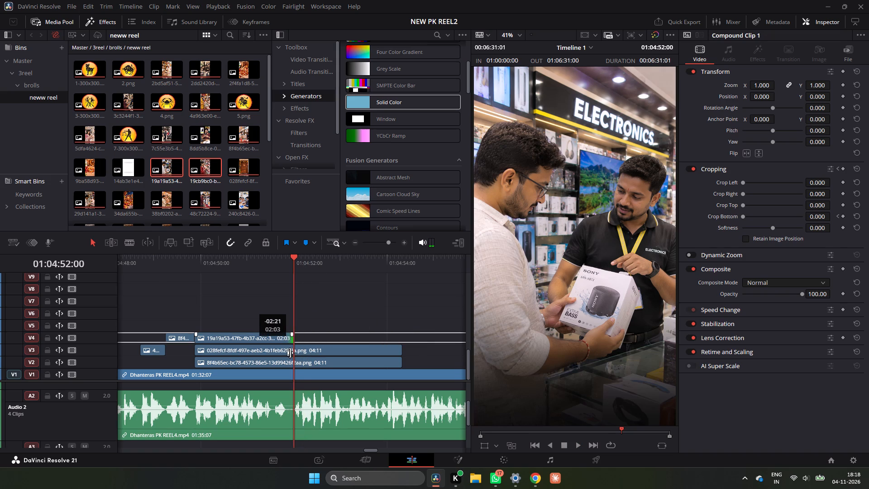
Pull the 8f4b65ec water-heater picture out from V2 beneath the electronics picture and delete it from the timeline.
{"action": "left_click_drag", "start_coordinate": [290, 353], "coordinate": [289, 353]}
{"action": "left_click_drag", "start_coordinate": [311, 361], "coordinate": [405, 310]}
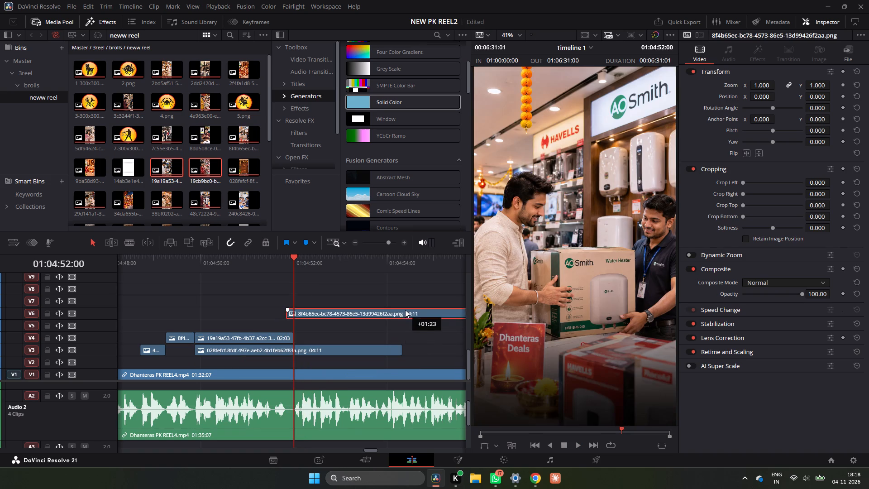
{"action": "left_click_drag", "start_coordinate": [405, 310], "coordinate": [411, 328]}
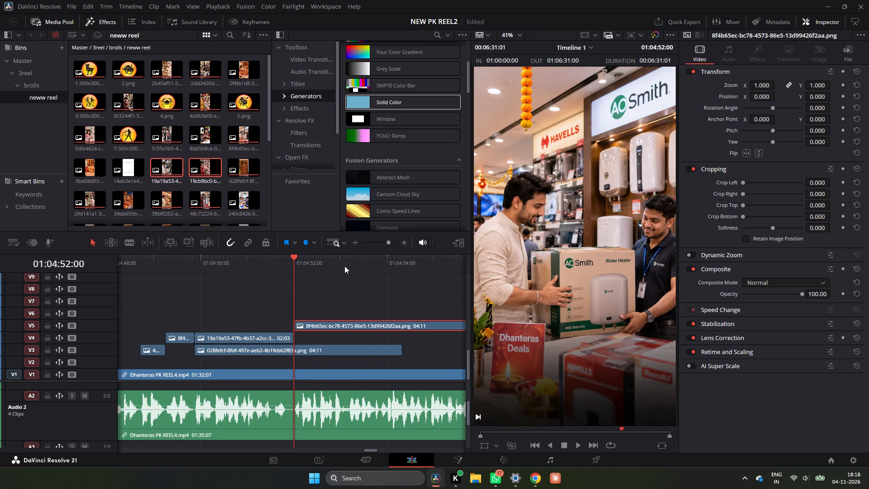
{"action": "left_click_drag", "start_coordinate": [343, 265], "coordinate": [325, 276]}
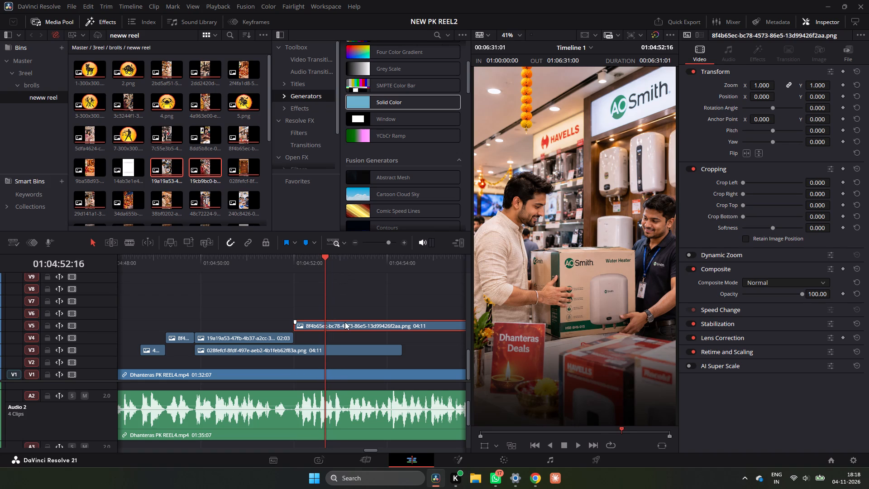
{"action": "left_click", "coordinate": [345, 322]}
{"action": "key", "text": "BackSpace"}
Move the 028fefcf sun-on-door picture from V3 up to V5, starting just after 01:04:52:00.
{"action": "left_click_drag", "start_coordinate": [325, 348], "coordinate": [436, 321]}
{"action": "left_click", "coordinate": [292, 263]}
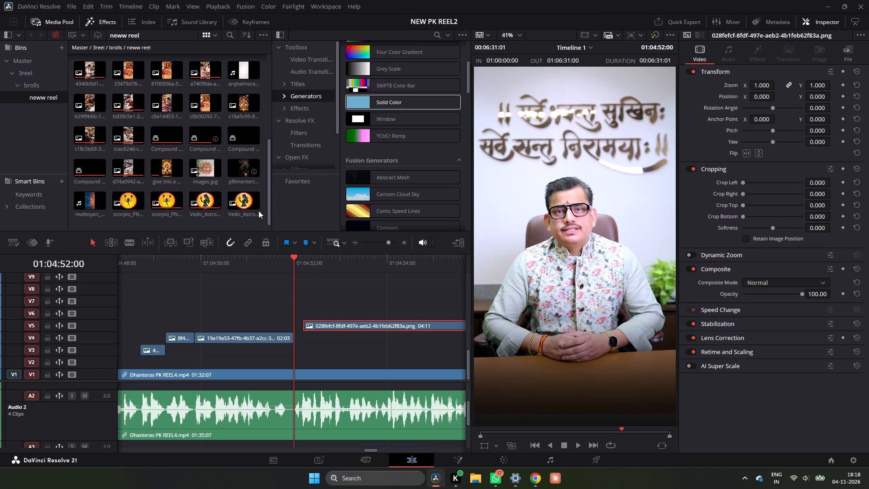
{"action": "right_click", "coordinate": [259, 211]}
{"action": "scroll", "coordinate": [240, 196], "scroll_direction": "down", "scroll_amount": 8}
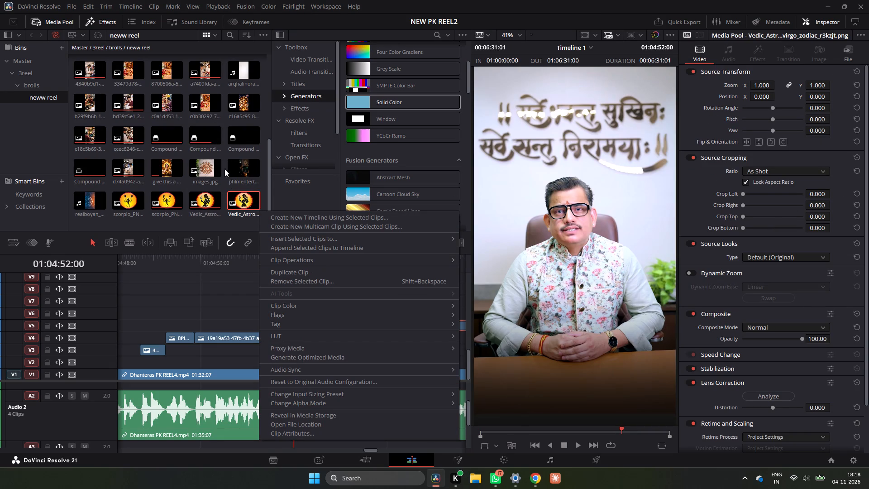
{"action": "scroll", "coordinate": [212, 111], "scroll_direction": "down", "scroll_amount": 5}
{"action": "left_click", "coordinate": [183, 153]}
{"action": "right_click", "coordinate": [182, 153]}
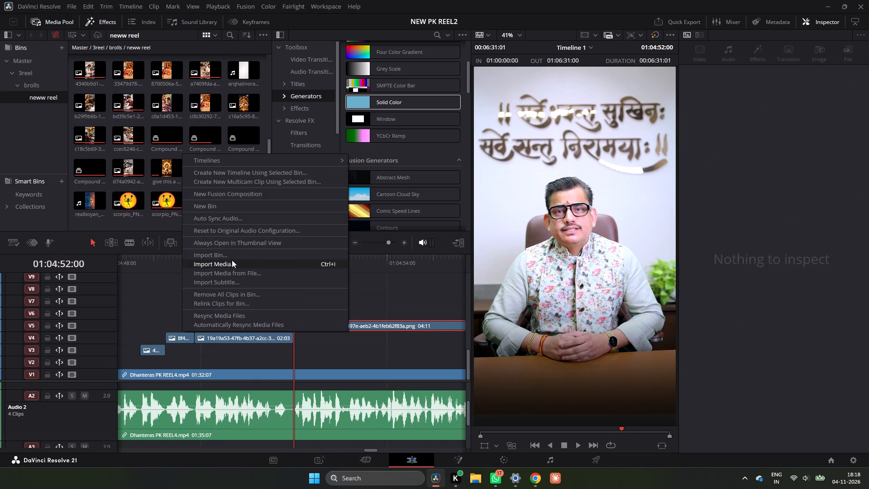
{"action": "left_click", "coordinate": [230, 261]}
{"action": "left_click", "coordinate": [271, 87]}
{"action": "key", "text": "ctrl+a"}
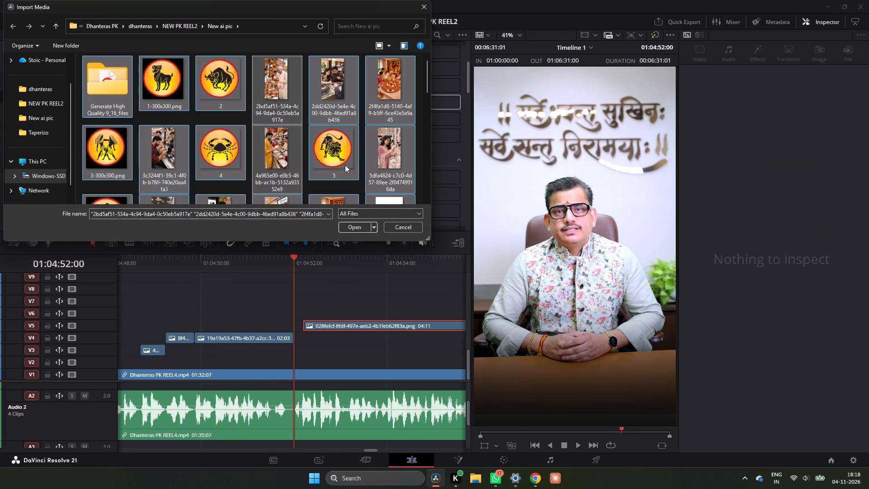
{"action": "left_click", "coordinate": [363, 224]}
Find the imported 44bba7b7 copper-sun shop picture in the bin and place it on V8 at about 01:04:50:20.
{"action": "scroll", "coordinate": [243, 113], "scroll_direction": "down", "scroll_amount": 7}
{"action": "scroll", "coordinate": [242, 112], "scroll_direction": "up", "scroll_amount": 11}
{"action": "scroll", "coordinate": [242, 112], "scroll_direction": "down", "scroll_amount": 5}
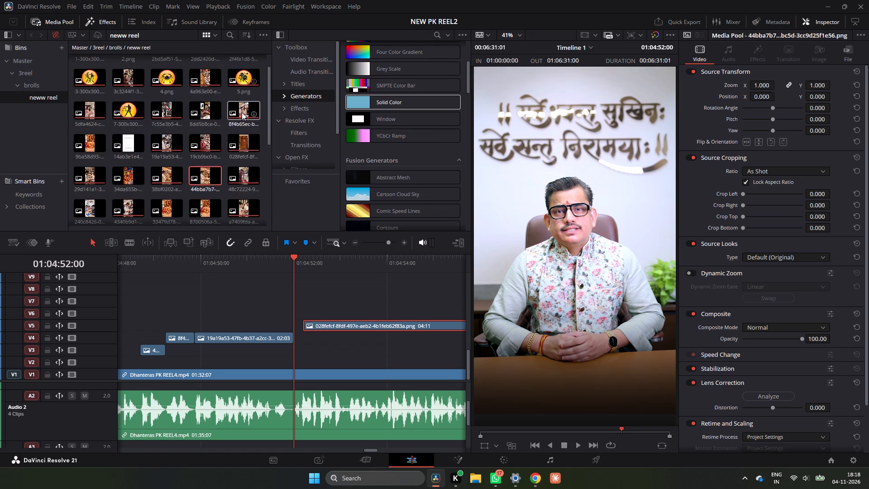
{"action": "scroll", "coordinate": [242, 112], "scroll_direction": "down", "scroll_amount": 12}
{"action": "scroll", "coordinate": [241, 112], "scroll_direction": "up", "scroll_amount": 10}
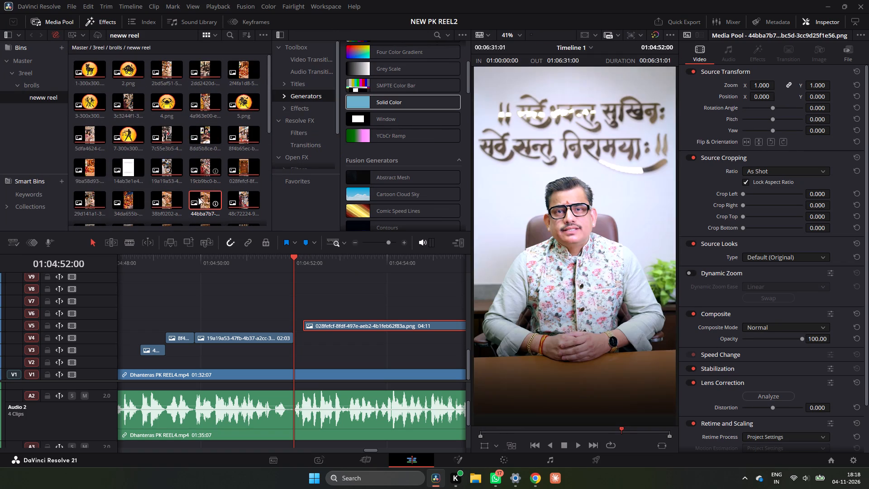
{"action": "left_click_drag", "start_coordinate": [194, 199], "coordinate": [238, 291]}
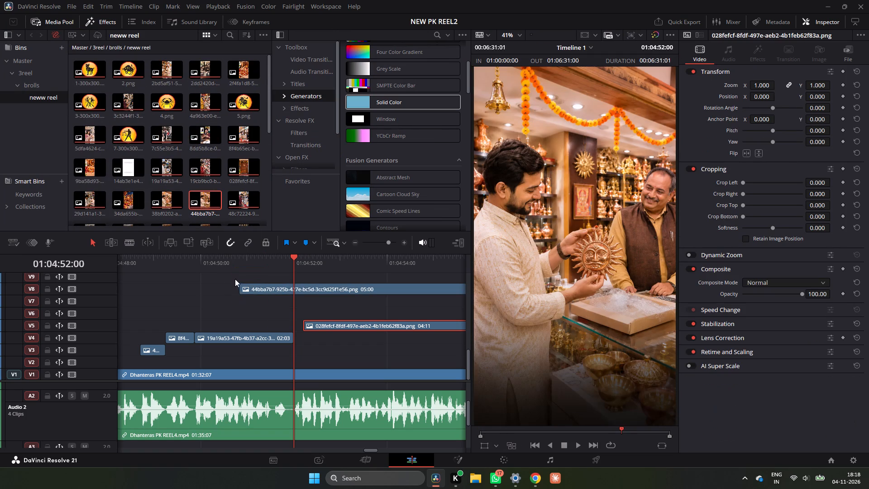
Play the narration to find the cue and move the 44bba7b7 picture down to V6, starting at 01:04:52:00.
{"action": "left_click", "coordinate": [211, 265]}
{"action": "key", "text": "space"}
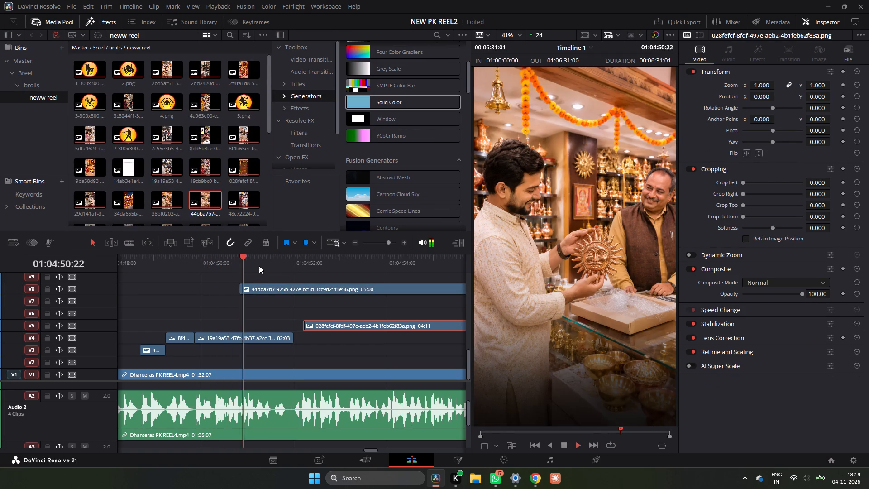
{"action": "key", "text": "space"}
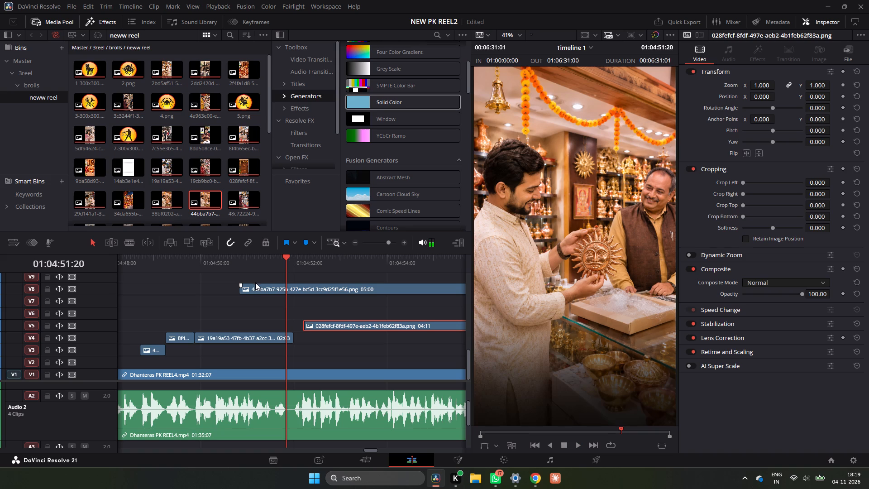
{"action": "key", "text": "space"}
{"action": "key", "text": "space"}
{"action": "left_click_drag", "start_coordinate": [303, 265], "coordinate": [296, 271]}
{"action": "left_click_drag", "start_coordinate": [320, 291], "coordinate": [379, 315]}
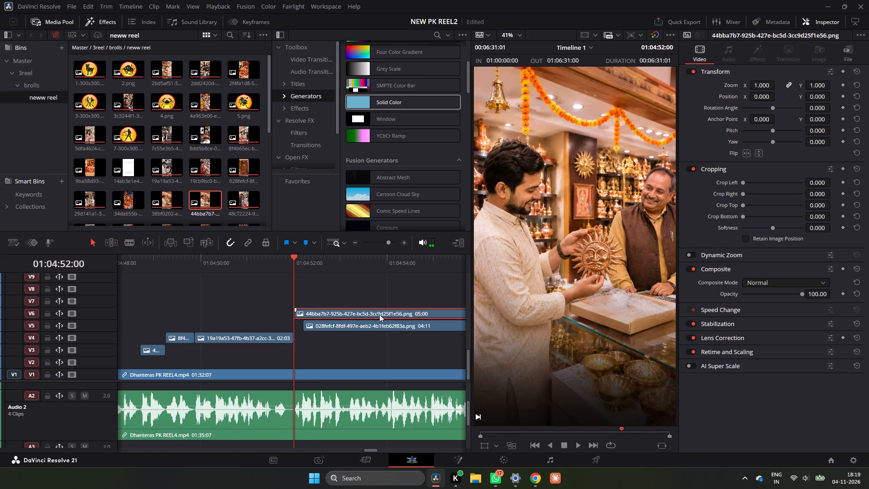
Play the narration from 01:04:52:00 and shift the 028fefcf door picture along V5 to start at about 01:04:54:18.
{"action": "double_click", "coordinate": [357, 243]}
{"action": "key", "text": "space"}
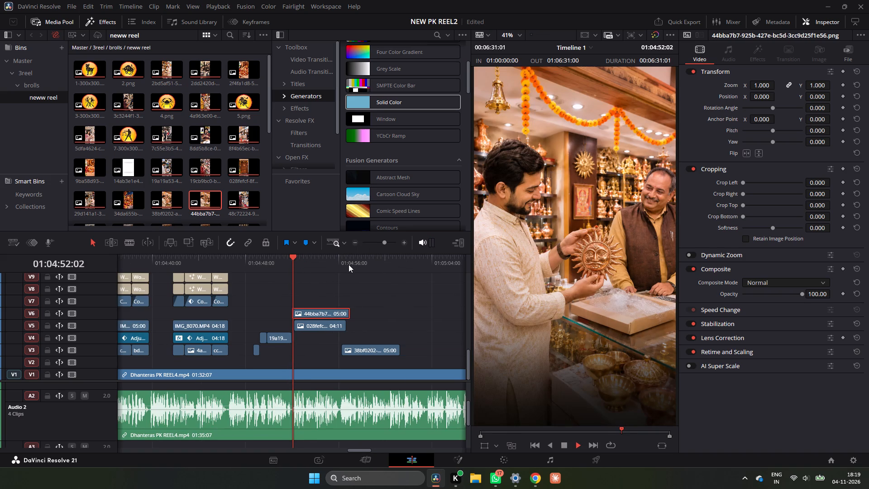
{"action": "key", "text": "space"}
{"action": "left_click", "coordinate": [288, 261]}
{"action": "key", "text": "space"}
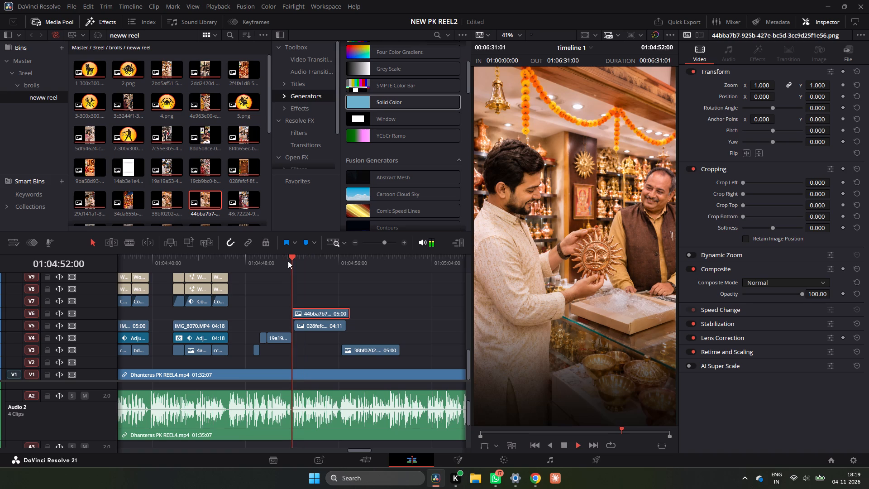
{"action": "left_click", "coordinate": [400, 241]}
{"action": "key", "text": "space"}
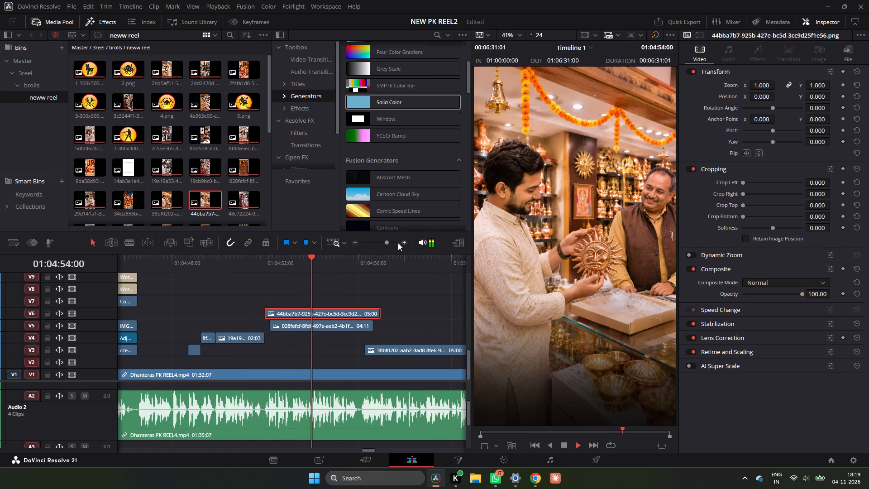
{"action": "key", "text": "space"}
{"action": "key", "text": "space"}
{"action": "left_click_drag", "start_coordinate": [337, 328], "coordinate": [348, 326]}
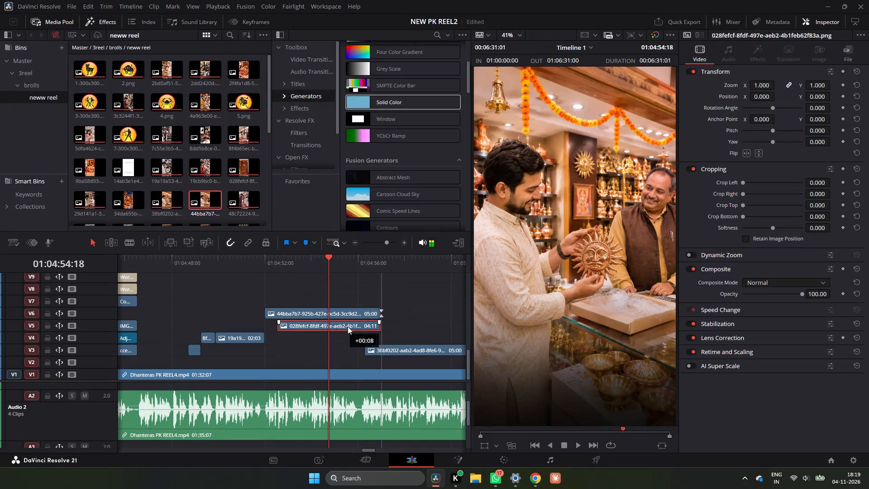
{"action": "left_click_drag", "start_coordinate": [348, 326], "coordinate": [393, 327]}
Find the narration cue and move the 028fefcf door picture onto V6 at 01:04:53:21, shortening the 44bba7b7 picture to 01:21.
{"action": "left_click", "coordinate": [267, 259]}
{"action": "key", "text": "space"}
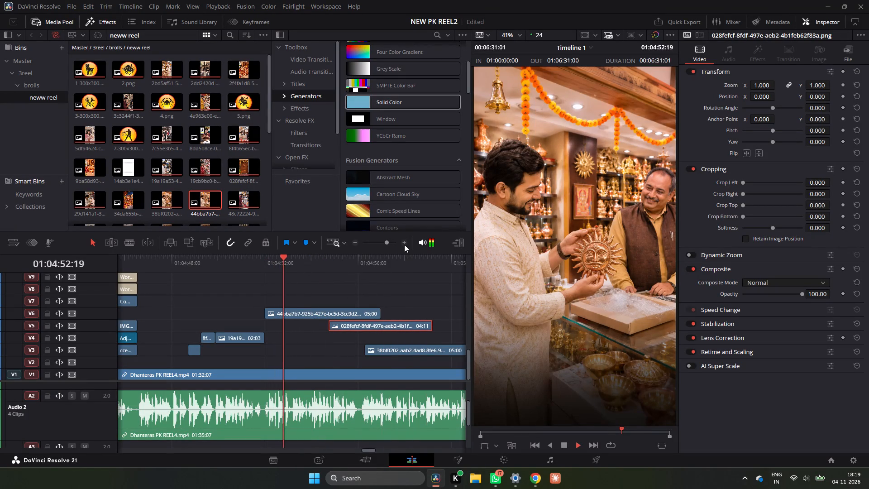
{"action": "left_click", "coordinate": [406, 244]}
{"action": "key", "text": "space"}
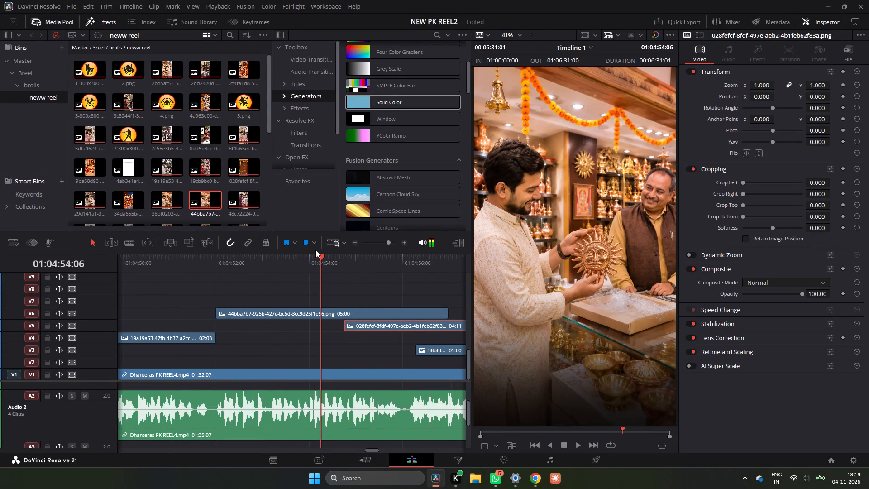
{"action": "left_click_drag", "start_coordinate": [317, 259], "coordinate": [302, 265]}
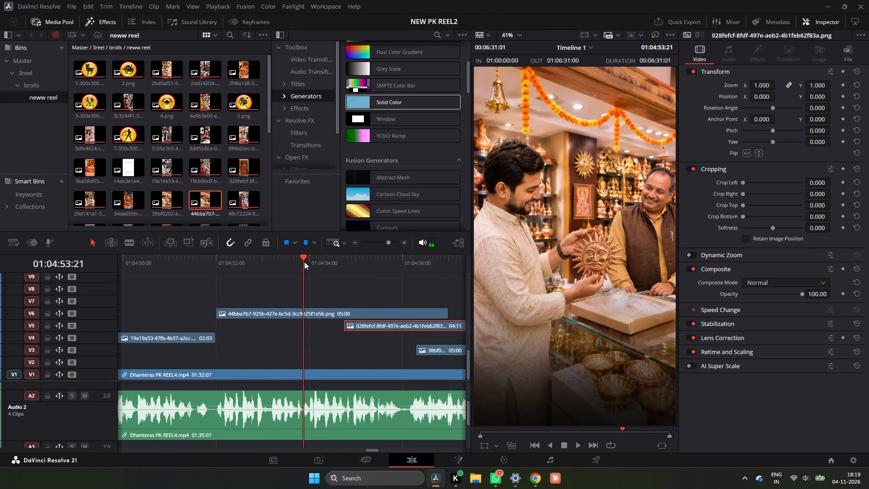
{"action": "left_click_drag", "start_coordinate": [305, 258], "coordinate": [302, 262]}
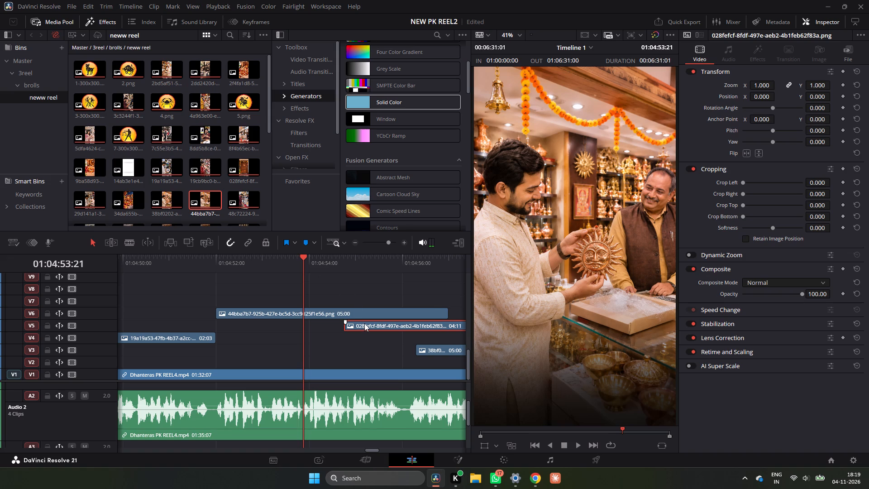
{"action": "left_click_drag", "start_coordinate": [364, 323], "coordinate": [321, 313]}
Replay the narration across the cut between the 44bba7b7 and 028fefcf pictures to check its timing.
{"action": "key", "text": "space"}
{"action": "left_click", "coordinate": [290, 258]}
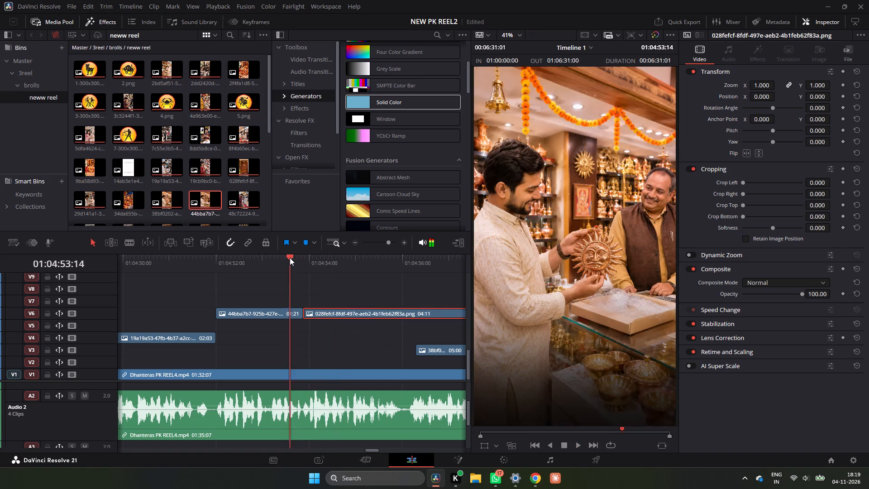
{"action": "key", "text": "space"}
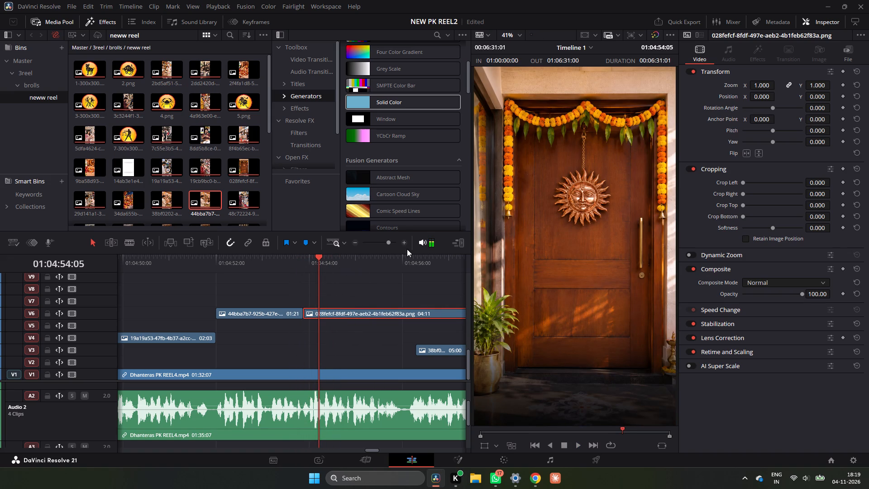
{"action": "triple_click", "coordinate": [406, 244]}
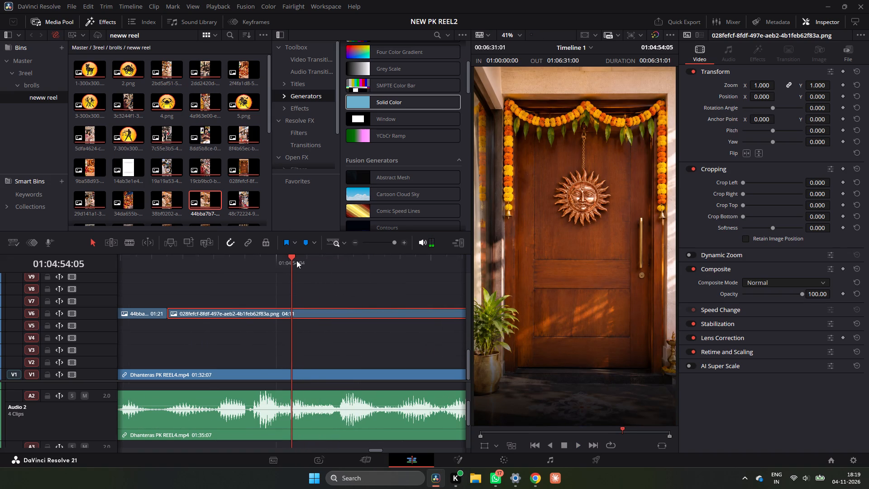
{"action": "left_click_drag", "start_coordinate": [291, 260], "coordinate": [246, 275]}
{"action": "key", "text": "space"}
{"action": "key", "text": "space"}
{"action": "left_click_drag", "start_coordinate": [221, 271], "coordinate": [201, 275]}
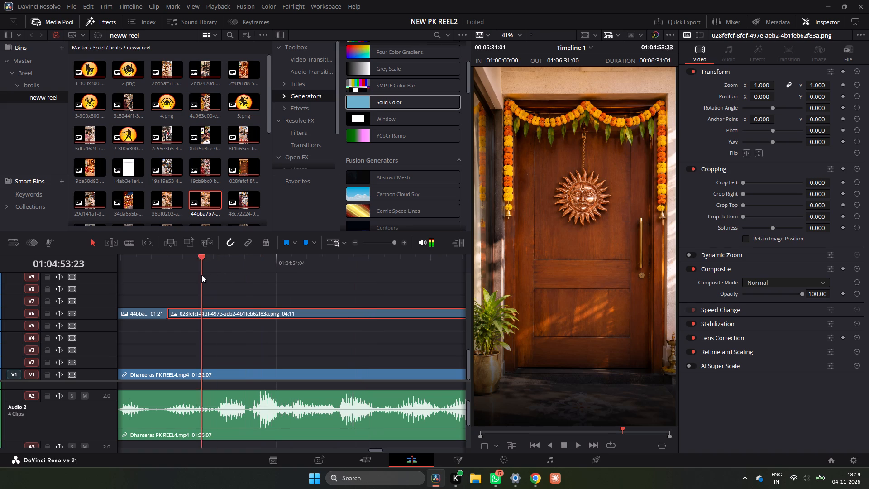
{"action": "left_click_drag", "start_coordinate": [201, 275], "coordinate": [169, 277]}
{"action": "key", "text": "space"}
{"action": "key", "text": "space"}
{"action": "left_click", "coordinate": [170, 270]}
{"action": "key", "text": "space"}
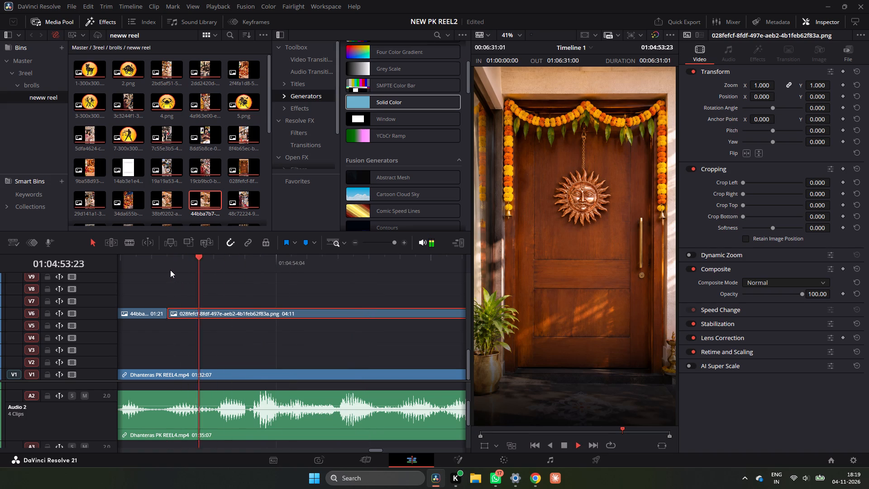
{"action": "key", "text": "space"}
Replay the narration around 01:04:54:04 to pinpoint the cue where the sun-door picture should come in.
{"action": "left_click_drag", "start_coordinate": [275, 276], "coordinate": [245, 277]}
{"action": "key", "text": "space"}
{"action": "key", "text": "space"}
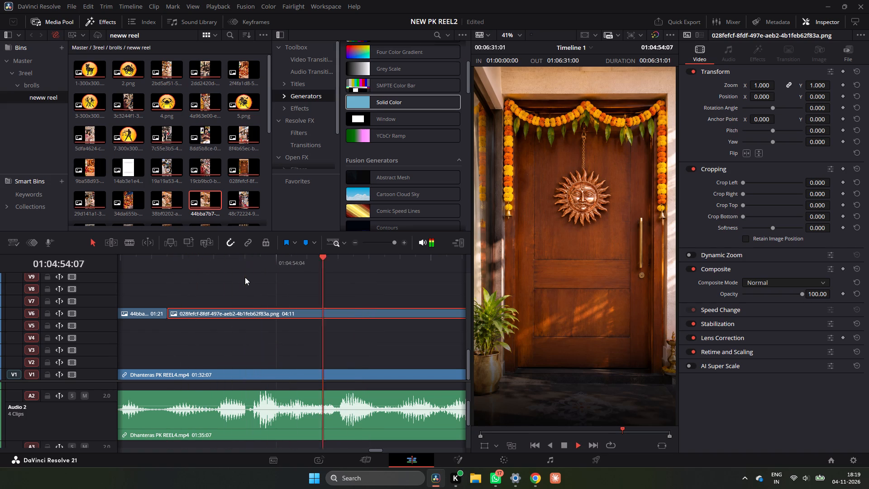
{"action": "left_click_drag", "start_coordinate": [244, 277], "coordinate": [231, 278]}
{"action": "left_click_drag", "start_coordinate": [231, 260], "coordinate": [217, 269]}
{"action": "key", "text": "space"}
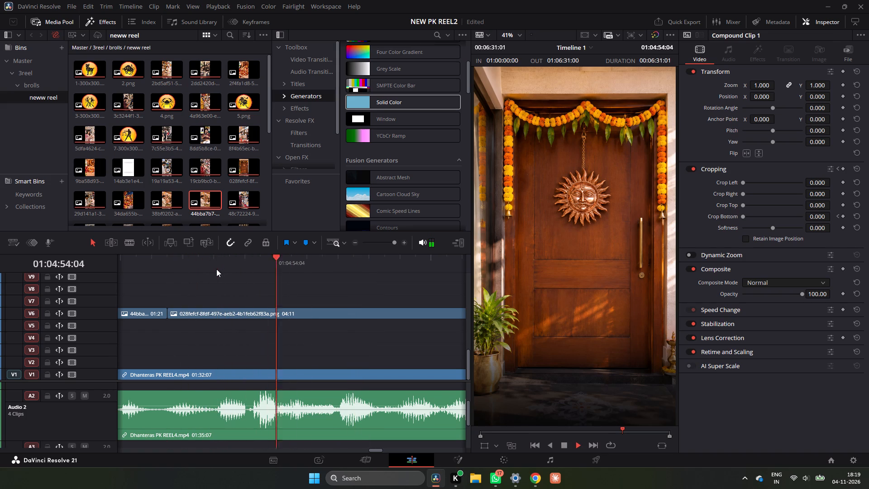
{"action": "key", "text": "space"}
{"action": "left_click", "coordinate": [216, 269]}
{"action": "key", "text": "space"}
{"action": "key", "text": "space"}
{"action": "left_click_drag", "start_coordinate": [273, 269], "coordinate": [257, 277]}
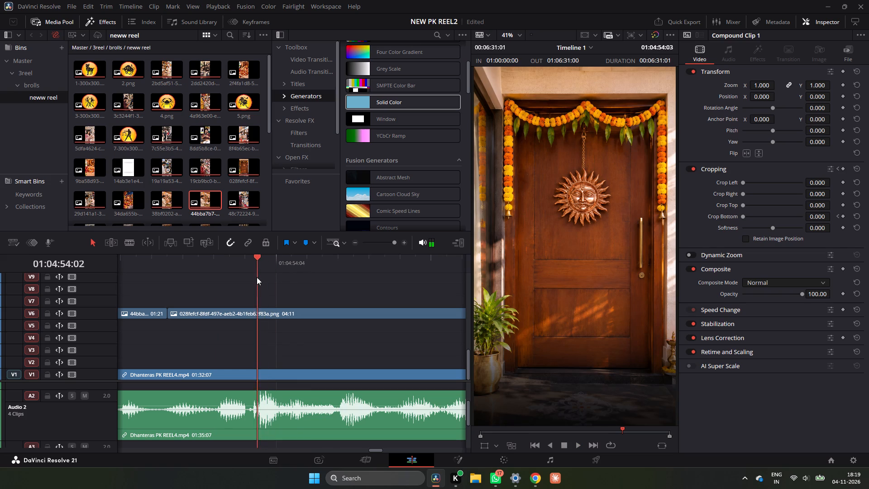
{"action": "left_click_drag", "start_coordinate": [257, 277], "coordinate": [255, 278]}
Move the cut between the 44bba7b7 and 028fefcf pictures on V6 to the narration cue at 01:04:54:02.
{"action": "left_click", "coordinate": [354, 246]}
{"action": "double_click", "coordinate": [354, 244]}
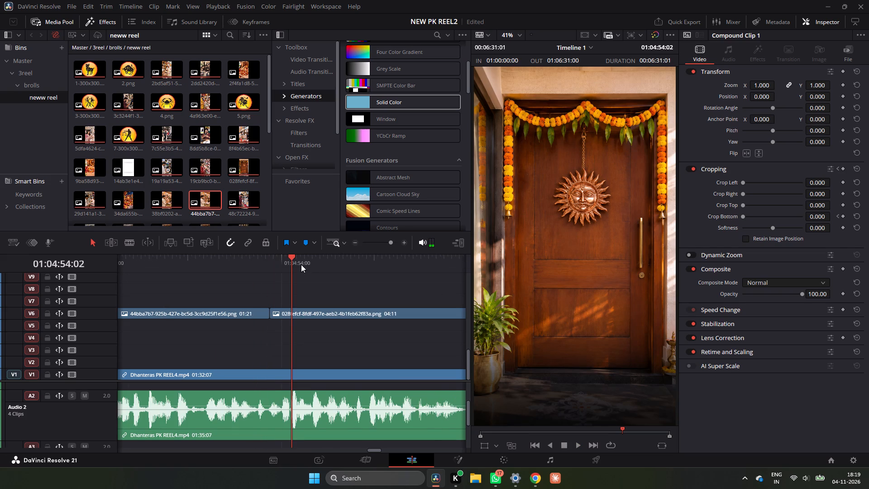
{"action": "left_click_drag", "start_coordinate": [291, 264], "coordinate": [281, 267]}
{"action": "key", "text": "space"}
{"action": "key", "text": "space"}
{"action": "left_click", "coordinate": [281, 267]}
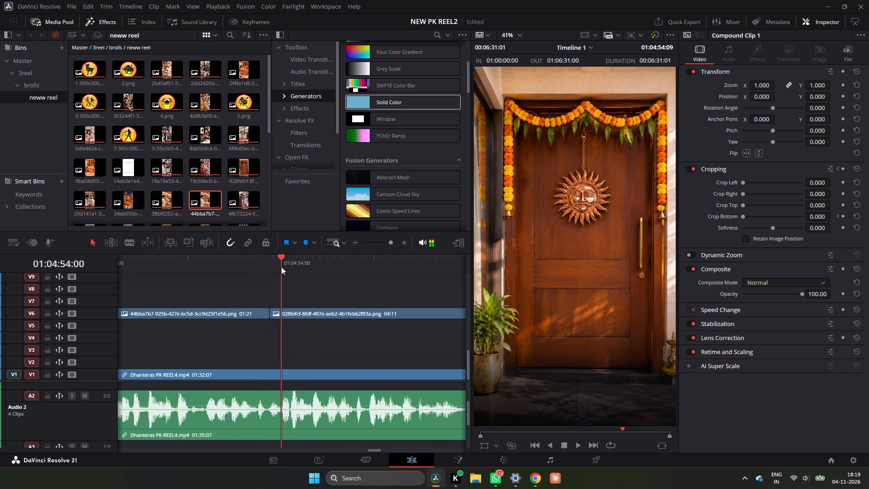
{"action": "key", "text": "space"}
{"action": "key", "text": "space"}
{"action": "left_click_drag", "start_coordinate": [317, 266], "coordinate": [289, 272]}
{"action": "key", "text": "space"}
{"action": "key", "text": "space"}
{"action": "left_click", "coordinate": [289, 271]}
{"action": "left_click", "coordinate": [298, 307]}
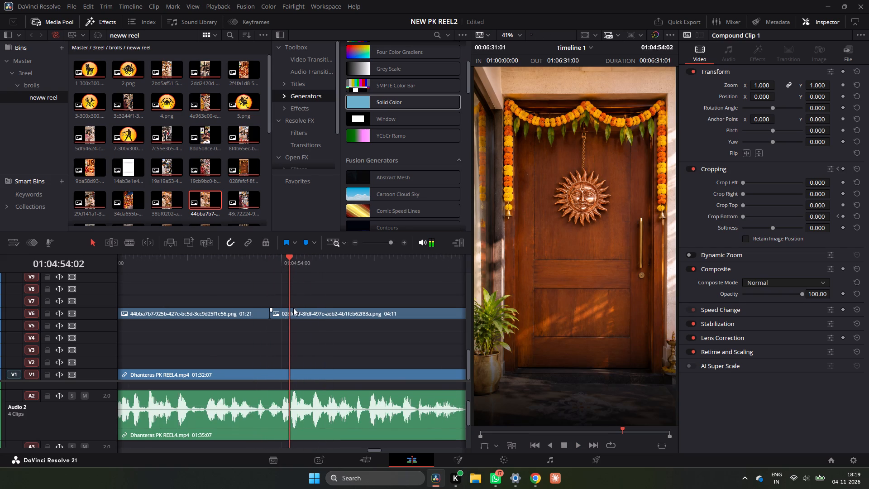
{"action": "left_click_drag", "start_coordinate": [269, 315], "coordinate": [290, 319]}
Play the narration under the 028fefcf door picture to look for its end cue around 01:04:56:07.
{"action": "key", "text": "space"}
{"action": "left_click", "coordinate": [353, 242]}
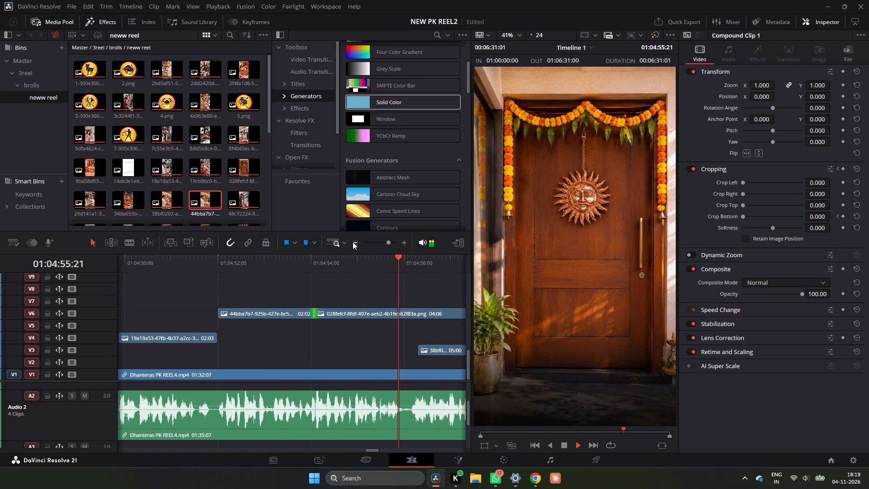
{"action": "left_click", "coordinate": [353, 242]}
{"action": "key", "text": "space"}
{"action": "left_click_drag", "start_coordinate": [380, 268], "coordinate": [367, 270]}
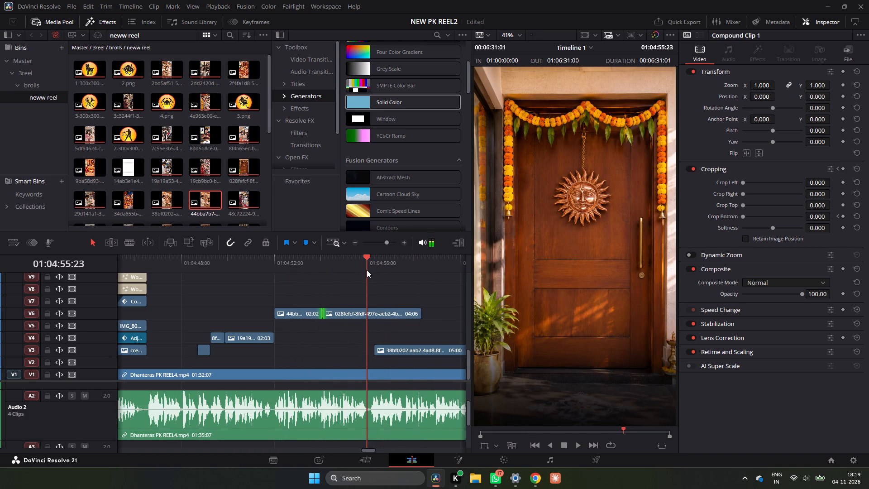
{"action": "left_click_drag", "start_coordinate": [367, 270], "coordinate": [370, 271]}
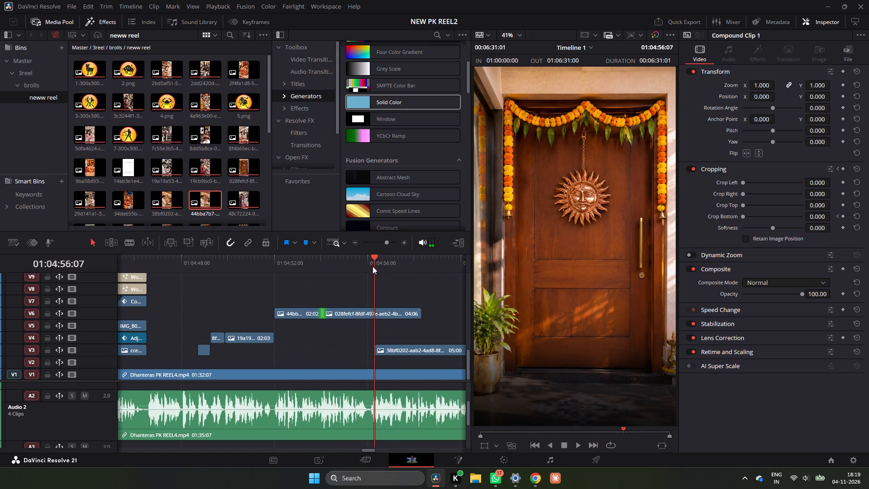
Line up the five pictures from 48c72224 through 028fefcf on one track and move them together down to V3.
{"action": "left_click_drag", "start_coordinate": [285, 289], "coordinate": [336, 321]}
{"action": "left_click_drag", "start_coordinate": [336, 315], "coordinate": [337, 336]}
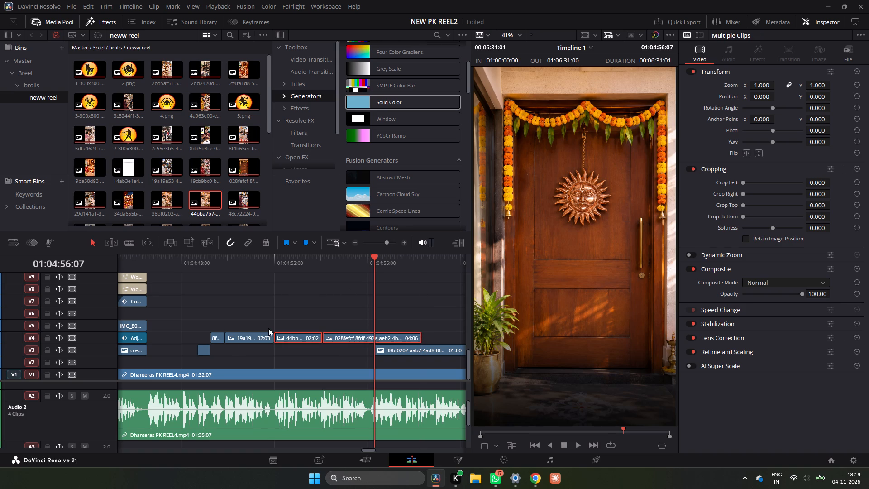
{"action": "left_click_drag", "start_coordinate": [203, 351], "coordinate": [204, 339]}
{"action": "left_click_drag", "start_coordinate": [181, 312], "coordinate": [186, 325]}
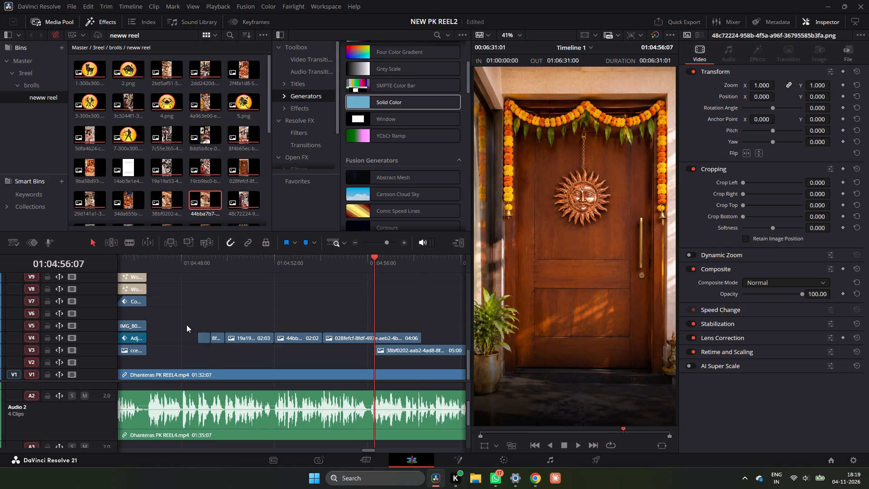
{"action": "left_click_drag", "start_coordinate": [186, 325], "coordinate": [361, 350]}
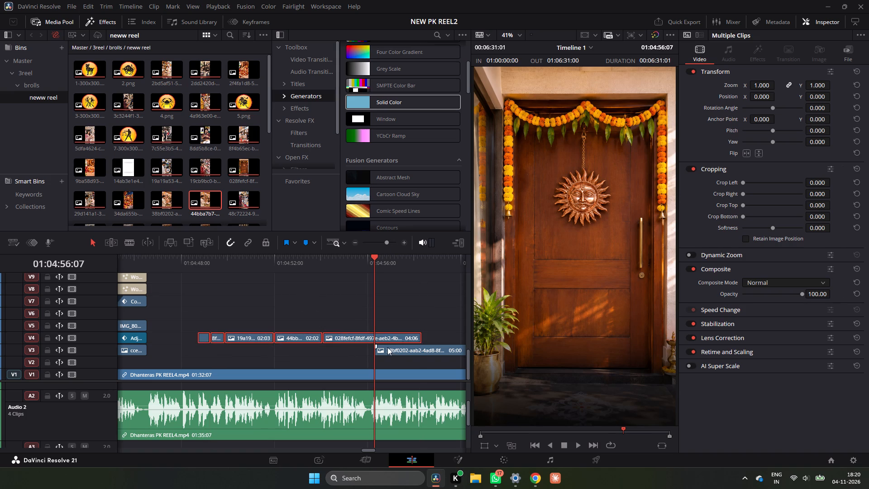
{"action": "left_click_drag", "start_coordinate": [341, 336], "coordinate": [341, 347]}
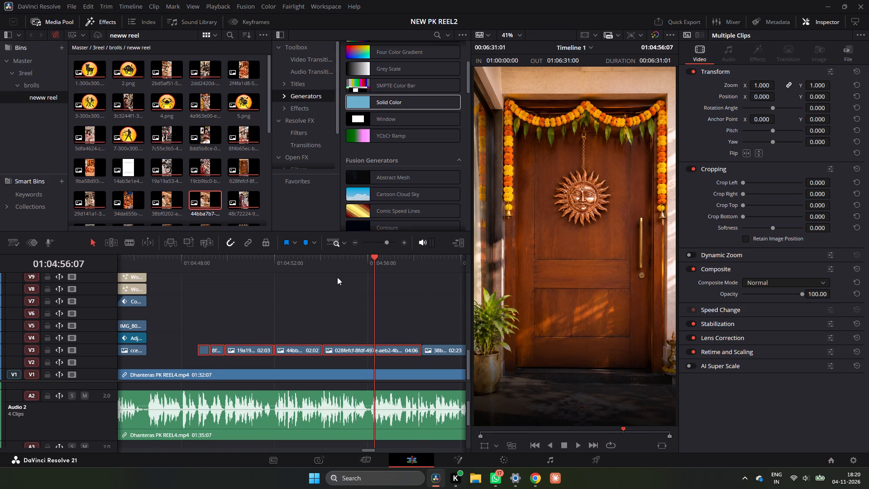
Find the narration pause at 01:04:56:04 and trim the end of the 028fefcf door picture to it, leaving 02:02.
{"action": "left_click", "coordinate": [329, 259]}
{"action": "key", "text": "space"}
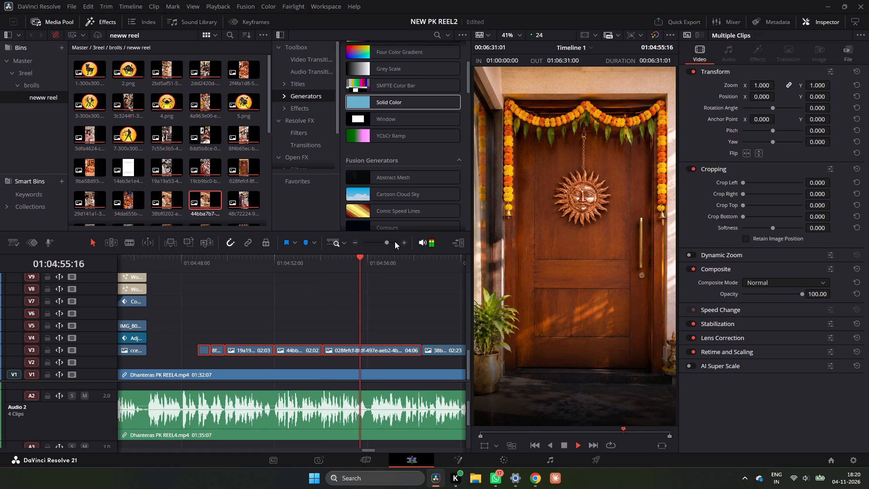
{"action": "left_click", "coordinate": [400, 245]}
{"action": "left_click", "coordinate": [400, 242]}
{"action": "key", "text": "space"}
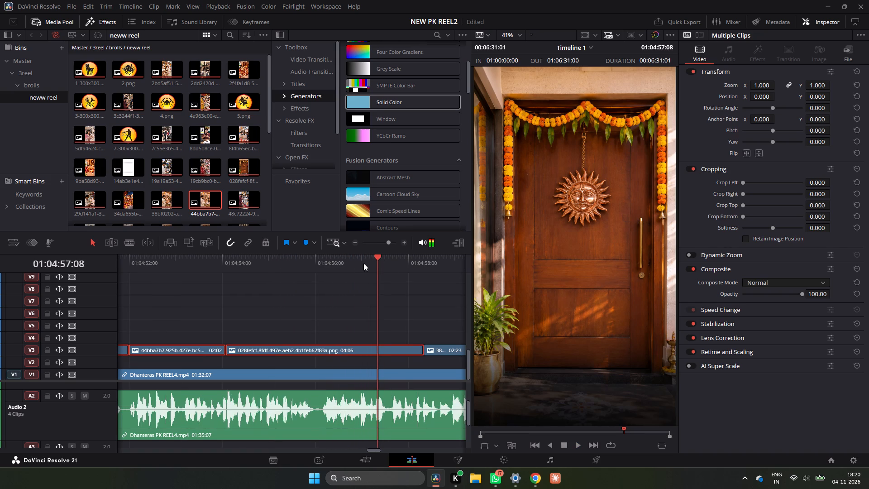
{"action": "left_click_drag", "start_coordinate": [368, 261], "coordinate": [323, 278]}
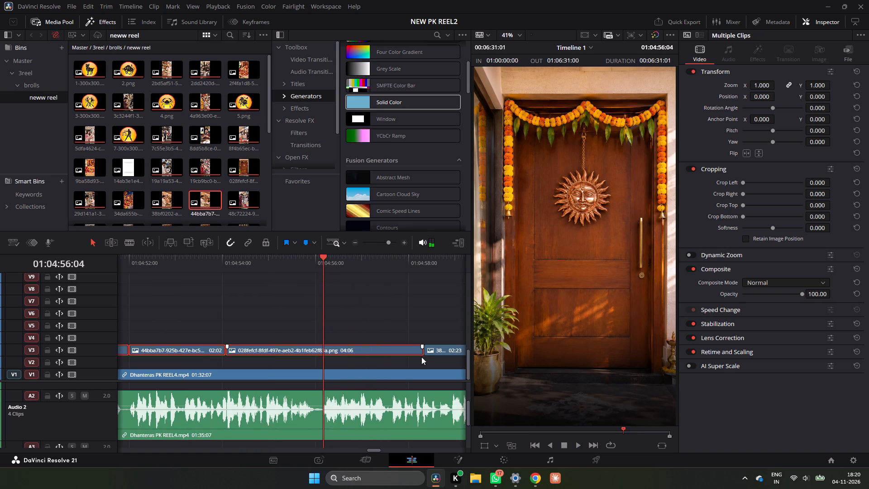
{"action": "left_click_drag", "start_coordinate": [417, 351], "coordinate": [373, 352]}
{"action": "key", "text": "ctrl+z"}
{"action": "left_click_drag", "start_coordinate": [419, 351], "coordinate": [322, 355]}
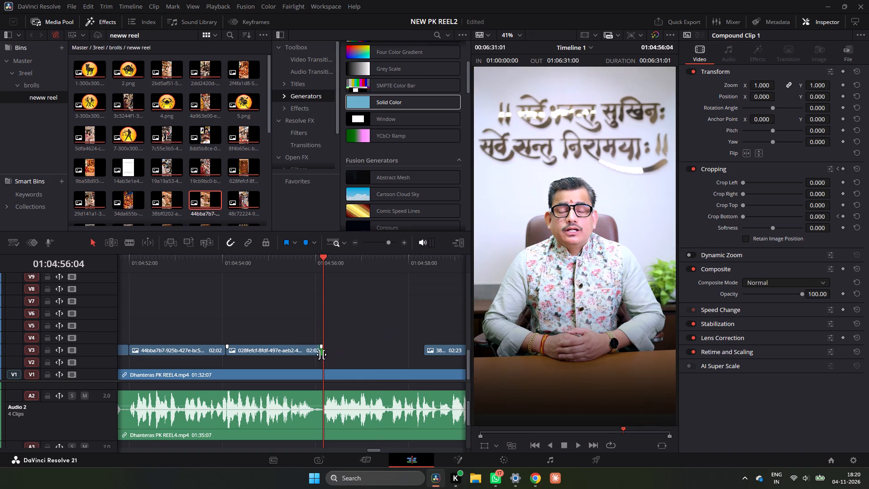
Replay the narration around the door picture's end at 01:04:56:04 to check the timing of the cut.
{"action": "left_click", "coordinate": [239, 268]}
{"action": "key", "text": "space"}
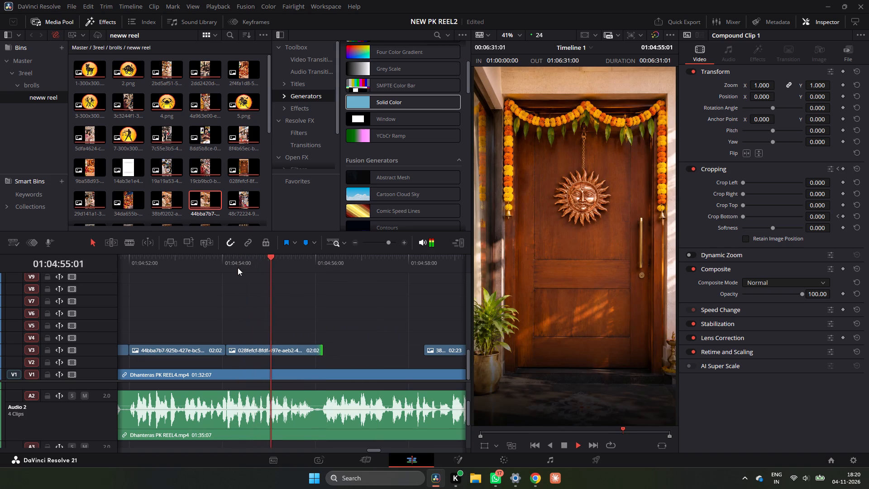
{"action": "key", "text": "space"}
{"action": "key", "text": "space"}
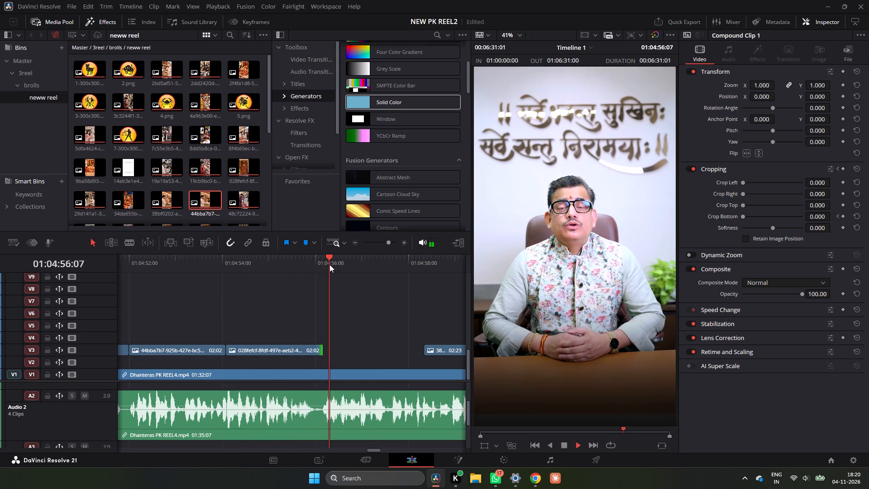
{"action": "left_click_drag", "start_coordinate": [334, 262], "coordinate": [322, 268]}
{"action": "key", "text": "space"}
{"action": "left_click", "coordinate": [322, 268]}
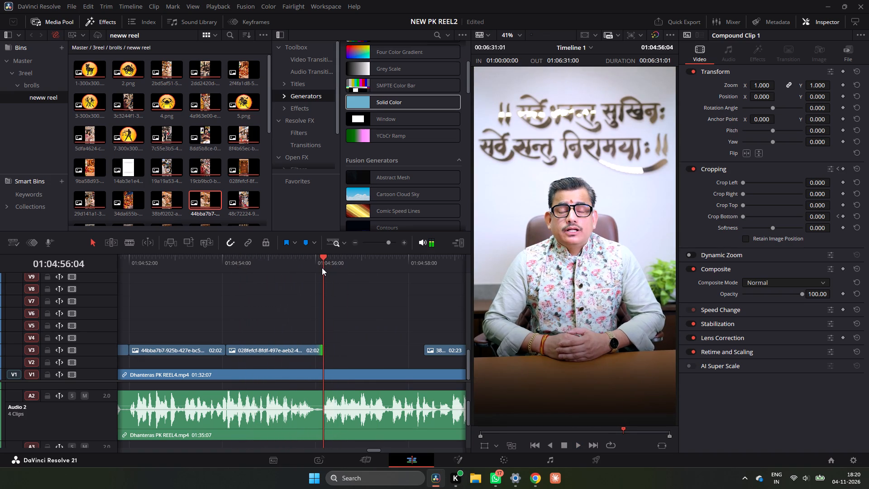
{"action": "key", "text": "space"}
{"action": "left_click", "coordinate": [322, 268]}
{"action": "left_click", "coordinate": [322, 268]}
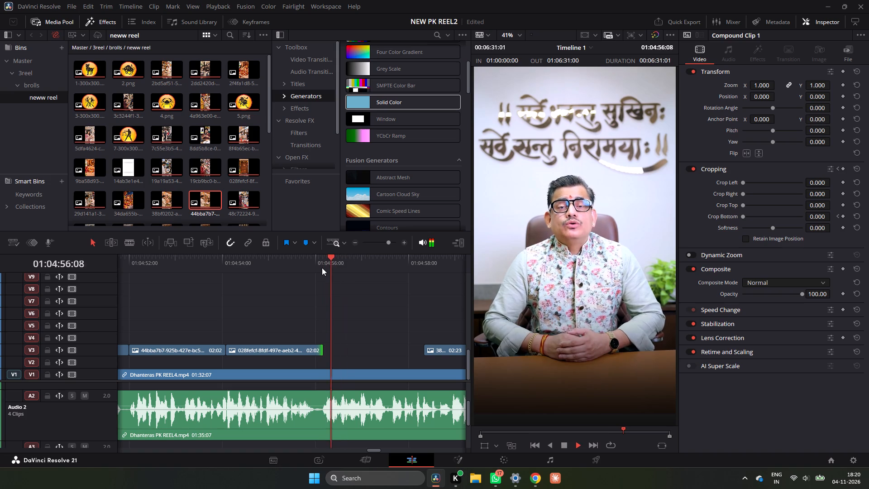
{"action": "key", "text": "space"}
{"action": "left_click_drag", "start_coordinate": [322, 268], "coordinate": [318, 268]}
{"action": "left_click", "coordinate": [318, 267]}
Play the narration from about 01:04:56:04 through the gap and past the 38bf0202 copper-sun picture to review what follows.
{"action": "key", "text": "space"}
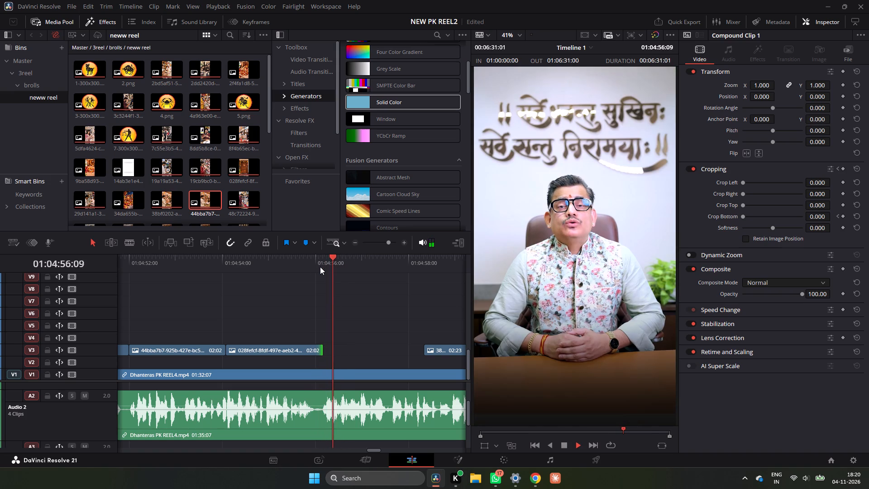
{"action": "left_click", "coordinate": [358, 244]}
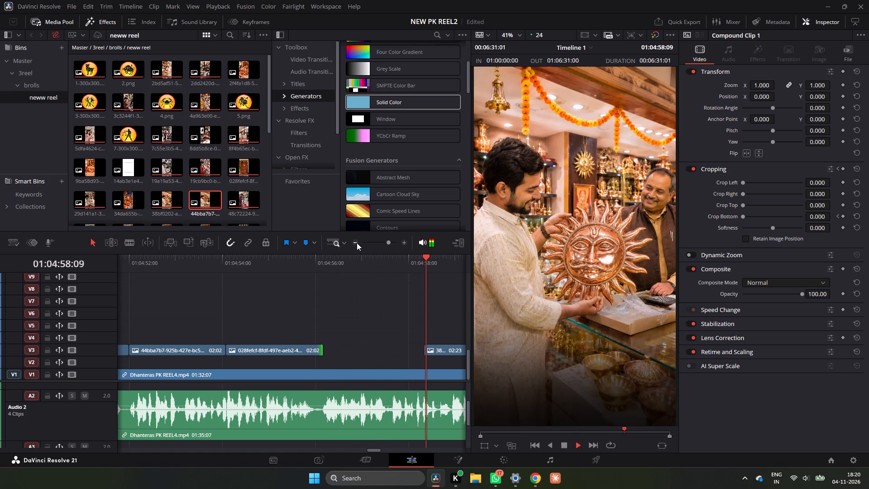
{"action": "left_click", "coordinate": [357, 243]}
{"action": "left_click", "coordinate": [357, 243]}
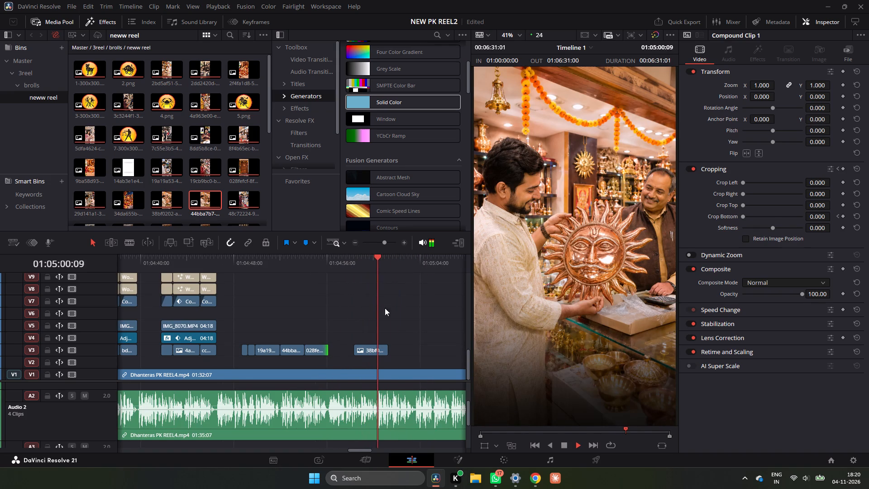
{"action": "key", "text": "space"}
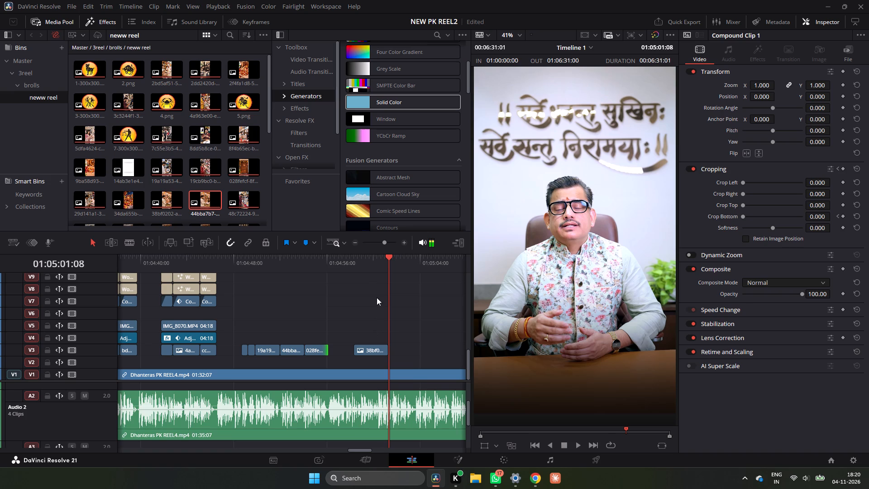
{"action": "left_click", "coordinate": [321, 260]}
{"action": "left_click", "coordinate": [329, 258]}
{"action": "key", "text": "space"}
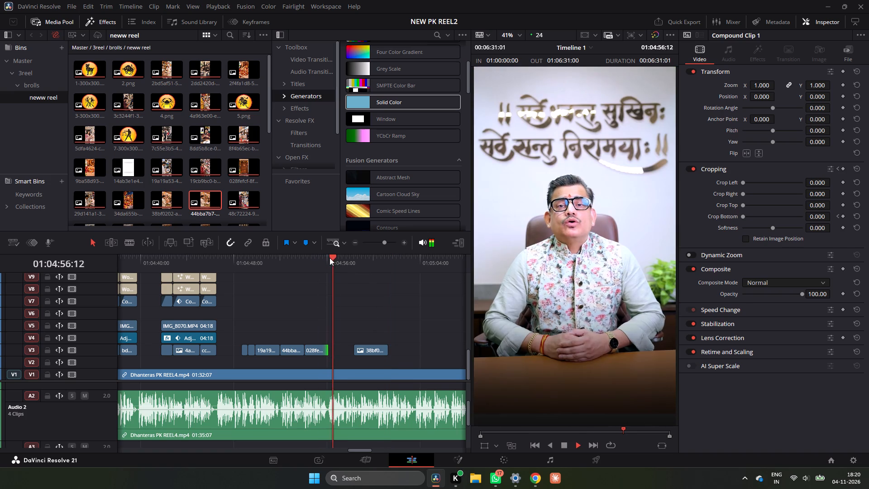
{"action": "left_click", "coordinate": [329, 258]}
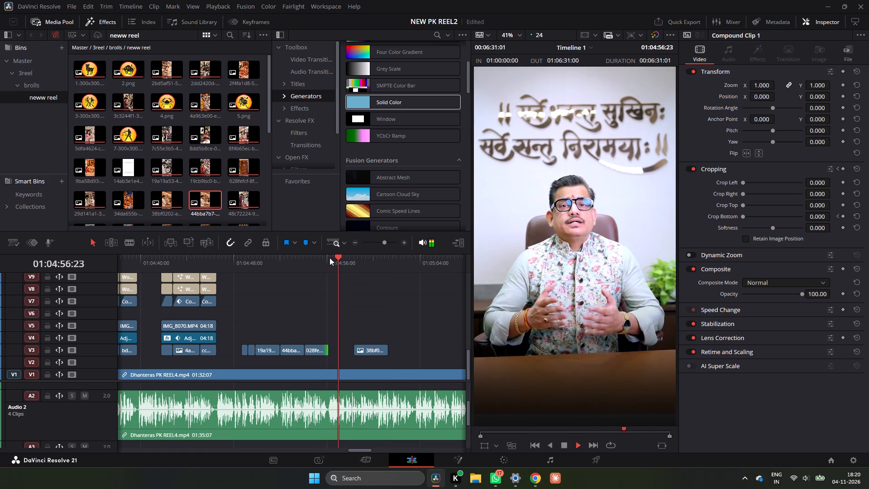
{"action": "key", "text": "space"}
{"action": "left_click", "coordinate": [329, 258]}
{"action": "key", "text": "space"}
{"action": "key", "text": "space"}
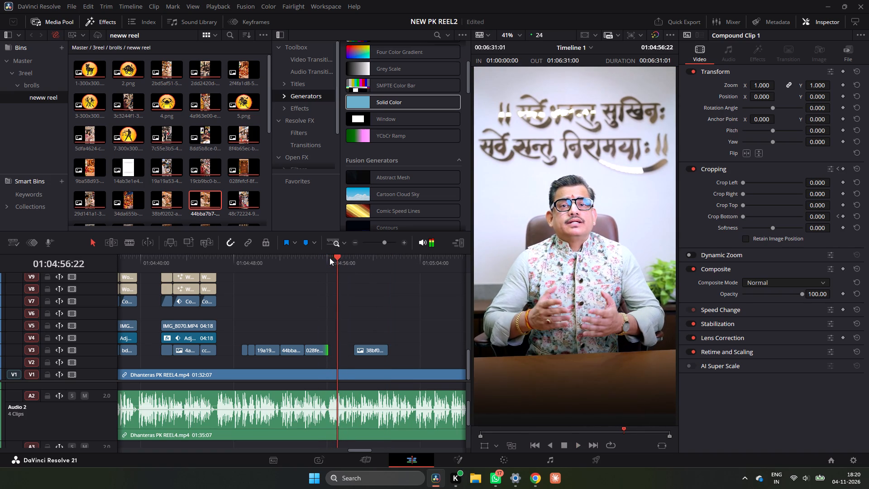
{"action": "key", "text": "space"}
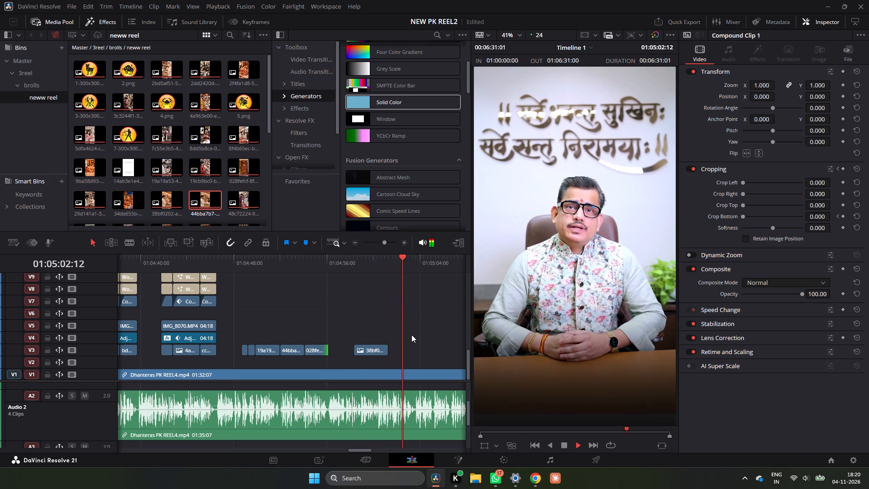
{"action": "key", "text": "space"}
Replay the narration around the 38bf0202 copper-sun picture on V3 and delete that picture.
{"action": "left_click", "coordinate": [358, 257]}
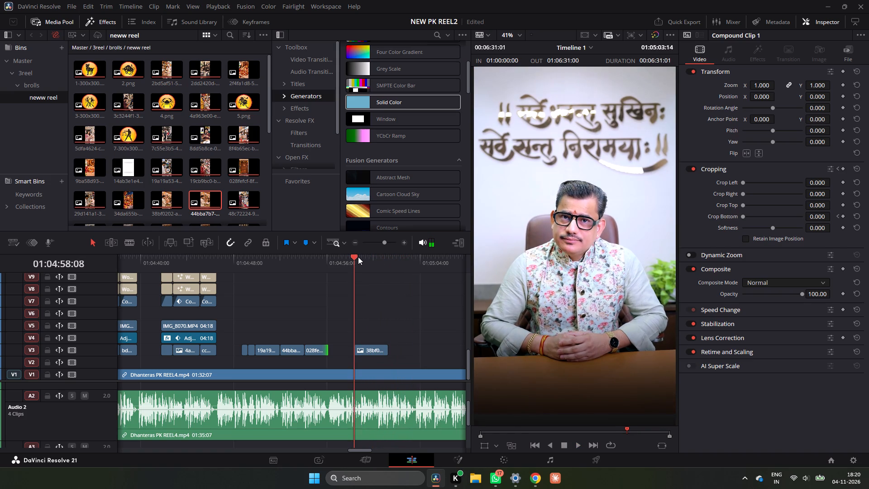
{"action": "key", "text": "space"}
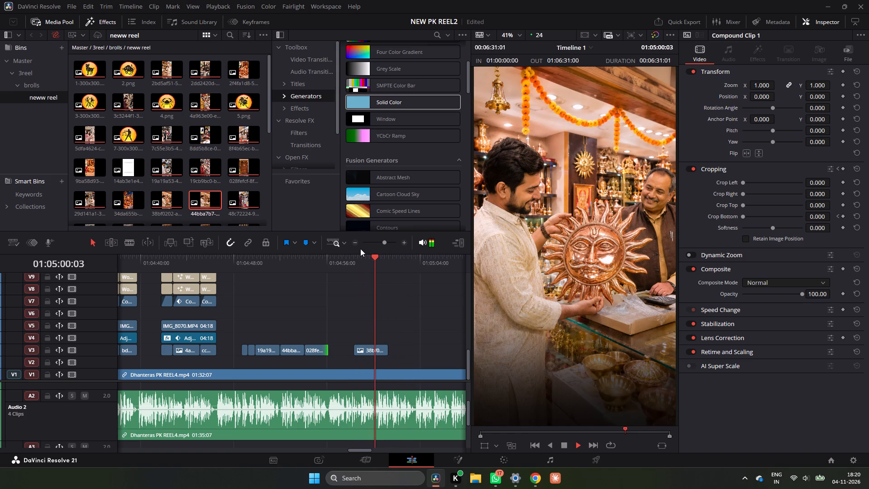
{"action": "triple_click", "coordinate": [356, 245]}
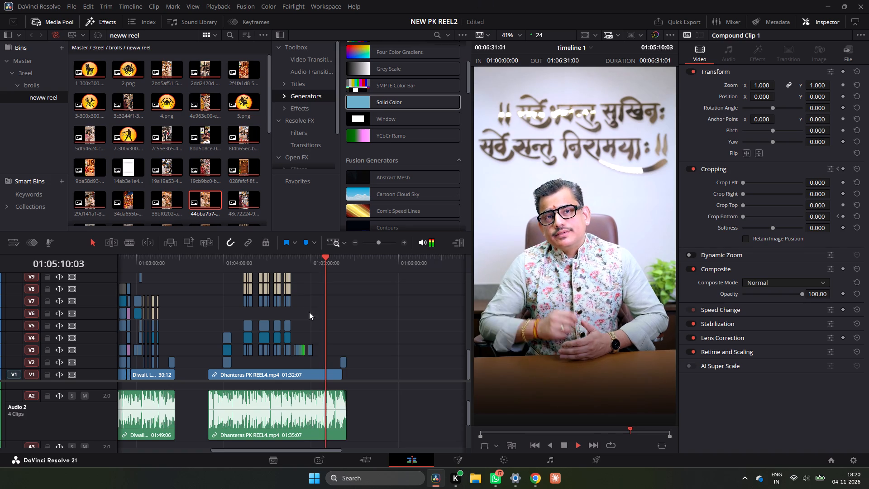
{"action": "left_click", "coordinate": [402, 242]}
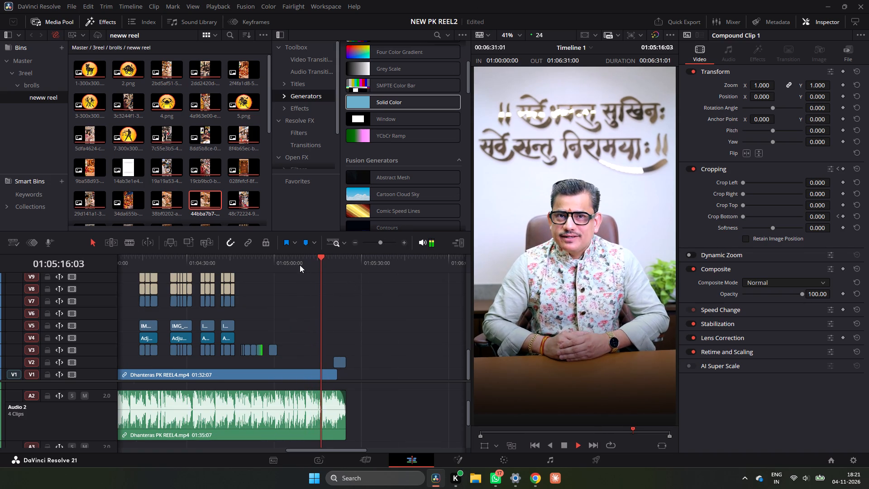
{"action": "left_click", "coordinate": [277, 262]}
{"action": "left_click", "coordinate": [271, 261]}
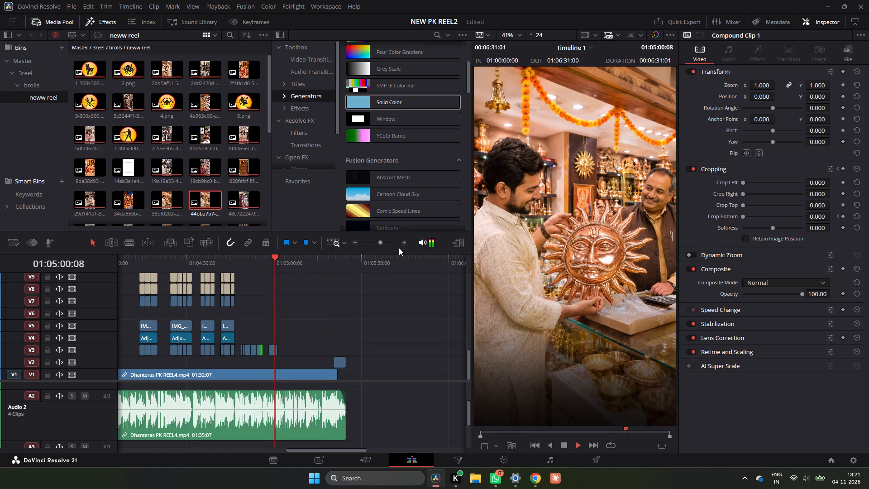
{"action": "left_click", "coordinate": [268, 265]}
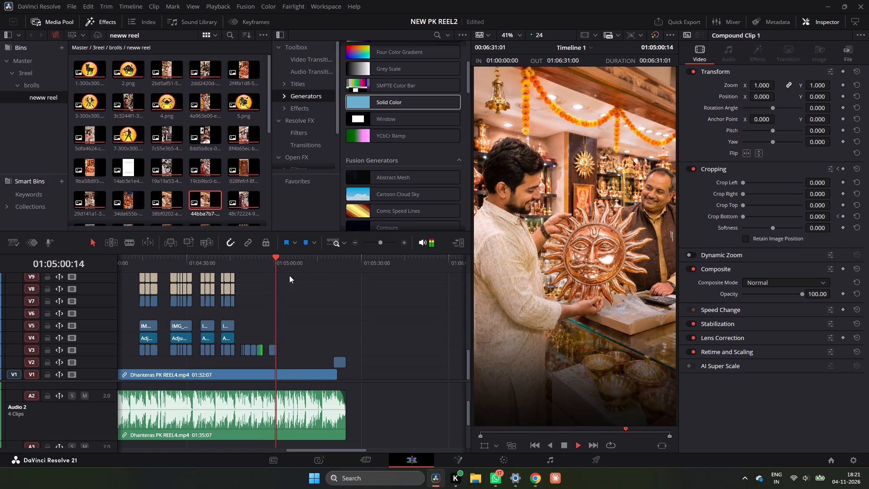
{"action": "left_click_drag", "start_coordinate": [294, 336], "coordinate": [275, 360]}
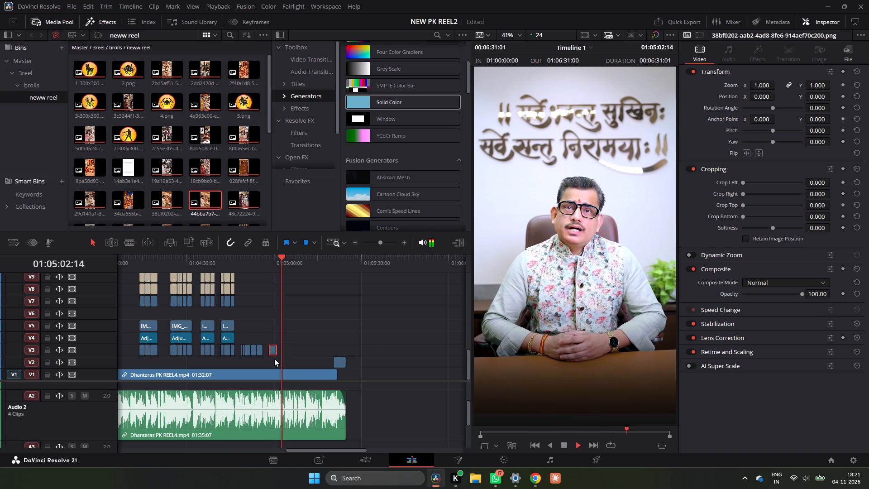
{"action": "key", "text": "BackSpace"}
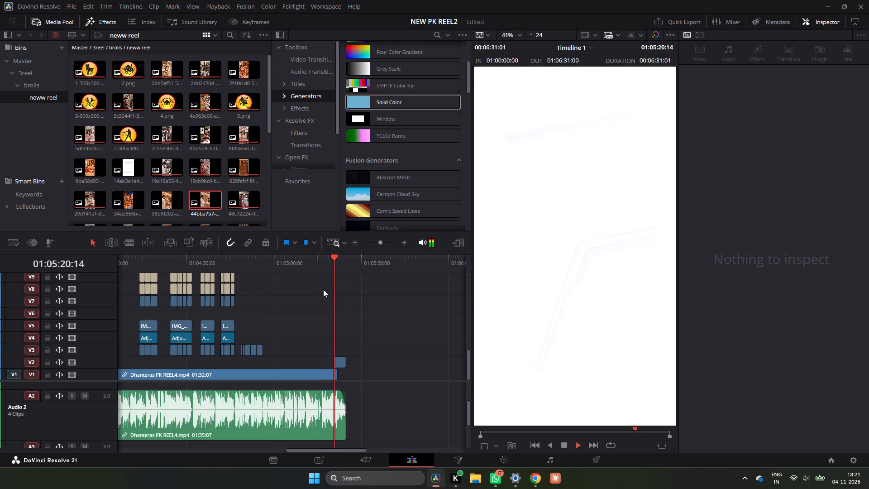
Play the narration from the heater picture to about 01:04:58:23, past the end of the door picture.
{"action": "left_click", "coordinate": [240, 263]}
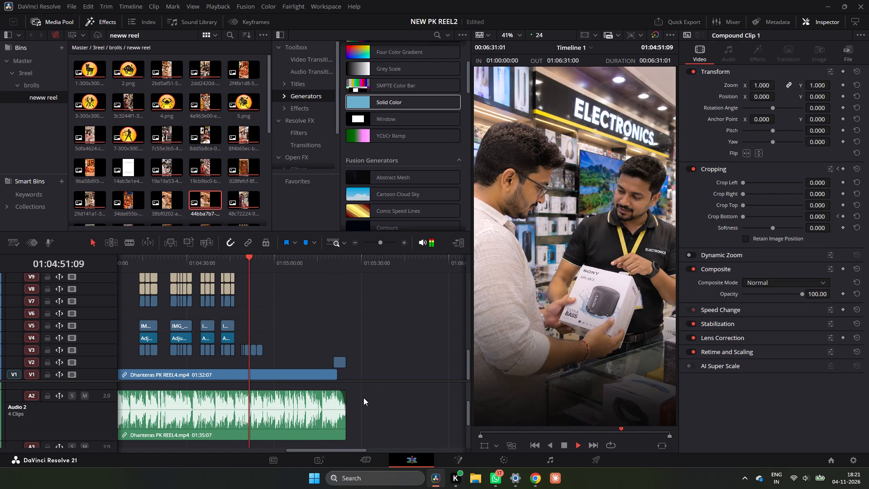
{"action": "scroll", "coordinate": [363, 398], "scroll_direction": "up", "scroll_amount": 3}
{"action": "scroll", "coordinate": [363, 398], "scroll_direction": "down", "scroll_amount": 1}
{"action": "scroll", "coordinate": [363, 398], "scroll_direction": "up", "scroll_amount": 2}
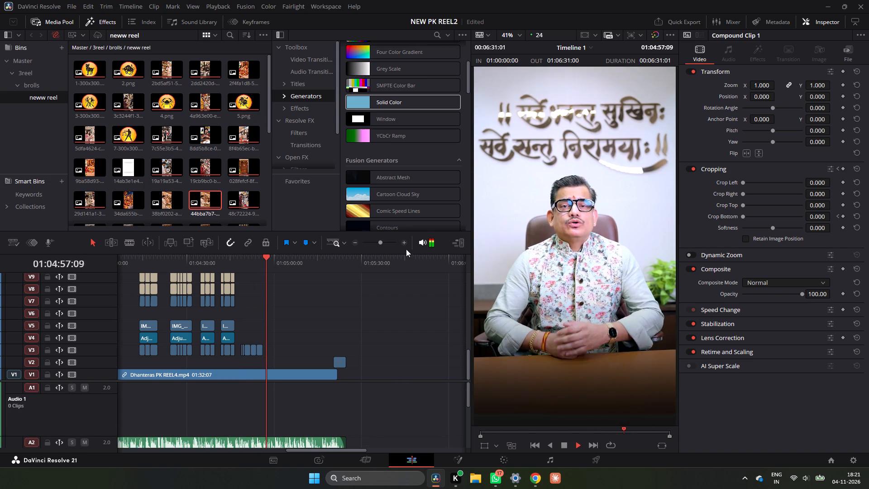
{"action": "left_click", "coordinate": [404, 241]}
{"action": "key", "text": "space"}
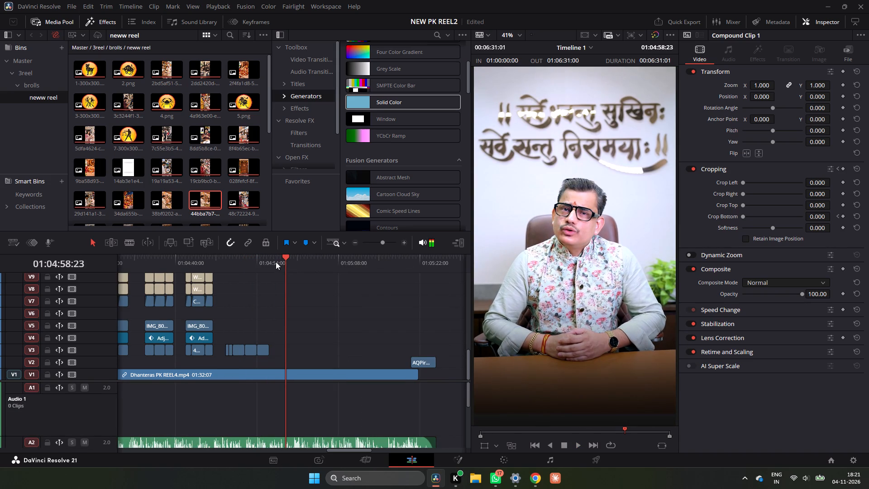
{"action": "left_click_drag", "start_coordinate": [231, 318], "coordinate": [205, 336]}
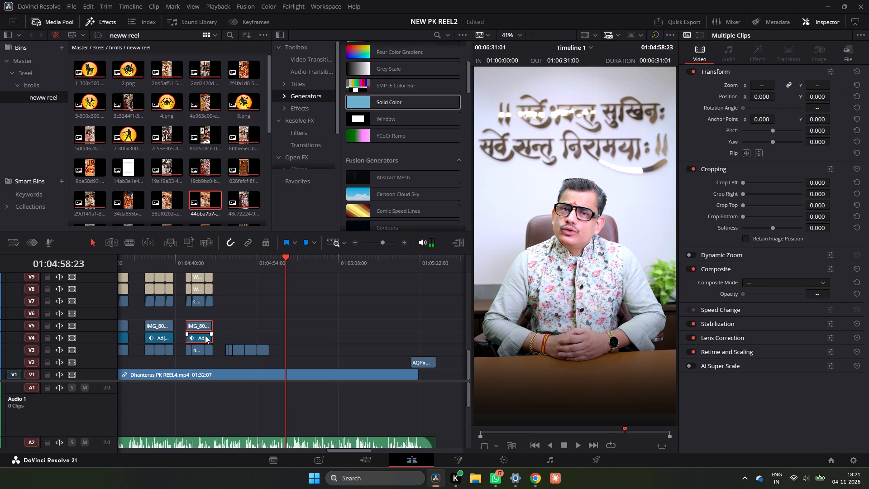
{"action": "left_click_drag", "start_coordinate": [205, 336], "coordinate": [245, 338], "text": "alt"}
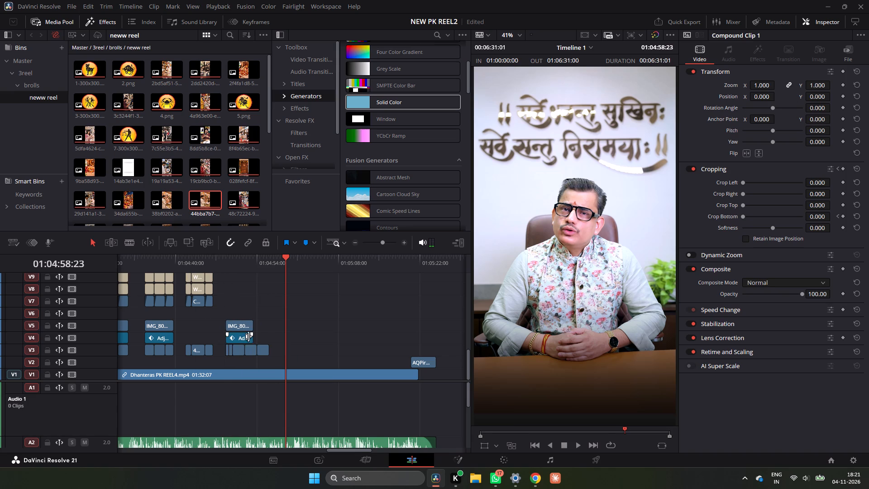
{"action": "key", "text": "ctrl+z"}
Copy the preceding segment's IMG_8070 clip and adjustment clip over the heater-to-door pictures and extend both to about 07:18.
{"action": "left_click_drag", "start_coordinate": [242, 314], "coordinate": [233, 323]}
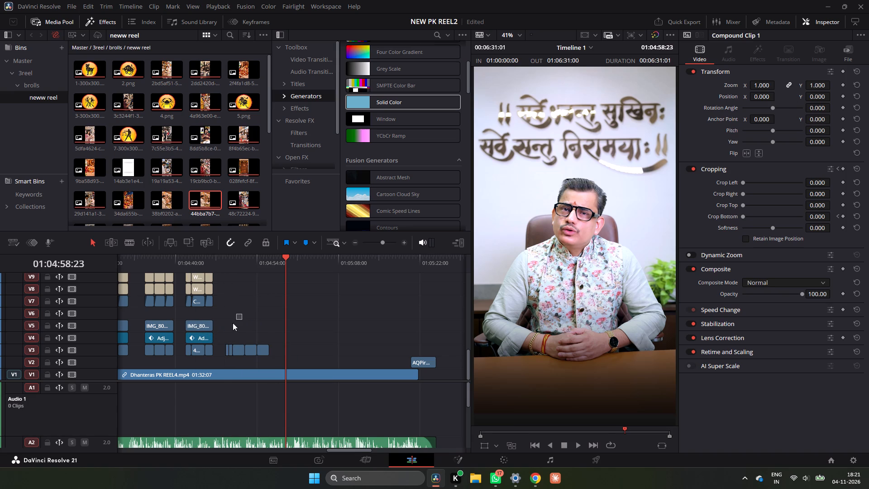
{"action": "left_click_drag", "start_coordinate": [233, 323], "coordinate": [204, 335]}
{"action": "left_click_drag", "start_coordinate": [204, 335], "coordinate": [230, 336], "text": "alt"}
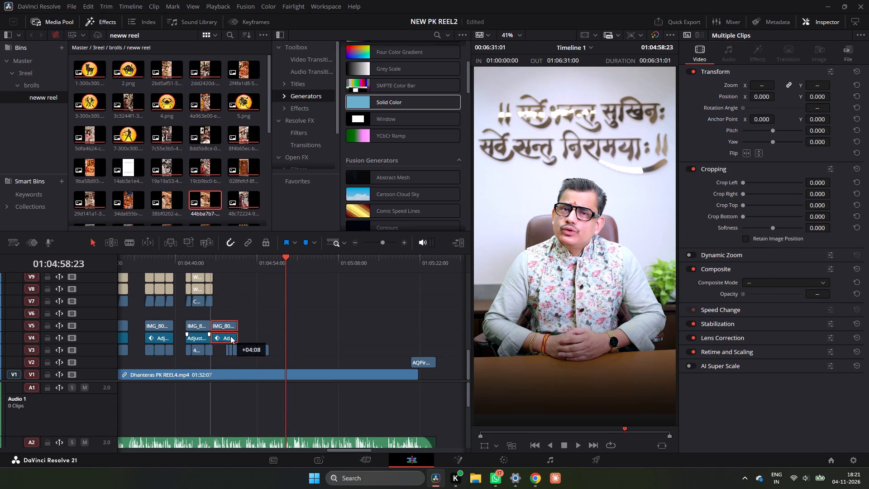
{"action": "left_click_drag", "start_coordinate": [230, 336], "coordinate": [241, 336], "text": "alt"}
{"action": "left_click_drag", "start_coordinate": [251, 331], "coordinate": [270, 337]}
{"action": "left_click", "coordinate": [227, 263]}
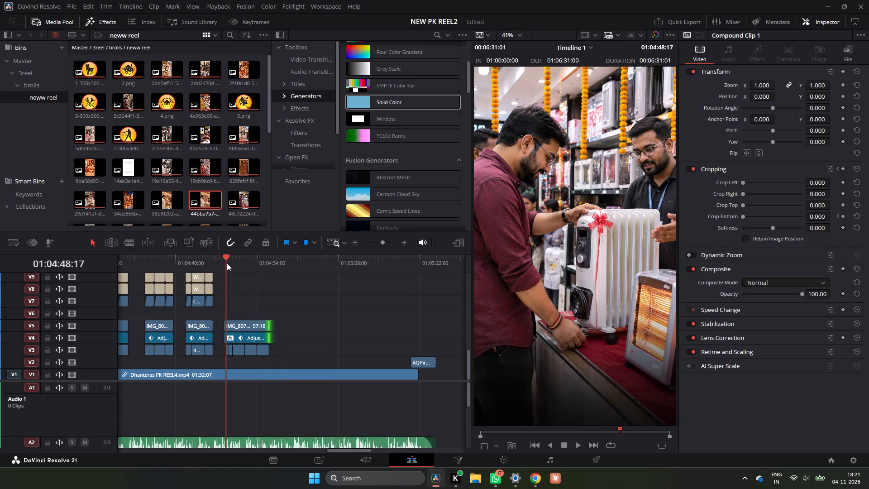
{"action": "key", "text": "space"}
{"action": "key", "text": "space"}
Shift both copied clips 7 frames later to the heater picture's start and trim their ends to the door picture's end, leaving 07:11.
{"action": "left_click_drag", "start_coordinate": [277, 305], "coordinate": [274, 324]}
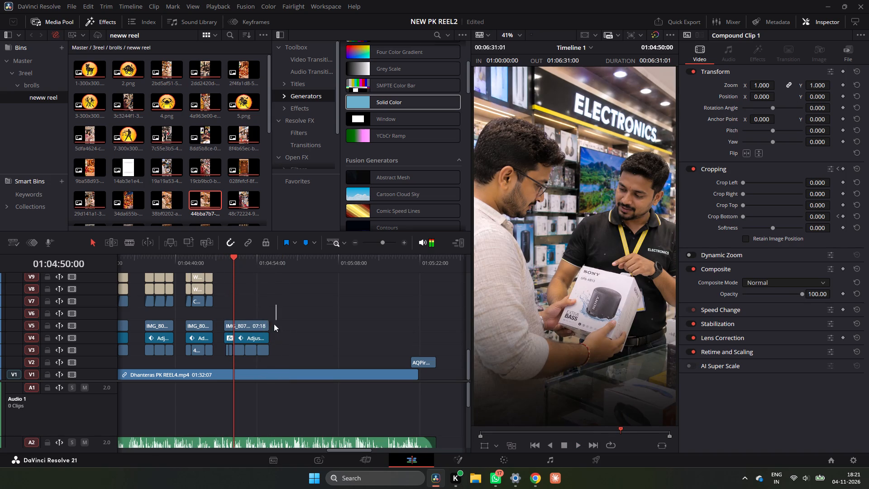
{"action": "left_click_drag", "start_coordinate": [274, 324], "coordinate": [265, 340]}
{"action": "left_click", "coordinate": [264, 340]}
{"action": "left_click_drag", "start_coordinate": [275, 316], "coordinate": [267, 335]}
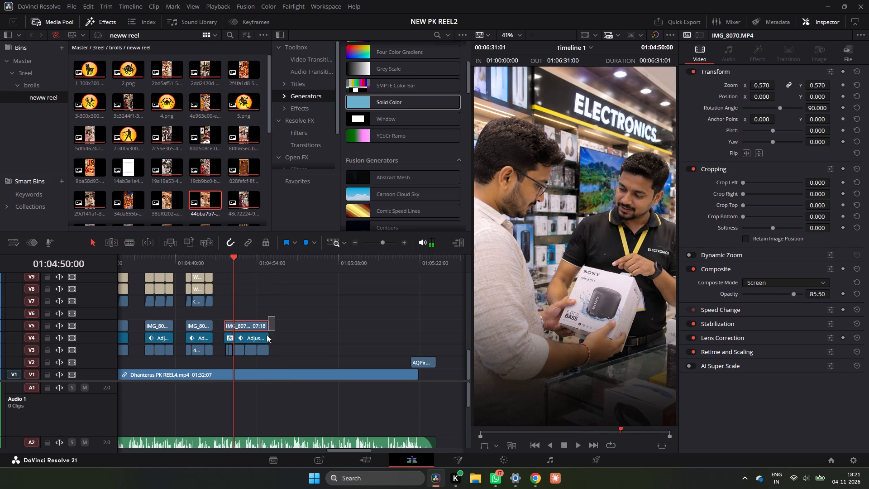
{"action": "left_click_drag", "start_coordinate": [267, 335], "coordinate": [265, 336]}
{"action": "left_click", "coordinate": [261, 336]}
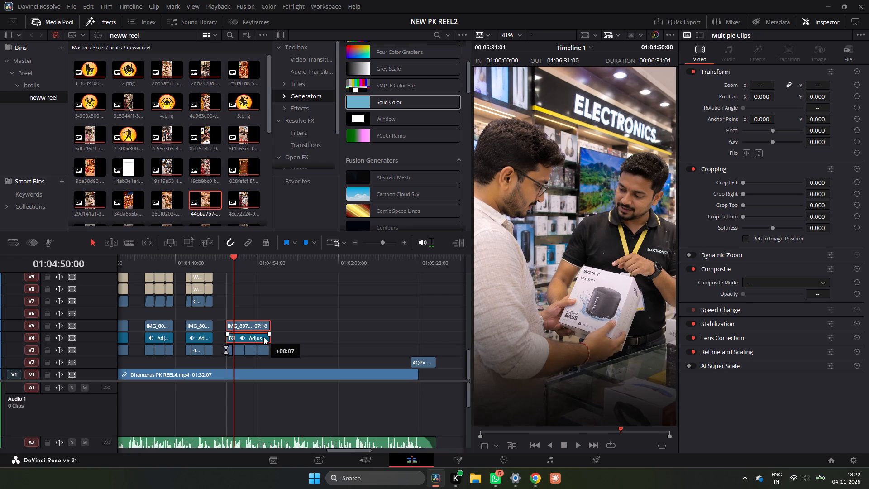
{"action": "left_click", "coordinate": [271, 331]}
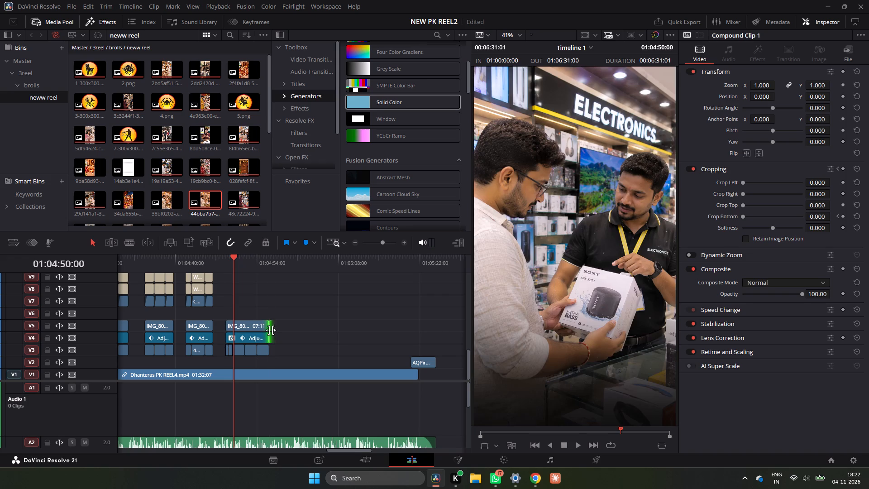
{"action": "left_click", "coordinate": [276, 328]}
Replay the segment from about 01:04:48:17 past the door picture to check its pictures and overlay against the narration.
{"action": "left_click", "coordinate": [225, 259]}
{"action": "key", "text": "space"}
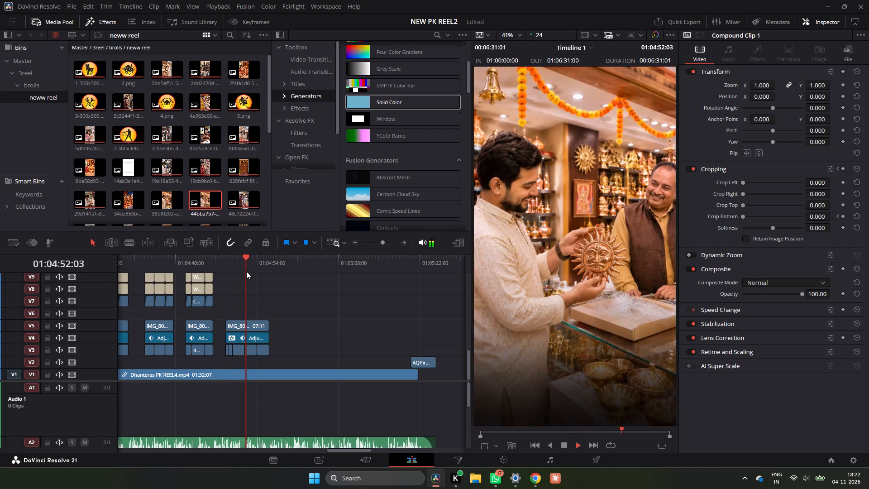
{"action": "key", "text": "space"}
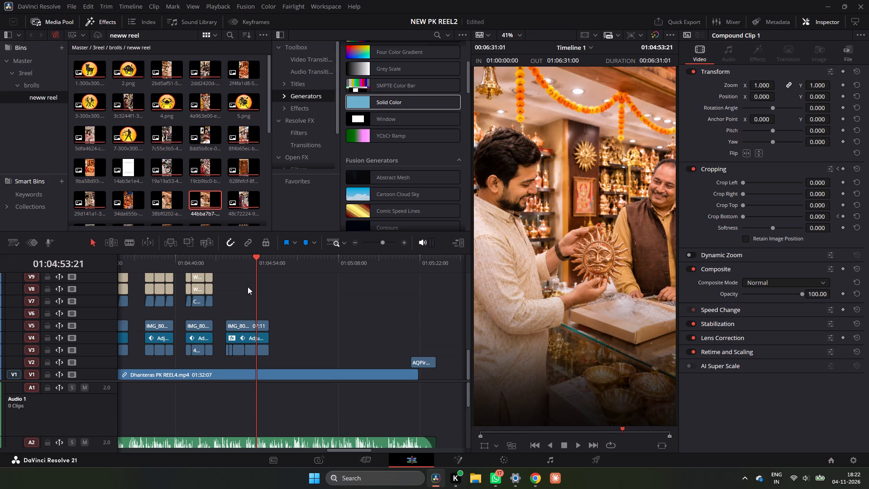
{"action": "left_click", "coordinate": [222, 264]}
{"action": "key", "text": "space"}
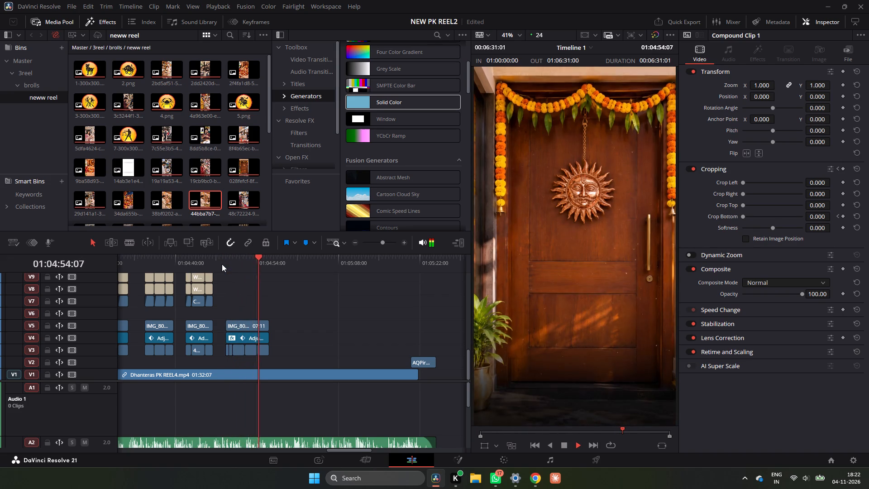
{"action": "left_click", "coordinate": [224, 264]}
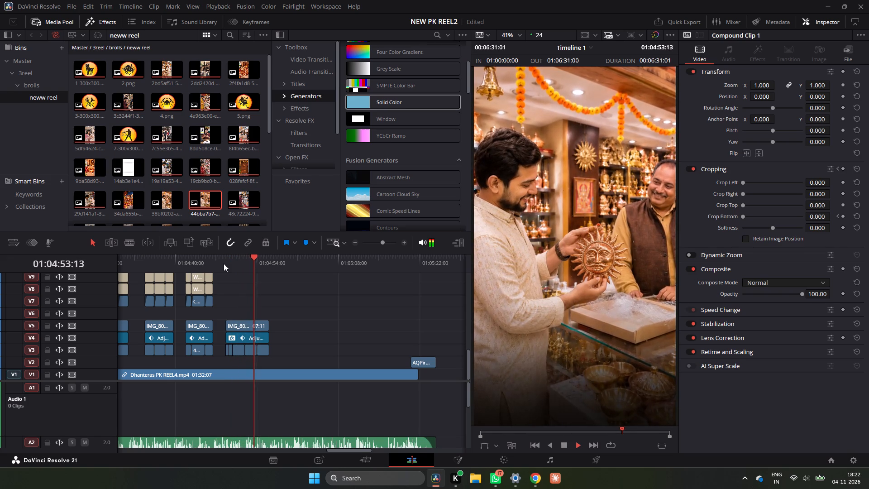
{"action": "key", "text": "space"}
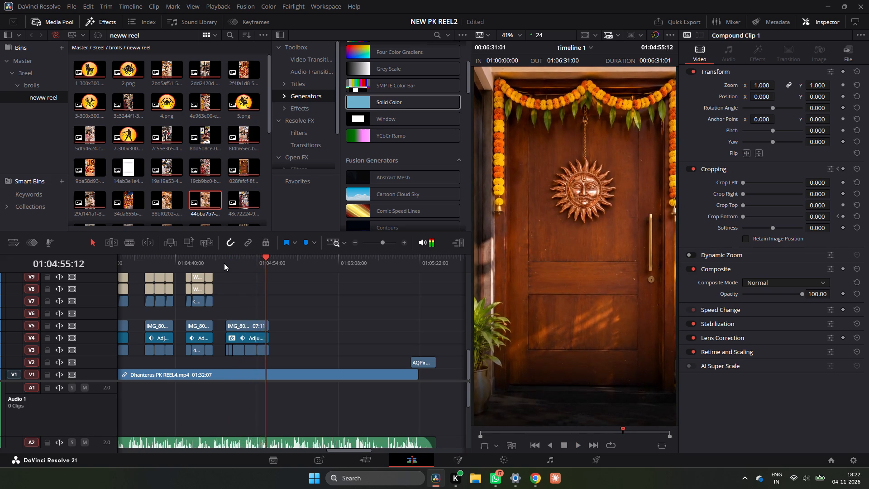
{"action": "left_click", "coordinate": [225, 263]}
{"action": "key", "text": "space"}
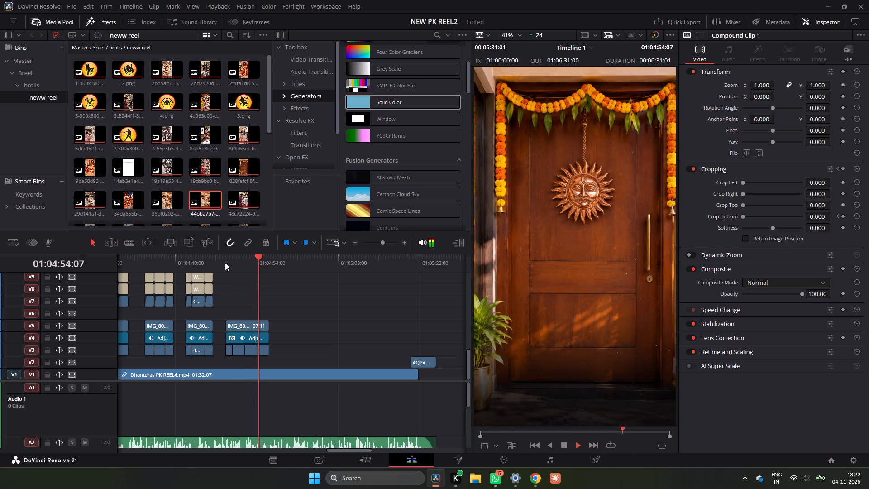
{"action": "key", "text": "space"}
{"action": "left_click", "coordinate": [231, 260]}
{"action": "key", "text": "space"}
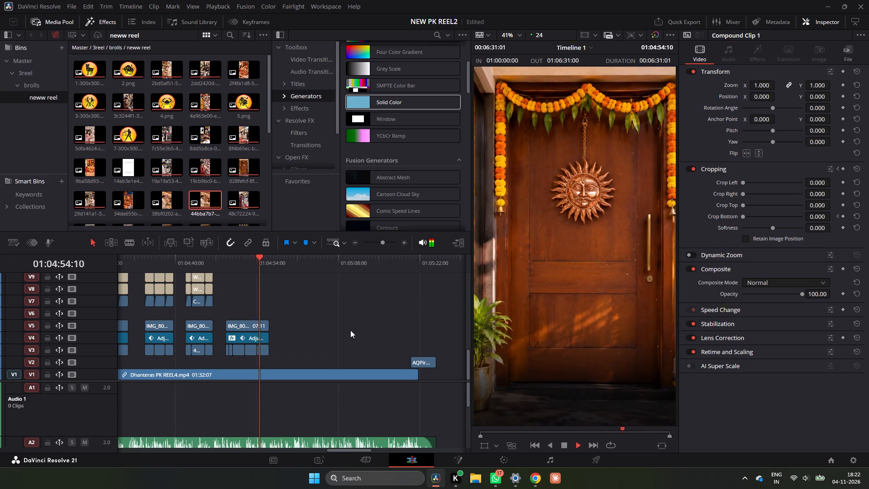
{"action": "key", "text": "space"}
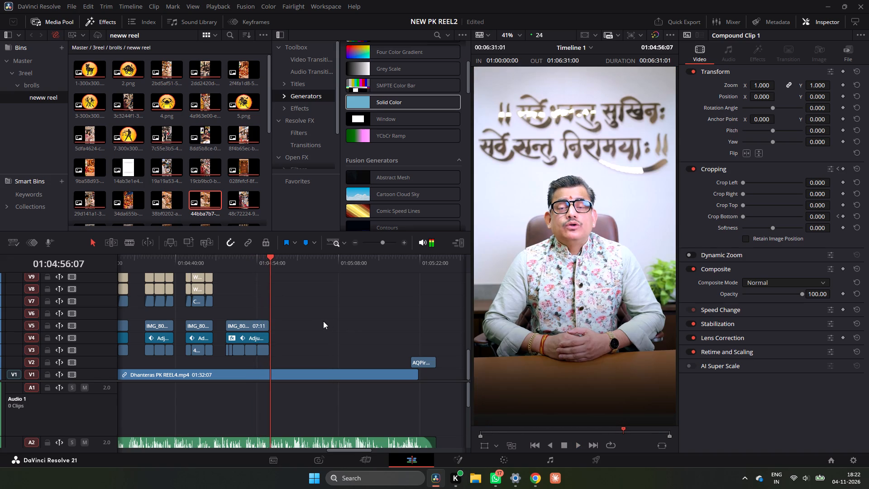
{"action": "key", "text": "space"}
{"action": "key", "text": "space"}
Copy the preceding segment's zodiac icon and WordByWord title clips on V7–V9 and align the copies with the heater picture's start.
{"action": "scroll", "coordinate": [323, 321], "scroll_direction": "up", "scroll_amount": 2}
{"action": "scroll", "coordinate": [323, 321], "scroll_direction": "down", "scroll_amount": 1}
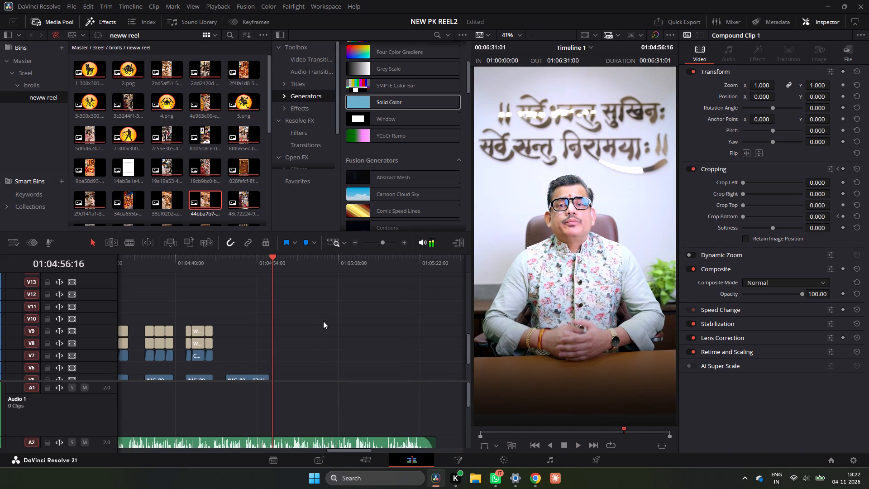
{"action": "left_click_drag", "start_coordinate": [223, 316], "coordinate": [191, 365]}
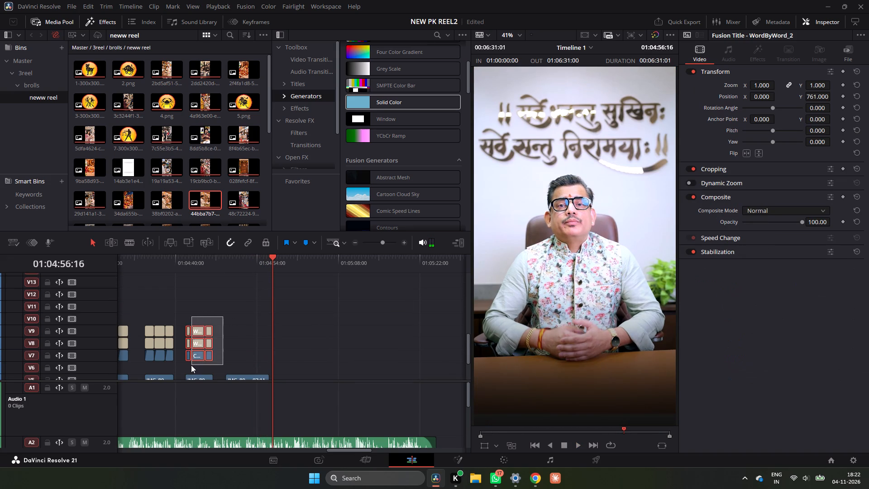
{"action": "left_click_drag", "start_coordinate": [191, 365], "coordinate": [189, 365]}
{"action": "left_click_drag", "start_coordinate": [196, 358], "coordinate": [233, 358], "text": "alt"}
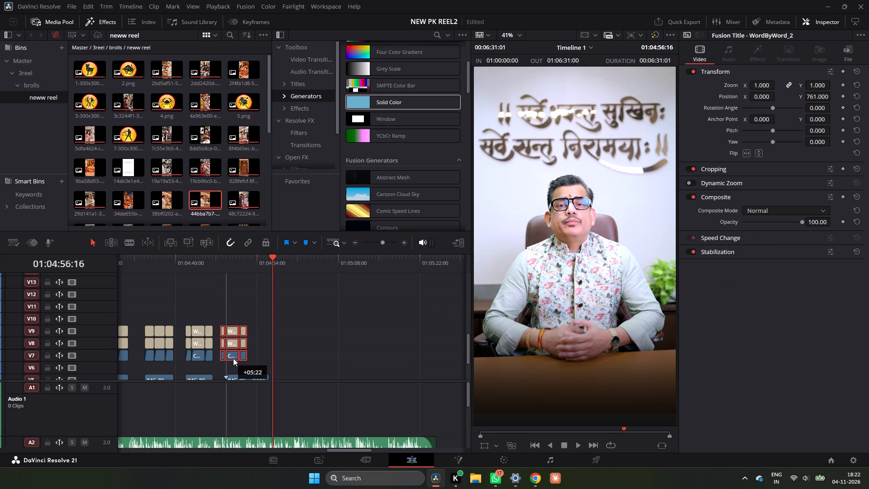
{"action": "left_click_drag", "start_coordinate": [233, 358], "coordinate": [235, 359], "text": "alt"}
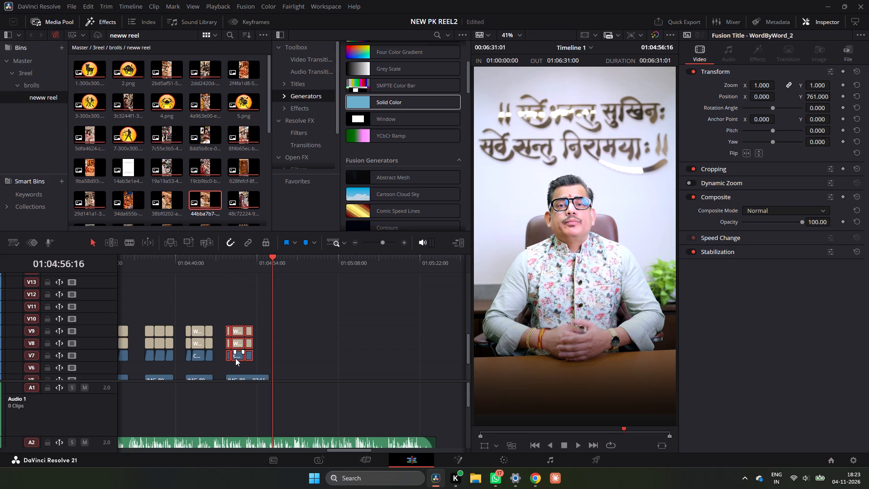
{"action": "scroll", "coordinate": [237, 289], "scroll_direction": "down", "scroll_amount": 1}
{"action": "left_click_drag", "start_coordinate": [234, 261], "coordinate": [224, 264]}
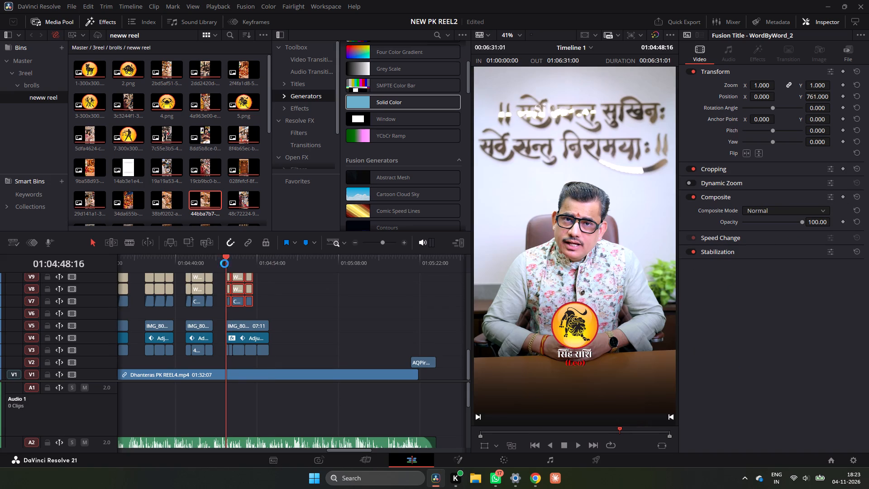
{"action": "left_click_drag", "start_coordinate": [224, 264], "coordinate": [224, 264]}
{"action": "left_click", "coordinate": [238, 291]}
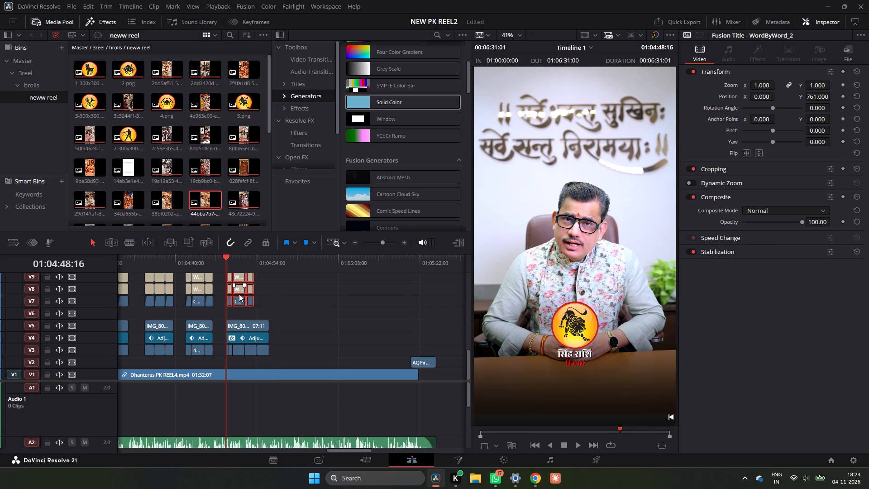
Trim the ends of the first copied V7–V9 compound and title group to the water-heater picture's start at 01:04:49:06.
{"action": "left_click", "coordinate": [401, 240]}
{"action": "left_click", "coordinate": [401, 243]}
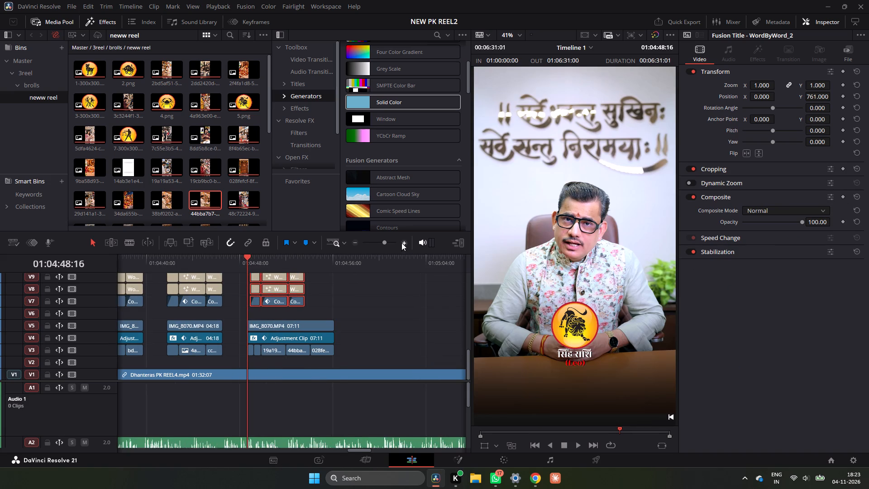
{"action": "left_click_drag", "start_coordinate": [334, 291], "coordinate": [327, 292]}
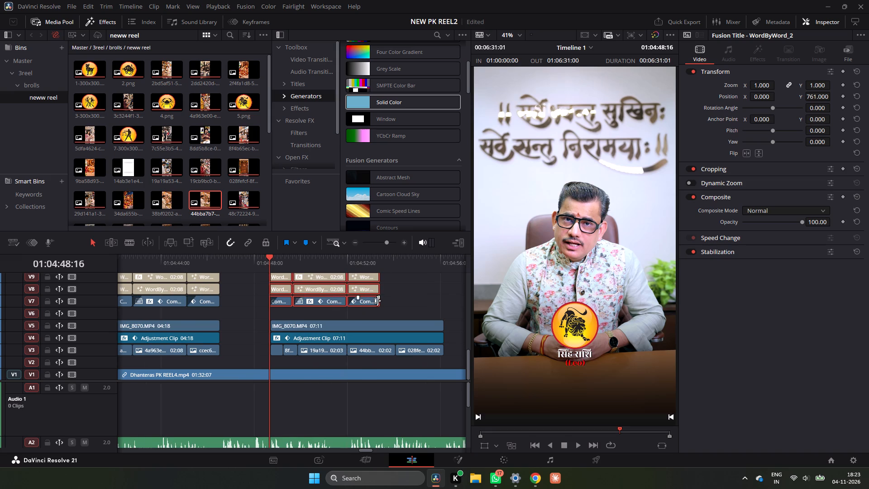
{"action": "scroll", "coordinate": [379, 301], "scroll_direction": "up", "scroll_amount": 1}
{"action": "scroll", "coordinate": [379, 301], "scroll_direction": "down", "scroll_amount": 1}
{"action": "key", "text": "space"}
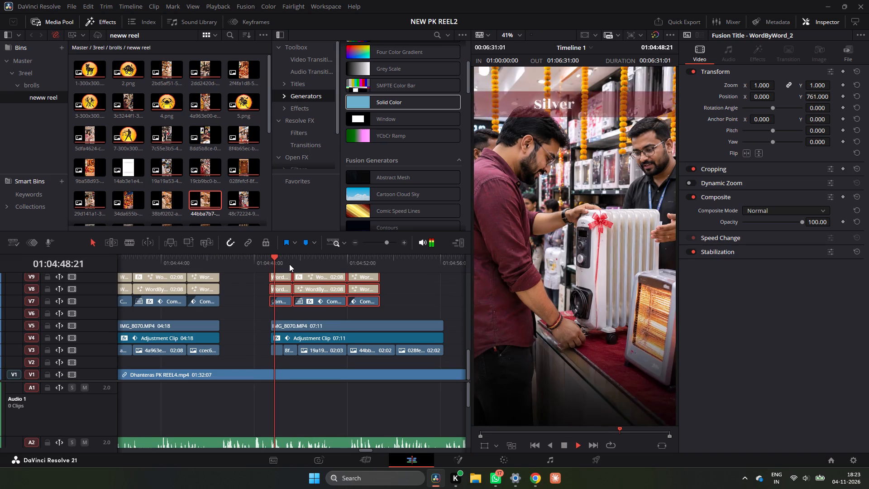
{"action": "key", "text": "space"}
{"action": "left_click_drag", "start_coordinate": [284, 261], "coordinate": [284, 267]}
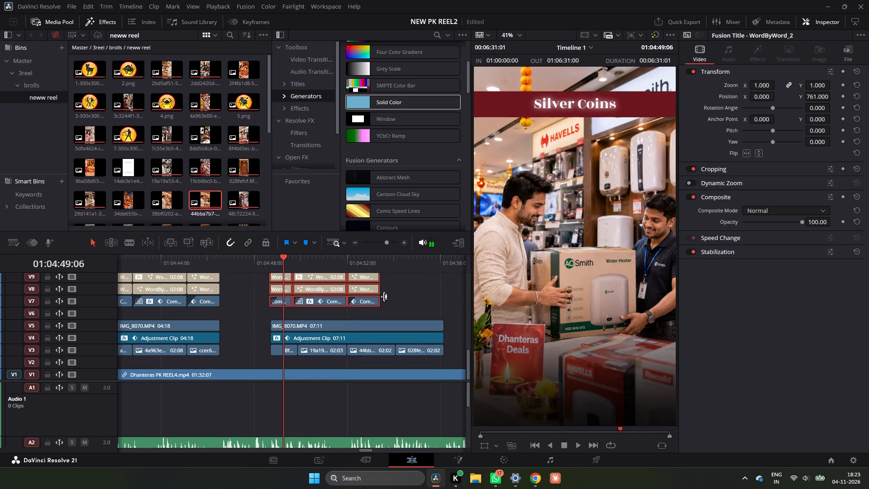
{"action": "scroll", "coordinate": [387, 297], "scroll_direction": "up", "scroll_amount": 1}
{"action": "left_click", "coordinate": [387, 297]}
{"action": "left_click_drag", "start_coordinate": [265, 312], "coordinate": [282, 363]}
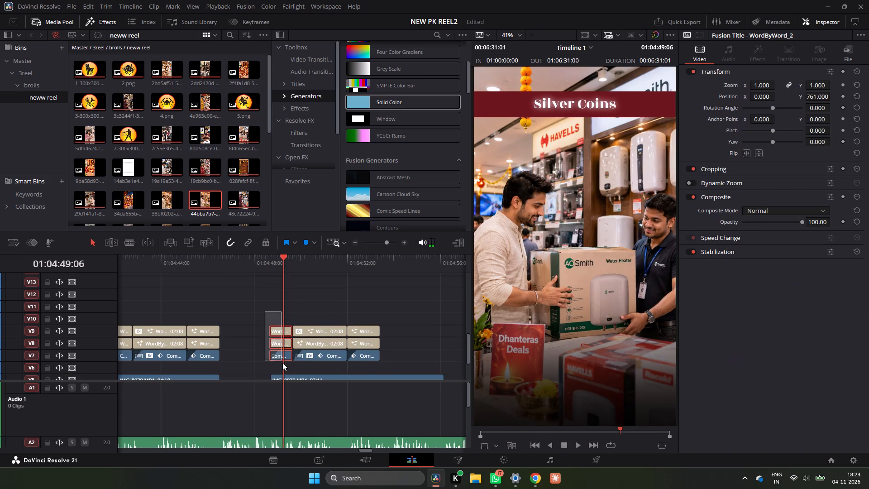
{"action": "left_click_drag", "start_coordinate": [282, 363], "coordinate": [283, 363]}
{"action": "left_click_drag", "start_coordinate": [290, 347], "coordinate": [284, 347]}
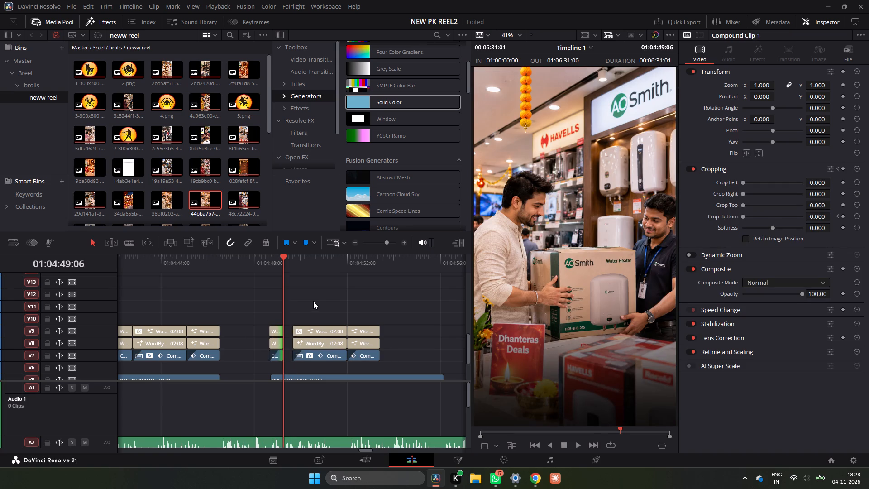
Move the second V7–V9 group to the water-heater picture's start and trim its end to 01:04:49:21, where the speaker picture begins.
{"action": "scroll", "coordinate": [313, 301], "scroll_direction": "down", "scroll_amount": 1}
{"action": "scroll", "coordinate": [313, 301], "scroll_direction": "up", "scroll_amount": 1}
{"action": "left_click_drag", "start_coordinate": [313, 301], "coordinate": [315, 350]}
{"action": "left_click_drag", "start_coordinate": [317, 346], "coordinate": [310, 346]}
{"action": "scroll", "coordinate": [321, 343], "scroll_direction": "down", "scroll_amount": 1}
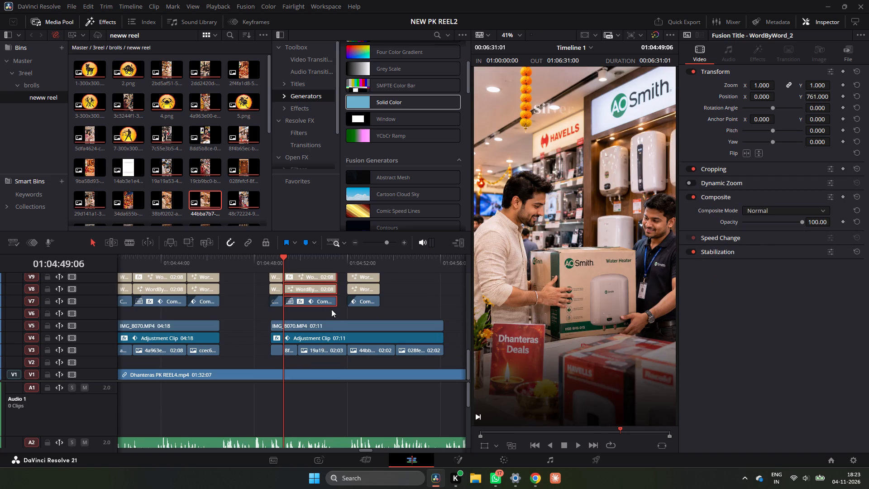
{"action": "left_click_drag", "start_coordinate": [282, 259], "coordinate": [289, 265]}
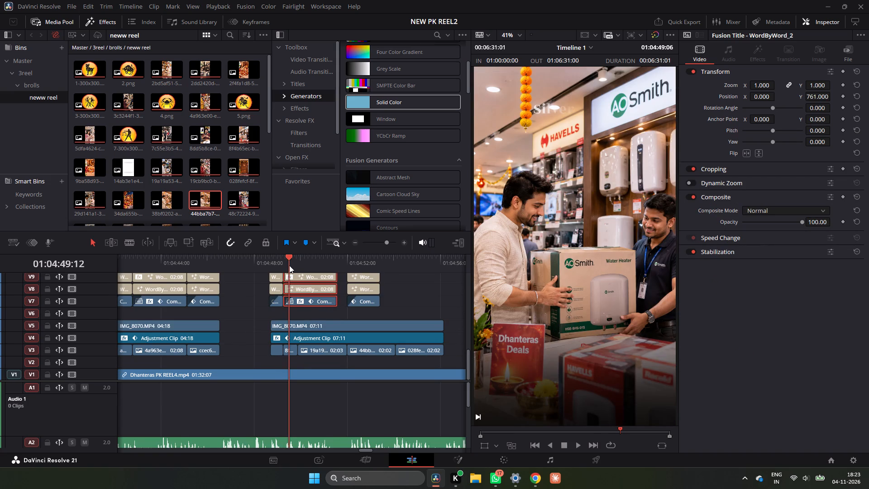
{"action": "left_click_drag", "start_coordinate": [289, 265], "coordinate": [296, 267]}
{"action": "scroll", "coordinate": [332, 293], "scroll_direction": "up", "scroll_amount": 1}
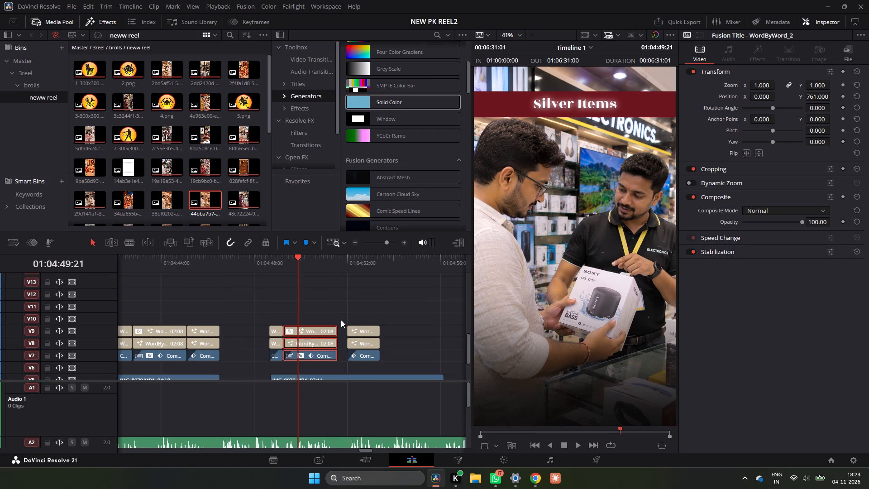
{"action": "left_click_drag", "start_coordinate": [337, 345], "coordinate": [298, 354]}
Copy the water-heater V7–V9 group to the speaker picture's start and extend the copy to that picture's end, 02:03 long.
{"action": "left_click_drag", "start_coordinate": [316, 325], "coordinate": [307, 346]}
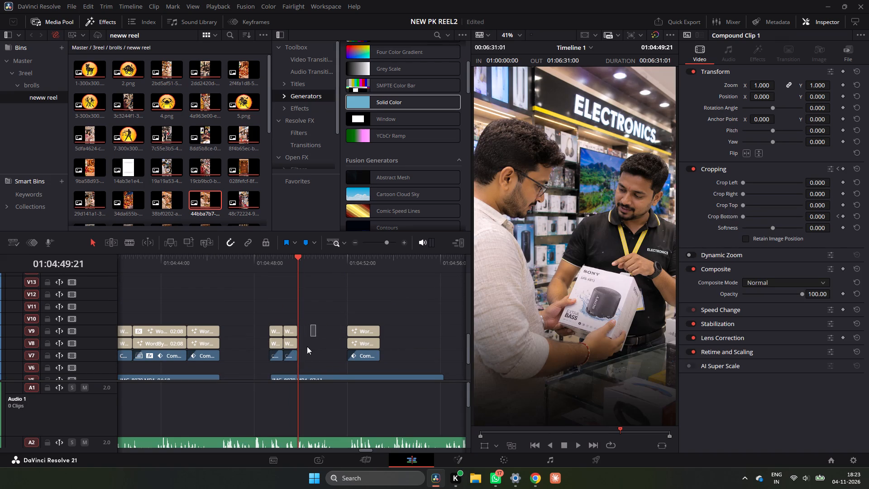
{"action": "left_click_drag", "start_coordinate": [307, 346], "coordinate": [295, 366]}
{"action": "scroll", "coordinate": [295, 364], "scroll_direction": "down", "scroll_amount": 1}
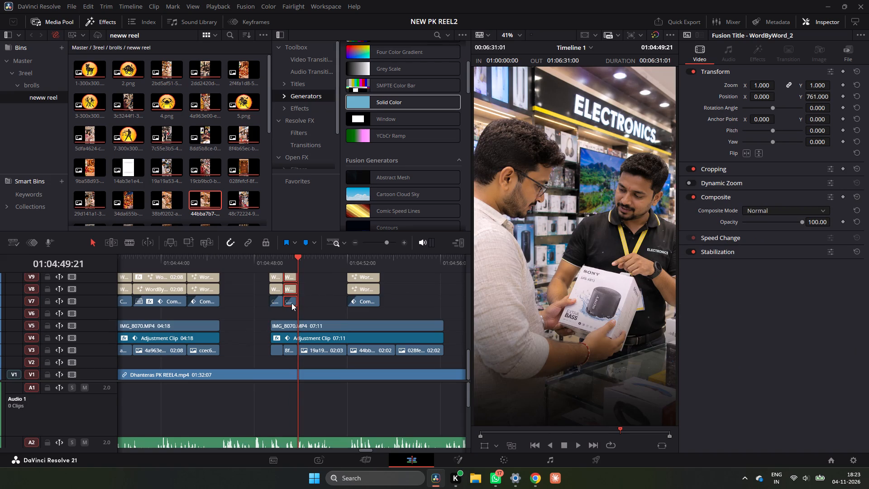
{"action": "left_click_drag", "start_coordinate": [291, 303], "coordinate": [306, 303]}
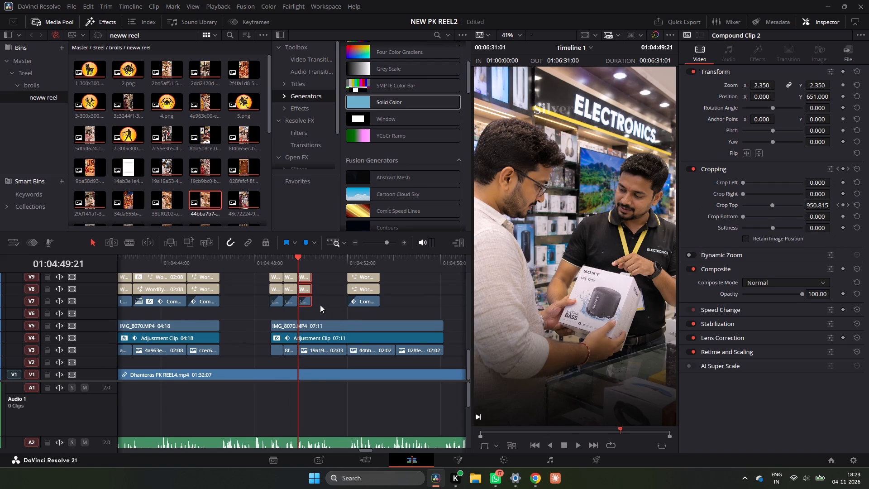
{"action": "scroll", "coordinate": [320, 305], "scroll_direction": "up", "scroll_amount": 1}
{"action": "left_click_drag", "start_coordinate": [313, 345], "coordinate": [331, 349]}
{"action": "scroll", "coordinate": [331, 349], "scroll_direction": "down", "scroll_amount": 1}
{"action": "left_click_drag", "start_coordinate": [328, 292], "coordinate": [336, 296]}
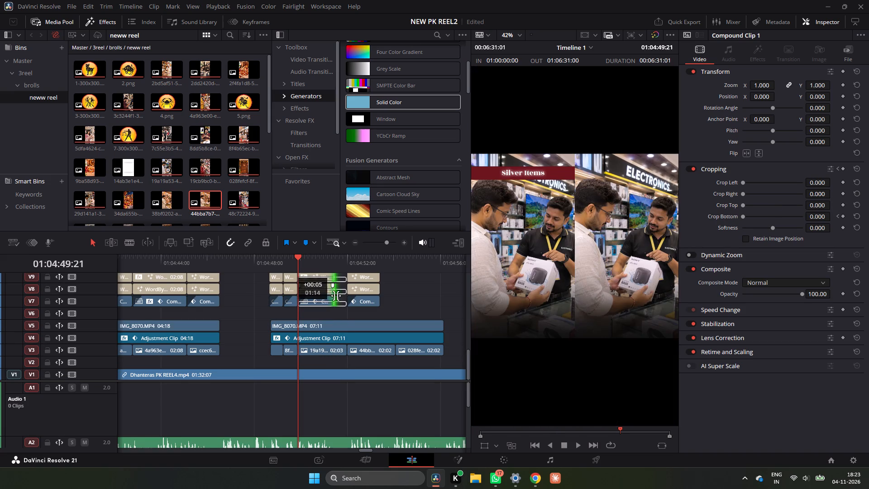
{"action": "left_click_drag", "start_coordinate": [336, 296], "coordinate": [342, 298]}
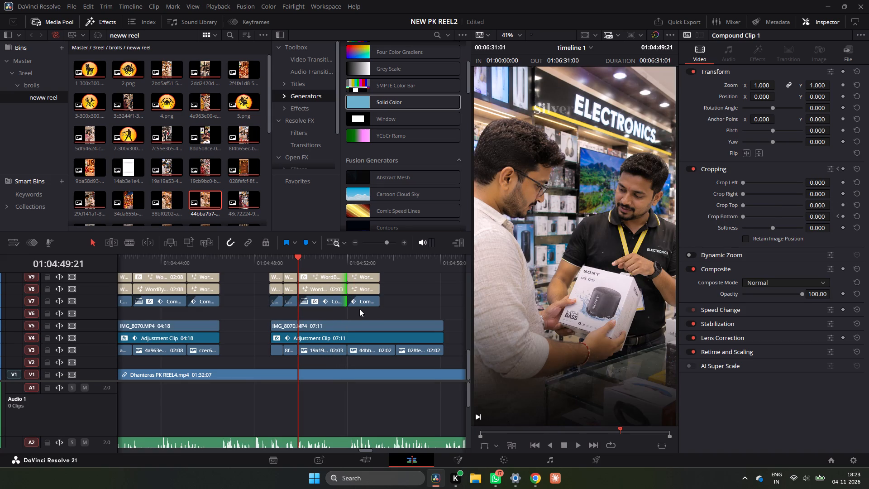
Extend the next V7–V9 group, above the picture of the copper sun in the shop, to that picture's end, 02:02 long.
{"action": "scroll", "coordinate": [369, 316], "scroll_direction": "down", "scroll_amount": 2, "text": "ctrl"}
{"action": "scroll", "coordinate": [299, 282], "scroll_direction": "up", "scroll_amount": 1}
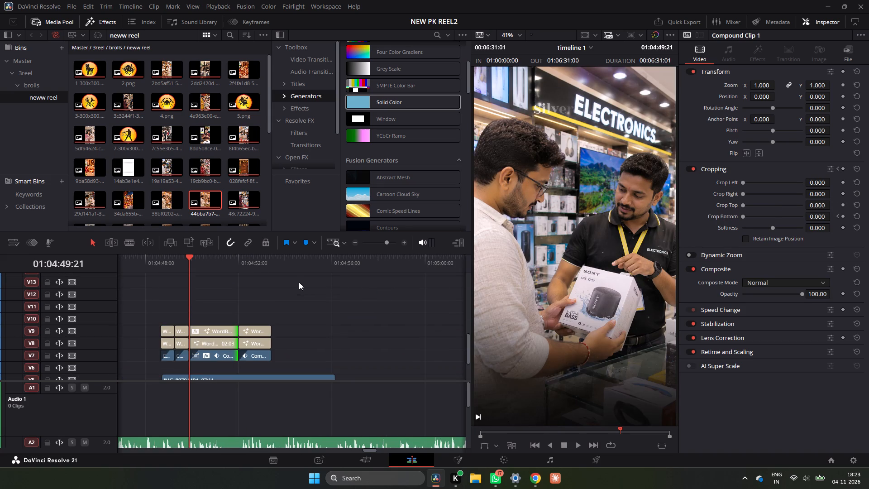
{"action": "scroll", "coordinate": [296, 291], "scroll_direction": "down", "scroll_amount": 1}
{"action": "scroll", "coordinate": [296, 291], "scroll_direction": "up", "scroll_amount": 1}
{"action": "left_click_drag", "start_coordinate": [291, 298], "coordinate": [266, 364]}
{"action": "scroll", "coordinate": [272, 361], "scroll_direction": "down", "scroll_amount": 1}
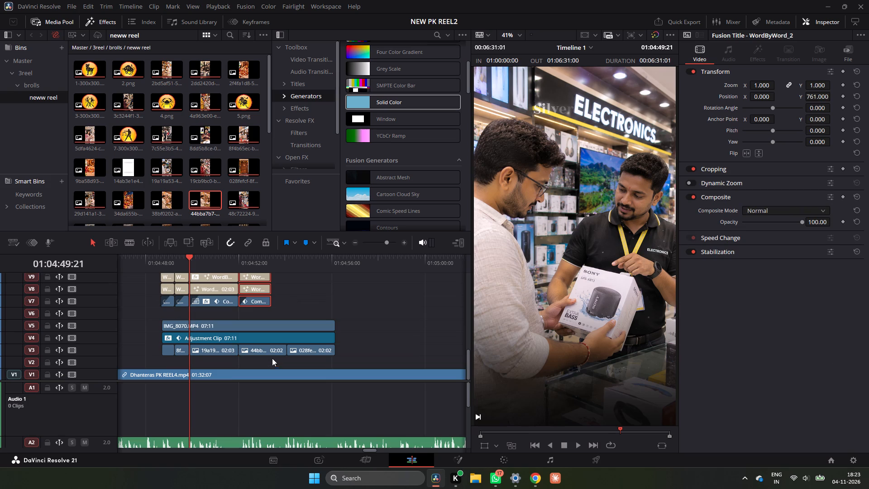
{"action": "left_click_drag", "start_coordinate": [270, 293], "coordinate": [283, 298]}
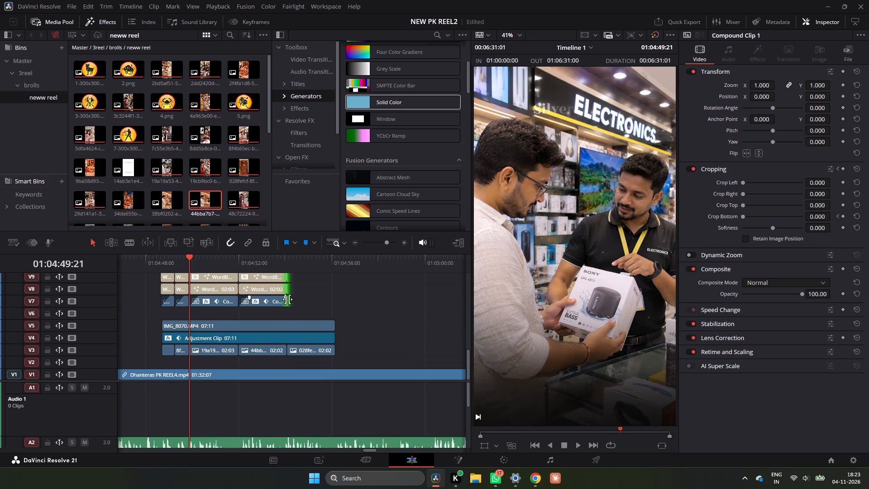
Copy the copper-sun shop picture's V7–V9 group 02:02 later over the door picture and align the copies' ends with the picture's end.
{"action": "scroll", "coordinate": [298, 302], "scroll_direction": "up", "scroll_amount": 1}
{"action": "left_click_drag", "start_coordinate": [298, 302], "coordinate": [276, 358]}
{"action": "scroll", "coordinate": [286, 341], "scroll_direction": "down", "scroll_amount": 1}
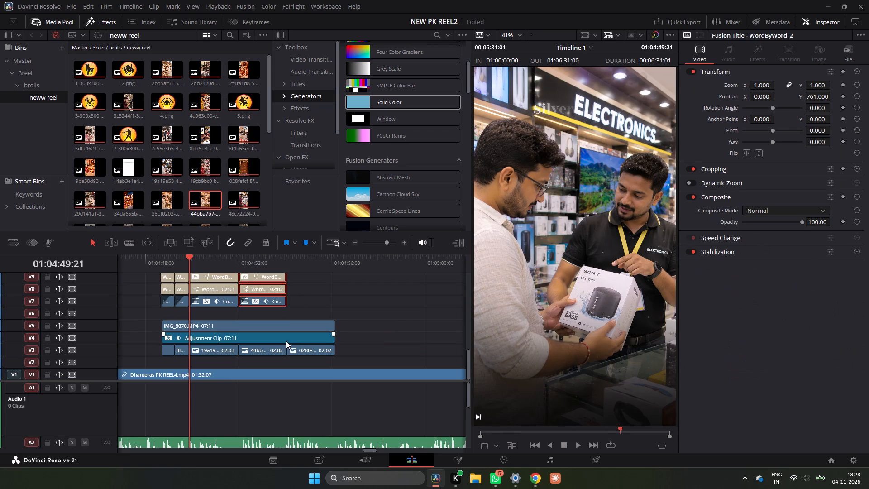
{"action": "left_click_drag", "start_coordinate": [275, 296], "coordinate": [325, 306], "text": "alt"}
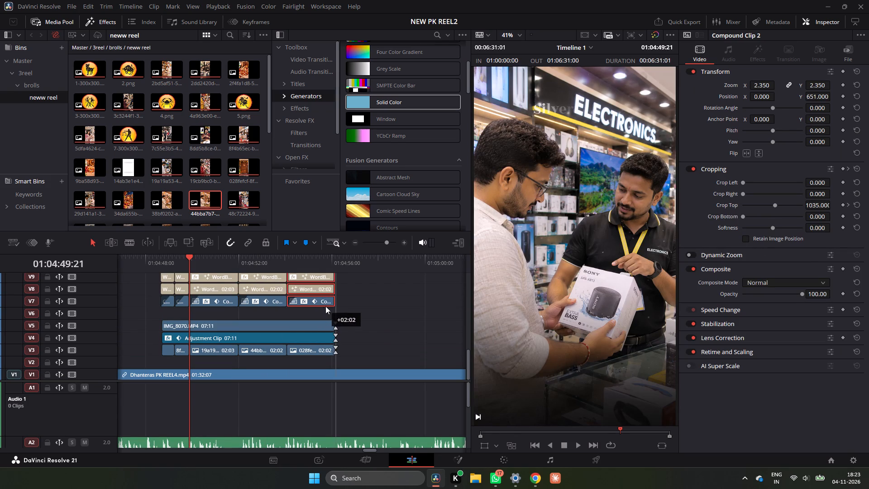
{"action": "left_click_drag", "start_coordinate": [325, 306], "coordinate": [325, 302], "text": "alt"}
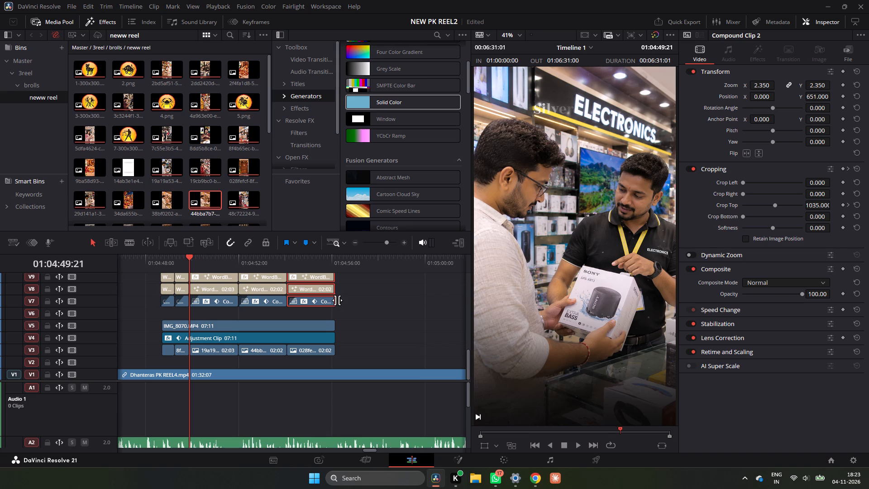
{"action": "left_click_drag", "start_coordinate": [334, 289], "coordinate": [329, 291]}
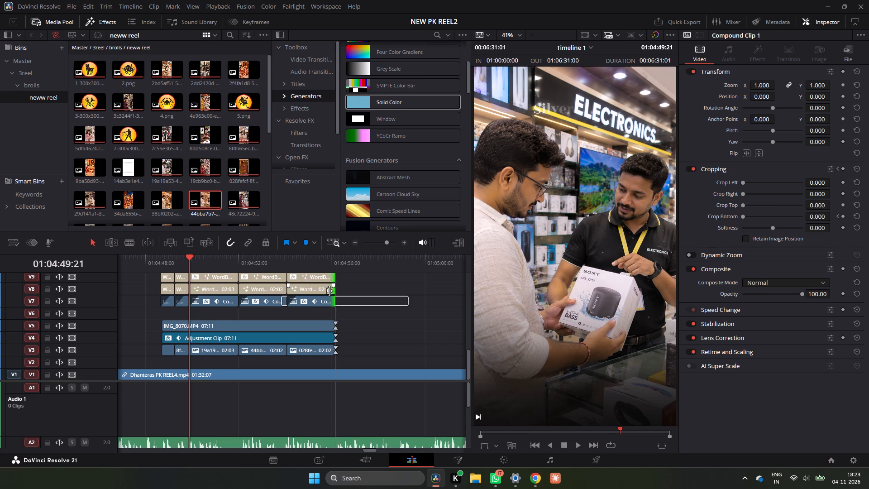
{"action": "left_click_drag", "start_coordinate": [329, 291], "coordinate": [329, 293]}
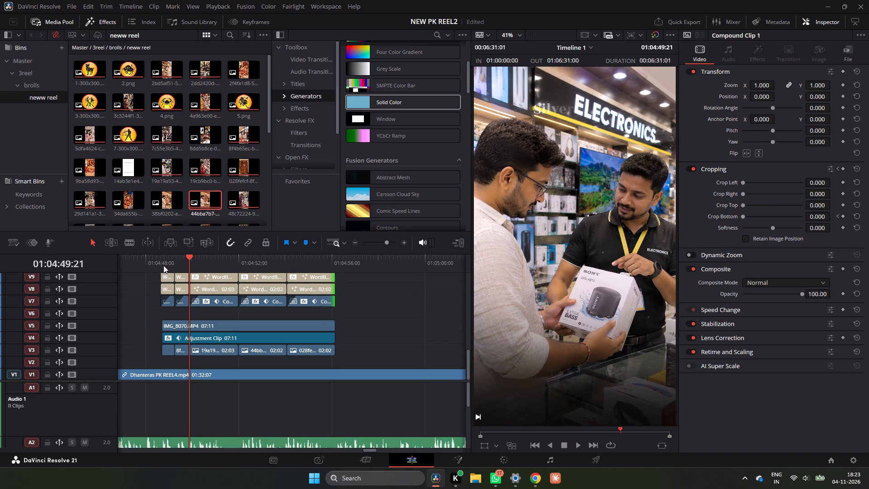
Replay the segment from the room-heater picture, then the door picture again, to check title timing and narration.
{"action": "left_click", "coordinate": [159, 263]}
{"action": "key", "text": "space"}
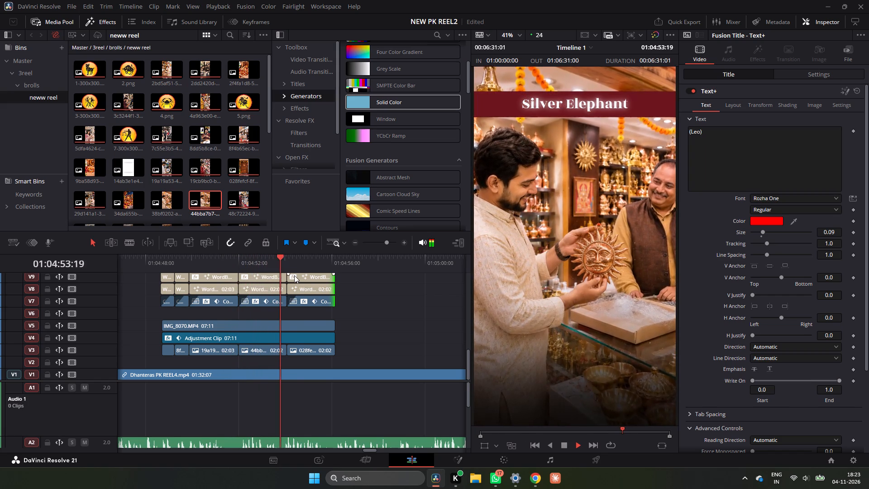
{"action": "key", "text": "space"}
{"action": "key", "text": "space"}
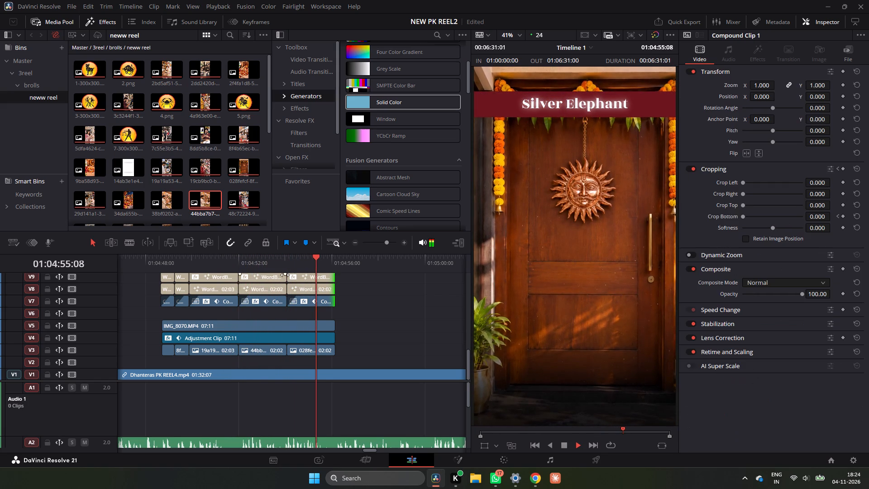
{"action": "key", "text": "space"}
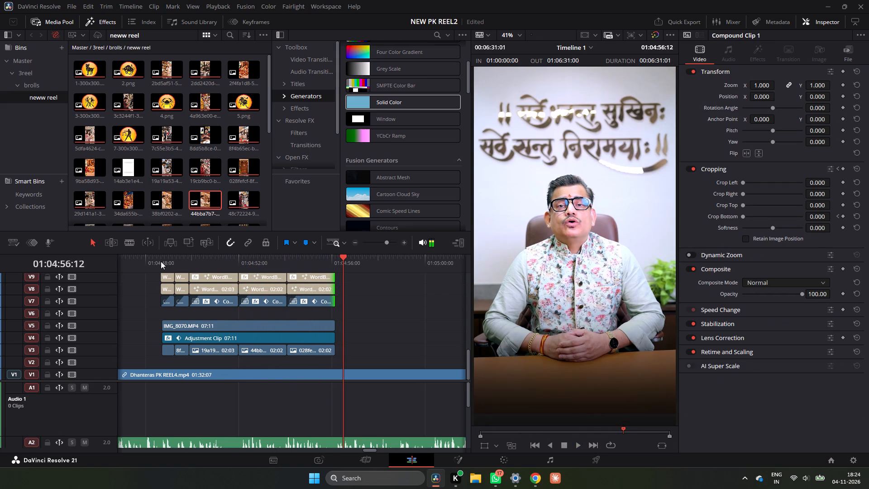
{"action": "left_click", "coordinate": [161, 261]}
{"action": "key", "text": "space"}
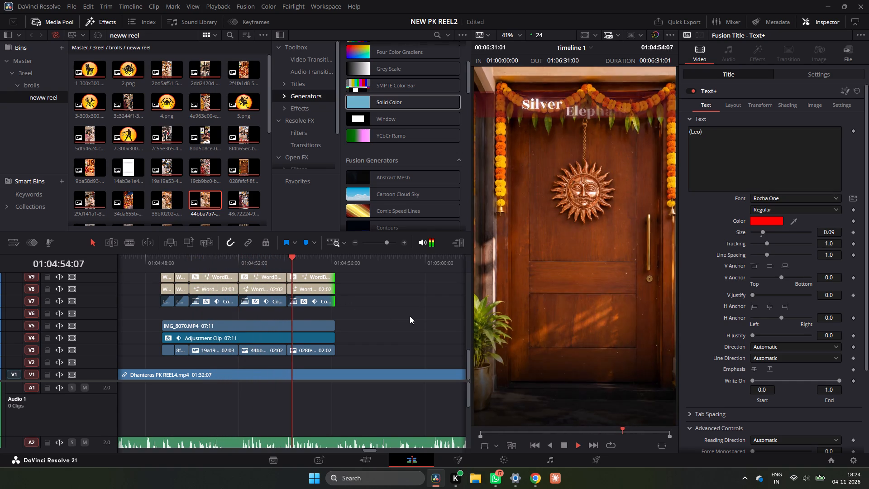
{"action": "key", "text": "space"}
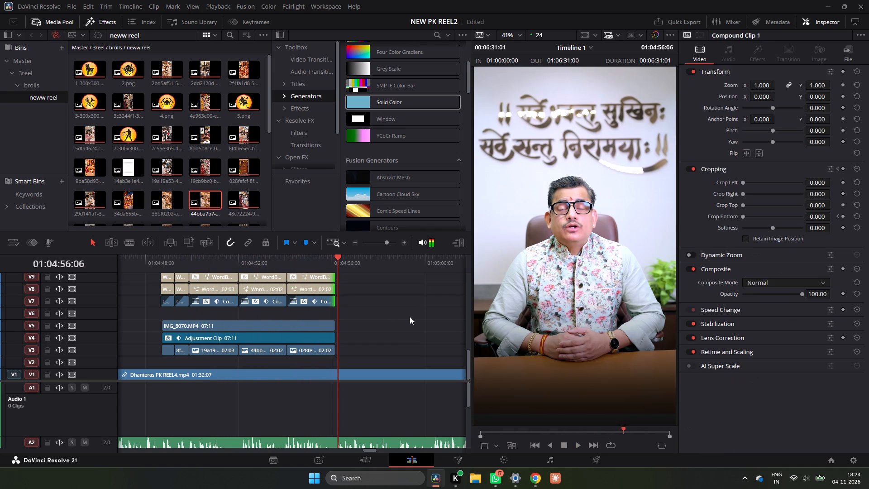
{"action": "left_click", "coordinate": [293, 266]}
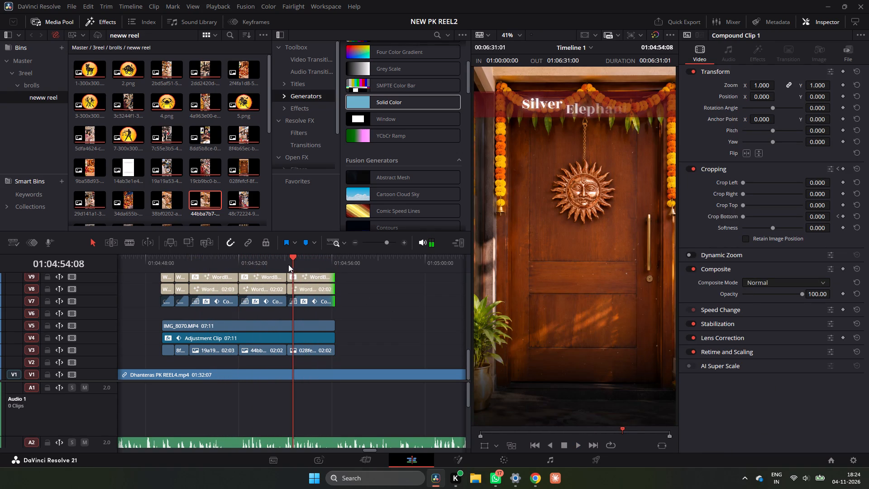
{"action": "left_click", "coordinate": [283, 261]}
{"action": "key", "text": "space"}
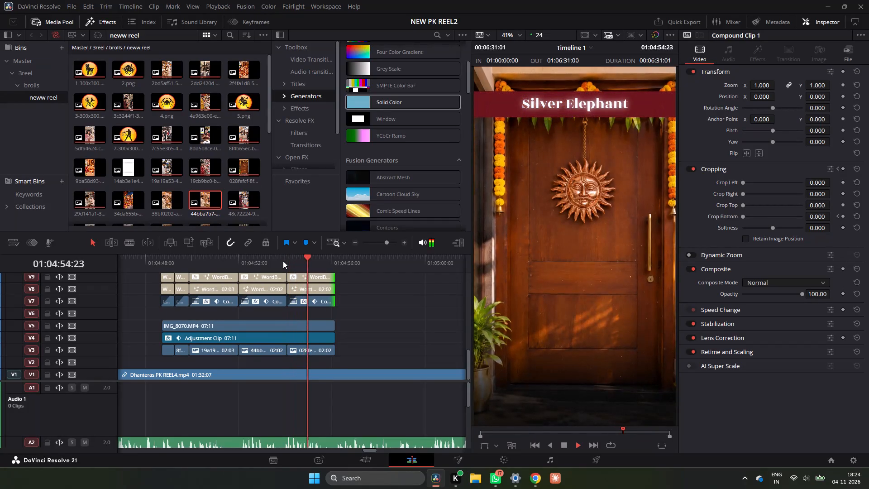
{"action": "key", "text": "space"}
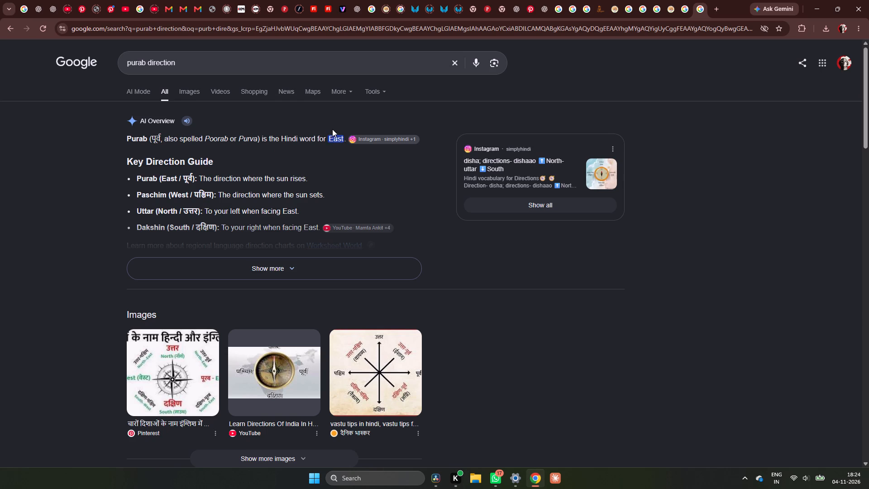
Copy the word "Direction" from the Key Direction Guide heading in the search results.
{"action": "left_click_drag", "start_coordinate": [332, 130], "coordinate": [335, 147]}
{"action": "left_click", "coordinate": [336, 145]}
{"action": "left_click_drag", "start_coordinate": [329, 139], "coordinate": [343, 140]}
{"action": "left_click_drag", "start_coordinate": [343, 140], "coordinate": [343, 140]}
{"action": "left_click", "coordinate": [144, 158], "text": "ctrl"}
{"action": "left_click_drag", "start_coordinate": [145, 159], "coordinate": [167, 163], "text": "ctrl"}
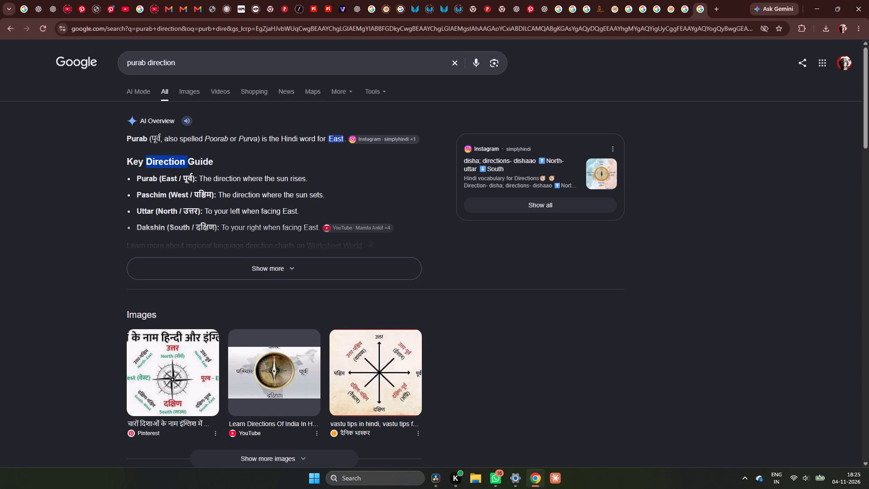
{"action": "left_click_drag", "start_coordinate": [167, 163], "coordinate": [170, 164], "text": "ctrl"}
{"action": "key", "text": "ctrl+c"}
Back in DaVinci Resolve, replace the text of the door picture's V8 and V9 titles together with the copied word "Direction".
{"action": "left_click", "coordinate": [443, 482]}
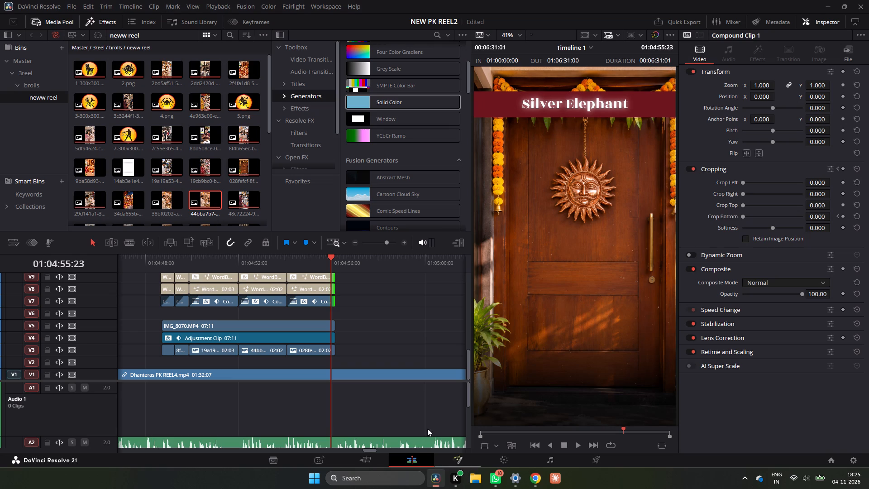
{"action": "scroll", "coordinate": [314, 297], "scroll_direction": "up", "scroll_amount": 1}
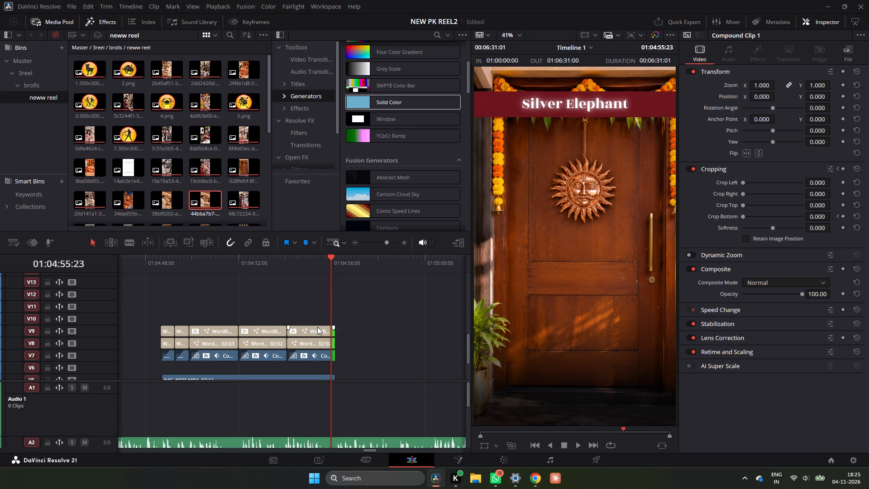
{"action": "left_click", "coordinate": [317, 327]}
{"action": "left_click", "coordinate": [414, 315]}
{"action": "left_click_drag", "start_coordinate": [351, 314], "coordinate": [325, 337]}
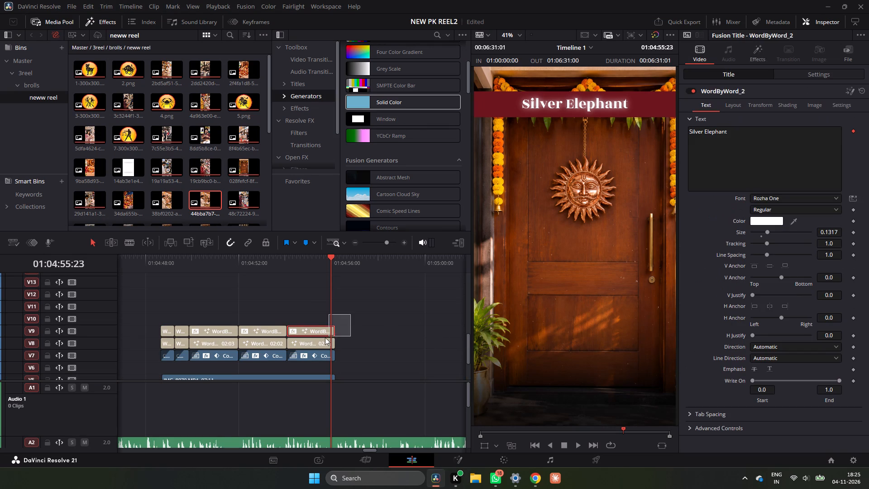
{"action": "left_click_drag", "start_coordinate": [325, 337], "coordinate": [321, 343]}
{"action": "left_click", "coordinate": [716, 155]}
{"action": "key", "text": "ctrl+a"}
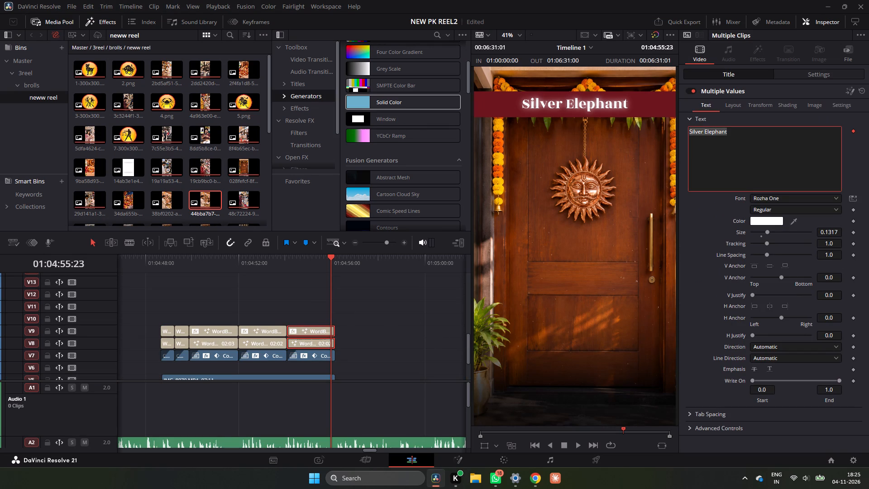
{"action": "key", "text": "ctrl+v"}
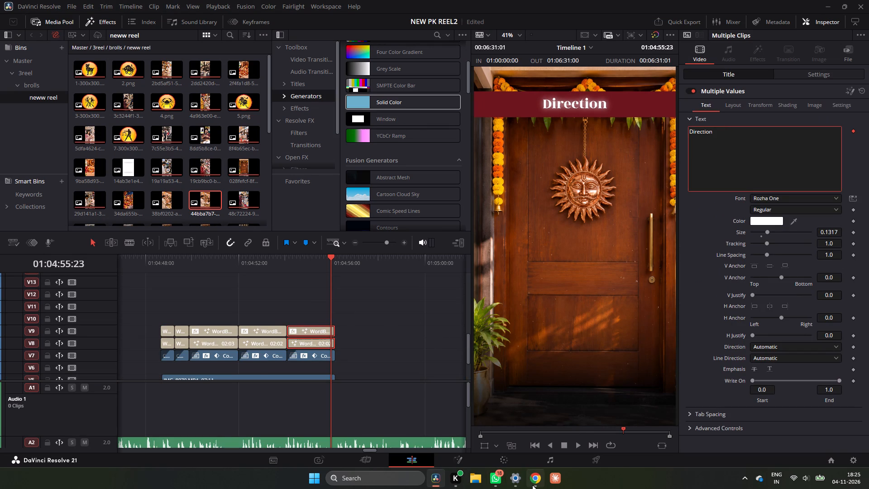
Copy "East" from the Chrome results and insert it before the existing word in both door titles, making them read "East Direction".
{"action": "left_click", "coordinate": [533, 485]}
{"action": "left_click_drag", "start_coordinate": [329, 137], "coordinate": [333, 139]}
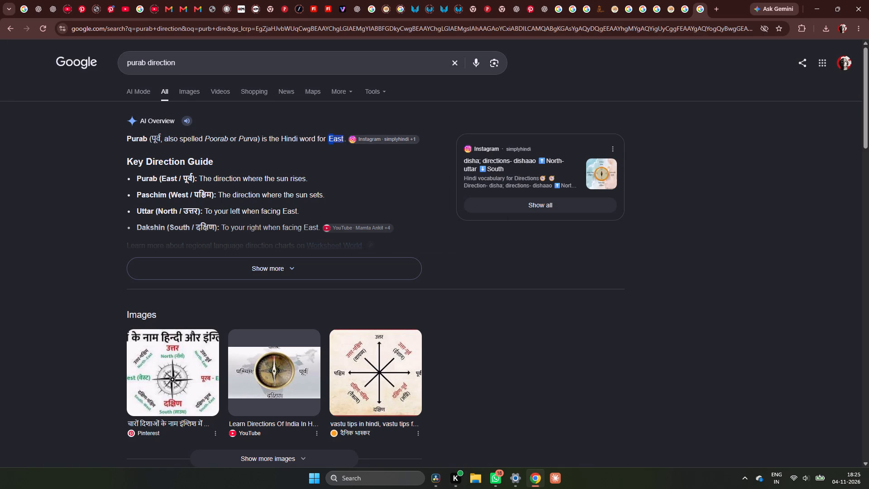
{"action": "left_click_drag", "start_coordinate": [333, 139], "coordinate": [341, 140]}
{"action": "key", "text": "ctrl+c"}
{"action": "key", "text": "ctrl+c"}
{"action": "left_click", "coordinate": [440, 482]}
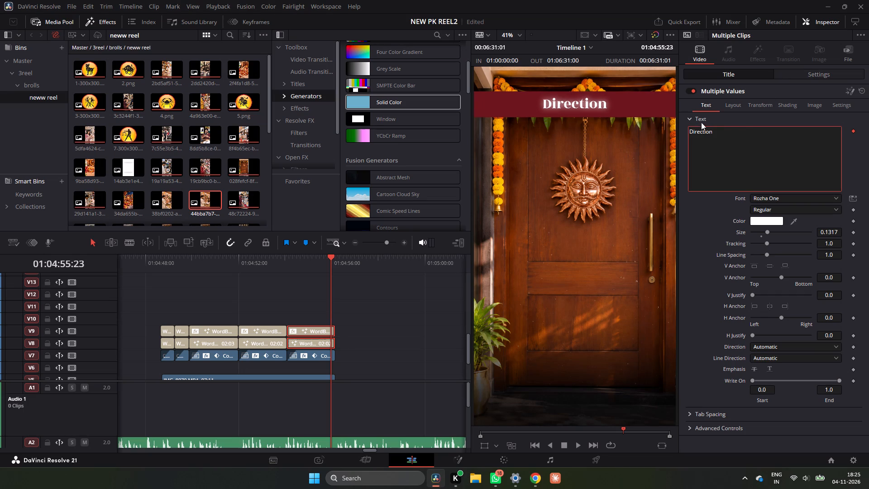
{"action": "left_click", "coordinate": [691, 131]}
{"action": "key", "text": "ctrl+v"}
{"action": "key", "text": "space"}
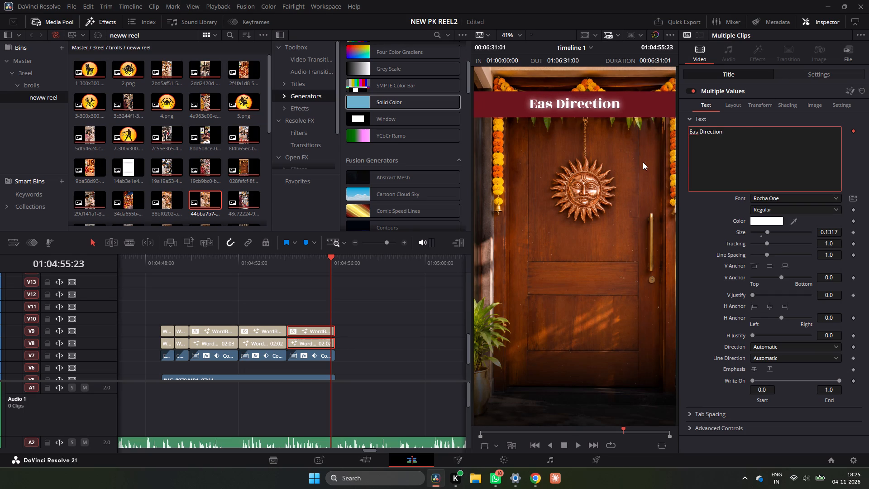
{"action": "key", "text": "BackSpace"}
{"action": "type", "text": "t"}
{"action": "key", "text": "space"}
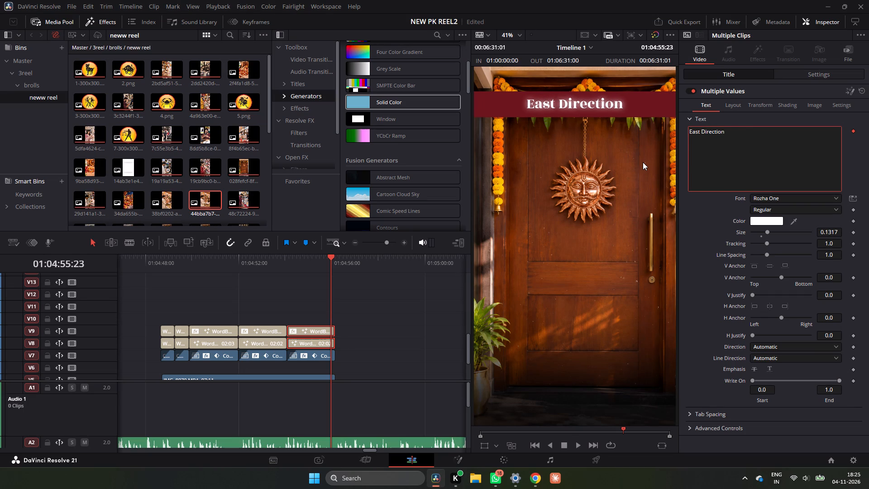
Replay from the copper-sun shop picture through the door picture to check the East Direction title against the narration.
{"action": "left_click", "coordinate": [283, 261]}
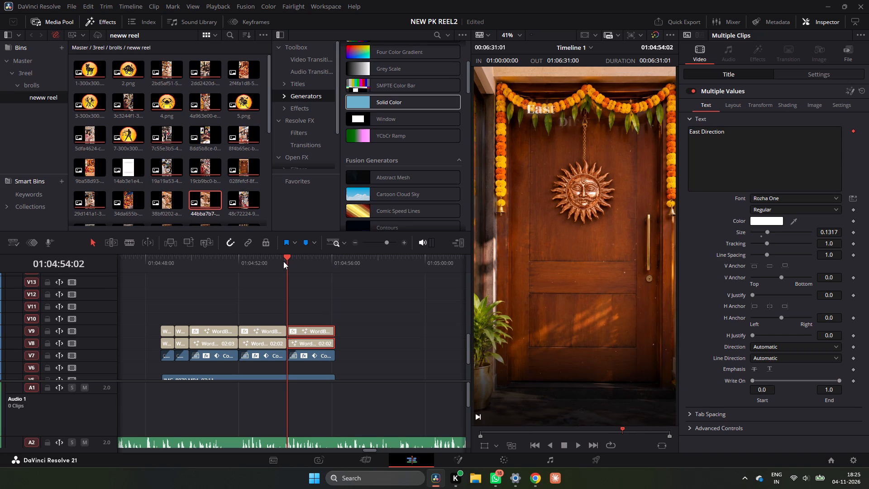
{"action": "left_click", "coordinate": [243, 260]}
{"action": "key", "text": "space"}
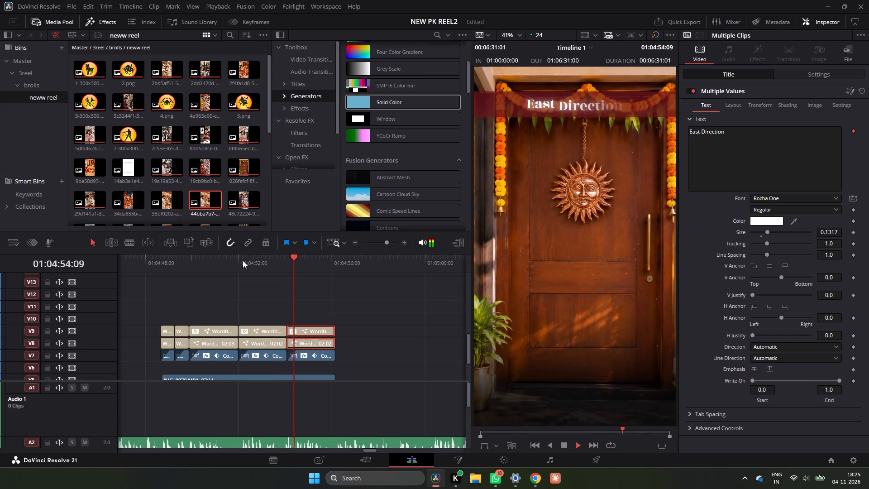
{"action": "key", "text": "space"}
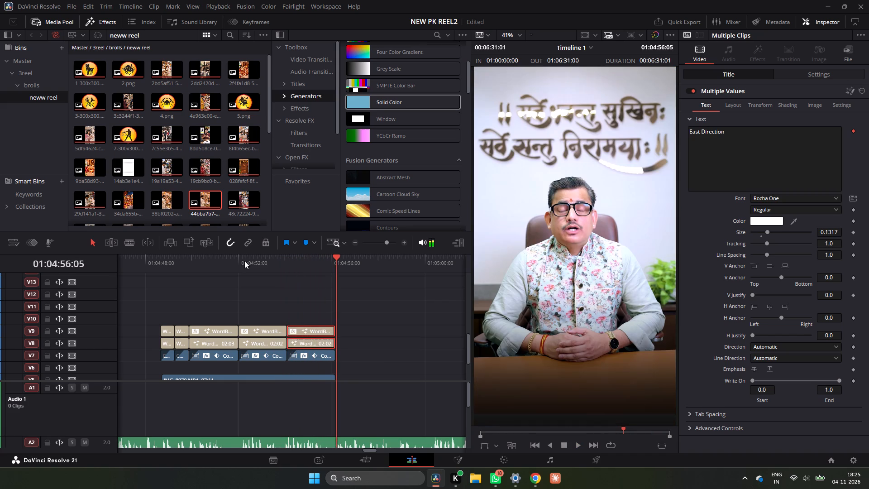
{"action": "left_click", "coordinate": [299, 262]}
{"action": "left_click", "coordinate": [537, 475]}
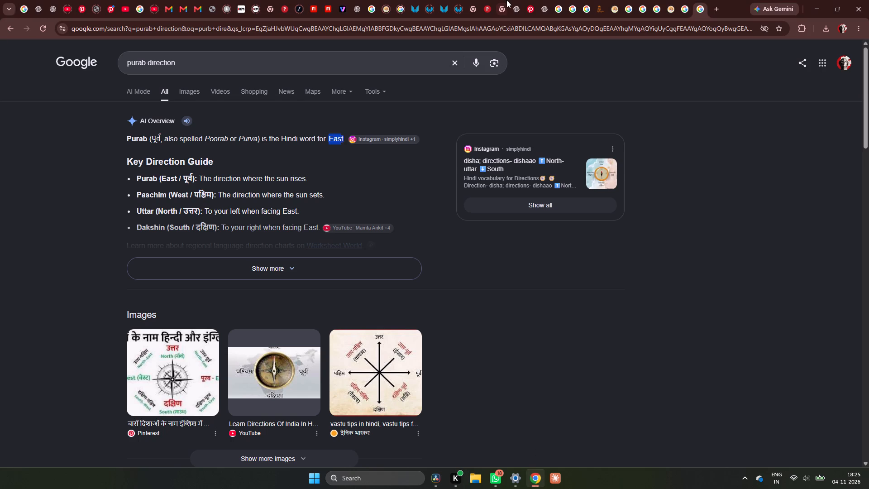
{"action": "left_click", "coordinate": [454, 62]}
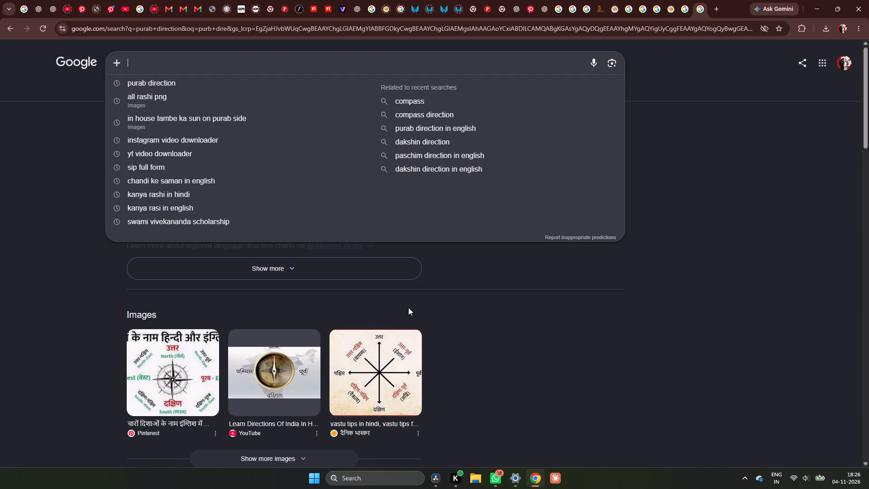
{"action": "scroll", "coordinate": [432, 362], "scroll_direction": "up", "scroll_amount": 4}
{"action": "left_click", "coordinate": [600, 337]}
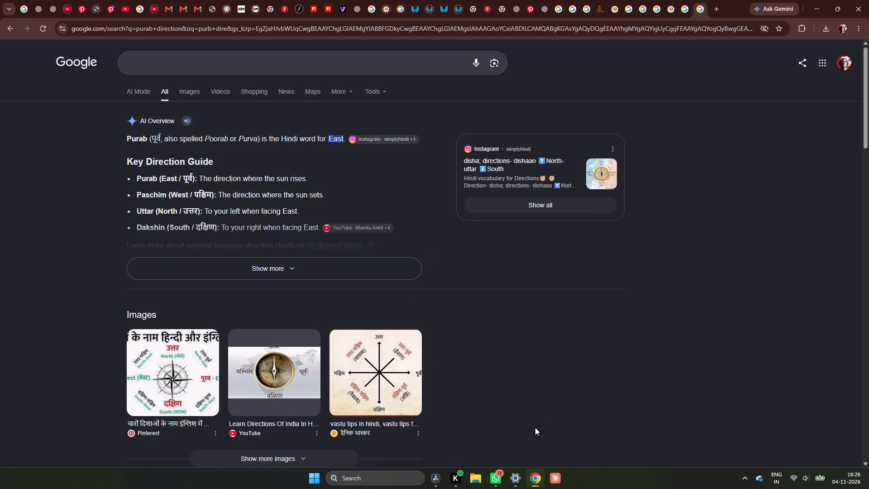
In DaVinci Resolve, add a Solid Color generator on V10 starting at the door picture's start and colour it white.
{"action": "left_click", "coordinate": [443, 484]}
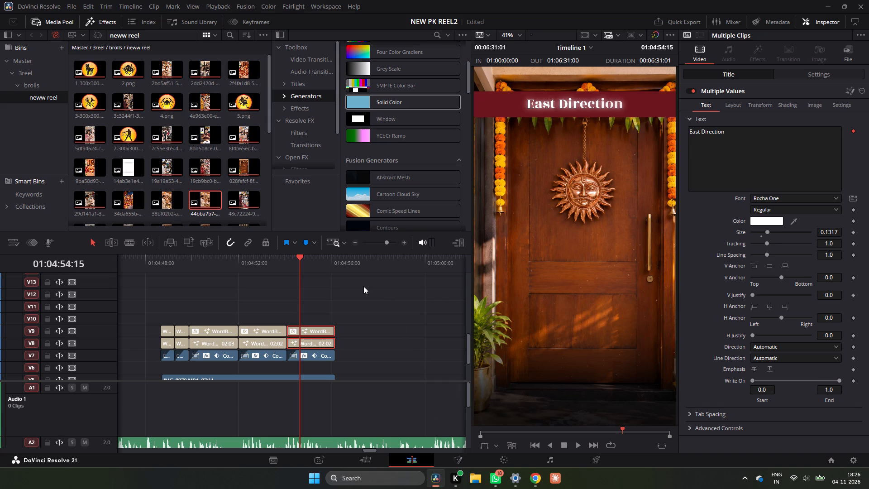
{"action": "left_click_drag", "start_coordinate": [389, 106], "coordinate": [306, 307]}
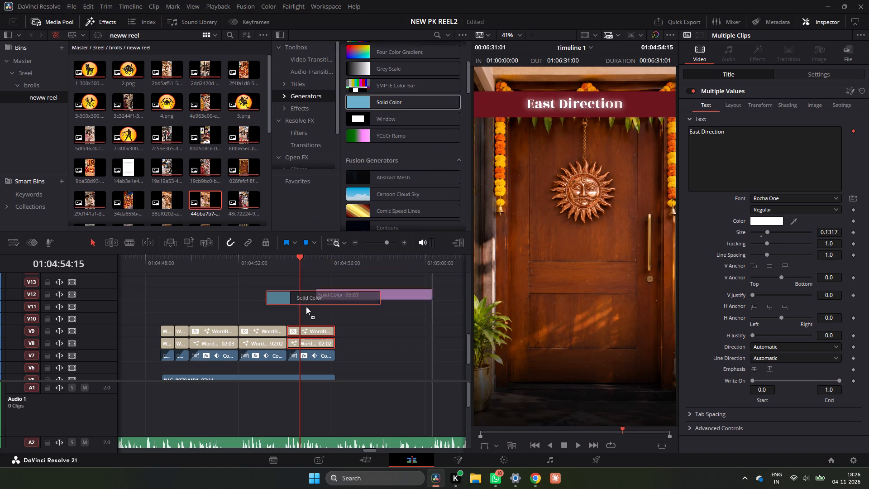
{"action": "left_click_drag", "start_coordinate": [306, 307], "coordinate": [287, 316]}
{"action": "left_click", "coordinate": [294, 264]}
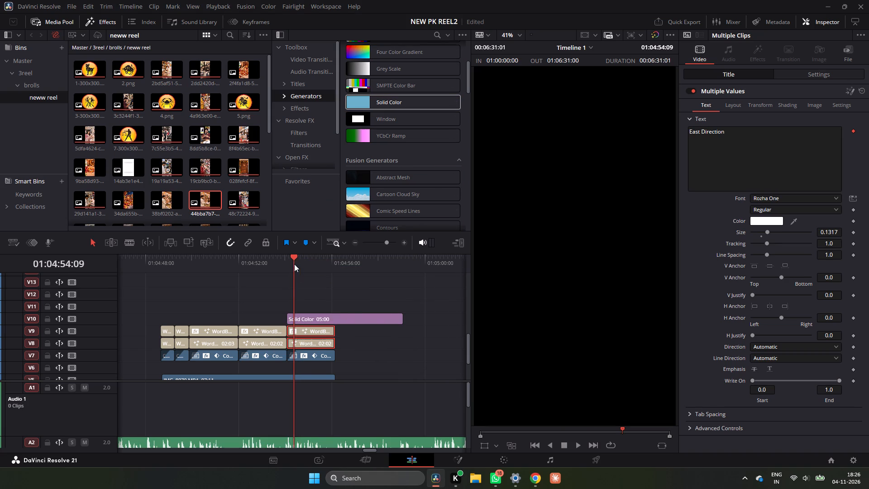
{"action": "left_click", "coordinate": [315, 316]}
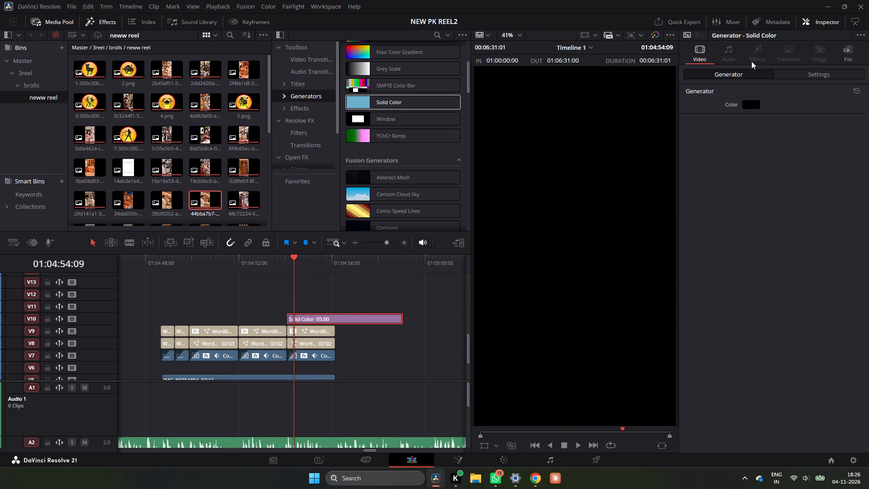
{"action": "left_click", "coordinate": [751, 105]}
{"action": "left_click_drag", "start_coordinate": [530, 174], "coordinate": [536, 105]}
{"action": "left_click", "coordinate": [527, 309]}
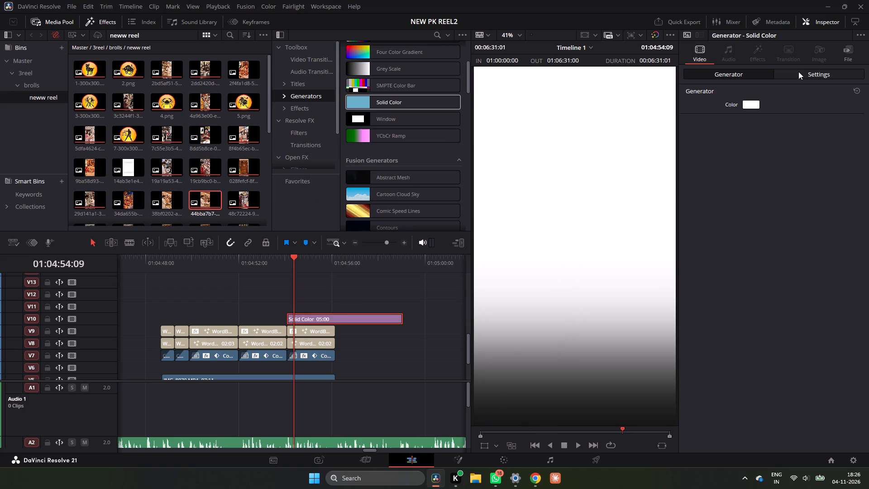
Crop the white Solid Color to a thin vertical line with Crop Right 476 and Crop Left 592.
{"action": "left_click", "coordinate": [799, 72]}
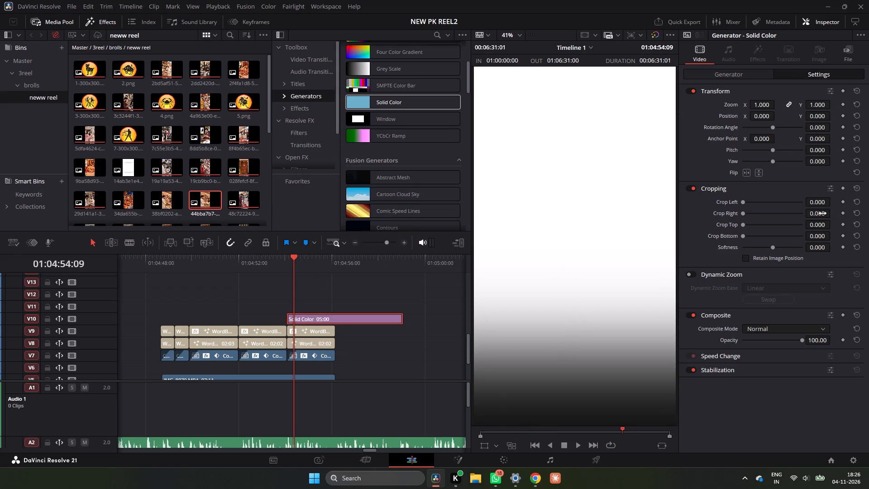
{"action": "left_click_drag", "start_coordinate": [822, 213], "coordinate": [604, 269]}
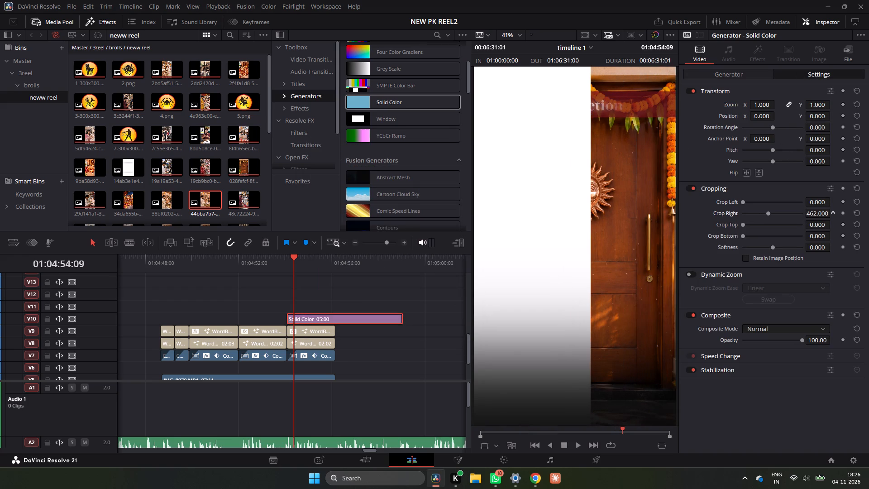
{"action": "left_click_drag", "start_coordinate": [604, 269], "coordinate": [611, 272]}
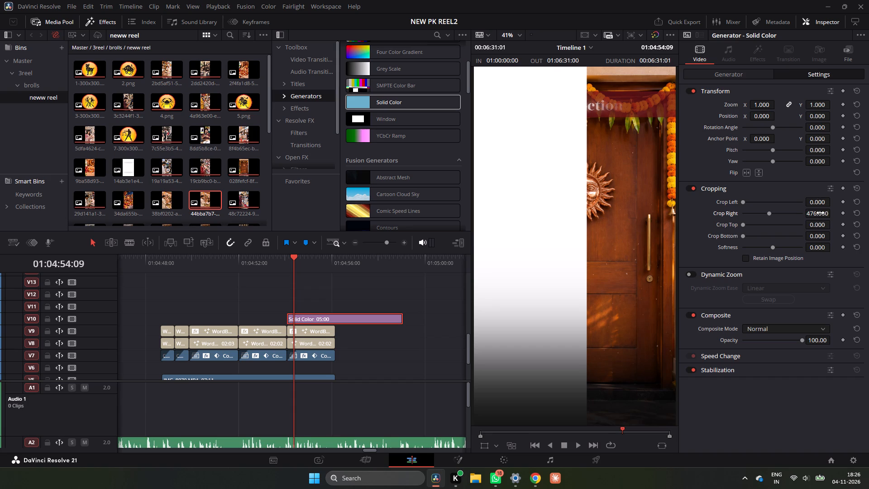
{"action": "left_click_drag", "start_coordinate": [820, 202], "coordinate": [520, 258]}
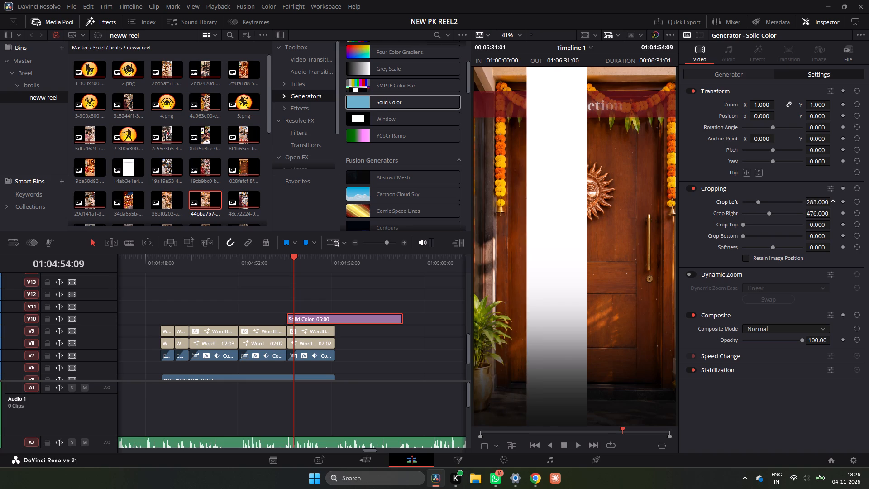
{"action": "left_click_drag", "start_coordinate": [520, 258], "coordinate": [652, 319]}
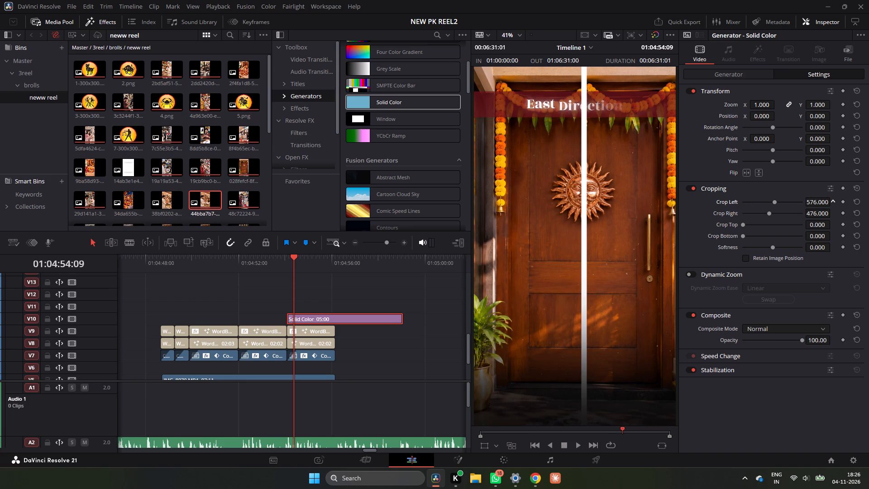
{"action": "left_click_drag", "start_coordinate": [652, 319], "coordinate": [659, 330]}
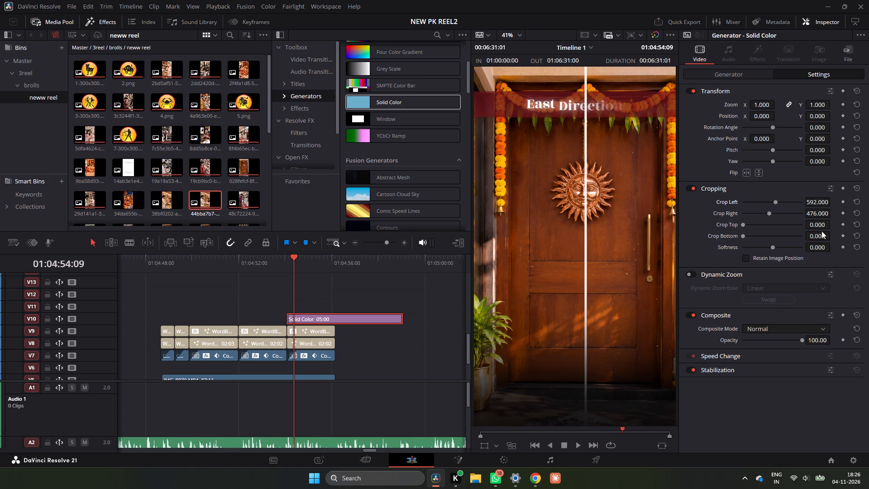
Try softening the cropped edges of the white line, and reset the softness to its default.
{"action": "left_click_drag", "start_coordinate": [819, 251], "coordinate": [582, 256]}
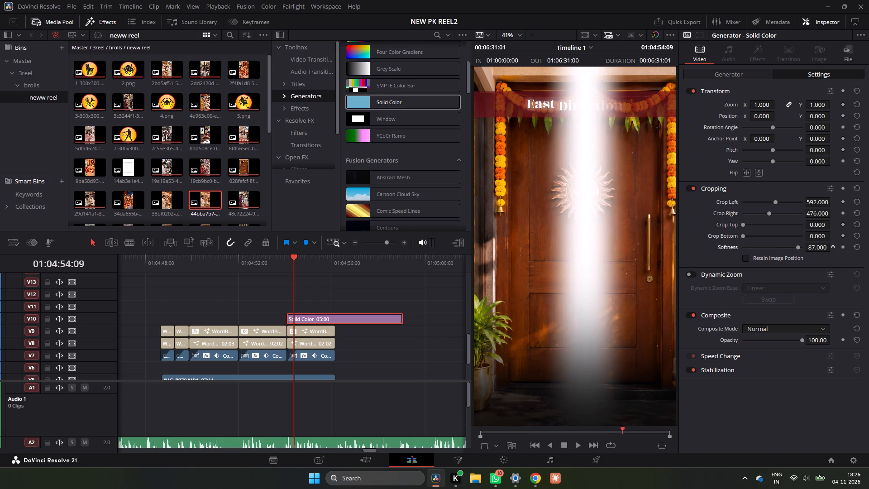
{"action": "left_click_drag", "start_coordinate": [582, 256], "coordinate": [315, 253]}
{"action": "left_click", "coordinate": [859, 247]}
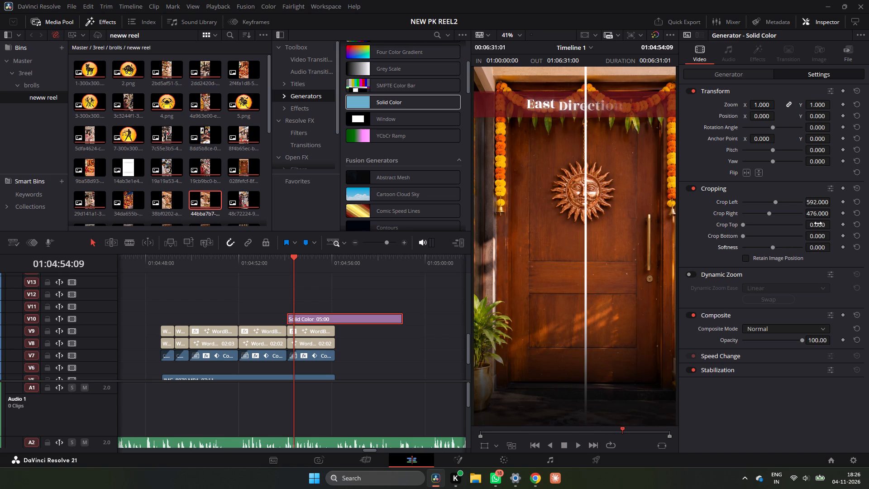
Shorten the vertical white line at both ends with Crop Top 440 and Crop Bottom 819.
{"action": "left_click_drag", "start_coordinate": [818, 225], "coordinate": [544, 259]}
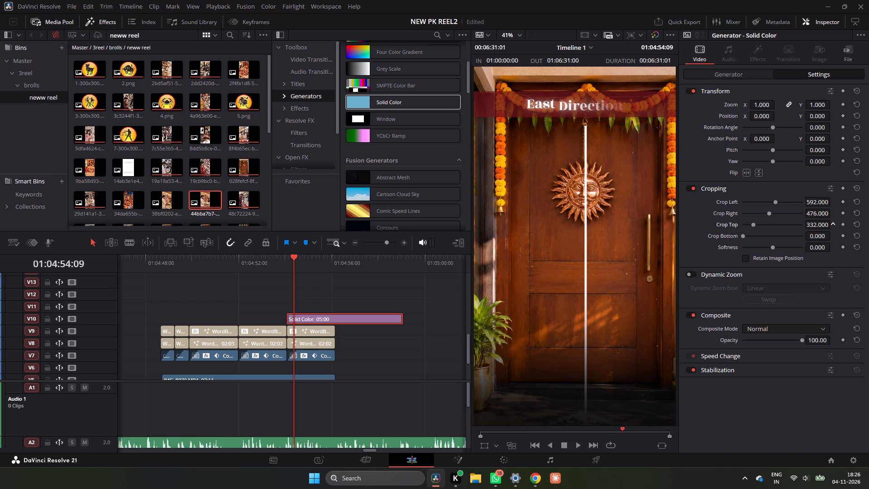
{"action": "left_click_drag", "start_coordinate": [544, 259], "coordinate": [594, 267]}
{"action": "left_click_drag", "start_coordinate": [594, 267], "coordinate": [585, 267]}
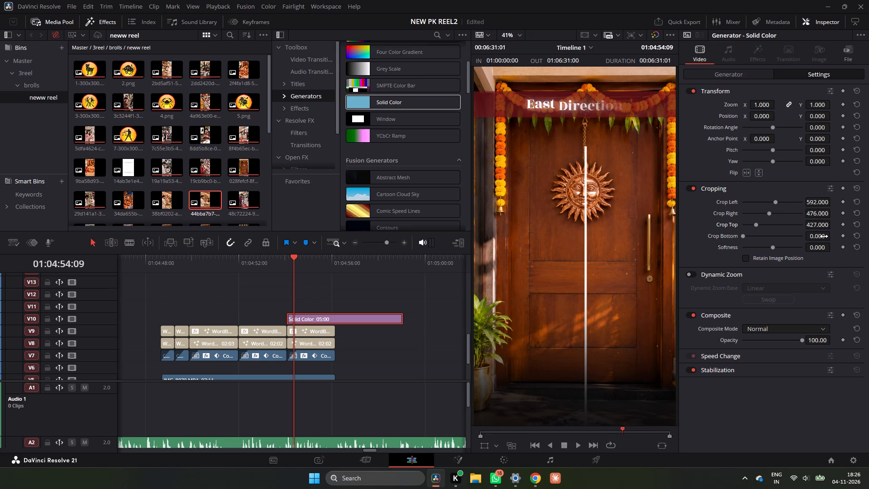
{"action": "left_click_drag", "start_coordinate": [820, 236], "coordinate": [780, 292]}
{"action": "left_click_drag", "start_coordinate": [818, 225], "coordinate": [824, 225]}
{"action": "left_click_drag", "start_coordinate": [817, 235], "coordinate": [805, 239]}
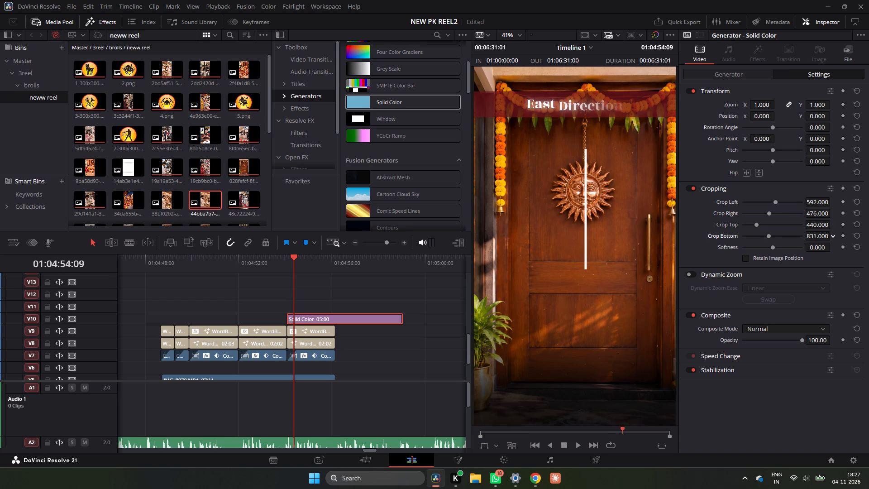
{"action": "left_click_drag", "start_coordinate": [805, 239], "coordinate": [800, 243]}
Move the vertical line down below the sun ornament's centre, to position X -8, Y -164.
{"action": "left_click_drag", "start_coordinate": [825, 117], "coordinate": [805, 132]}
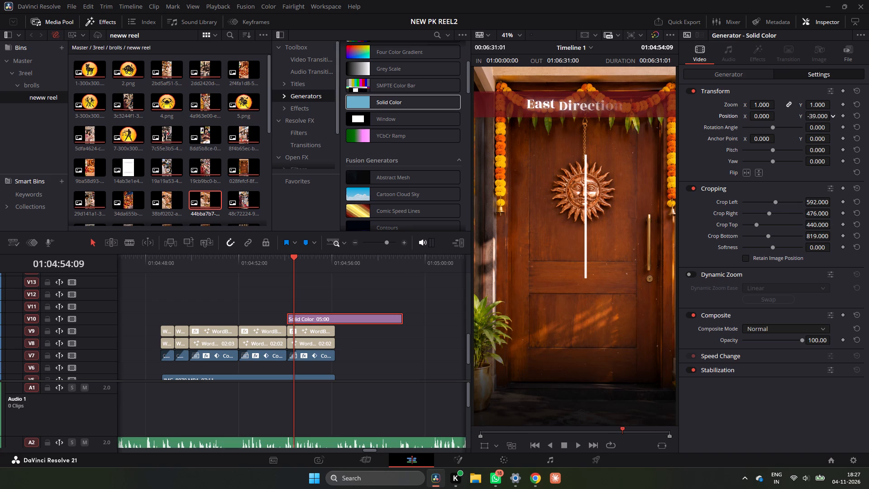
{"action": "left_click_drag", "start_coordinate": [805, 132], "coordinate": [751, 156]}
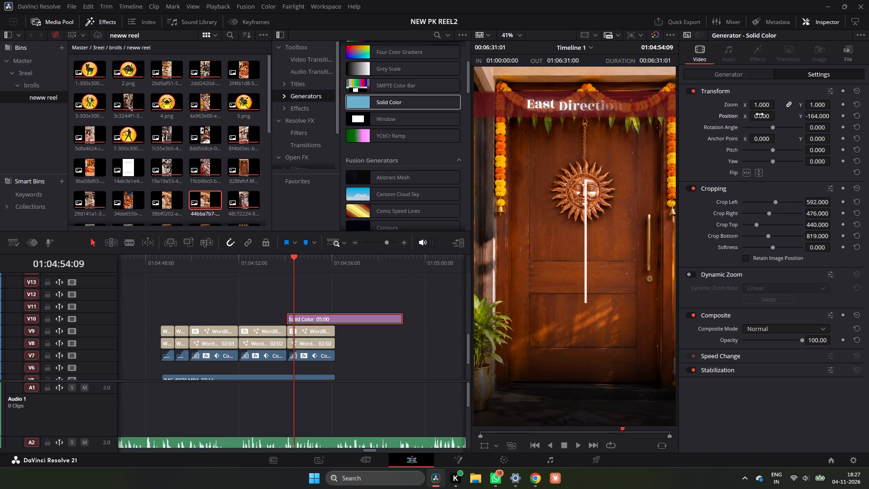
{"action": "left_click", "coordinate": [761, 114]}
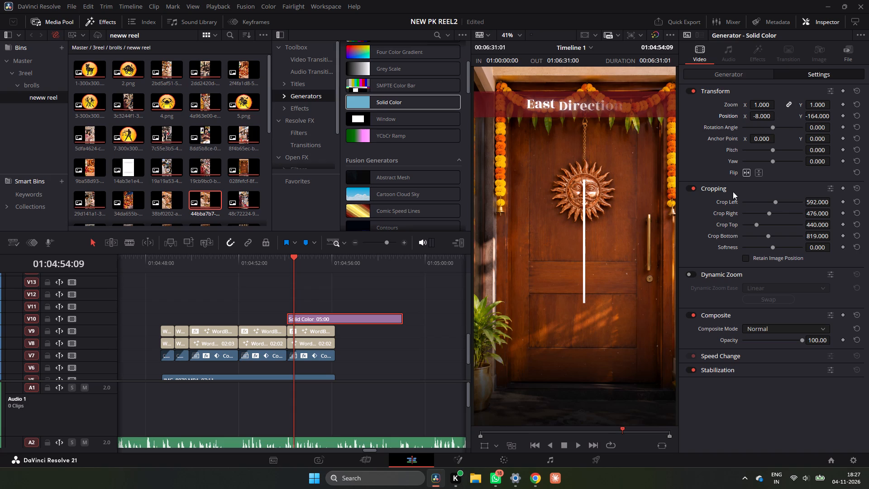
Trim the line's upper end off the sun's face by setting Crop Top to 583.
{"action": "left_click_drag", "start_coordinate": [821, 204], "coordinate": [857, 210]}
{"action": "key", "text": "ctrl+z"}
{"action": "left_click_drag", "start_coordinate": [816, 226], "coordinate": [443, 248]}
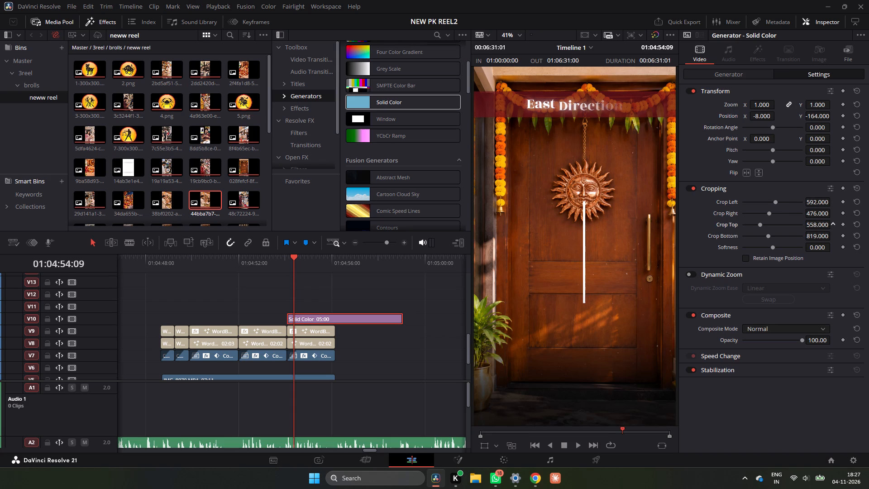
{"action": "left_click_drag", "start_coordinate": [443, 248], "coordinate": [454, 254]}
Duplicate the V10 Solid Color clip onto V11 and rotate the copy 90 degrees into a horizontal line.
{"action": "left_click_drag", "start_coordinate": [320, 315], "coordinate": [321, 313], "text": "alt"}
{"action": "left_click_drag", "start_coordinate": [321, 313], "coordinate": [323, 305], "text": "alt"}
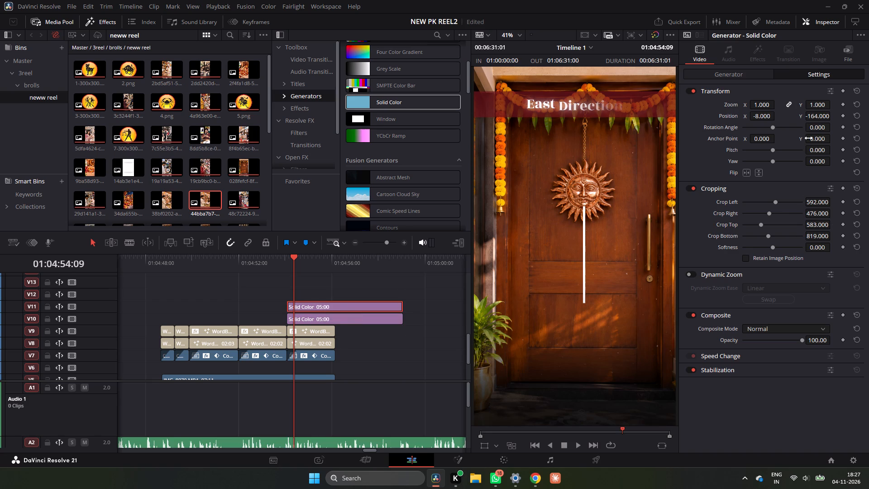
{"action": "left_click", "coordinate": [818, 123]}
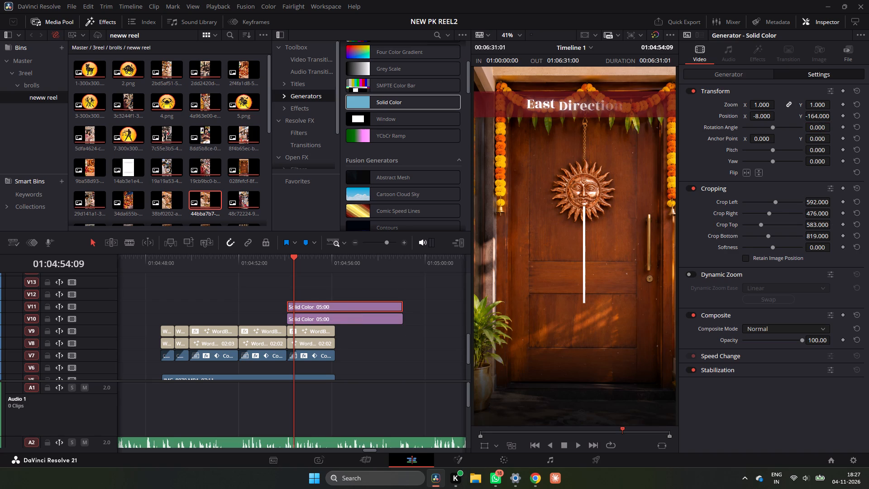
{"action": "double_click", "coordinate": [818, 123]}
{"action": "key", "text": "BackSpace"}
{"action": "type", "text": "90"}
{"action": "key", "text": "Return"}
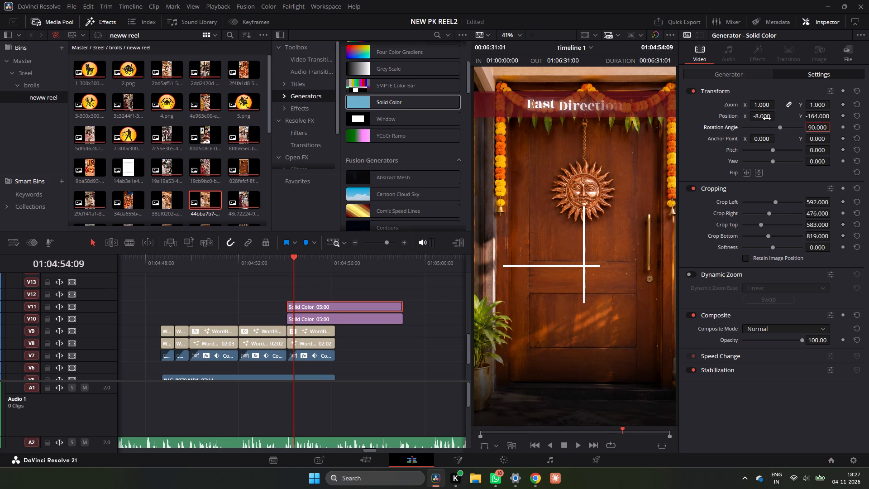
Centre the horizontal line across the vertical one to form a cross, at position X 162, Y -99.
{"action": "left_click_drag", "start_coordinate": [765, 114], "coordinate": [409, 245]}
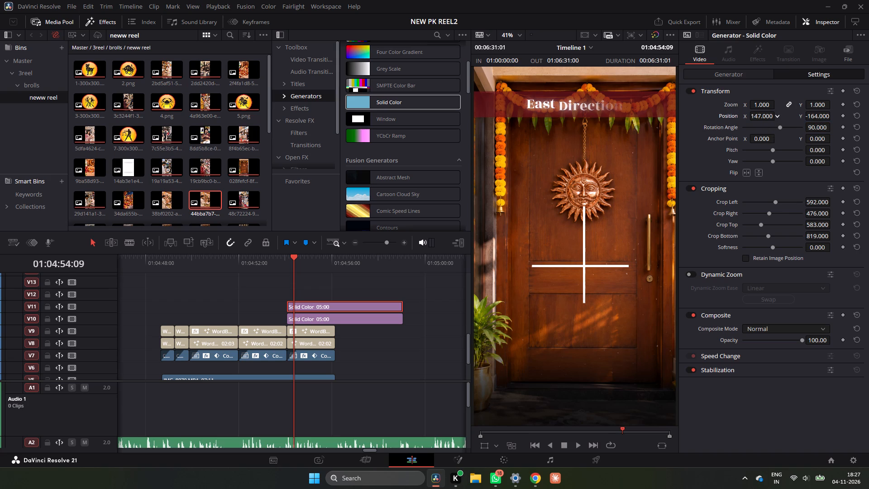
{"action": "left_click_drag", "start_coordinate": [409, 245], "coordinate": [414, 247]}
{"action": "left_click_drag", "start_coordinate": [817, 115], "coordinate": [837, 123]}
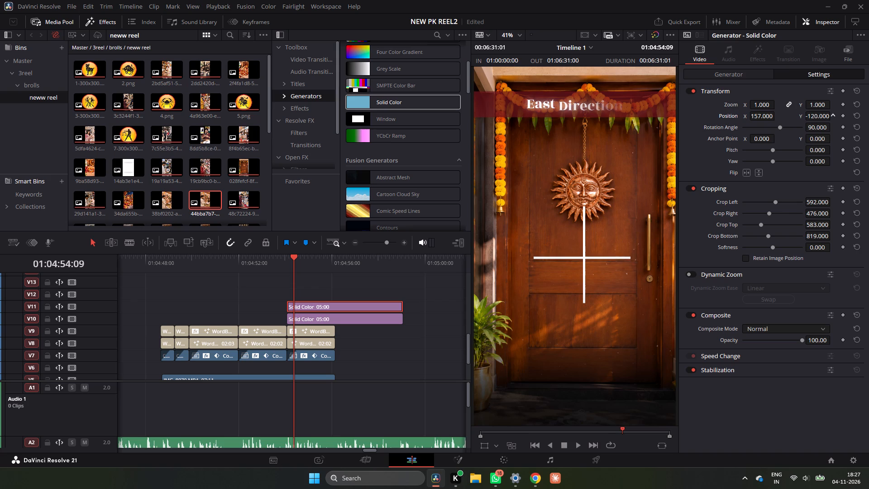
{"action": "left_click_drag", "start_coordinate": [837, 123], "coordinate": [846, 128]}
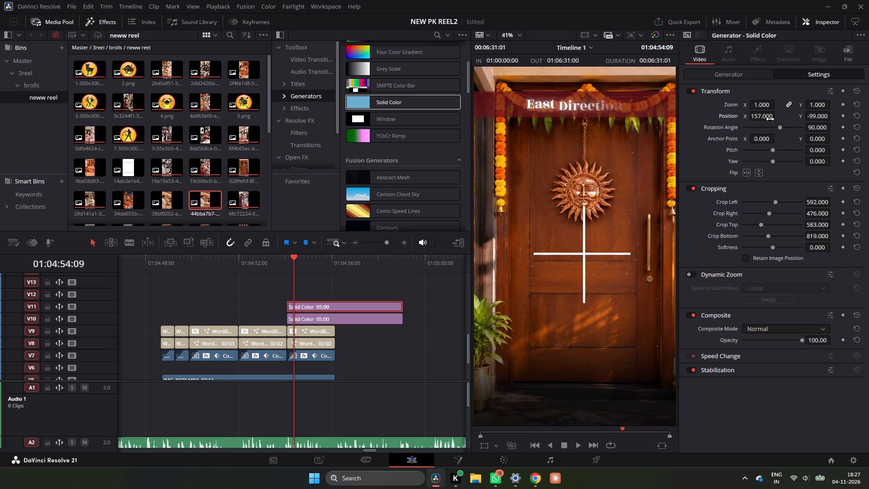
{"action": "left_click", "coordinate": [770, 119]}
Trim the ends of both Solid Color clips on V10 and V11 together to the end of the door picture.
{"action": "left_click_drag", "start_coordinate": [421, 293], "coordinate": [405, 316]}
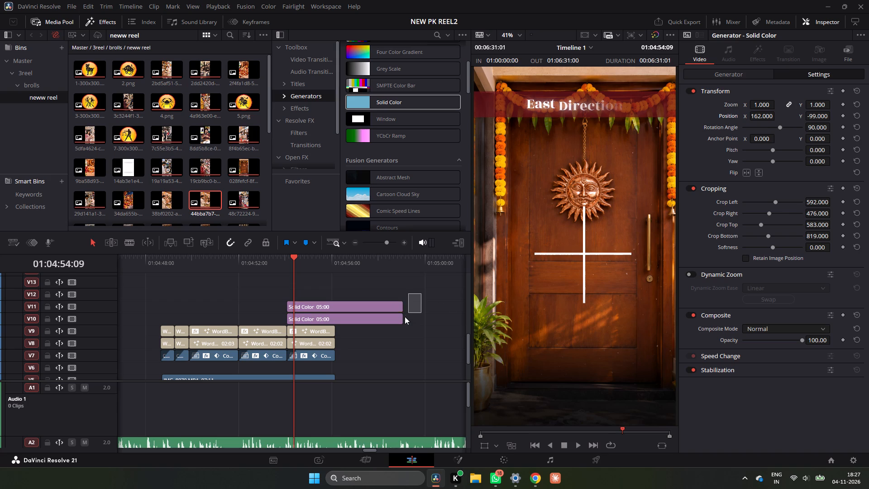
{"action": "left_click_drag", "start_coordinate": [405, 316], "coordinate": [392, 325]}
{"action": "left_click", "coordinate": [403, 314]}
{"action": "left_click_drag", "start_coordinate": [412, 299], "coordinate": [395, 320]}
{"action": "left_click_drag", "start_coordinate": [402, 312], "coordinate": [339, 316]}
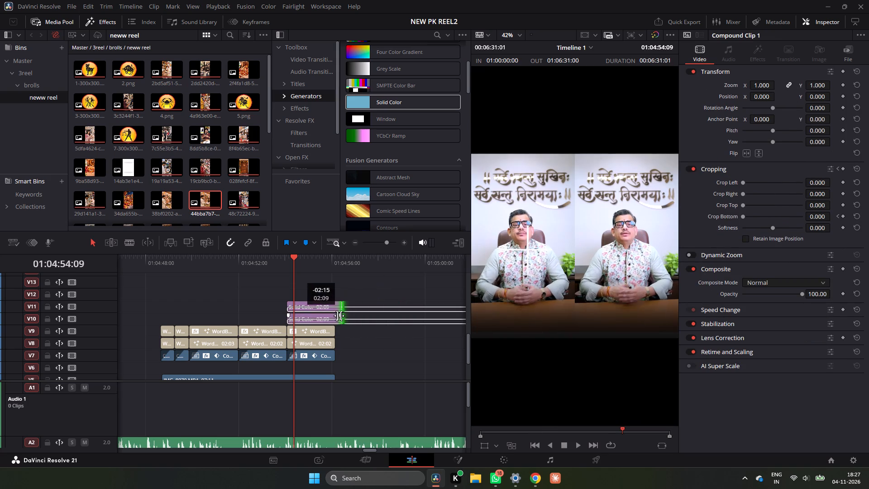
{"action": "left_click_drag", "start_coordinate": [339, 316], "coordinate": [331, 317]}
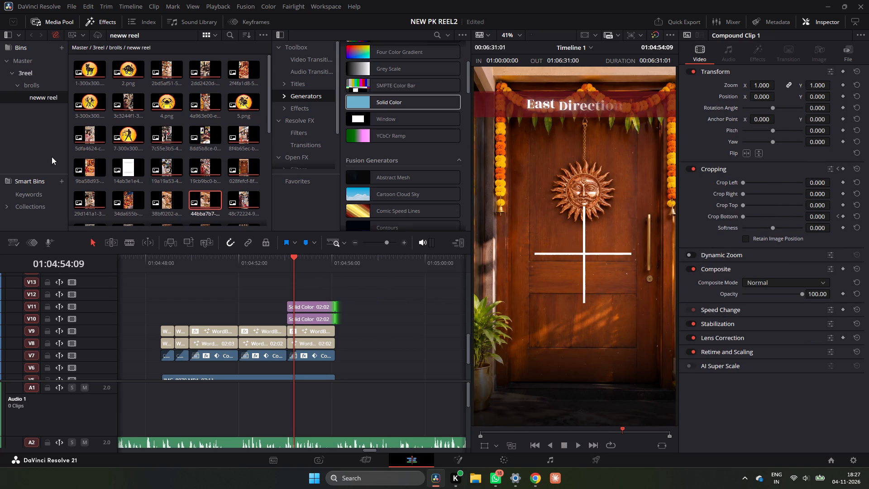
Thin both lines of the cross together by setting Crop Right to 483 on the V10 and V11 Solid Color clips.
{"action": "left_click", "coordinate": [316, 303]}
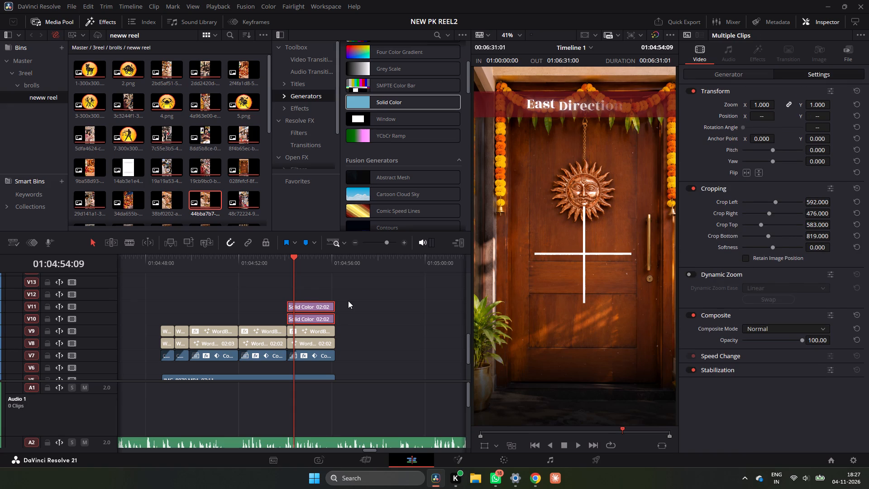
{"action": "left_click", "coordinate": [348, 301]}
{"action": "left_click", "coordinate": [323, 308]}
{"action": "left_click_drag", "start_coordinate": [344, 292], "coordinate": [324, 318]}
{"action": "left_click_drag", "start_coordinate": [817, 213], "coordinate": [837, 216]}
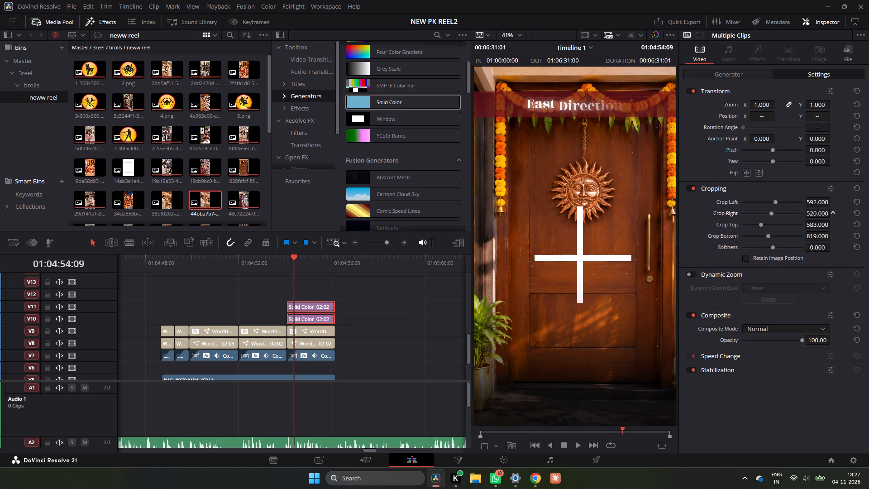
{"action": "left_click_drag", "start_coordinate": [837, 216], "coordinate": [823, 218]}
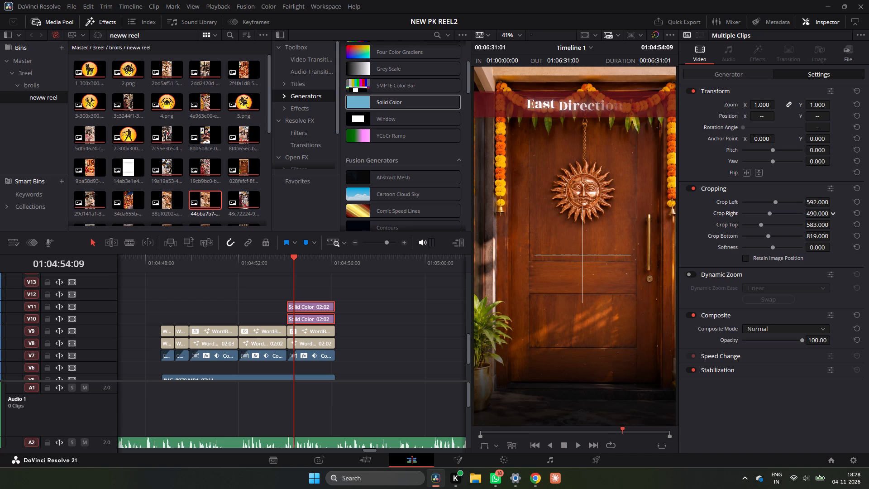
{"action": "left_click_drag", "start_coordinate": [823, 218], "coordinate": [819, 218]}
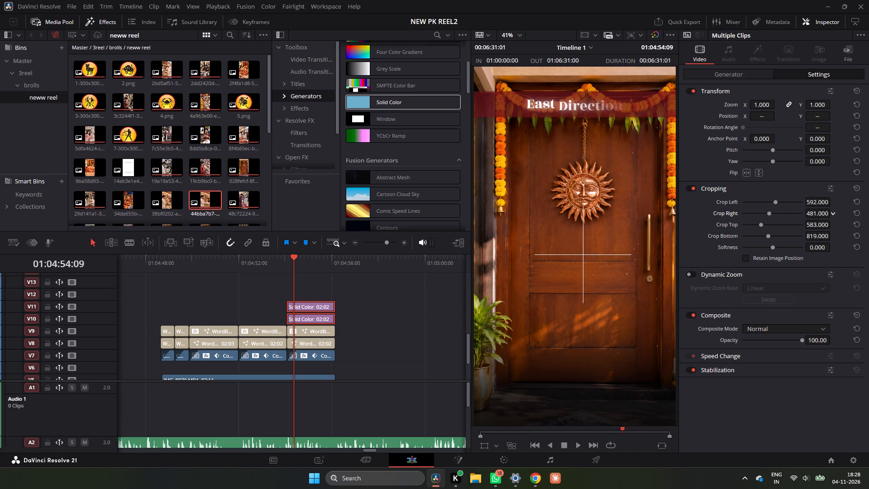
{"action": "left_click_drag", "start_coordinate": [819, 218], "coordinate": [820, 221]}
Combine the V10 and V11 Solid Color clips into a compound clip, keeping the default name.
{"action": "left_click", "coordinate": [359, 324]}
{"action": "left_click_drag", "start_coordinate": [360, 303], "coordinate": [323, 313]}
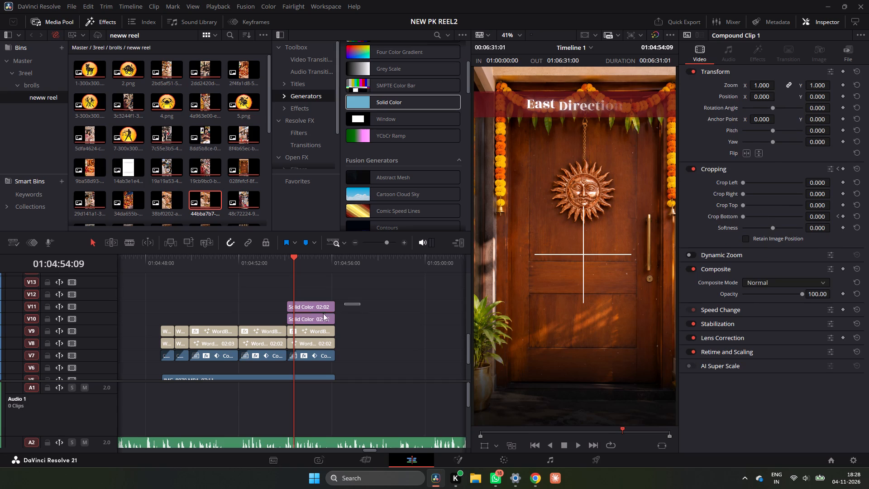
{"action": "left_click_drag", "start_coordinate": [323, 313], "coordinate": [314, 319]}
{"action": "right_click", "coordinate": [315, 318]}
{"action": "left_click", "coordinate": [368, 324]}
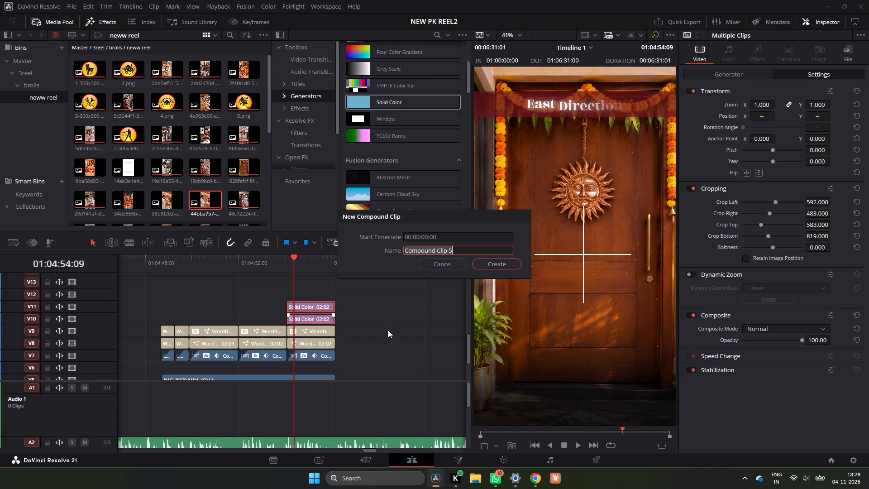
{"action": "left_click", "coordinate": [496, 266]}
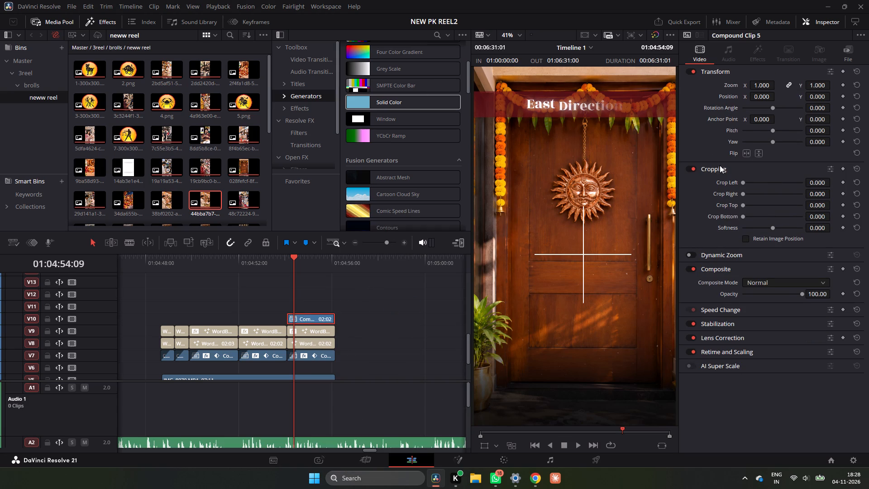
Scale the cross compound clip down to Zoom 0.770.
{"action": "left_click_drag", "start_coordinate": [810, 85], "coordinate": [800, 94]}
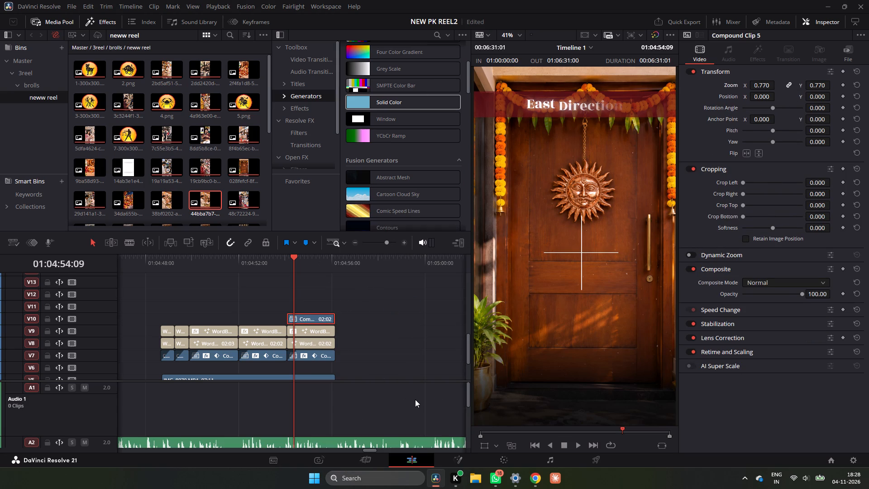
Switch to Chrome and examine image results for "purab direction" to see how the compass directions are laid out around a cross.
{"action": "left_click", "coordinate": [535, 484]}
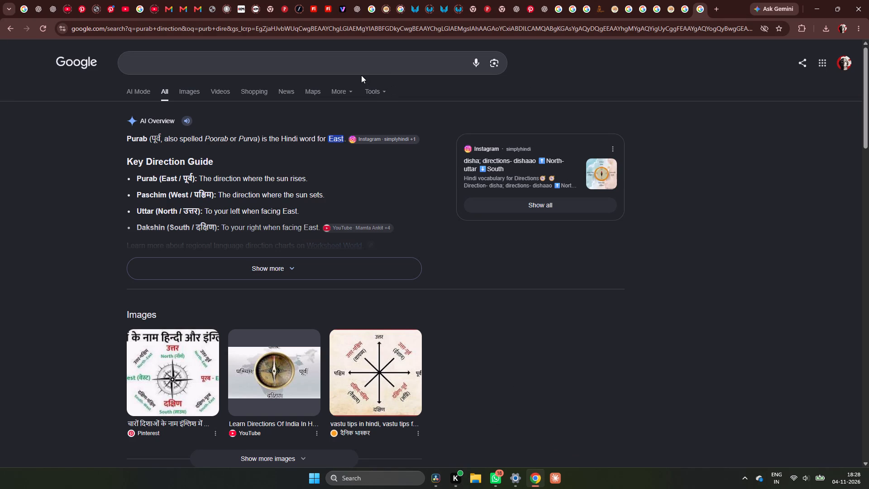
{"action": "left_click", "coordinate": [304, 70]}
{"action": "left_click", "coordinate": [669, 120]}
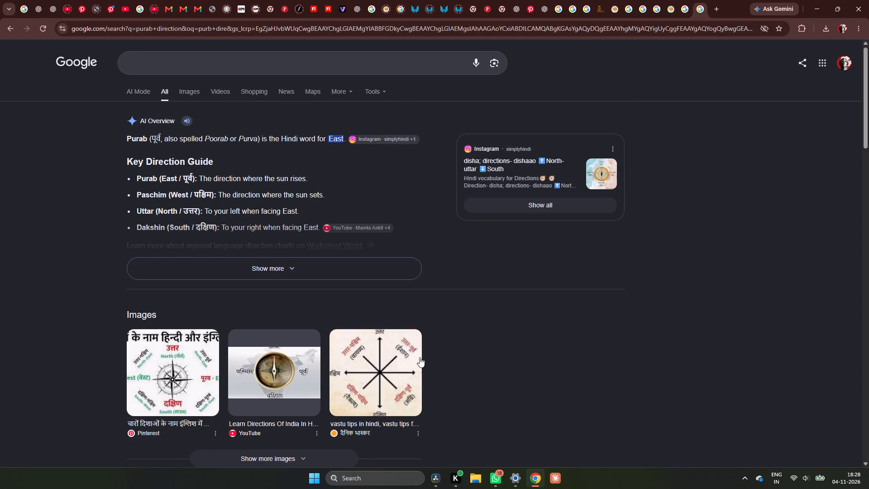
{"action": "left_click", "coordinate": [191, 90]}
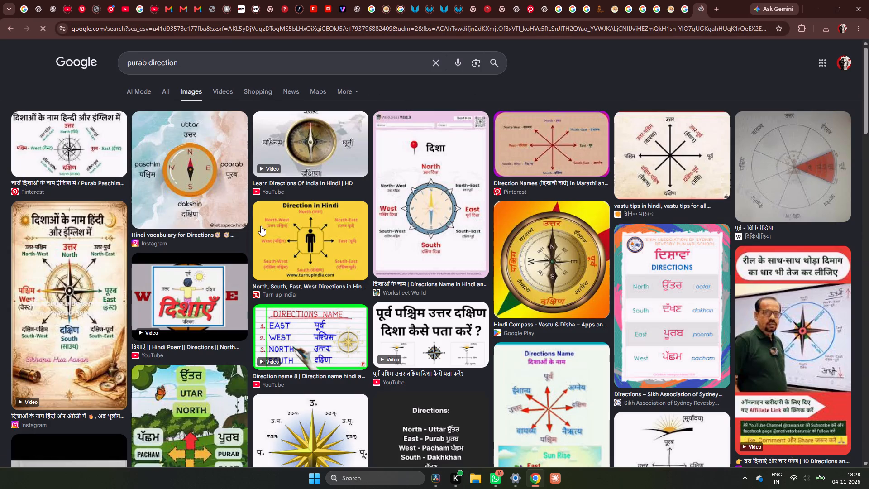
{"action": "scroll", "coordinate": [397, 411], "scroll_direction": "down", "scroll_amount": 8}
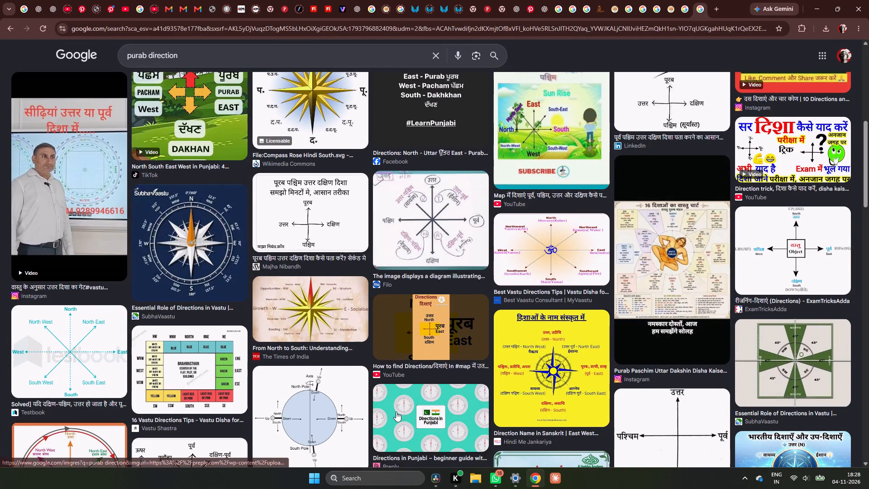
{"action": "scroll", "coordinate": [389, 325], "scroll_direction": "up", "scroll_amount": 3}
{"action": "scroll", "coordinate": [389, 325], "scroll_direction": "down", "scroll_amount": 6}
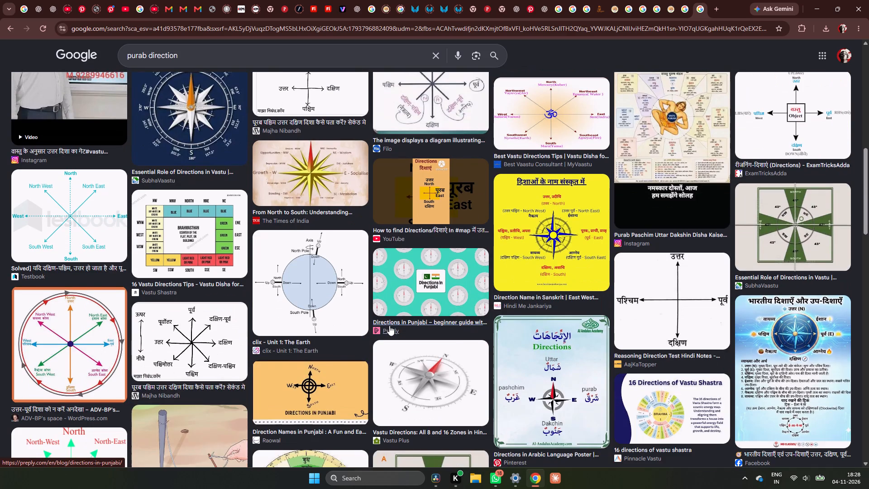
{"action": "left_click", "coordinate": [80, 230]}
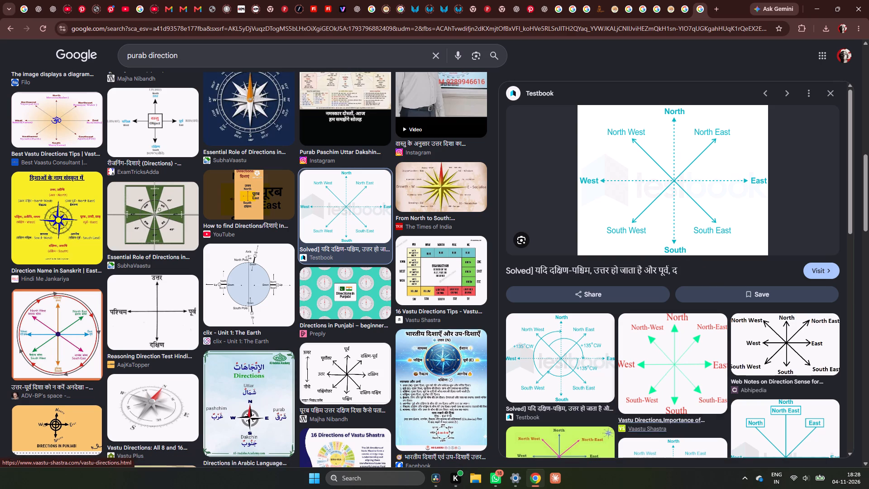
{"action": "left_click", "coordinate": [443, 480]}
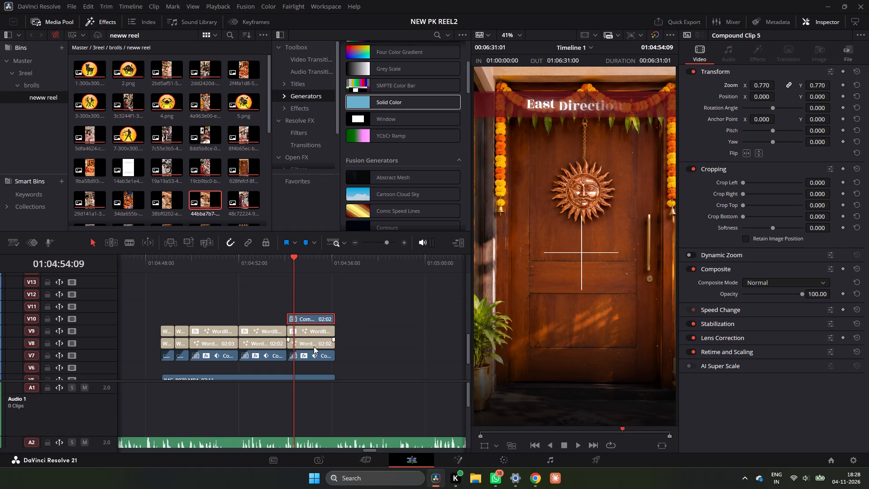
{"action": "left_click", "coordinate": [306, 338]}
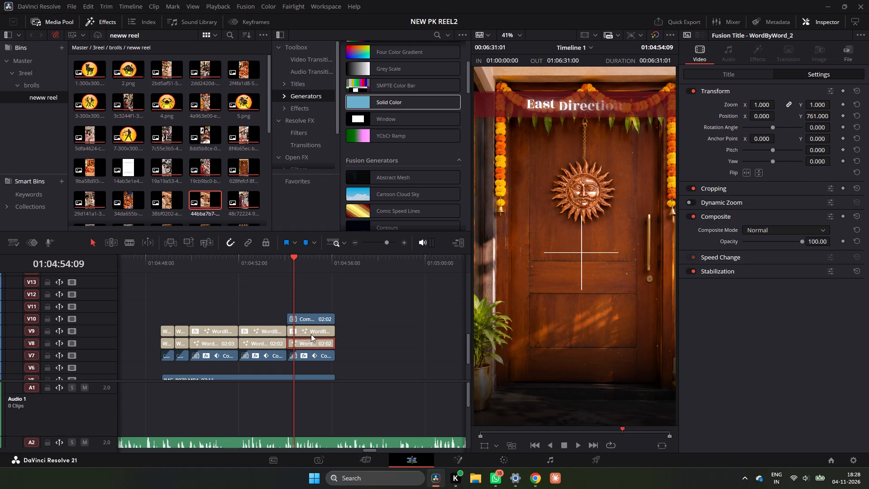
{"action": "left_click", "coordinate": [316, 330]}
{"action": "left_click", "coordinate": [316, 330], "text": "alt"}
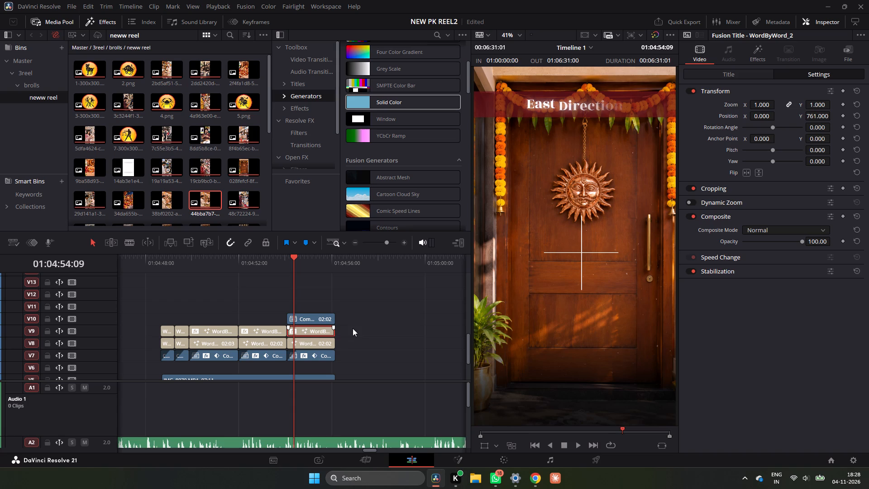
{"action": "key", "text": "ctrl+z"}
Add a Text+ title on V11, starting at the beginning of the cross compound clip on V10.
{"action": "left_click", "coordinate": [291, 268]}
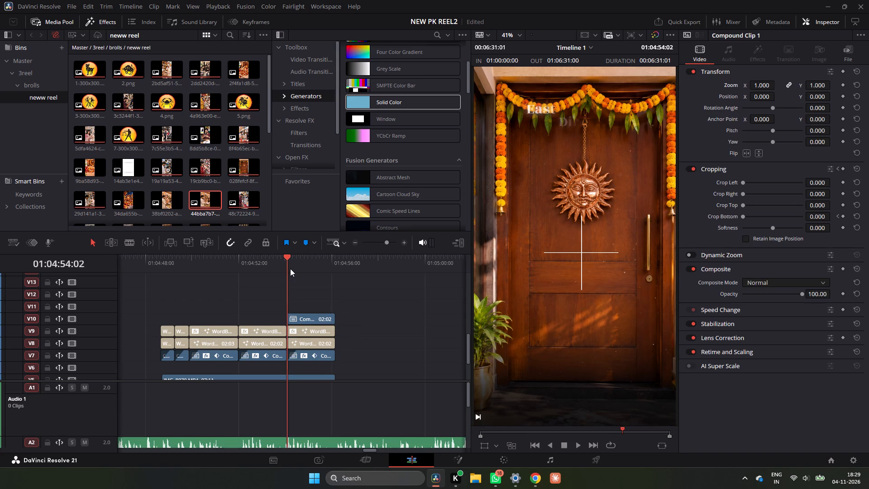
{"action": "key", "text": "space"}
{"action": "key", "text": "space"}
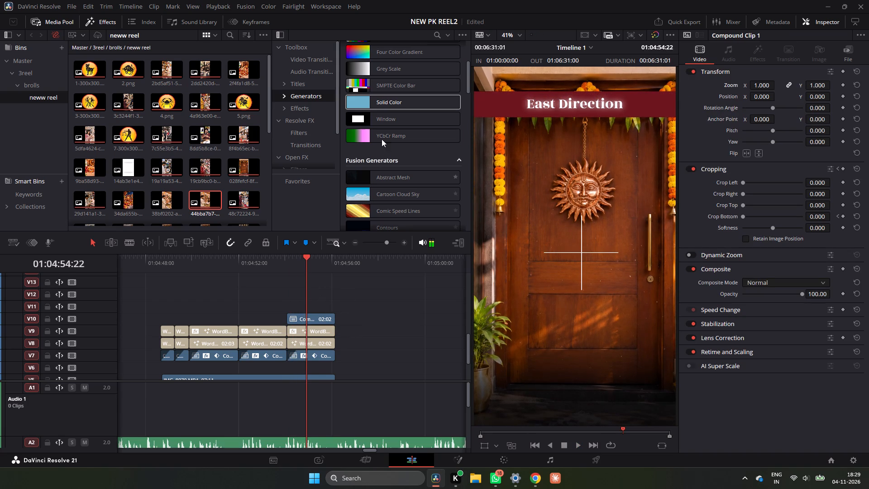
{"action": "scroll", "coordinate": [381, 123], "scroll_direction": "up", "scroll_amount": 3}
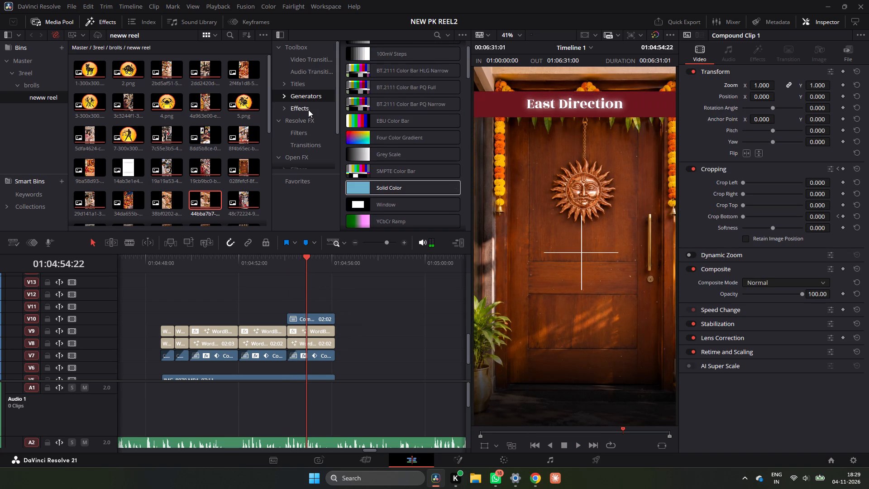
{"action": "scroll", "coordinate": [324, 74], "scroll_direction": "up", "scroll_amount": 1}
{"action": "left_click", "coordinate": [302, 80]}
{"action": "left_click_drag", "start_coordinate": [389, 138], "coordinate": [291, 291]}
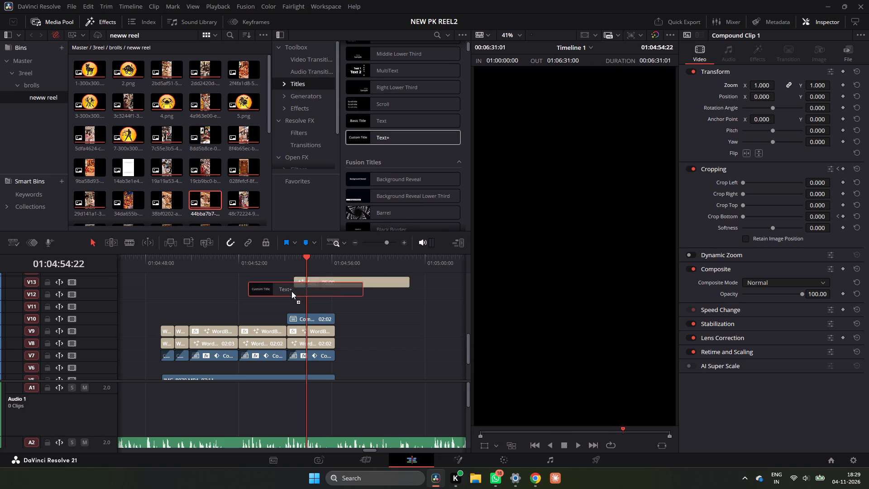
{"action": "left_click_drag", "start_coordinate": [291, 291], "coordinate": [285, 312]}
{"action": "left_click", "coordinate": [302, 308]}
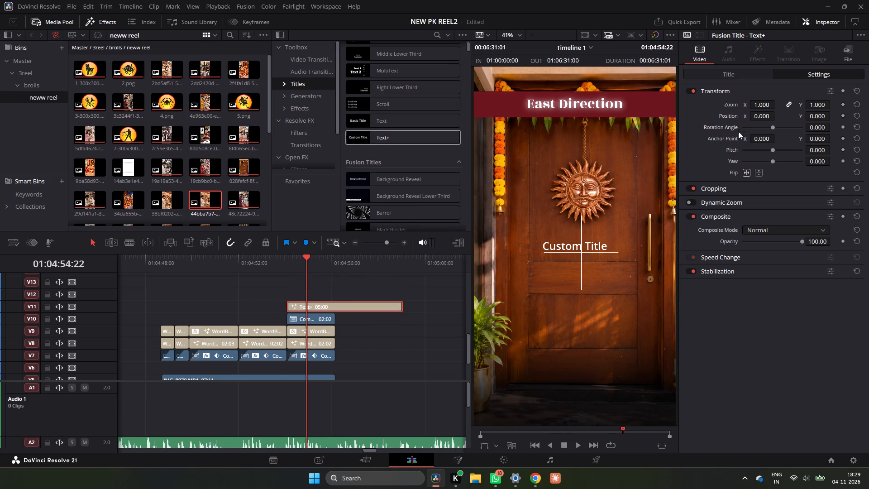
Replace the Text+ title's placeholder text with NORTH.
{"action": "left_click", "coordinate": [733, 71]}
{"action": "left_click", "coordinate": [740, 143]}
{"action": "key", "text": "BackSpace"}
{"action": "key", "text": "BackSpace"}
{"action": "key", "text": "BackSpace"}
{"action": "key", "text": "BackSpace"}
{"action": "key", "text": "BackSpace"}
{"action": "key", "text": "BackSpace"}
{"action": "key", "text": "BackSpace"}
{"action": "key", "text": "BackSpace"}
{"action": "key", "text": "BackSpace"}
{"action": "key", "text": "BackSpace"}
{"action": "key", "text": "BackSpace"}
{"action": "key", "text": "BackSpace"}
{"action": "key", "text": "BackSpace"}
{"action": "key", "text": "BackSpace"}
{"action": "key", "text": "BackSpace"}
{"action": "key", "text": "BackSpace"}
{"action": "key", "text": "BackSpace"}
{"action": "key", "text": "BackSpace"}
{"action": "key", "text": "BackSpace"}
{"action": "key", "text": "BackSpace"}
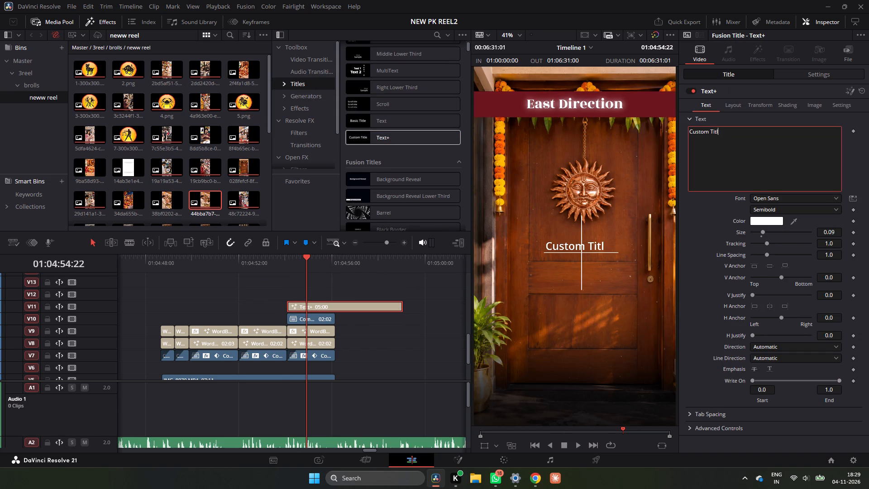
{"action": "type", "text": "NORTYH"}
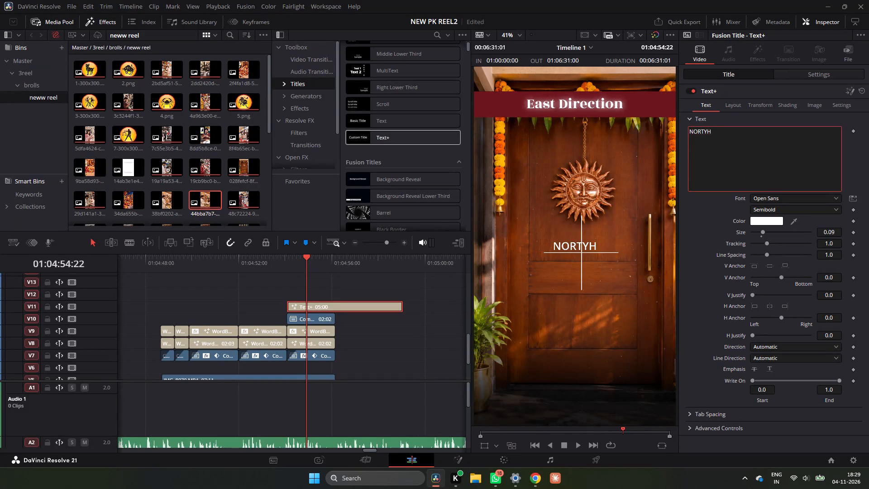
{"action": "key", "text": "BackSpace"}
{"action": "key", "text": "BackSpace"}
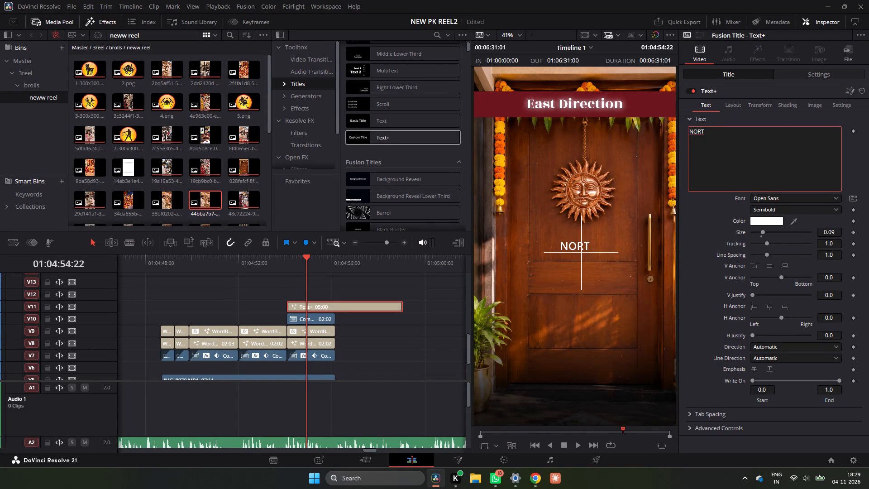
{"action": "key", "text": "shift+h"}
Set the NORTH title's font to Rozha One.
{"action": "left_click", "coordinate": [818, 197]}
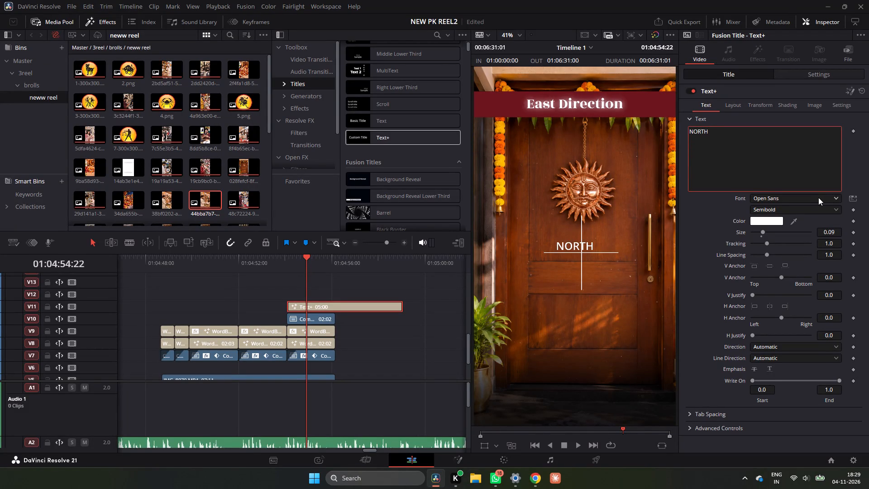
{"action": "scroll", "coordinate": [789, 333], "scroll_direction": "down", "scroll_amount": 8}
{"action": "scroll", "coordinate": [791, 376], "scroll_direction": "down", "scroll_amount": 20}
{"action": "scroll", "coordinate": [791, 376], "scroll_direction": "down", "scroll_amount": 3}
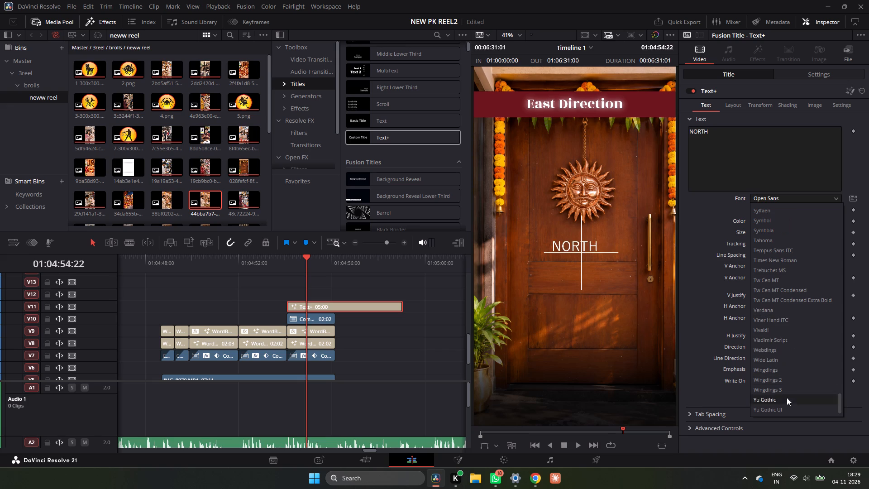
{"action": "scroll", "coordinate": [777, 271], "scroll_direction": "up", "scroll_amount": 17}
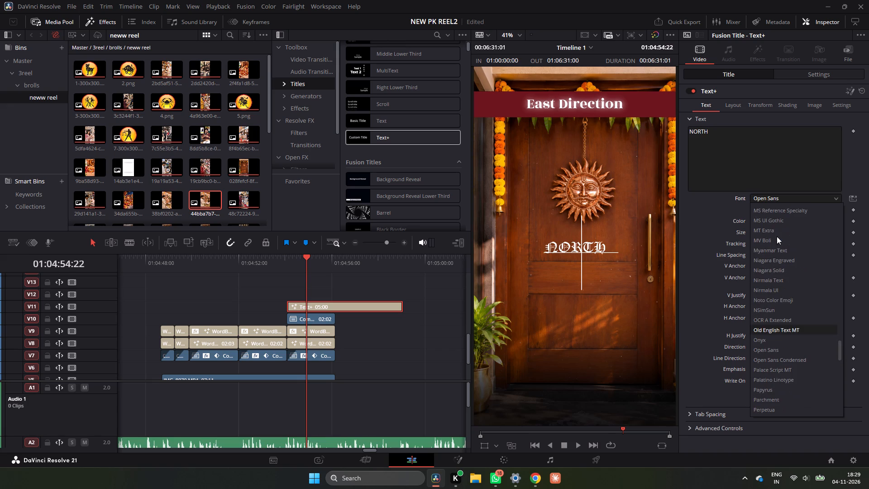
{"action": "scroll", "coordinate": [796, 274], "scroll_direction": "up", "scroll_amount": 2}
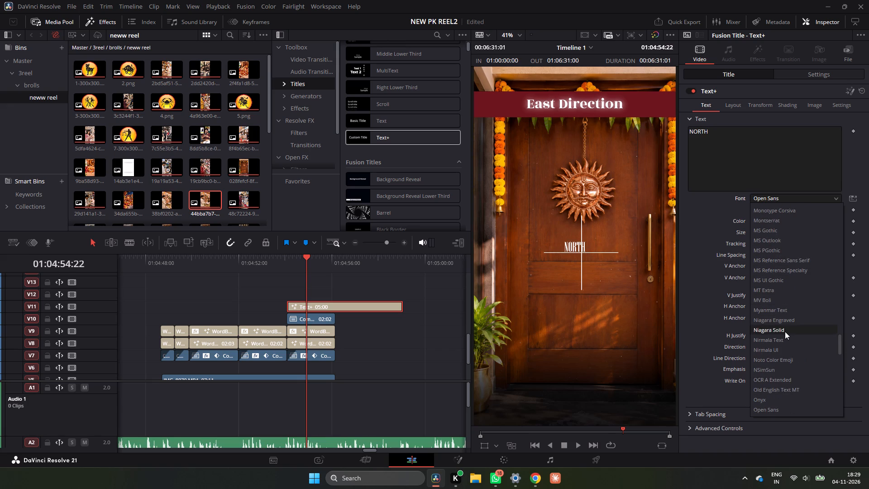
{"action": "scroll", "coordinate": [785, 331], "scroll_direction": "up", "scroll_amount": 1}
{"action": "scroll", "coordinate": [783, 268], "scroll_direction": "up", "scroll_amount": 9}
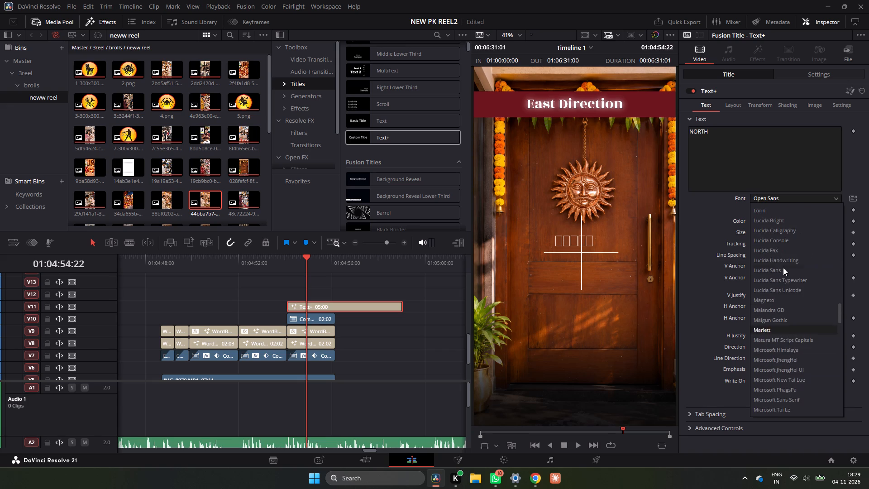
{"action": "scroll", "coordinate": [778, 265], "scroll_direction": "up", "scroll_amount": 11}
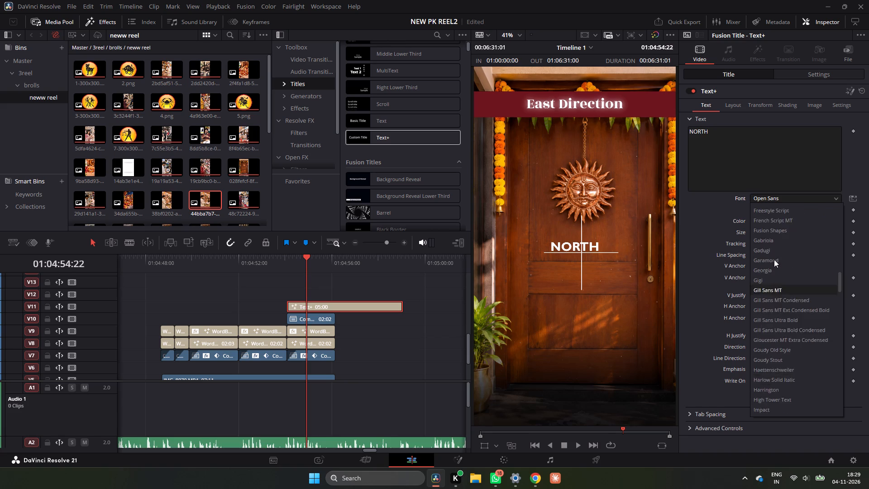
{"action": "scroll", "coordinate": [774, 259], "scroll_direction": "up", "scroll_amount": 13}
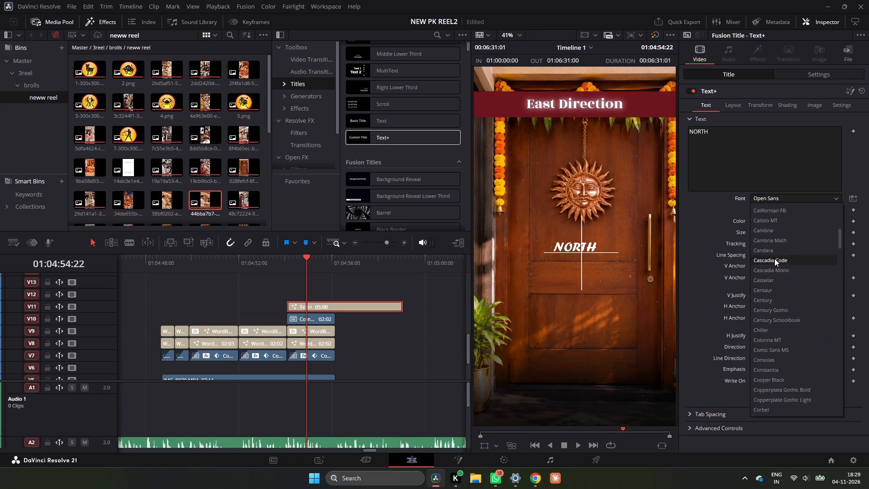
{"action": "scroll", "coordinate": [775, 254], "scroll_direction": "up", "scroll_amount": 9}
{"action": "scroll", "coordinate": [775, 254], "scroll_direction": "down", "scroll_amount": 15}
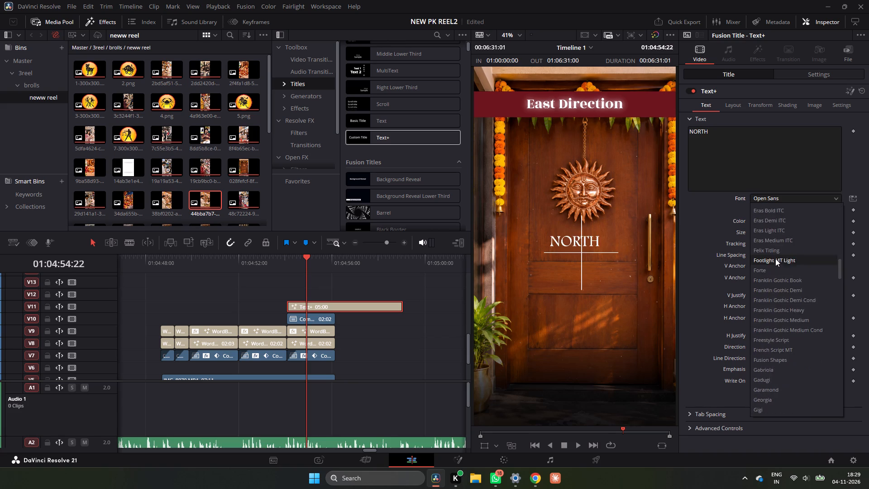
{"action": "scroll", "coordinate": [775, 259], "scroll_direction": "down", "scroll_amount": 20}
{"action": "scroll", "coordinate": [775, 259], "scroll_direction": "down", "scroll_amount": 20}
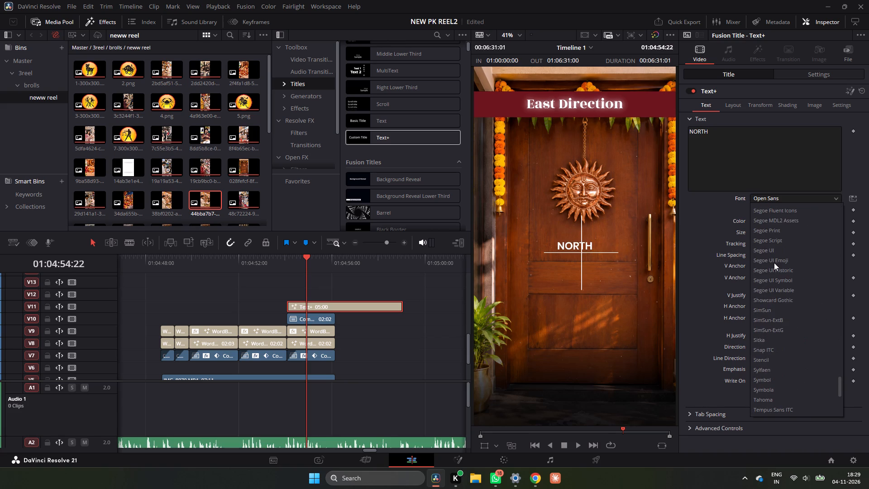
{"action": "key", "text": "r"}
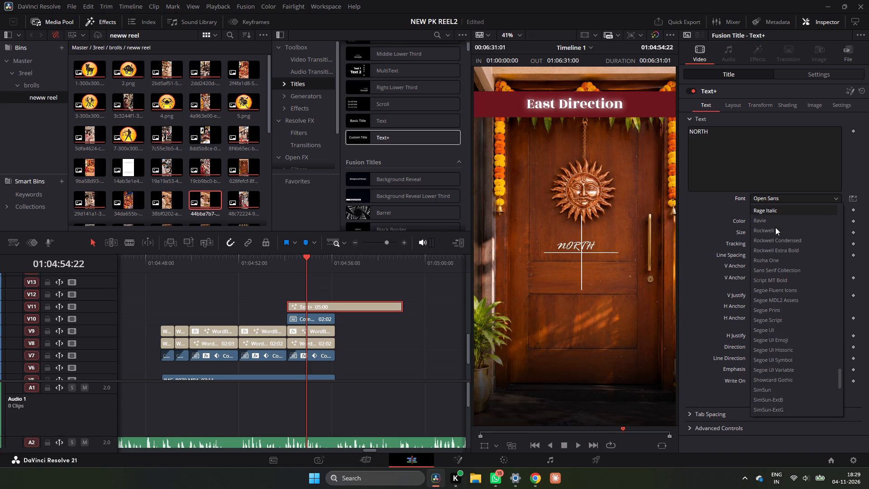
{"action": "left_click", "coordinate": [770, 259]}
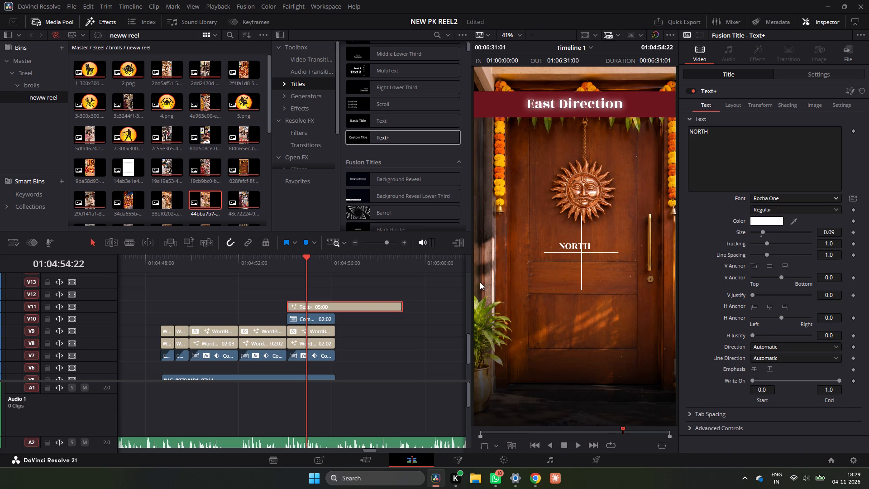
Trim the NORTH title on V11 so it ends together with the cross compound clip on V10.
{"action": "left_click", "coordinate": [402, 304]}
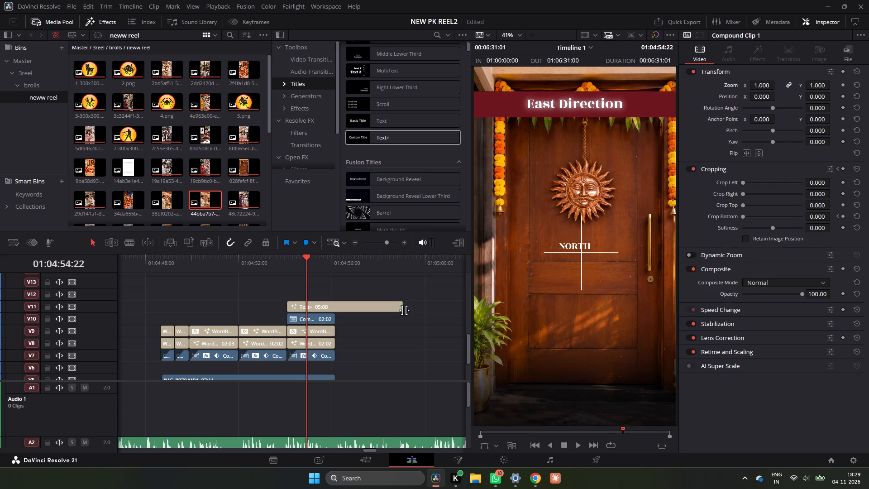
{"action": "left_click_drag", "start_coordinate": [404, 309], "coordinate": [335, 316]}
Duplicate the NORTH title onto V12, V13 and V14, directly above the original at the same time position.
{"action": "left_click", "coordinate": [324, 308]}
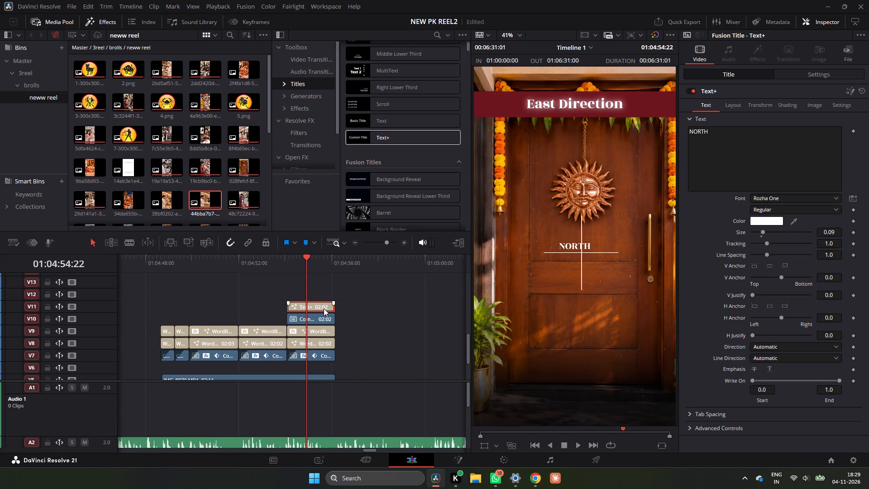
{"action": "left_click_drag", "start_coordinate": [323, 307], "coordinate": [323, 293], "text": "alt"}
{"action": "left_click_drag", "start_coordinate": [323, 293], "coordinate": [323, 286], "text": "alt"}
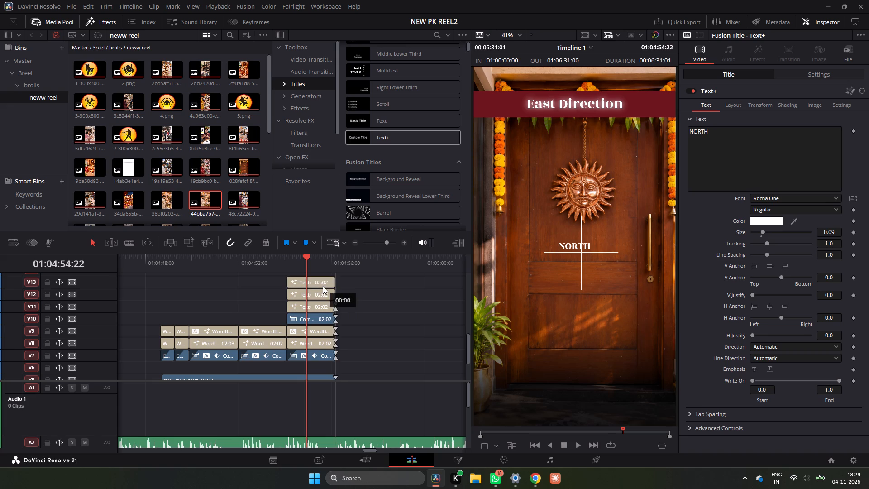
{"action": "left_click_drag", "start_coordinate": [323, 286], "coordinate": [322, 286], "text": "alt"}
{"action": "scroll", "coordinate": [322, 287], "scroll_direction": "up", "scroll_amount": 1}
{"action": "left_click_drag", "start_coordinate": [320, 336], "coordinate": [320, 328], "text": "alt"}
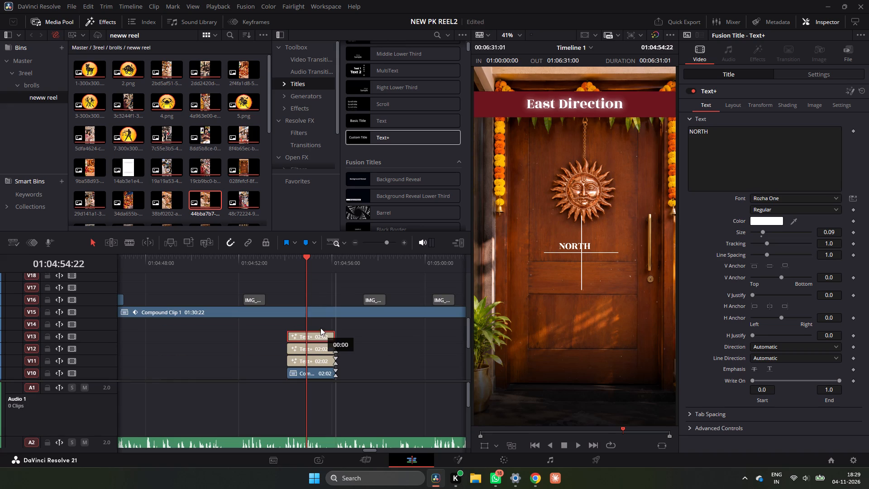
{"action": "left_click_drag", "start_coordinate": [320, 328], "coordinate": [320, 327], "text": "alt"}
Replace the text of the title copy on V14 with SOUTH.
{"action": "left_click", "coordinate": [715, 157]}
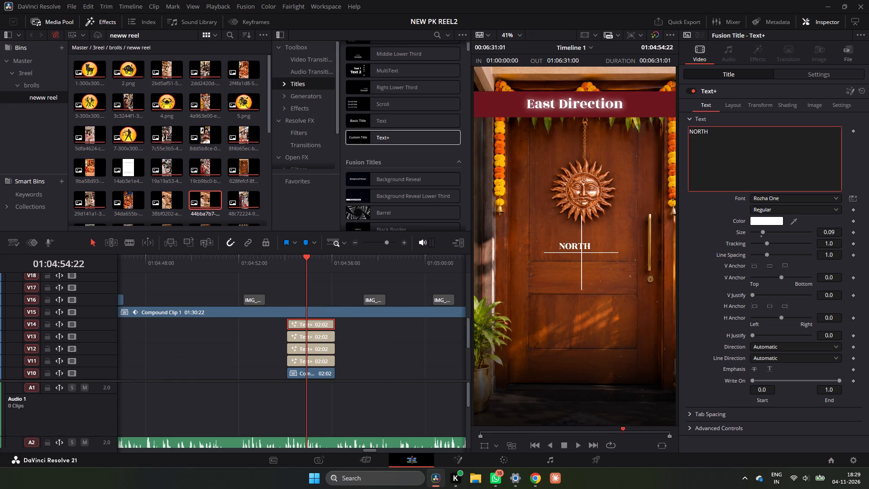
{"action": "key", "text": "BackSpace"}
{"action": "key", "text": "BackSpace"}
{"action": "key", "text": "BackSpace"}
{"action": "key", "text": "BackSpace"}
{"action": "key", "text": "BackSpace"}
{"action": "key", "text": "BackSpace"}
{"action": "key", "text": "BackSpace"}
{"action": "key", "text": "BackSpace"}
{"action": "key", "text": "BackSpace"}
{"action": "key", "text": "BackSpace"}
{"action": "key", "text": "BackSpace"}
{"action": "key", "text": "BackSpace"}
{"action": "key", "text": "BackSpace"}
{"action": "type", "text": "SOUT"}
{"action": "key", "text": "space"}
{"action": "key", "text": "BackSpace"}
{"action": "type", "text": "H"}
{"action": "key", "text": "space"}
{"action": "key", "text": "BackSpace"}
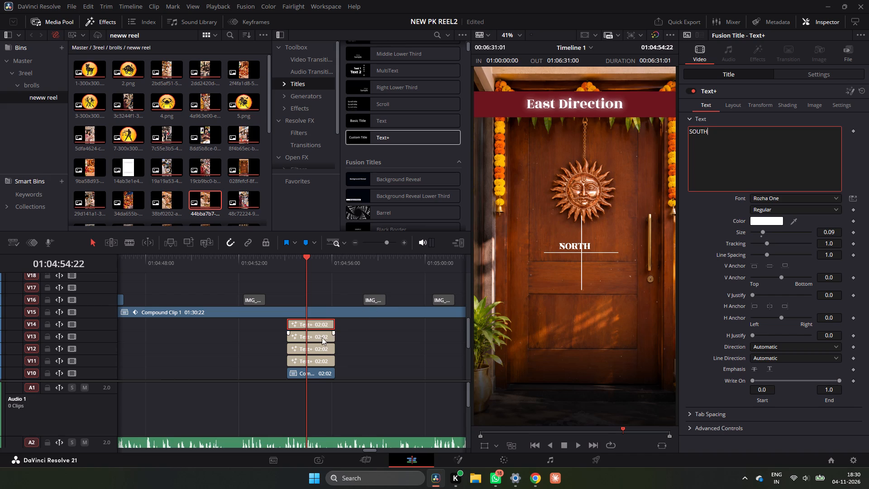
Replace the text of the title copy on V13 with WEST.
{"action": "left_click", "coordinate": [322, 337]}
{"action": "left_click", "coordinate": [706, 172]}
{"action": "key", "text": "BackSpace"}
{"action": "key", "text": "BackSpace"}
{"action": "key", "text": "BackSpace"}
{"action": "key", "text": "BackSpace"}
{"action": "key", "text": "BackSpace"}
{"action": "key", "text": "BackSpace"}
{"action": "key", "text": "BackSpace"}
{"action": "key", "text": "BackSpace"}
{"action": "key", "text": "BackSpace"}
{"action": "key", "text": "BackSpace"}
{"action": "key", "text": "BackSpace"}
{"action": "key", "text": "BackSpace"}
{"action": "key", "text": "BackSpace"}
{"action": "key", "text": "BackSpace"}
{"action": "key", "text": "BackSpace"}
{"action": "key", "text": "BackSpace"}
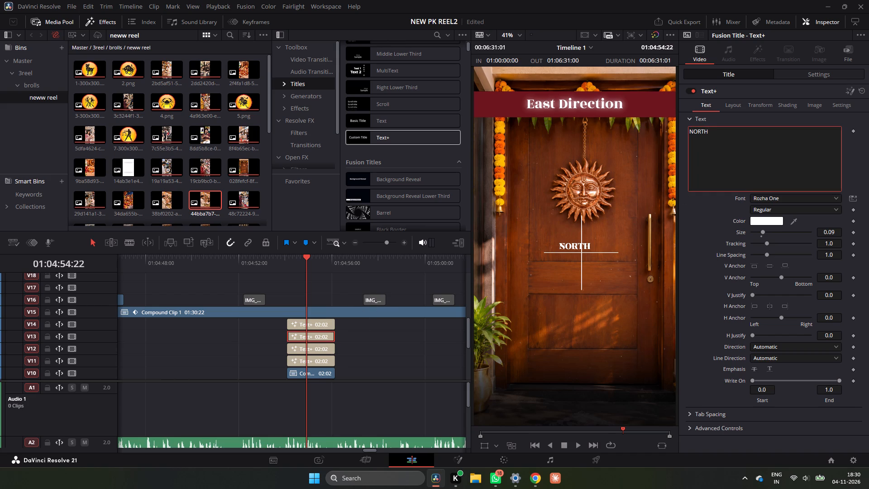
{"action": "type", "text": "WEST"}
Replace the text of the title copy on V12 with EAST.
{"action": "left_click", "coordinate": [299, 352]}
{"action": "left_click", "coordinate": [719, 163]}
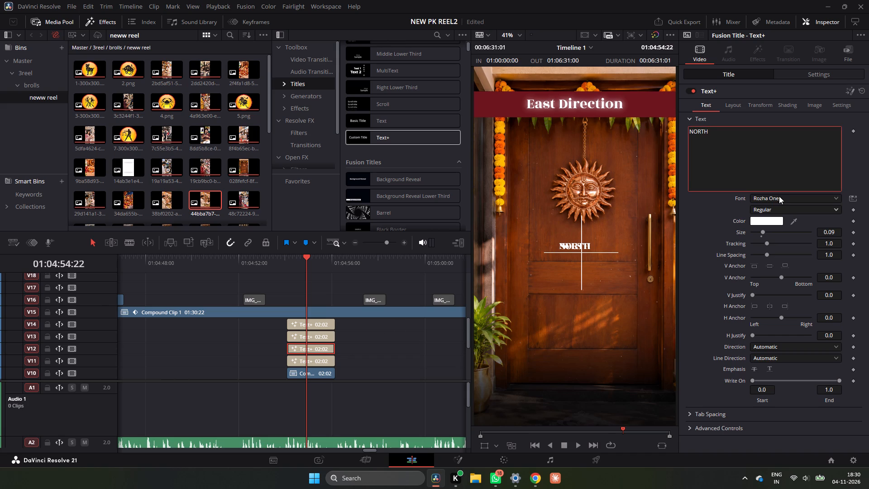
{"action": "key", "text": "BackSpace"}
{"action": "key", "text": "BackSpace"}
{"action": "key", "text": "BackSpace"}
{"action": "key", "text": "BackSpace"}
{"action": "key", "text": "BackSpace"}
{"action": "type", "text": "EAST"}
{"action": "left_click", "coordinate": [360, 363]}
Recheck the compass direction diagram in Chrome and play the East Direction segment from the start of the direction titles in DaVinci Resolve.
{"action": "left_click", "coordinate": [291, 260]}
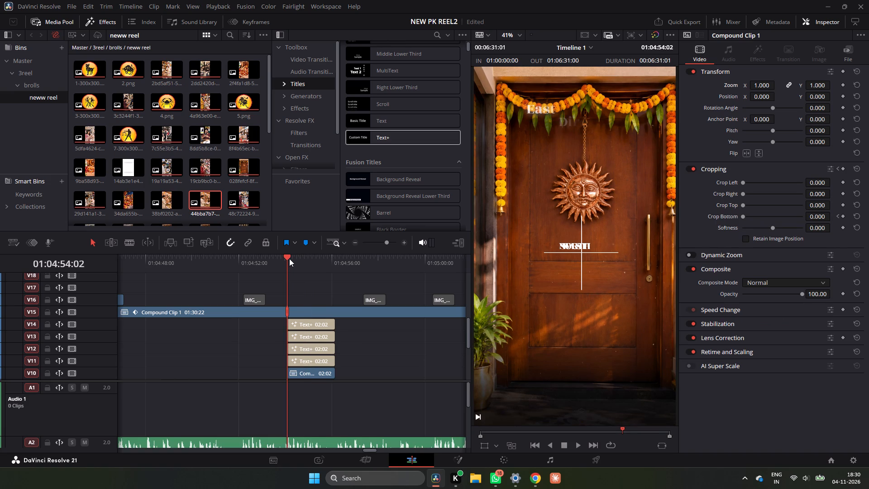
{"action": "left_click", "coordinate": [528, 477]}
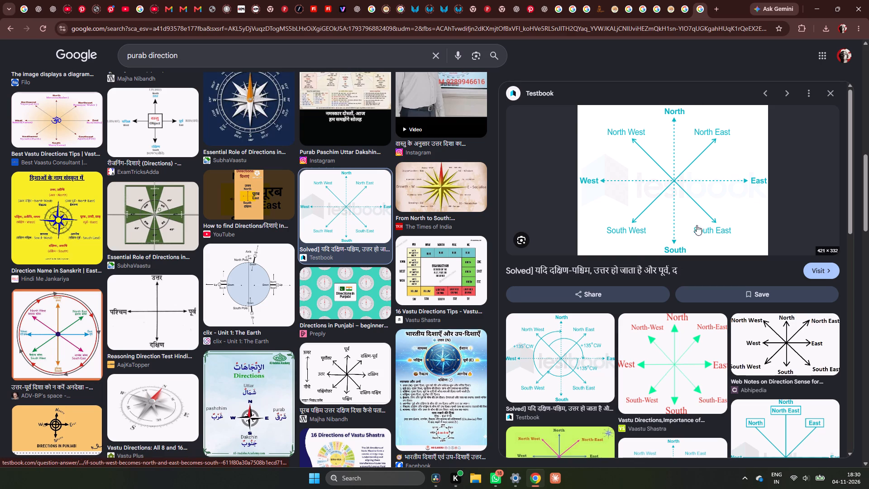
{"action": "left_click", "coordinate": [443, 482]}
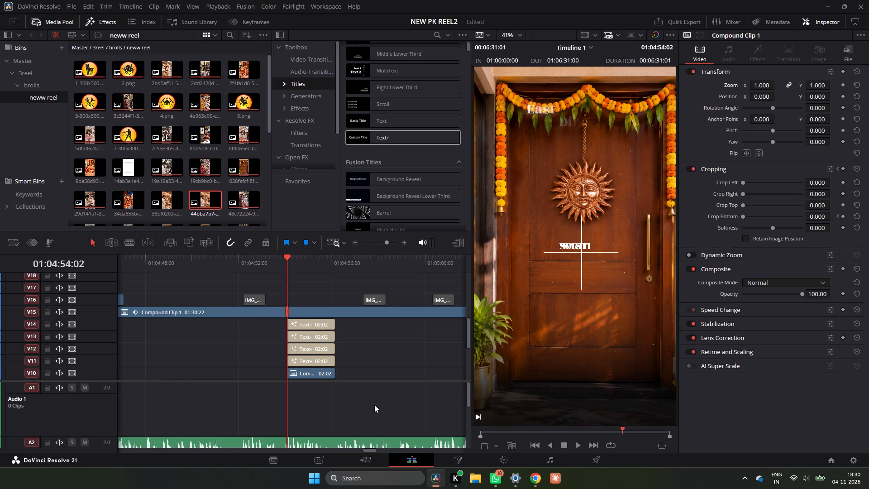
{"action": "key", "text": "space"}
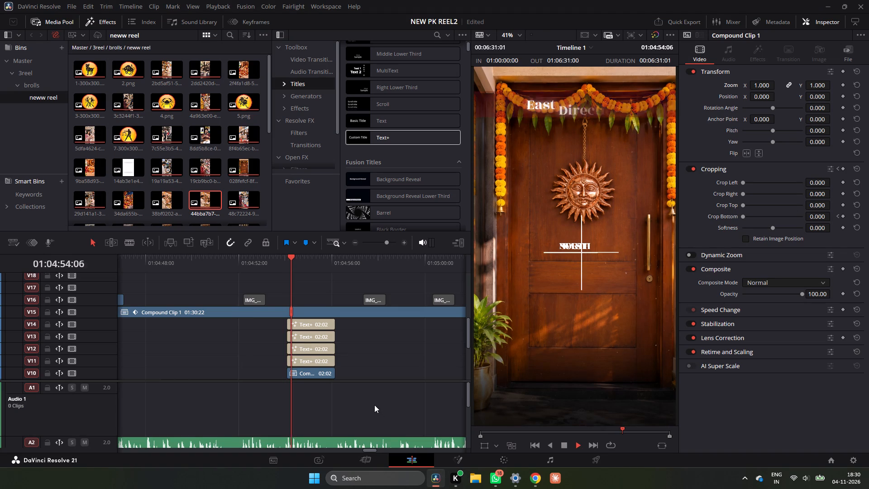
{"action": "key", "text": "space"}
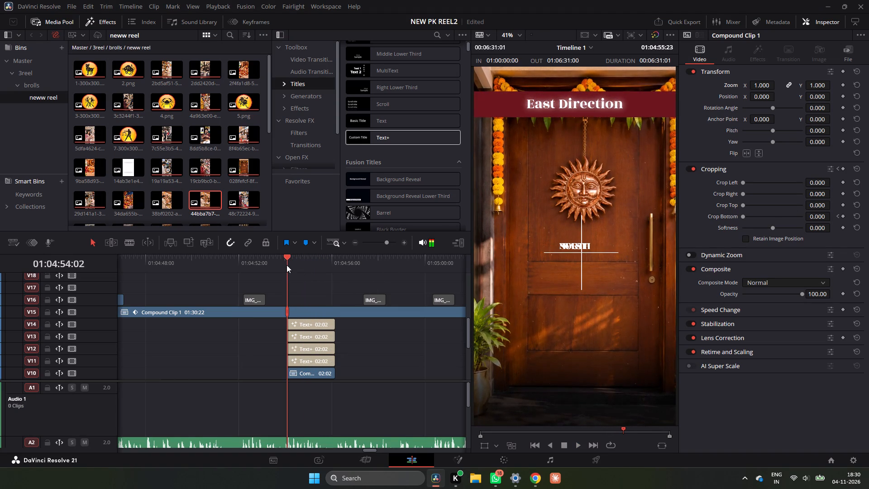
{"action": "left_click", "coordinate": [286, 265]}
{"action": "key", "text": "space"}
{"action": "key", "text": "space"}
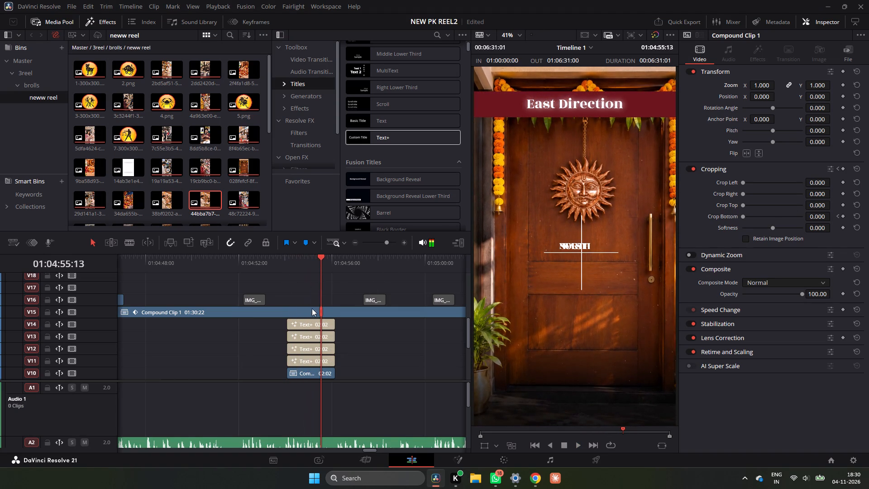
Move the SOUTH title on V14 above the compass cross, at position X 55, Y 264.
{"action": "left_click", "coordinate": [313, 321]}
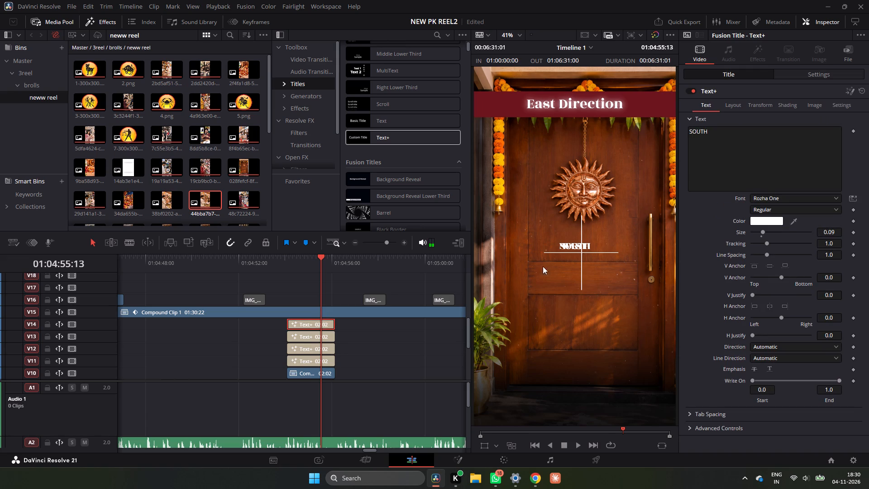
{"action": "left_click", "coordinate": [821, 76]}
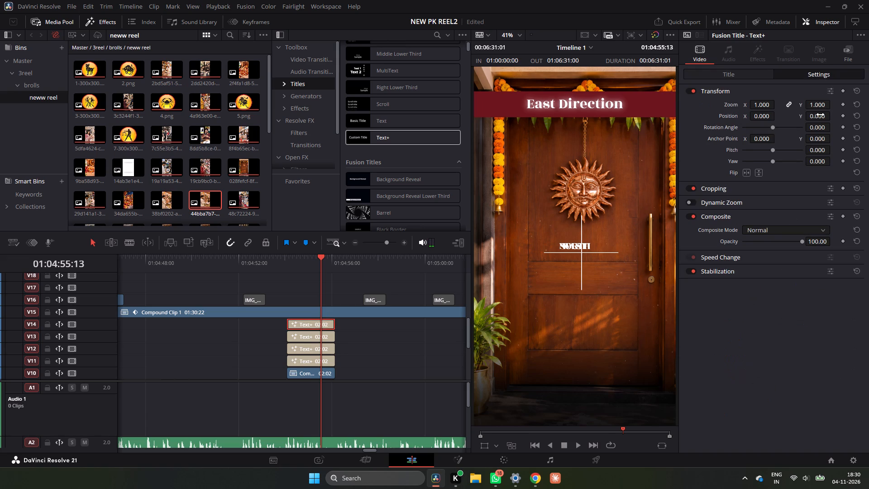
{"action": "left_click_drag", "start_coordinate": [818, 115], "coordinate": [471, 250]}
{"action": "left_click_drag", "start_coordinate": [471, 250], "coordinate": [511, 262]}
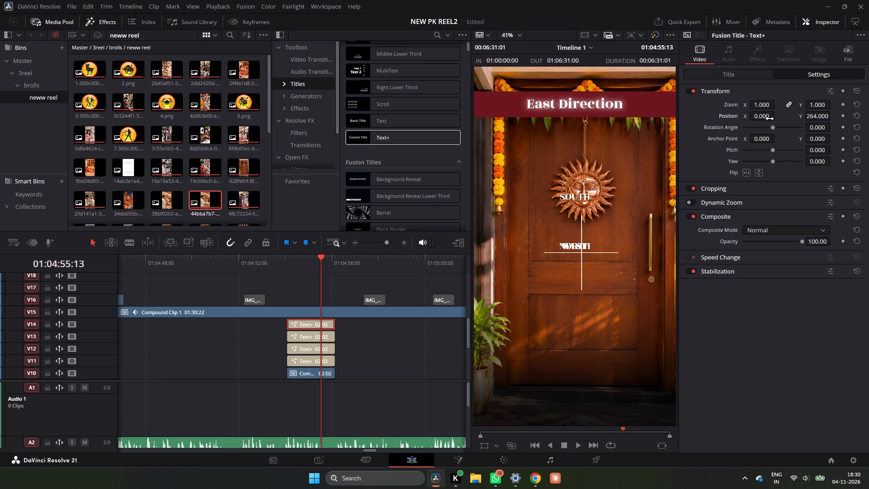
{"action": "left_click_drag", "start_coordinate": [769, 118], "coordinate": [794, 131]}
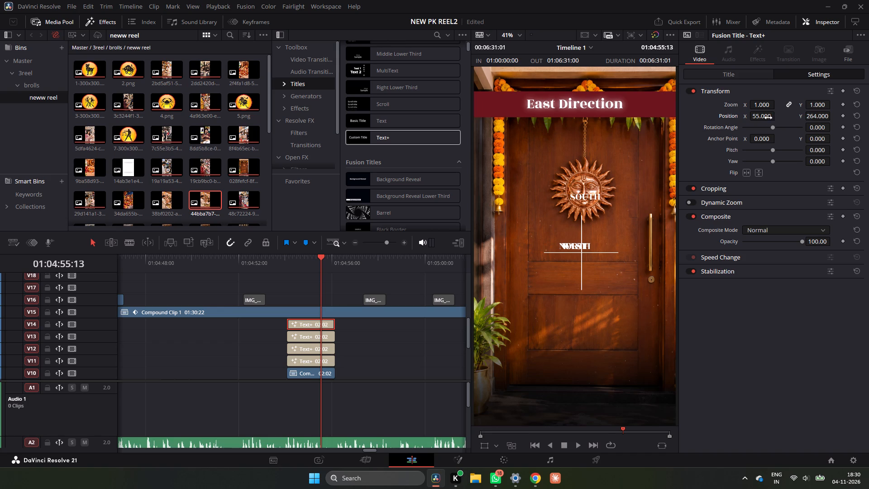
Check the compass diagram in Chrome, and in DaVinci Resolve place the EAST title at the horizontal line's right end, position X 306, Y -28.
{"action": "left_click", "coordinate": [526, 473]}
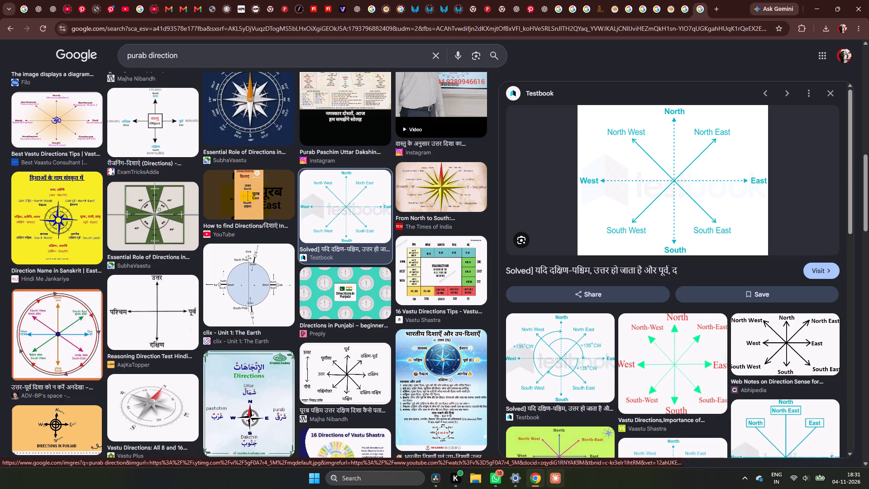
{"action": "left_click", "coordinate": [439, 479]}
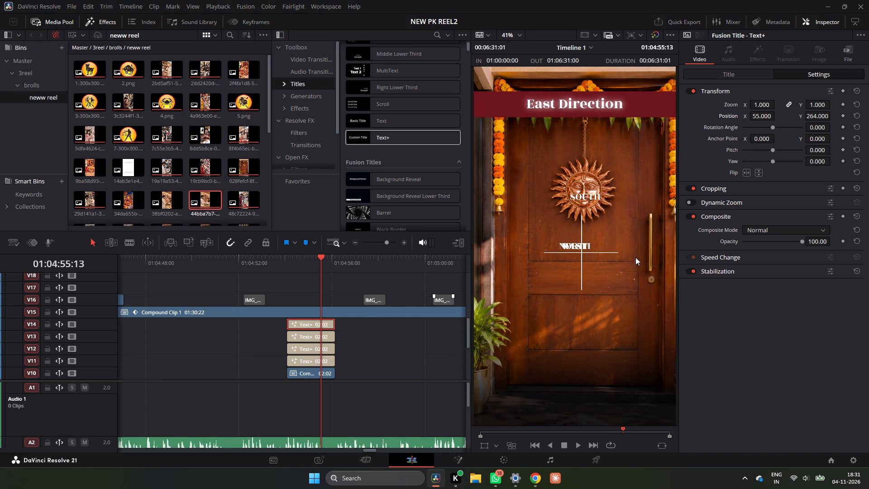
{"action": "left_click", "coordinate": [322, 345]}
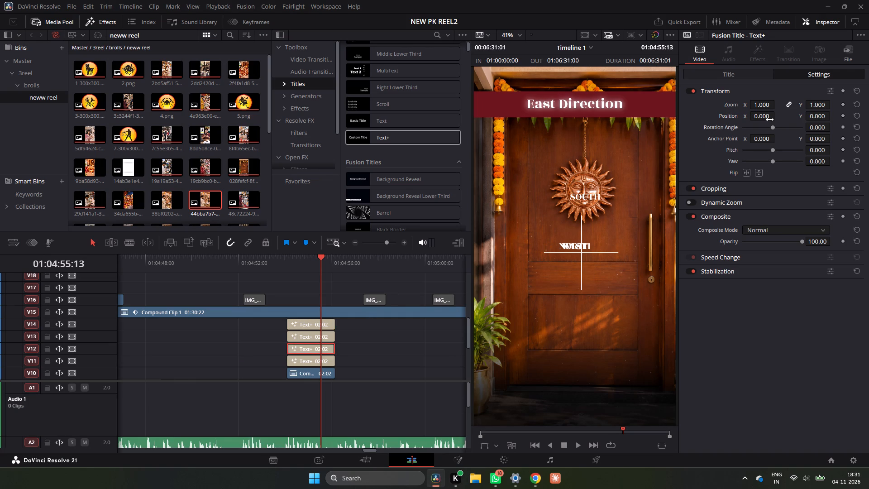
{"action": "left_click_drag", "start_coordinate": [767, 116], "coordinate": [474, 252]}
{"action": "left_click_drag", "start_coordinate": [474, 252], "coordinate": [475, 252]}
{"action": "left_click_drag", "start_coordinate": [819, 116], "coordinate": [806, 127]}
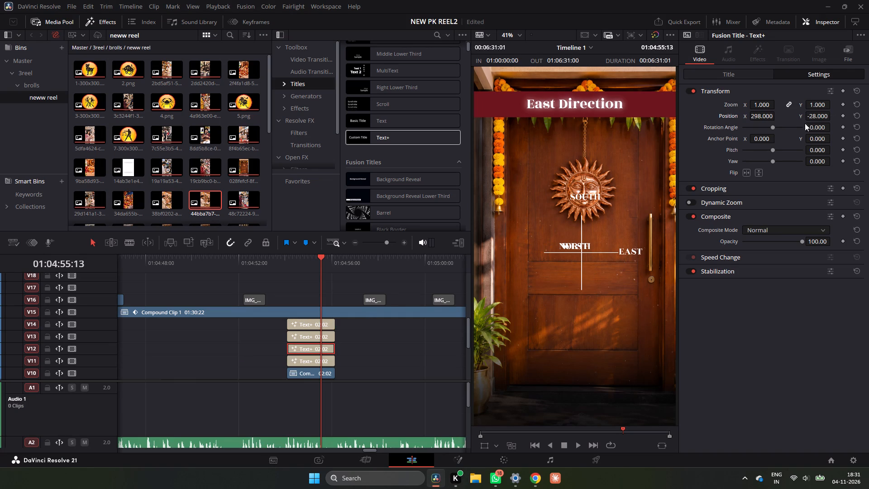
{"action": "left_click", "coordinate": [762, 117]}
Place the NORTH title on V11 below the vertical line of the compass cross, at position X 41, Y -264.
{"action": "left_click", "coordinate": [309, 360]}
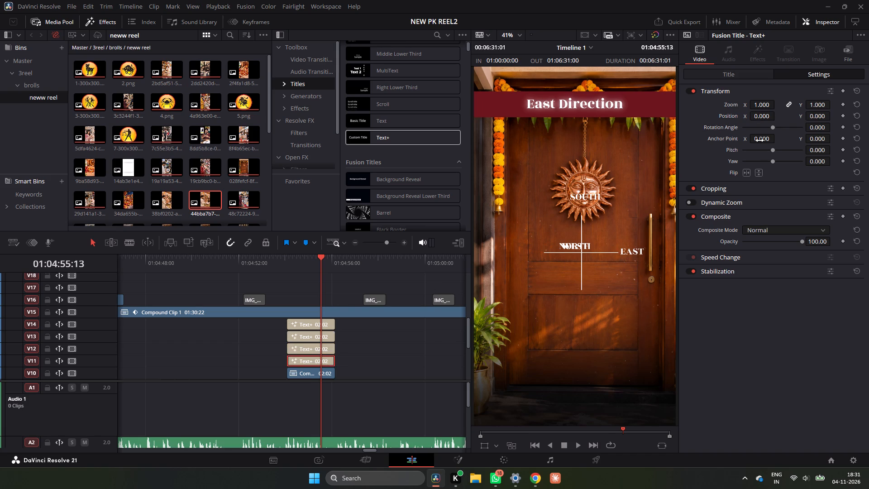
{"action": "left_click_drag", "start_coordinate": [765, 116], "coordinate": [679, 120]}
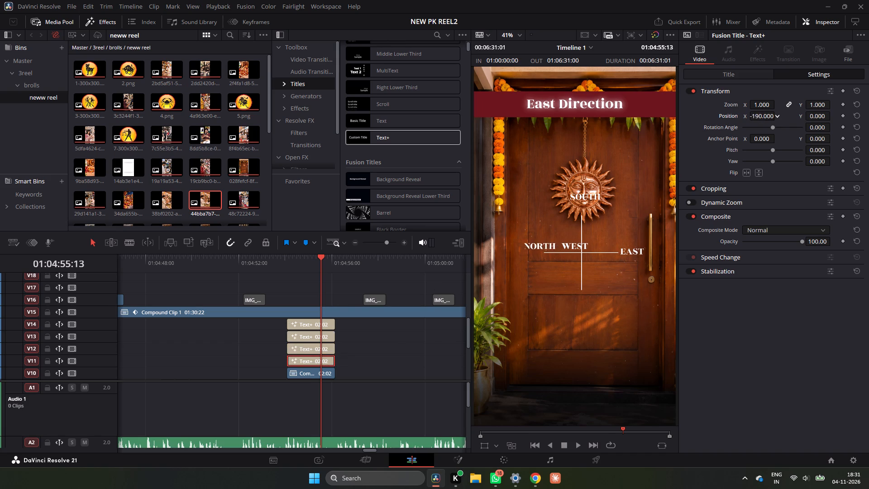
{"action": "left_click_drag", "start_coordinate": [679, 120], "coordinate": [678, 126]}
{"action": "left_click_drag", "start_coordinate": [819, 115], "coordinate": [718, 186]}
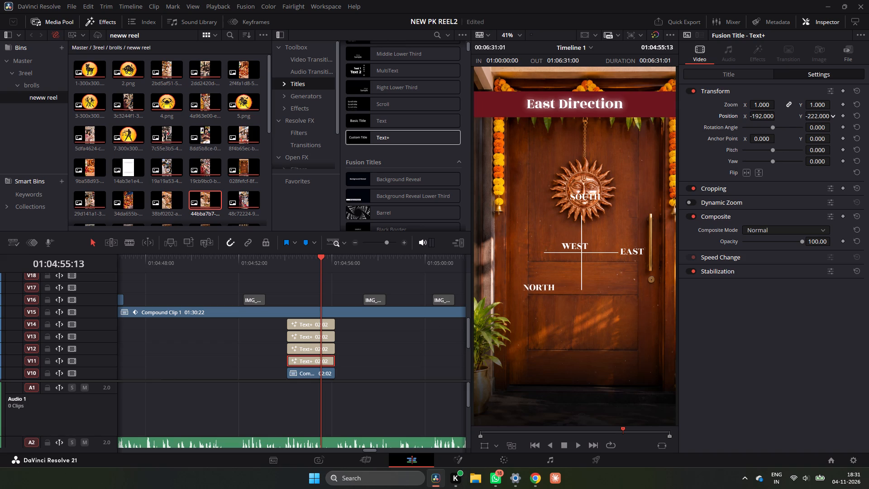
{"action": "left_click_drag", "start_coordinate": [718, 186], "coordinate": [717, 186]}
{"action": "left_click_drag", "start_coordinate": [759, 120], "coordinate": [436, 244]}
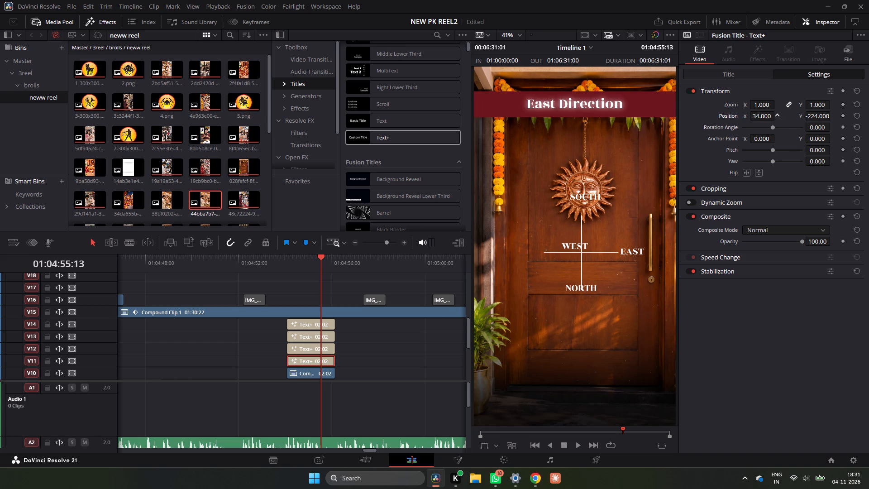
{"action": "left_click_drag", "start_coordinate": [436, 244], "coordinate": [439, 245]}
{"action": "left_click_drag", "start_coordinate": [814, 118], "coordinate": [809, 125]}
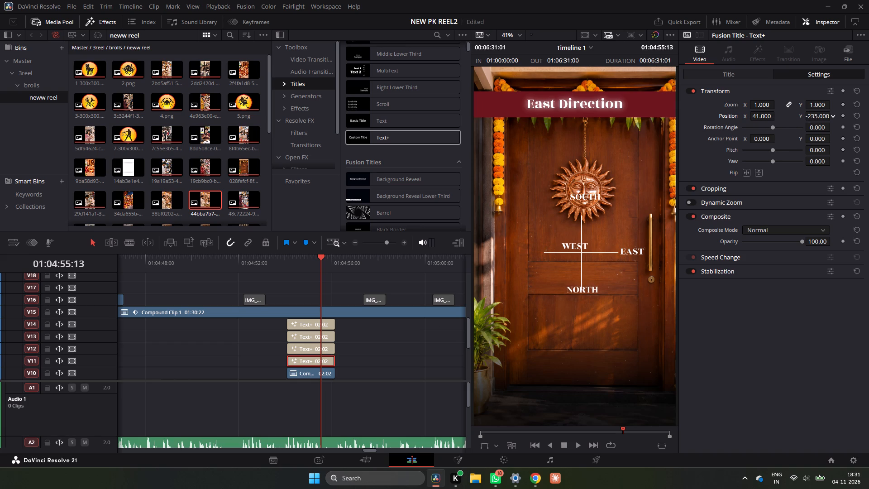
{"action": "left_click_drag", "start_coordinate": [809, 125], "coordinate": [794, 131]}
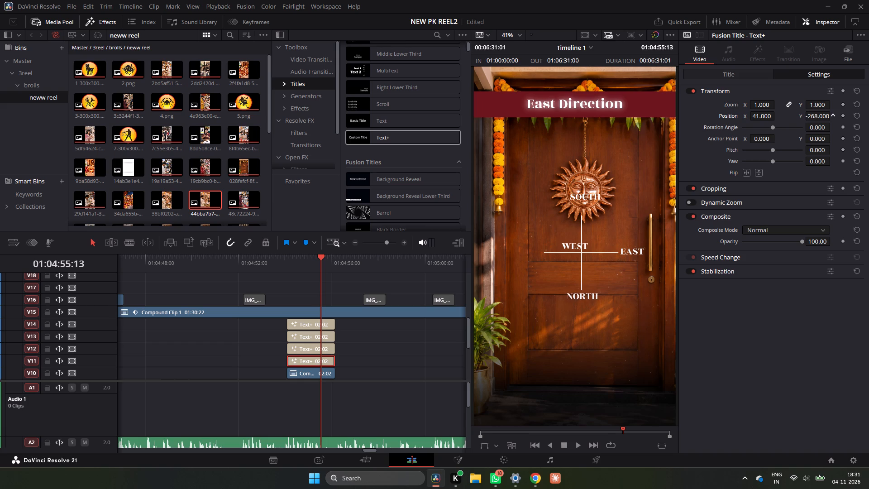
{"action": "left_click_drag", "start_coordinate": [794, 131], "coordinate": [796, 131]}
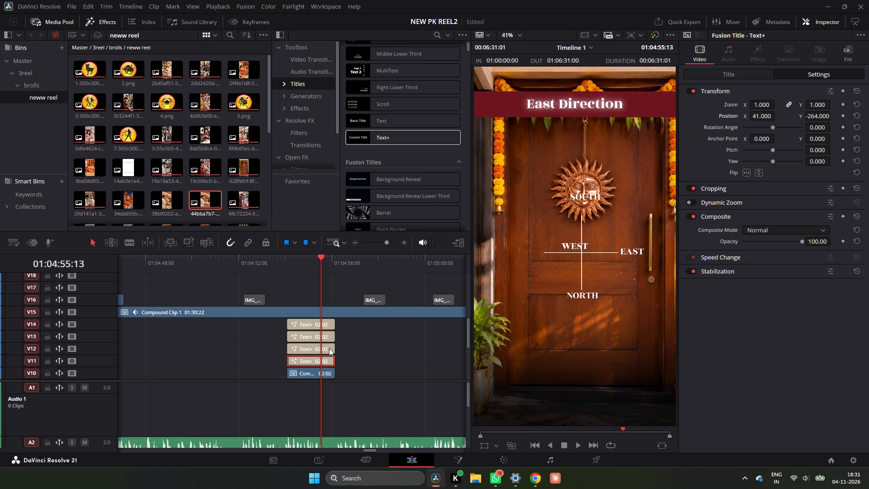
Identify the WEST title on V13 and place it at the left end of the horizontal line, about X -236, Y -33.
{"action": "left_click", "coordinate": [329, 348]}
{"action": "type", "text": "DD"}
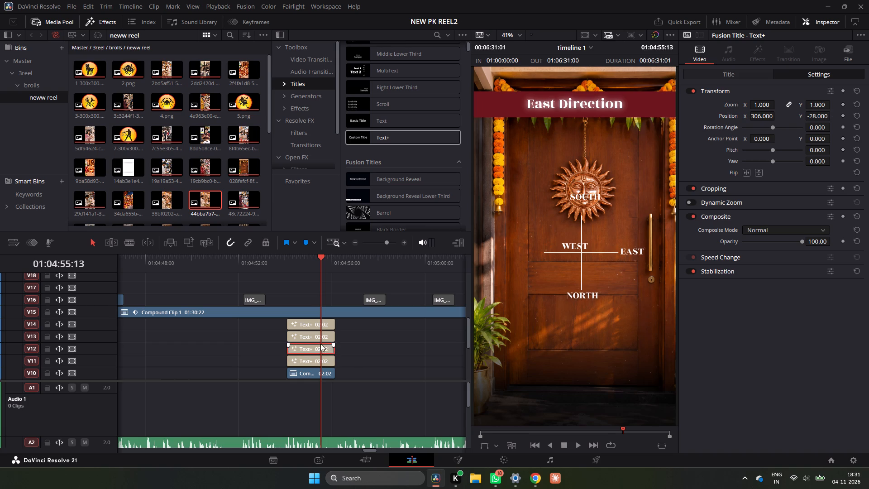
{"action": "left_click", "coordinate": [317, 341]}
{"action": "type", "text": "DD"}
{"action": "left_click_drag", "start_coordinate": [765, 116], "coordinate": [728, 128]}
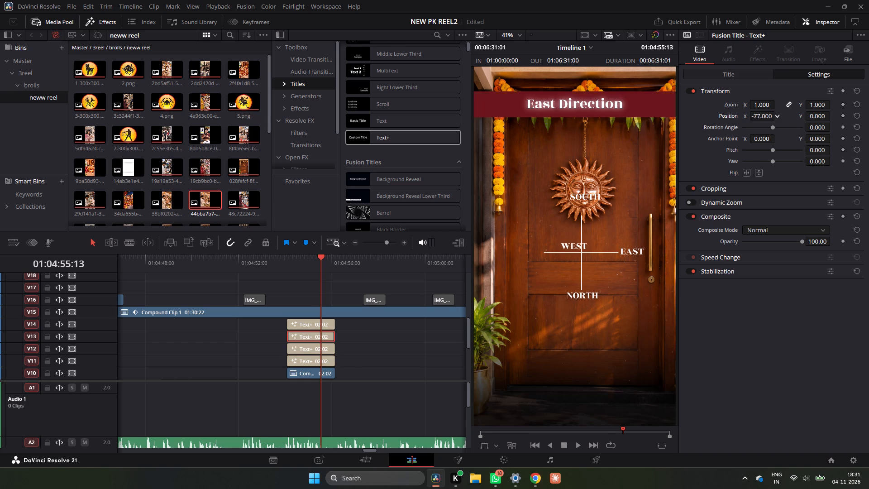
{"action": "left_click_drag", "start_coordinate": [728, 128], "coordinate": [659, 141]}
{"action": "left_click_drag", "start_coordinate": [819, 115], "coordinate": [804, 123]}
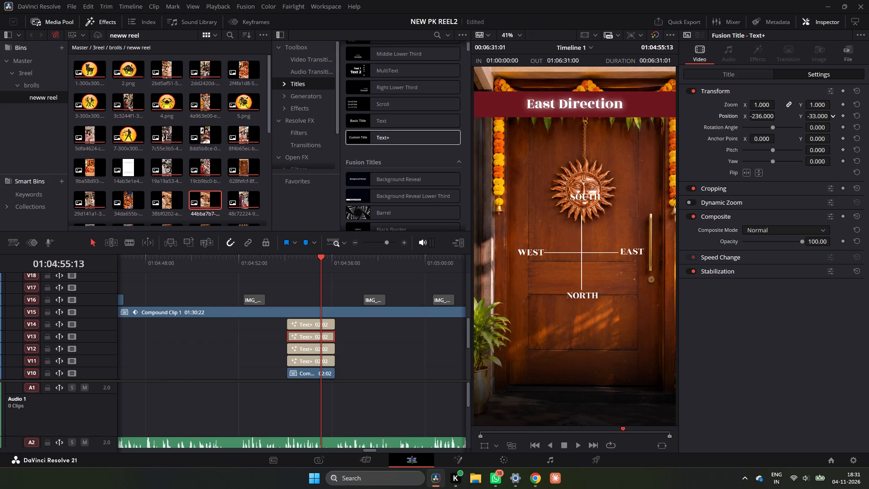
{"action": "left_click_drag", "start_coordinate": [804, 123], "coordinate": [803, 123]}
Lower the SOUTH title on V14 to the top end of the vertical line, at position X 32, Y 194.
{"action": "left_click", "coordinate": [306, 322]}
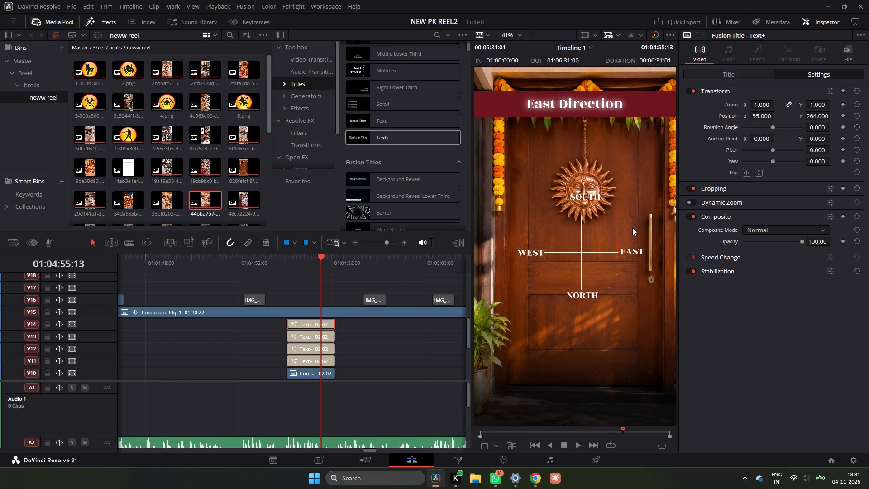
{"action": "left_click_drag", "start_coordinate": [822, 115], "coordinate": [795, 130]}
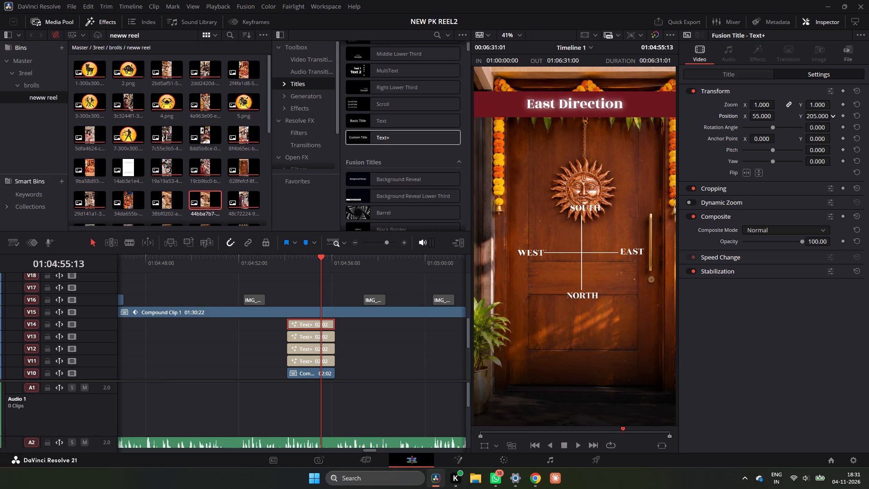
{"action": "left_click_drag", "start_coordinate": [795, 130], "coordinate": [790, 133]}
{"action": "left_click_drag", "start_coordinate": [769, 115], "coordinate": [757, 118]}
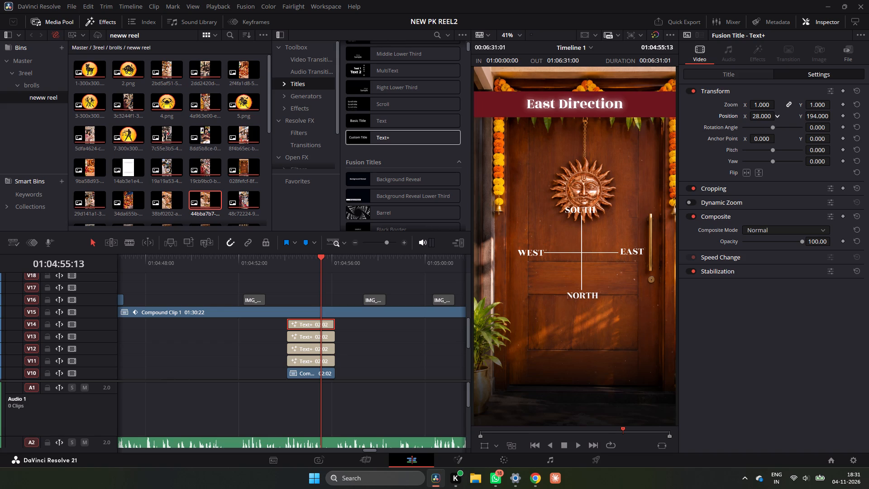
{"action": "left_click_drag", "start_coordinate": [757, 118], "coordinate": [759, 119]}
Play back the East Direction segment from just before the compass appears and check the label layout in full-screen view.
{"action": "scroll", "coordinate": [362, 350], "scroll_direction": "up", "scroll_amount": 1}
{"action": "scroll", "coordinate": [363, 350], "scroll_direction": "down", "scroll_amount": 3}
{"action": "scroll", "coordinate": [363, 350], "scroll_direction": "up", "scroll_amount": 2}
{"action": "scroll", "coordinate": [363, 350], "scroll_direction": "down", "scroll_amount": 1}
{"action": "left_click", "coordinate": [280, 258]}
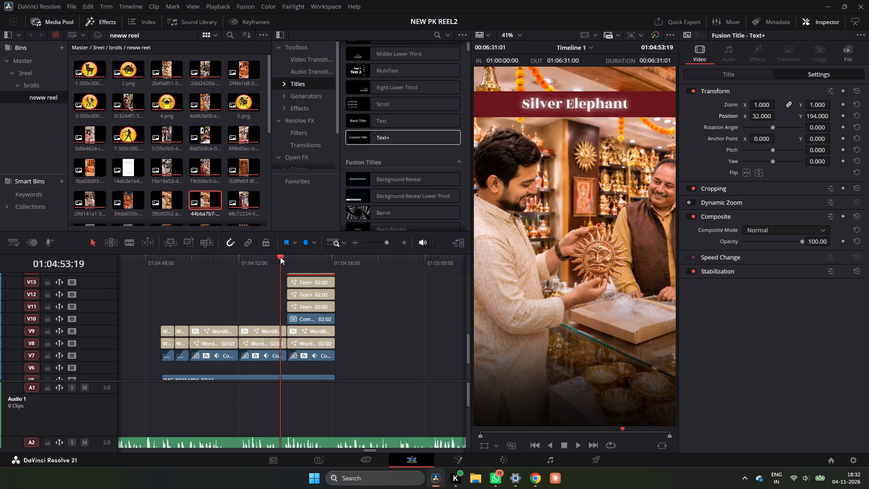
{"action": "key", "text": "space"}
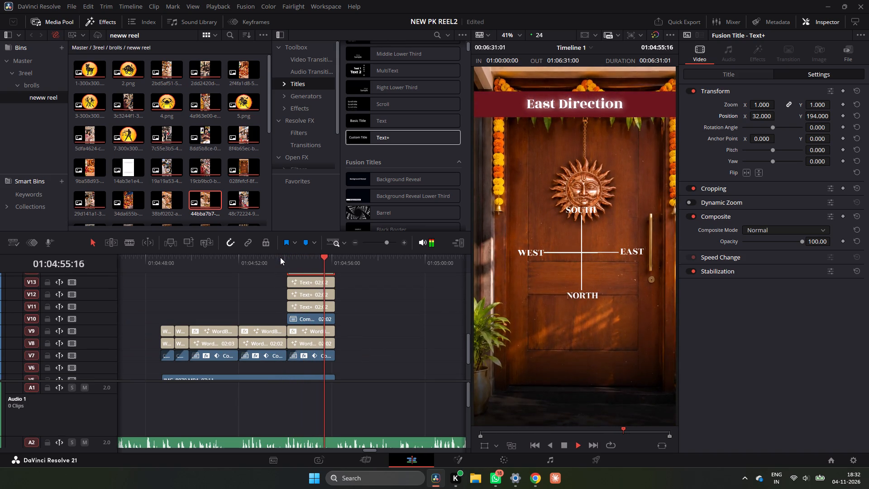
{"action": "left_click", "coordinate": [280, 257]}
{"action": "key", "text": "space"}
{"action": "key", "text": "space"}
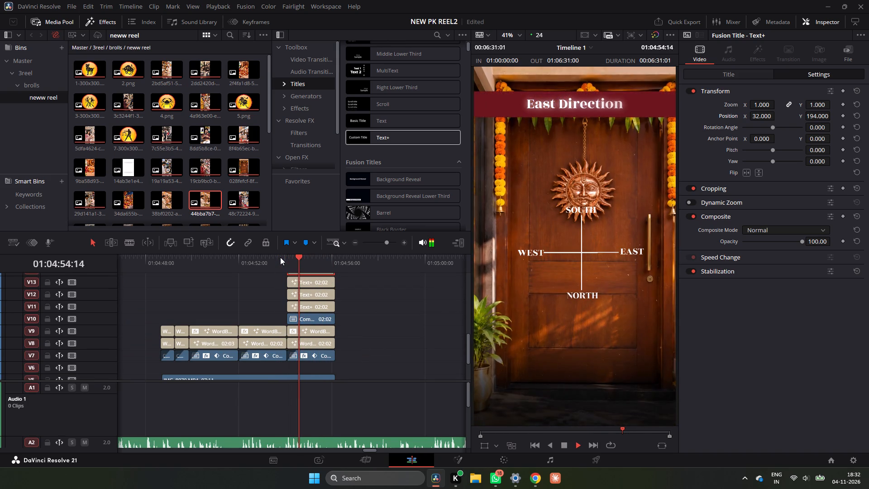
{"action": "key", "text": "space"}
{"action": "key", "text": "space"}
{"action": "key", "text": "space"}
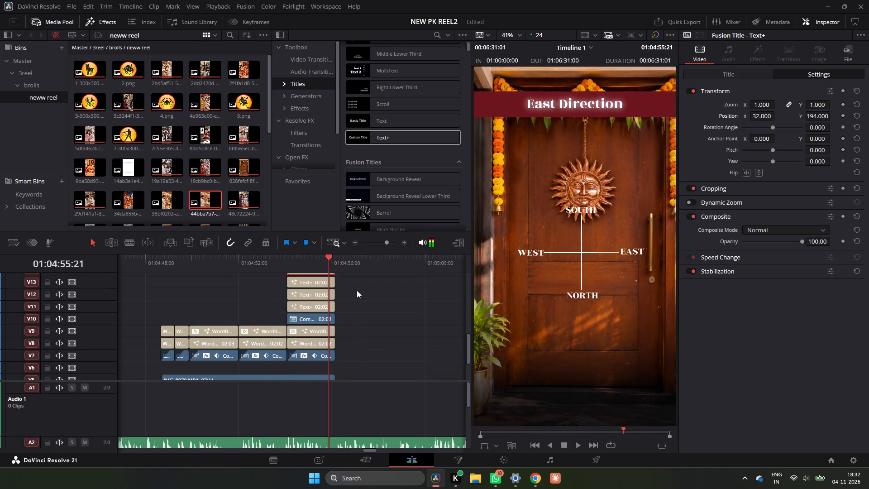
{"action": "key", "text": "p"}
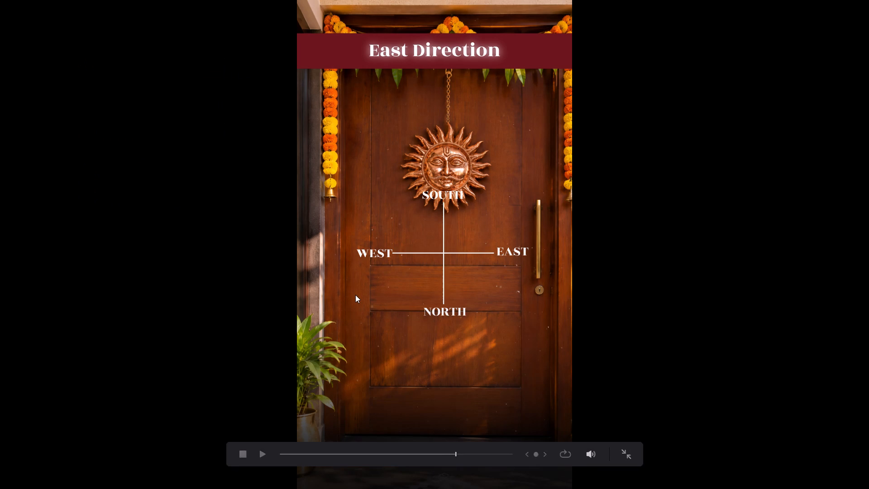
{"action": "key", "text": "p"}
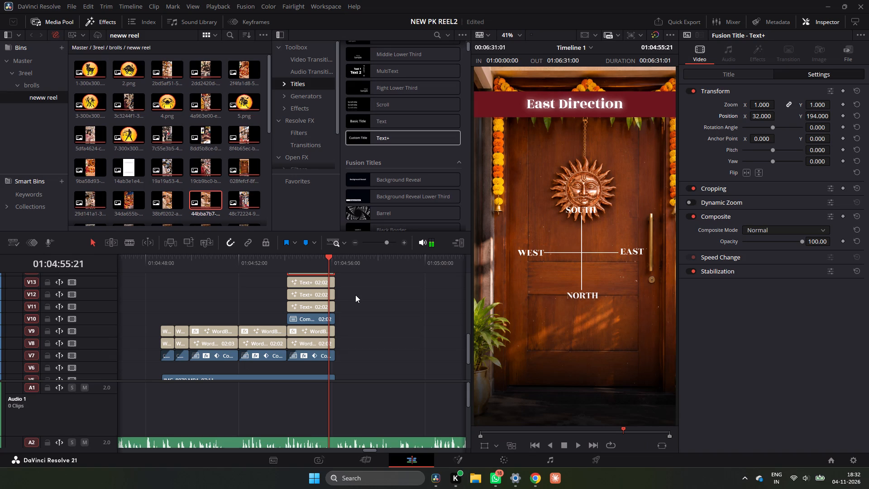
{"action": "left_click", "coordinate": [290, 263]}
{"action": "key", "text": "space"}
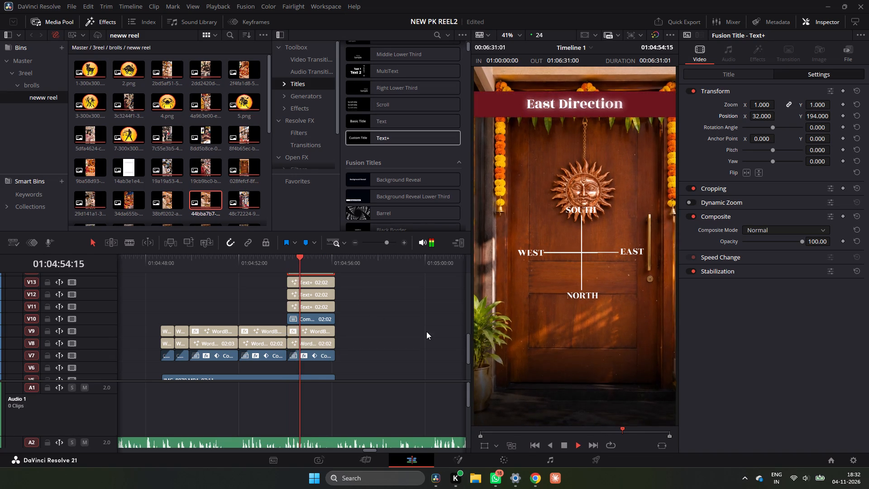
{"action": "key", "text": "space"}
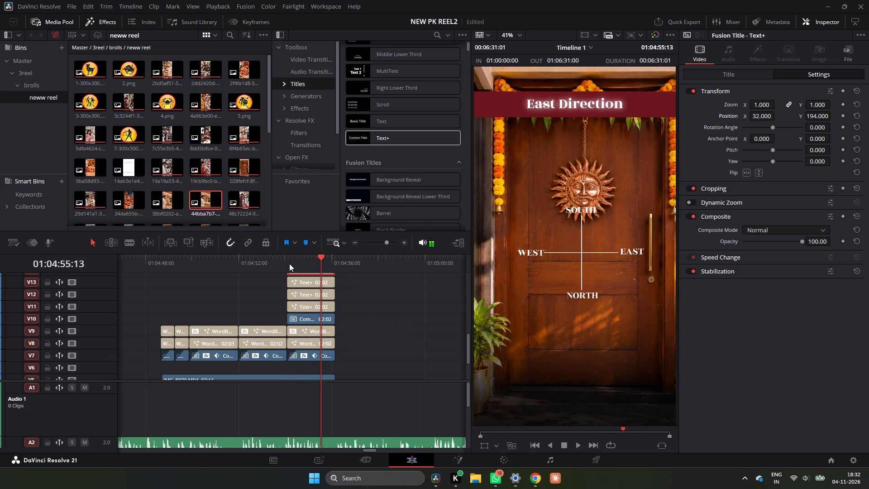
Play back the East Direction compass segment and the presenter shot that follows it.
{"action": "left_click", "coordinate": [286, 264]}
{"action": "key", "text": "space"}
{"action": "key", "text": "space"}
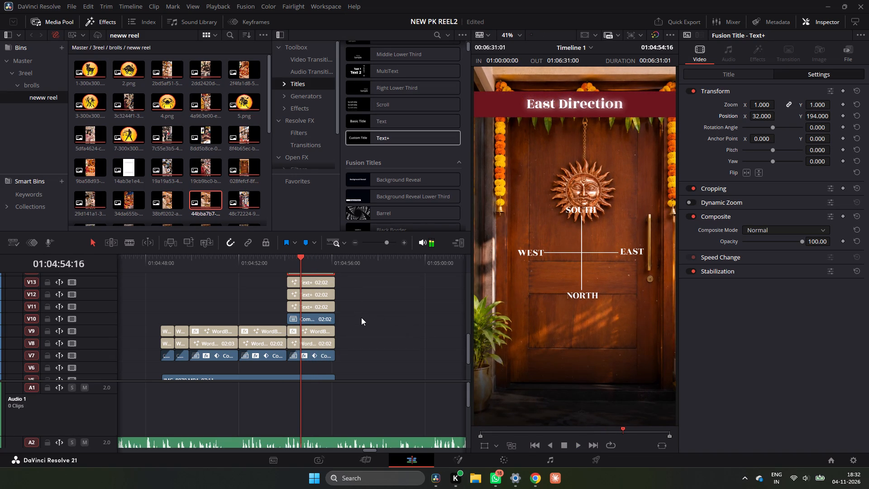
{"action": "key", "text": "space"}
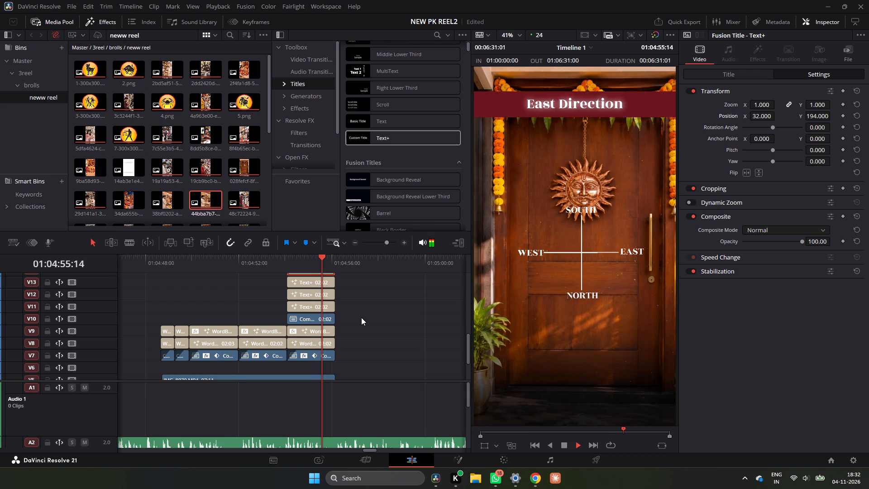
{"action": "key", "text": "space"}
{"action": "left_click", "coordinate": [298, 255]}
{"action": "key", "text": "space"}
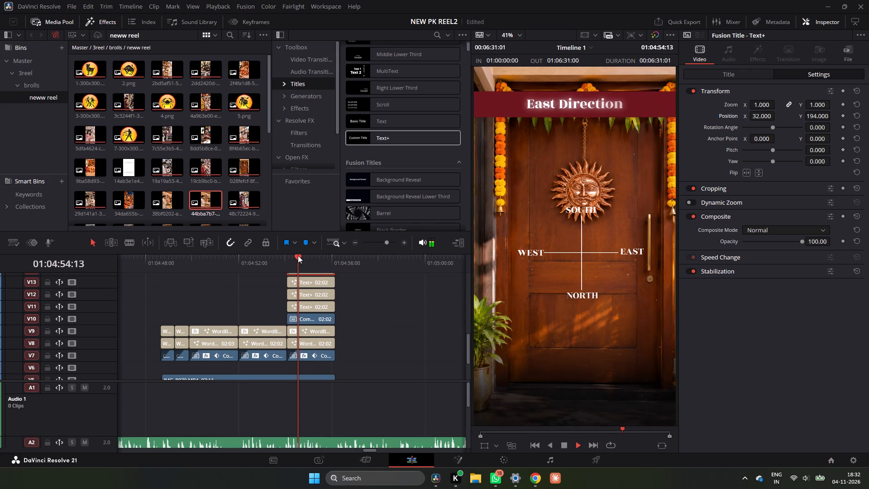
{"action": "key", "text": "space"}
{"action": "key", "text": "space"}
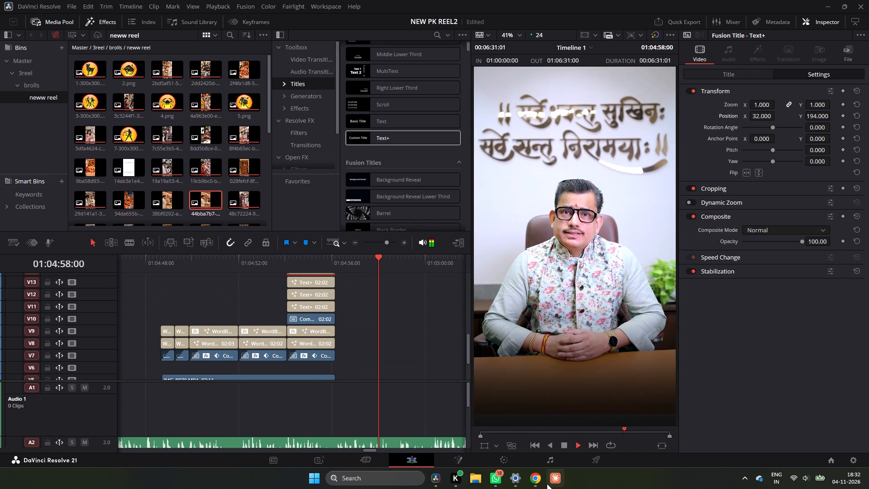
{"action": "key", "text": "space"}
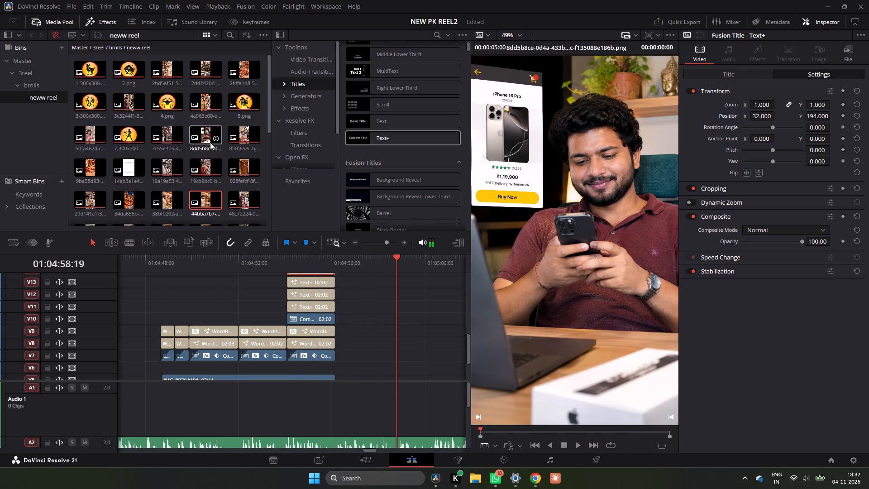
Import all the files from the New ai pic folder into the neww reel bin and look through the bin.
{"action": "scroll", "coordinate": [210, 144], "scroll_direction": "down", "scroll_amount": 7}
{"action": "right_click", "coordinate": [230, 230]}
{"action": "right_click", "coordinate": [238, 219]}
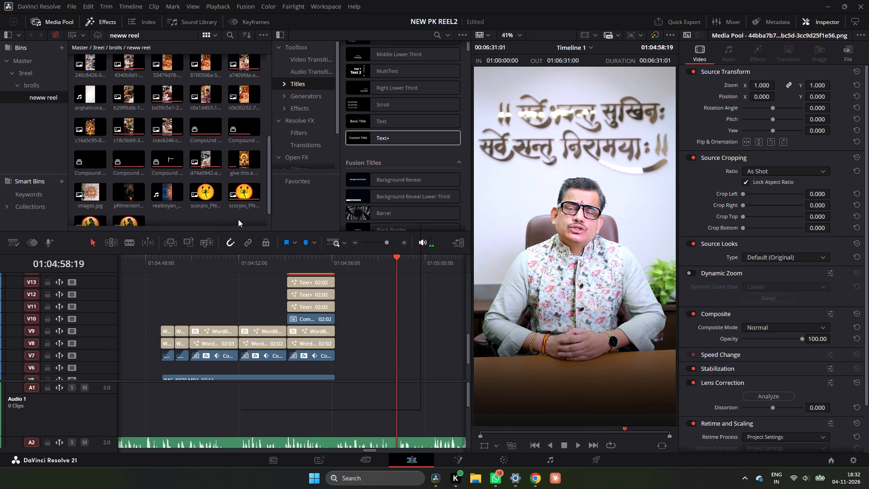
{"action": "left_click", "coordinate": [280, 340]}
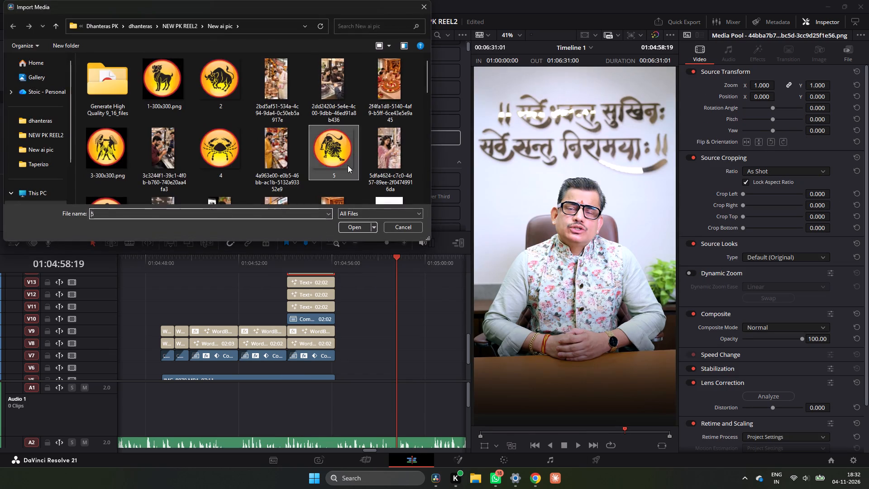
{"action": "double_click", "coordinate": [348, 165]}
{"action": "right_click", "coordinate": [210, 221]}
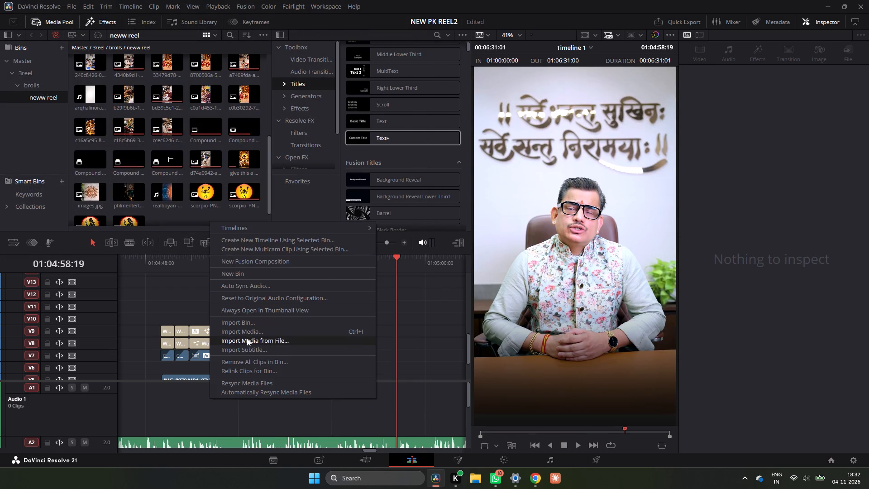
{"action": "left_click", "coordinate": [251, 334]}
{"action": "left_click", "coordinate": [269, 172]}
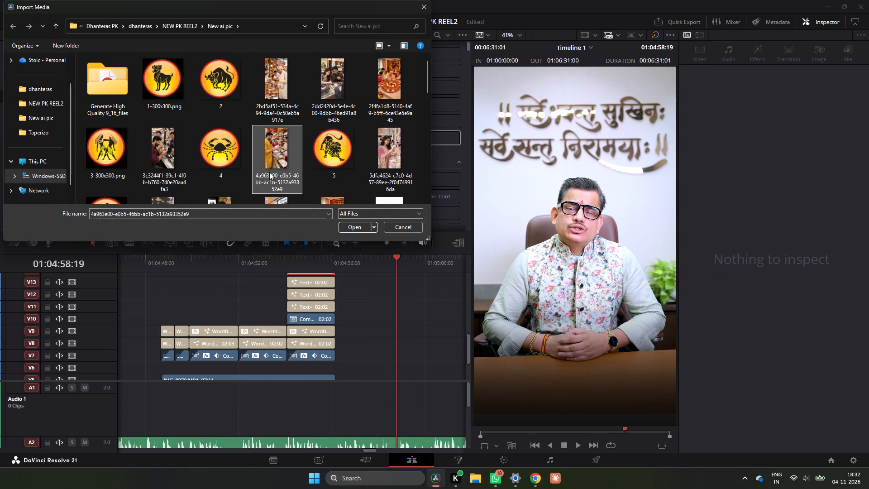
{"action": "key", "text": "ctrl+a"}
{"action": "left_click", "coordinate": [340, 229]}
{"action": "scroll", "coordinate": [211, 154], "scroll_direction": "down", "scroll_amount": 7}
{"action": "scroll", "coordinate": [211, 154], "scroll_direction": "up", "scroll_amount": 6}
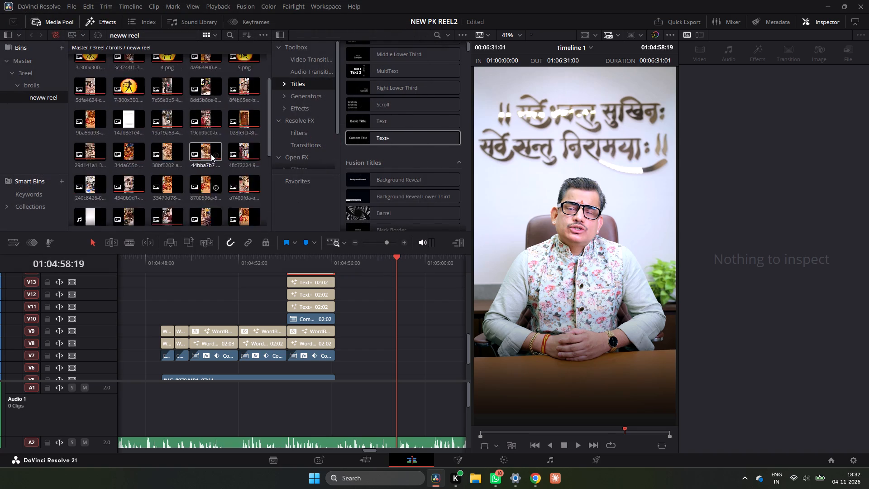
{"action": "scroll", "coordinate": [211, 154], "scroll_direction": "up", "scroll_amount": 3}
{"action": "scroll", "coordinate": [211, 154], "scroll_direction": "down", "scroll_amount": 6}
{"action": "scroll", "coordinate": [341, 343], "scroll_direction": "down", "scroll_amount": 7}
Listen to the narration from the end of the East Direction segment, around 01:04:56:04, to identify the next zodiac sign.
{"action": "left_click", "coordinate": [339, 262]}
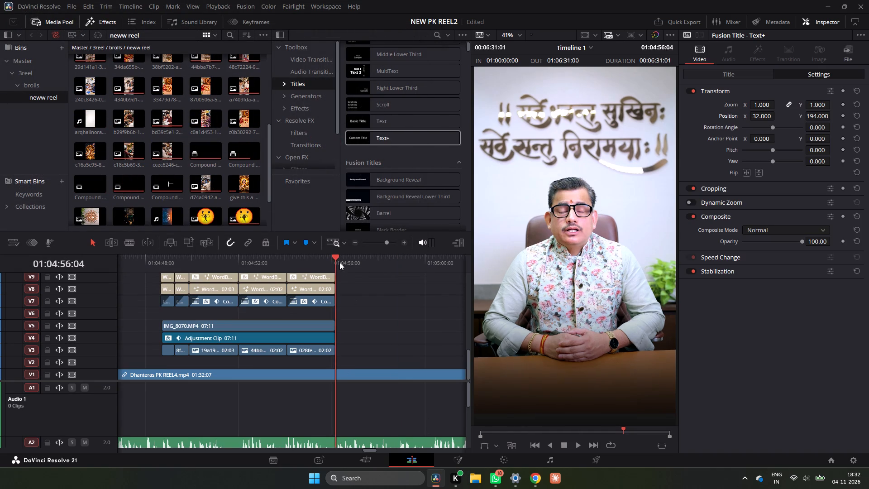
{"action": "key", "text": "space"}
{"action": "left_click", "coordinate": [339, 262]}
{"action": "key", "text": "space"}
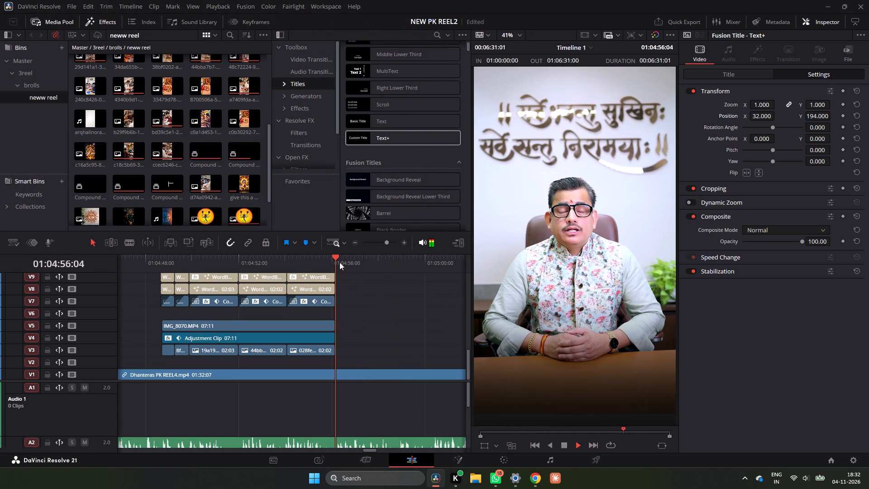
{"action": "left_click", "coordinate": [339, 262]}
{"action": "key", "text": "space"}
{"action": "left_click", "coordinate": [339, 262]}
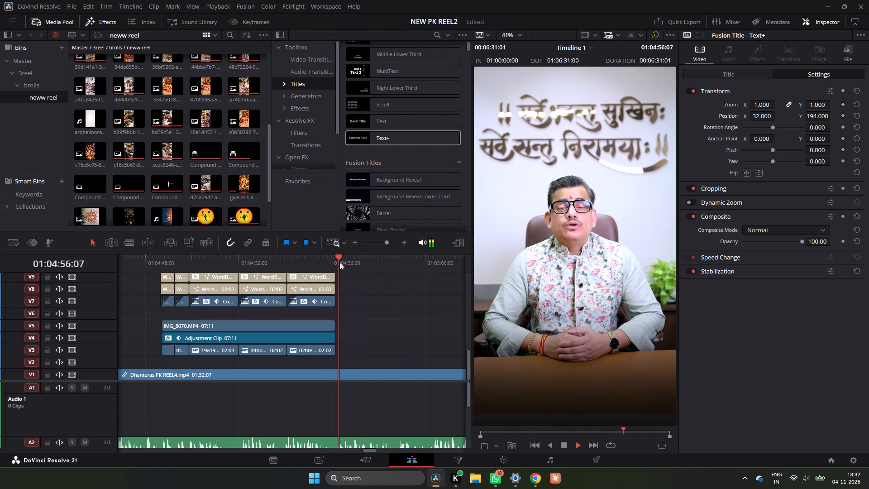
{"action": "key", "text": "space"}
Switch to Chrome and run an image search for DHANU RASHI.
{"action": "left_click", "coordinate": [543, 477]}
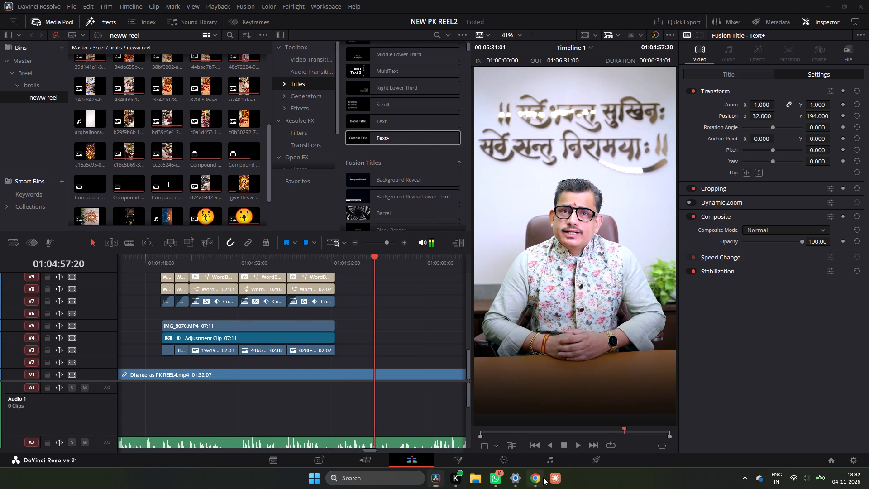
{"action": "left_click", "coordinate": [444, 56]}
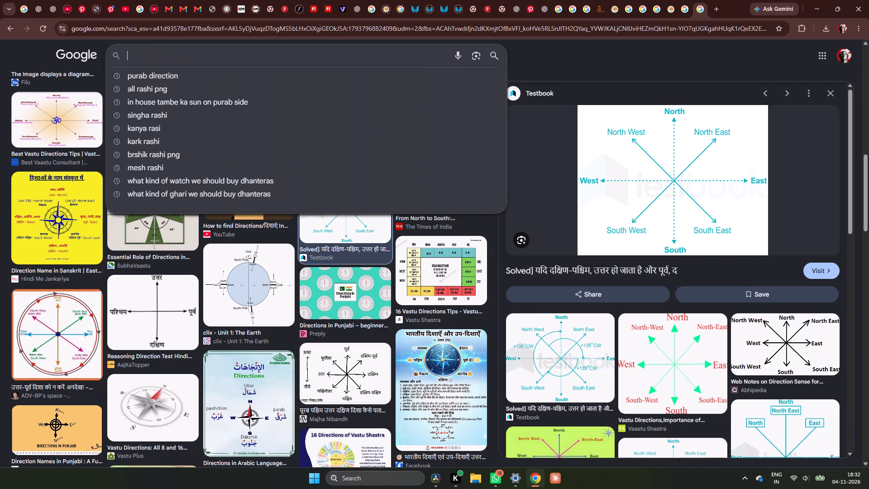
{"action": "type", "text": "DHANU"}
{"action": "key", "text": "space"}
{"action": "type", "text": "RASHI"}
{"action": "key", "text": "space"}
{"action": "key", "text": "Return"}
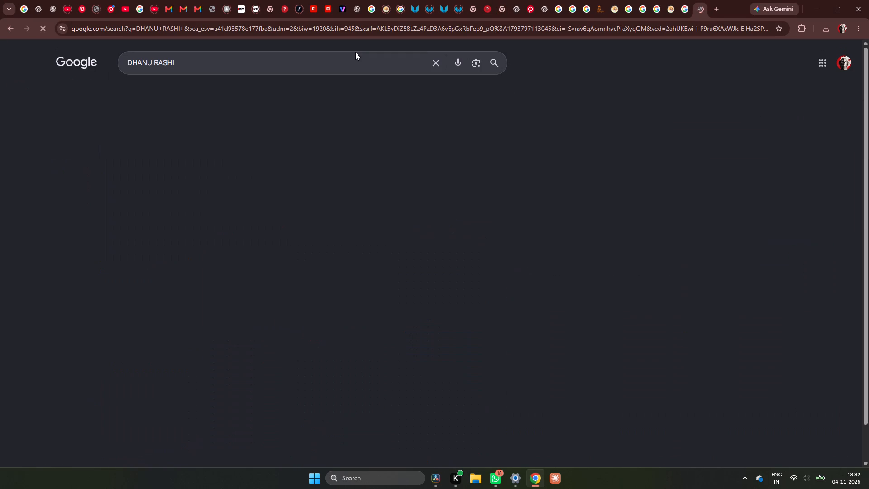
Save the round yellow Sagittarius image from Maa Savitri Jyotish as PNG image 9 in the New ai pic folder.
{"action": "left_click", "coordinate": [175, 155]}
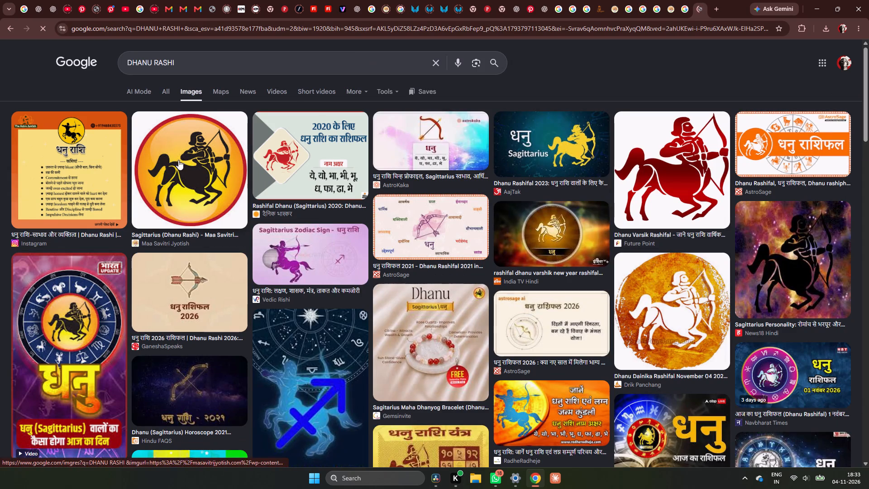
{"action": "left_click", "coordinate": [180, 161]}
{"action": "right_click", "coordinate": [662, 256]}
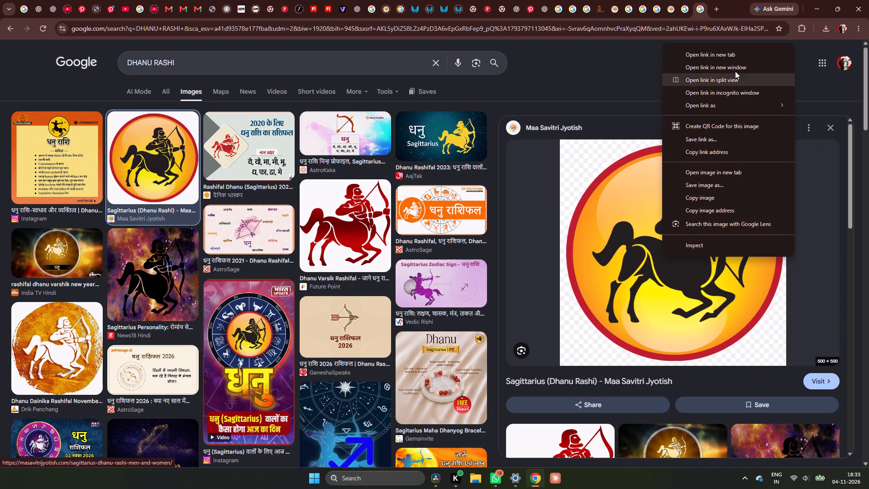
{"action": "left_click", "coordinate": [725, 186]}
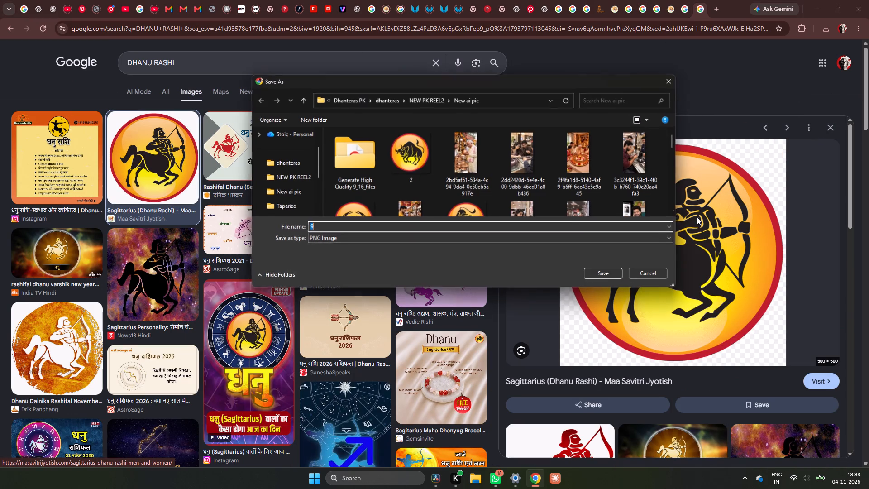
{"action": "left_click", "coordinate": [604, 271]}
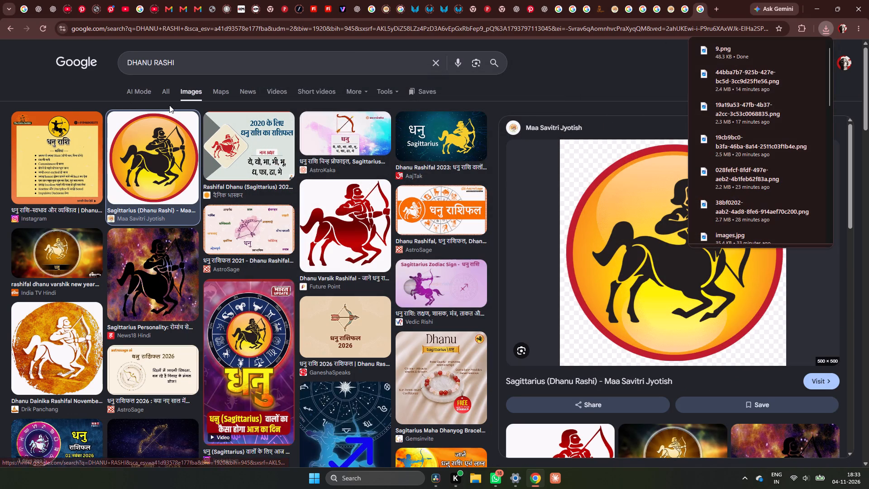
Copy the phrase "धनु राशि (Sagittarius)" from the AI Overview in the general search results for DHANU RASHI.
{"action": "left_click", "coordinate": [167, 89]}
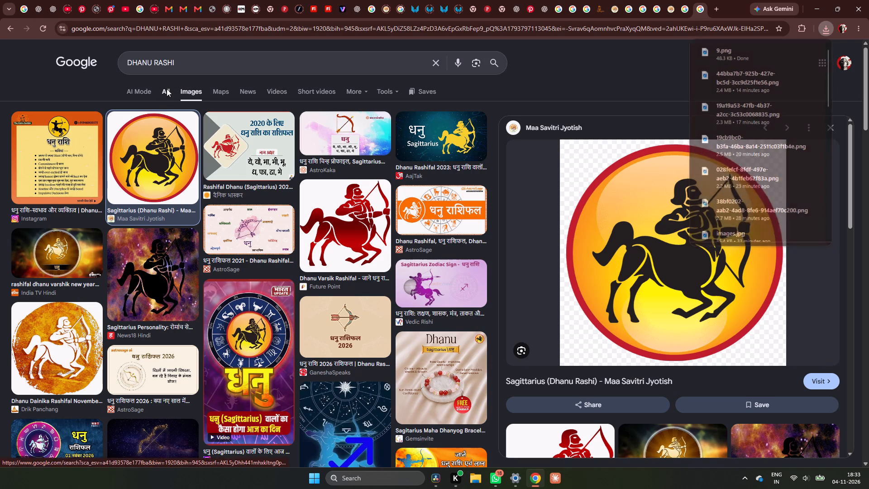
{"action": "left_click_drag", "start_coordinate": [120, 133], "coordinate": [162, 142]}
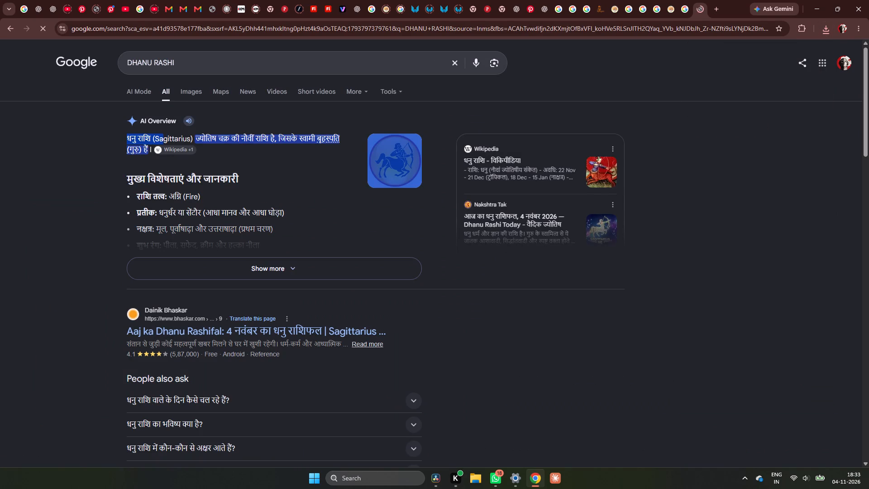
{"action": "left_click_drag", "start_coordinate": [162, 142], "coordinate": [193, 142]}
{"action": "key", "text": "ctrl+c"}
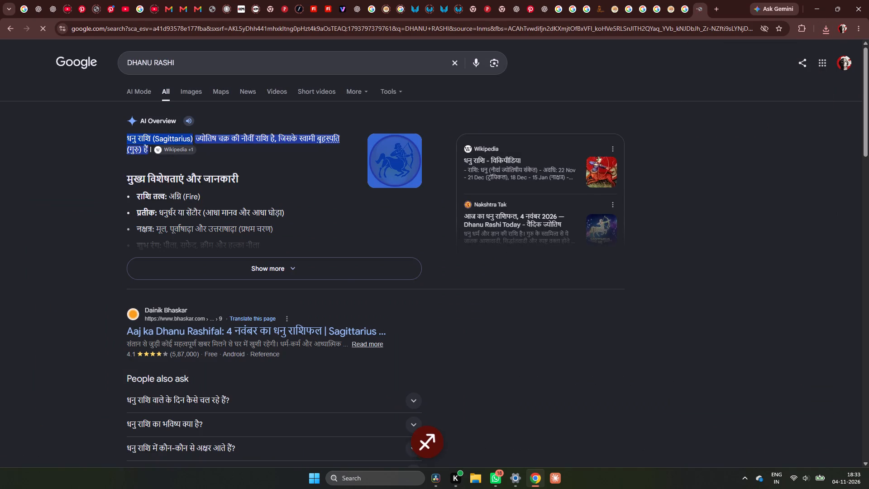
{"action": "key", "text": "ctrl+c"}
Back in DaVinci Resolve, duplicate the Leo stack of 5.png and its six Text+ titles to after the East Direction segment.
{"action": "left_click", "coordinate": [444, 477]}
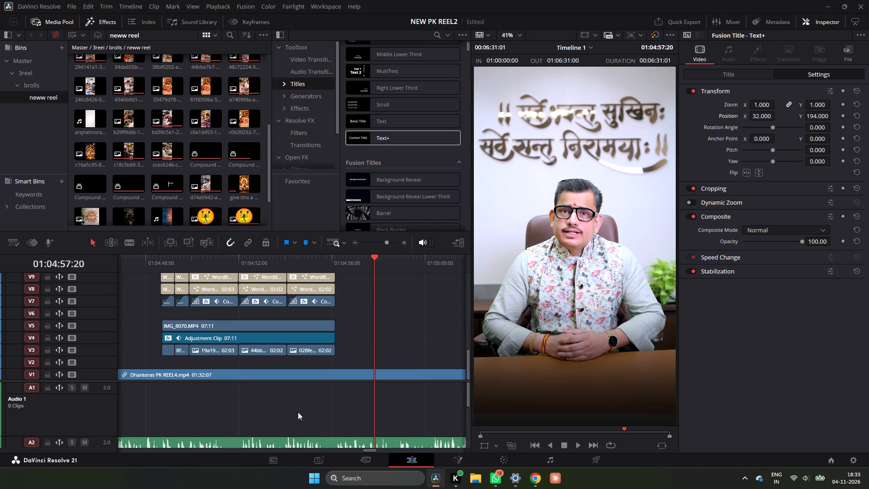
{"action": "scroll", "coordinate": [342, 342], "scroll_direction": "up", "scroll_amount": 5}
{"action": "scroll", "coordinate": [278, 332], "scroll_direction": "up", "scroll_amount": 2}
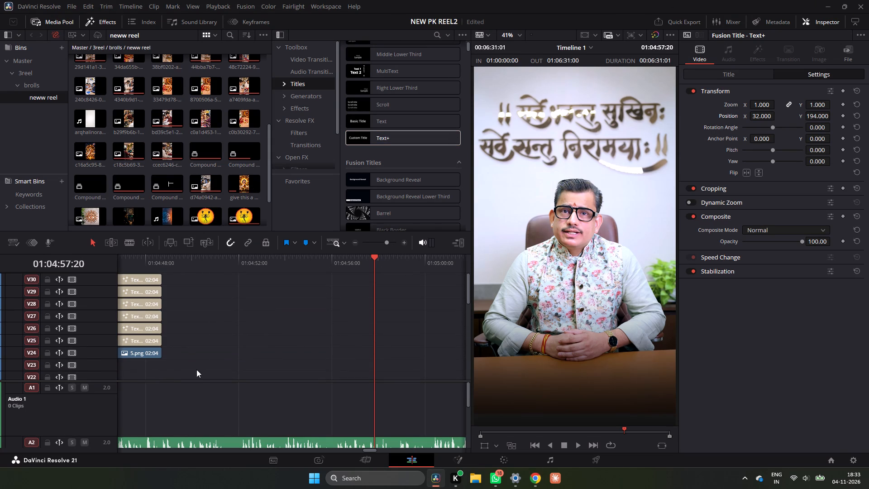
{"action": "left_click_drag", "start_coordinate": [164, 369], "coordinate": [158, 273]}
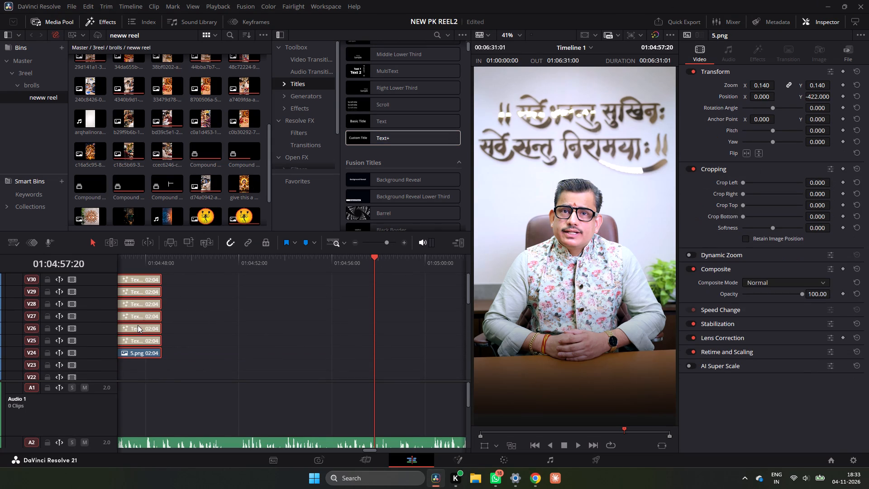
{"action": "left_click_drag", "start_coordinate": [138, 326], "coordinate": [395, 337], "text": "alt"}
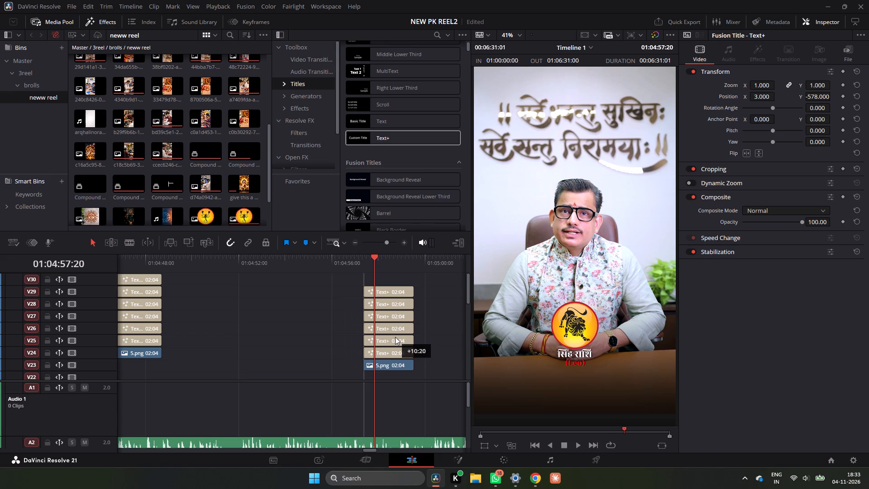
{"action": "left_click_drag", "start_coordinate": [395, 337], "coordinate": [396, 337], "text": "alt"}
Check the narration start and move the duplicated Leo stack to V27–V33, starting at 01:04:56:04.
{"action": "scroll", "coordinate": [396, 339], "scroll_direction": "down", "scroll_amount": 3}
{"action": "left_click_drag", "start_coordinate": [370, 258], "coordinate": [334, 273]}
{"action": "key", "text": "space"}
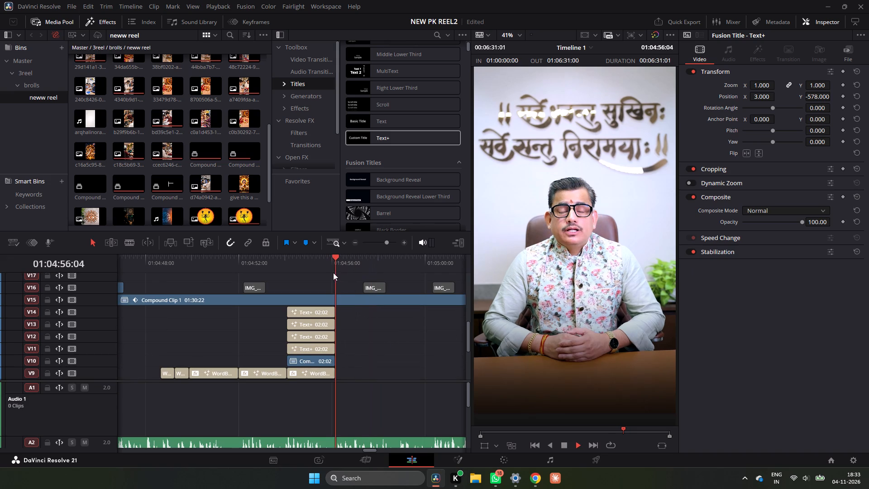
{"action": "key", "text": "space"}
{"action": "left_click_drag", "start_coordinate": [362, 261], "coordinate": [333, 271]}
{"action": "scroll", "coordinate": [371, 324], "scroll_direction": "up", "scroll_amount": 3}
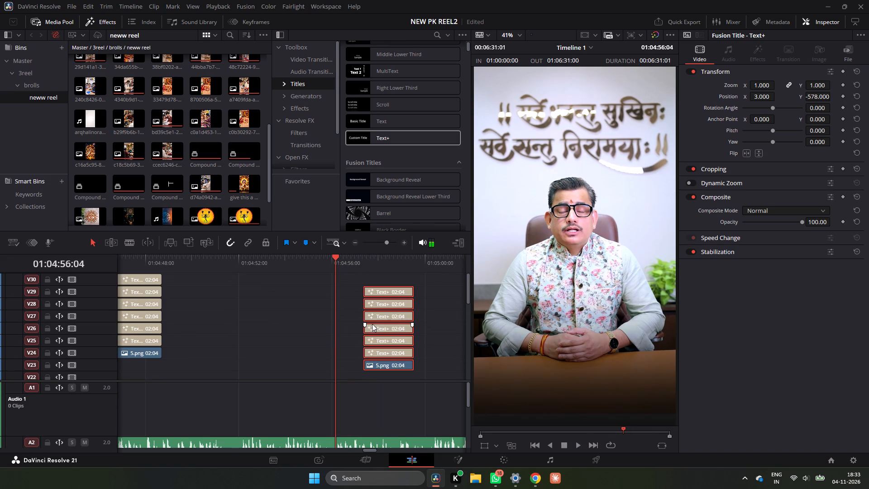
{"action": "left_click_drag", "start_coordinate": [388, 323], "coordinate": [358, 307]}
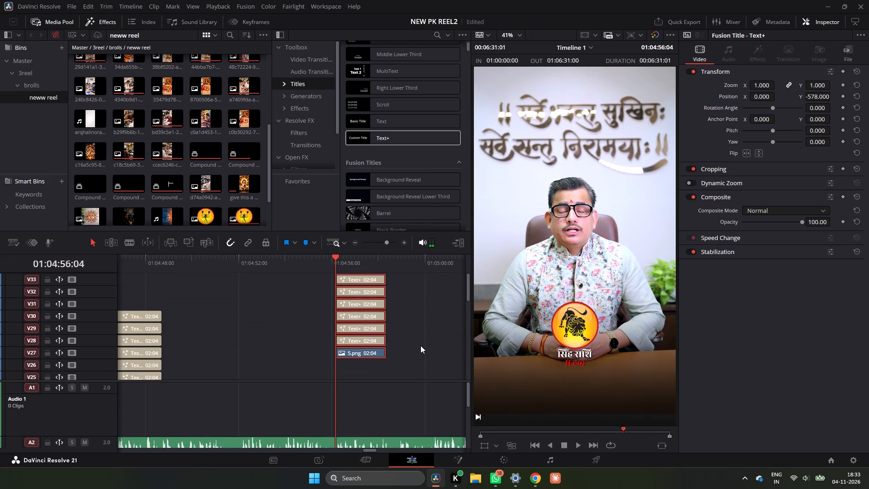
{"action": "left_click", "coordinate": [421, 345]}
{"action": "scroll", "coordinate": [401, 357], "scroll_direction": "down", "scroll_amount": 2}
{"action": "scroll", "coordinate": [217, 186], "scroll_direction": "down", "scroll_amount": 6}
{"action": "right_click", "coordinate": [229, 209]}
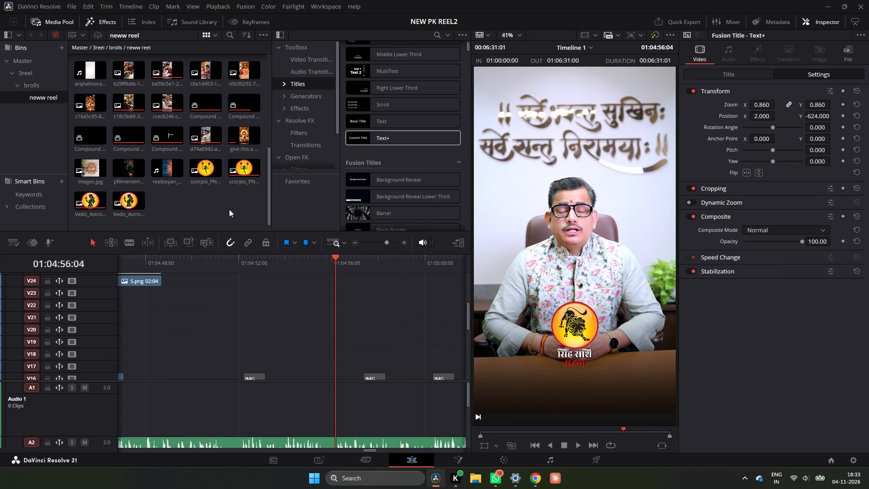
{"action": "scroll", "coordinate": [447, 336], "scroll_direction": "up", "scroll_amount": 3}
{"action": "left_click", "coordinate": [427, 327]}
Change the Hindi name text of the three duplicated Text+ titles on V28–V30 to "धनु राशि", cutting "(Sagittarius)" out for reuse.
{"action": "scroll", "coordinate": [424, 326], "scroll_direction": "up", "scroll_amount": 3}
{"action": "left_click_drag", "start_coordinate": [414, 319], "coordinate": [363, 340]}
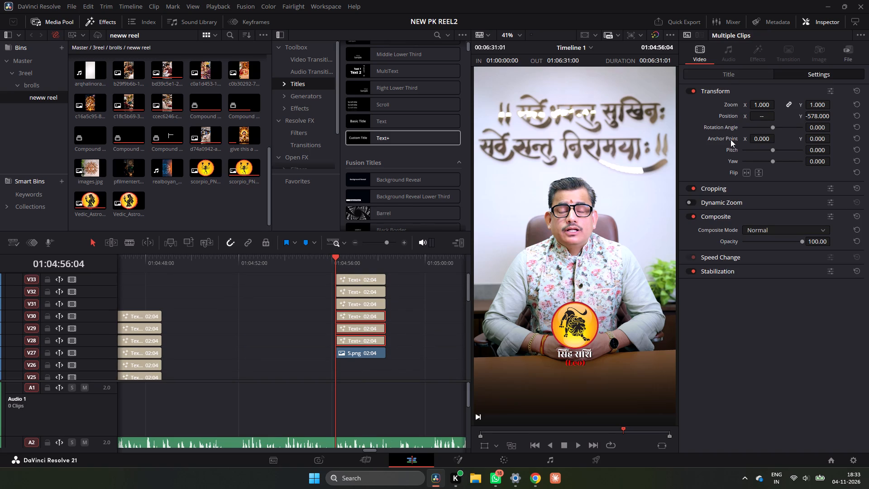
{"action": "left_click", "coordinate": [716, 77]}
{"action": "left_click", "coordinate": [742, 154]}
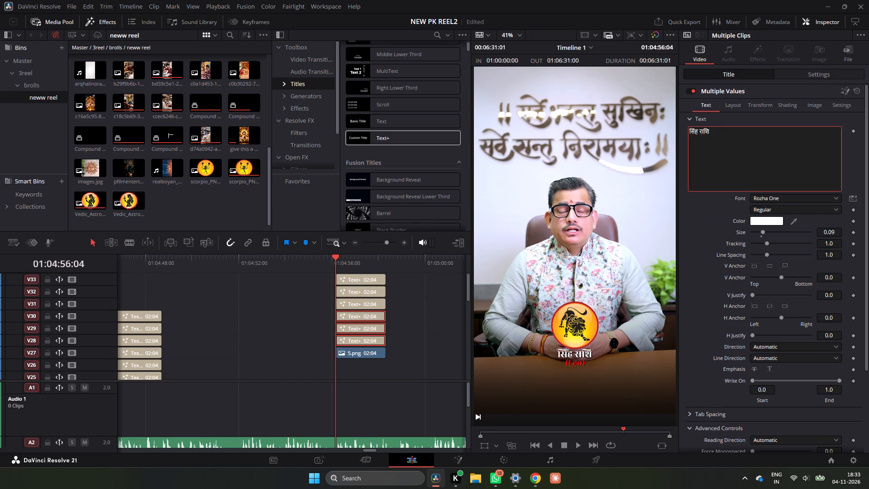
{"action": "key", "text": "ctrl+a"}
{"action": "key", "text": "ctrl+v"}
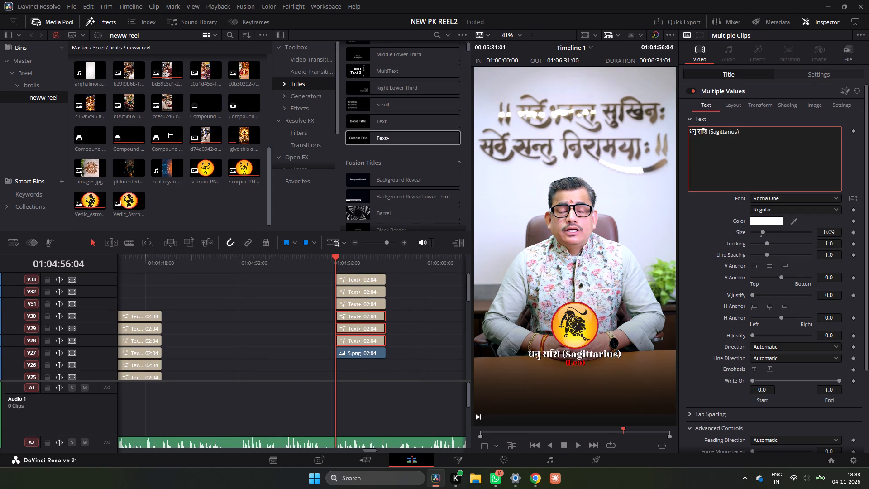
{"action": "left_click_drag", "start_coordinate": [709, 133], "coordinate": [763, 133]}
{"action": "key", "text": "ctrl+x"}
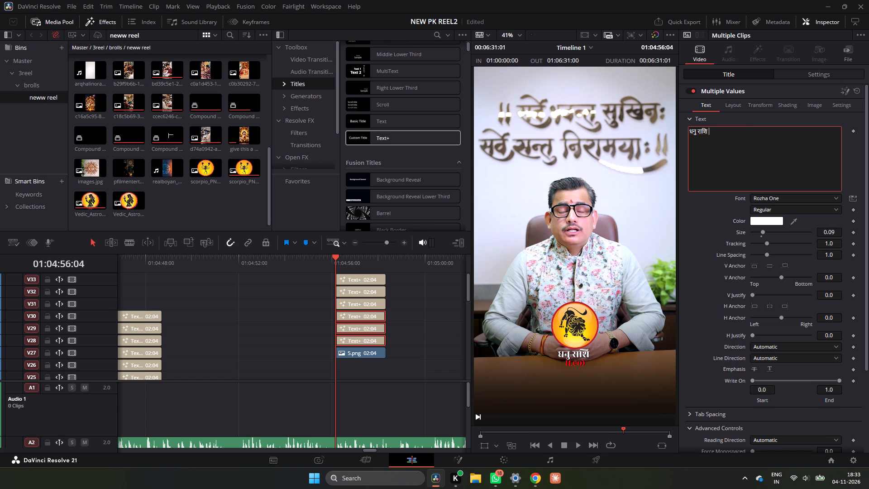
{"action": "key", "text": "BackSpace"}
Replace the text of the three duplicated English-name Text+ titles on V31–V33 with "(Sagittarius)" and briefly play the result.
{"action": "scroll", "coordinate": [429, 302], "scroll_direction": "up", "scroll_amount": 2}
{"action": "left_click_drag", "start_coordinate": [303, 278], "coordinate": [370, 302]}
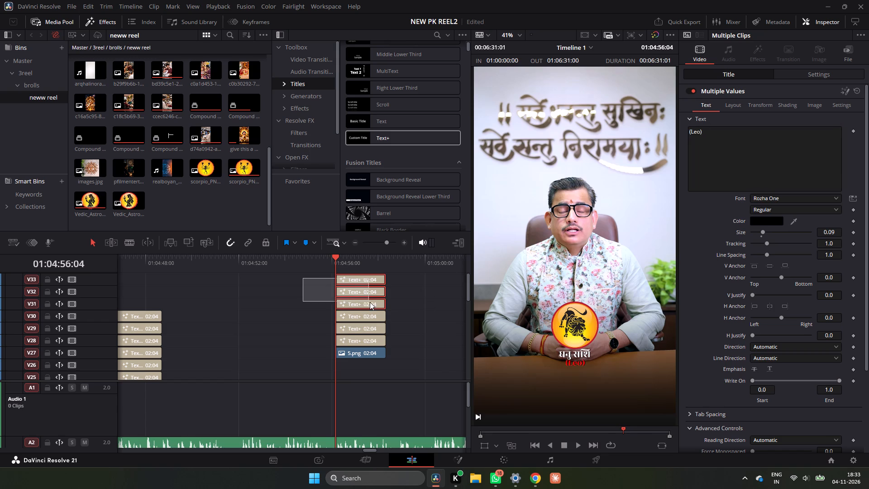
{"action": "left_click_drag", "start_coordinate": [370, 302], "coordinate": [372, 301]}
{"action": "left_click", "coordinate": [824, 140]}
{"action": "key", "text": "ctrl+a"}
{"action": "key", "text": "ctrl+v"}
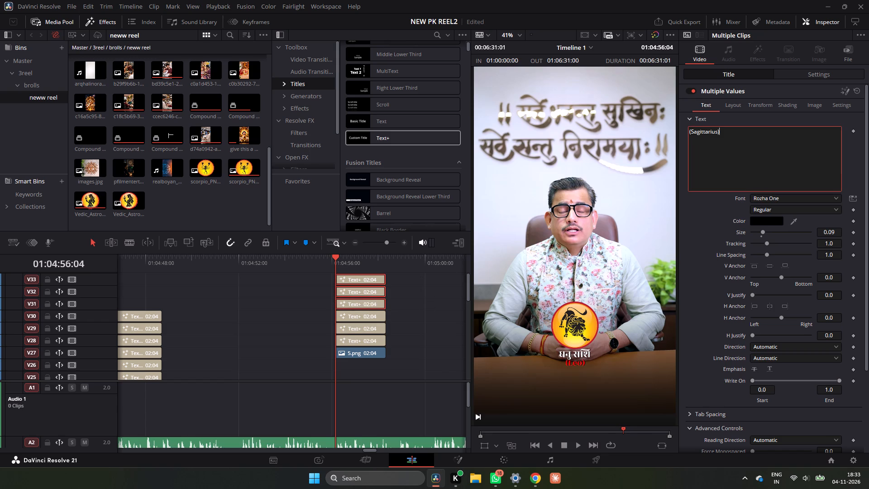
{"action": "left_click", "coordinate": [431, 317]}
{"action": "key", "text": "space"}
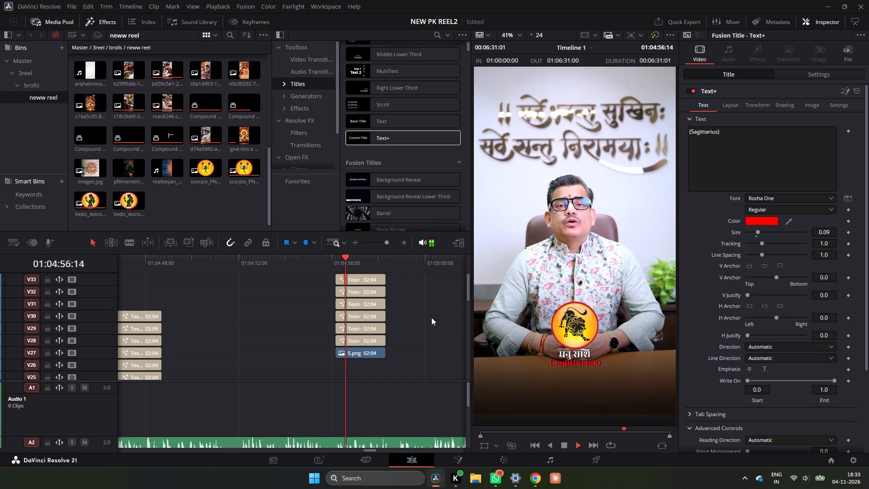
{"action": "key", "text": "space"}
Import all media files from the New ai pic folder into the neww reel bin.
{"action": "scroll", "coordinate": [416, 338], "scroll_direction": "down", "scroll_amount": 3}
{"action": "scroll", "coordinate": [416, 338], "scroll_direction": "up", "scroll_amount": 2}
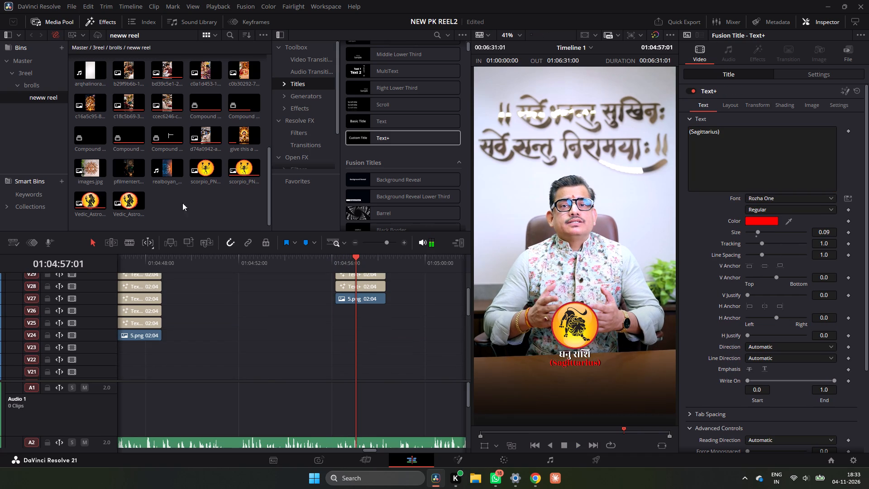
{"action": "right_click", "coordinate": [196, 198]}
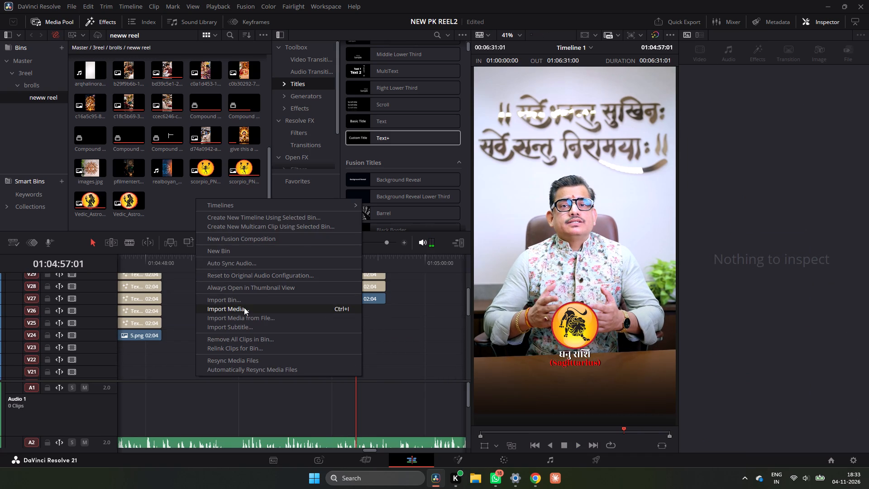
{"action": "left_click", "coordinate": [244, 307]}
{"action": "left_click", "coordinate": [234, 155]}
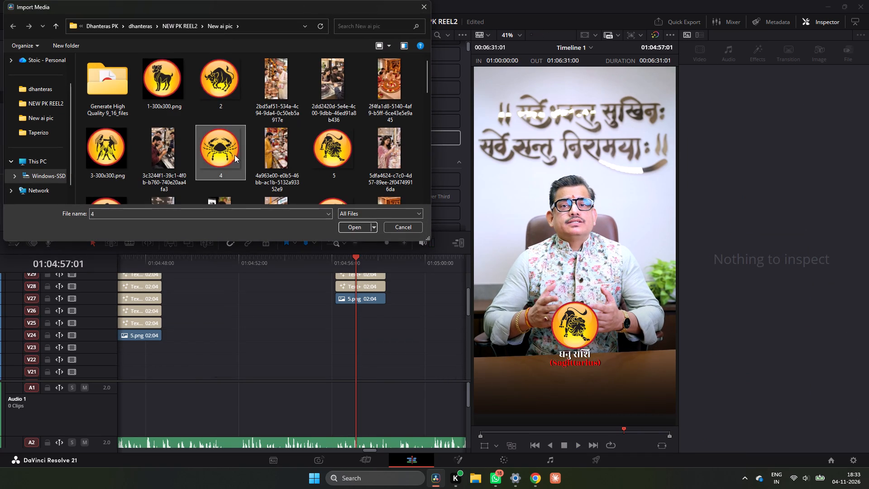
{"action": "key", "text": "ctrl+a"}
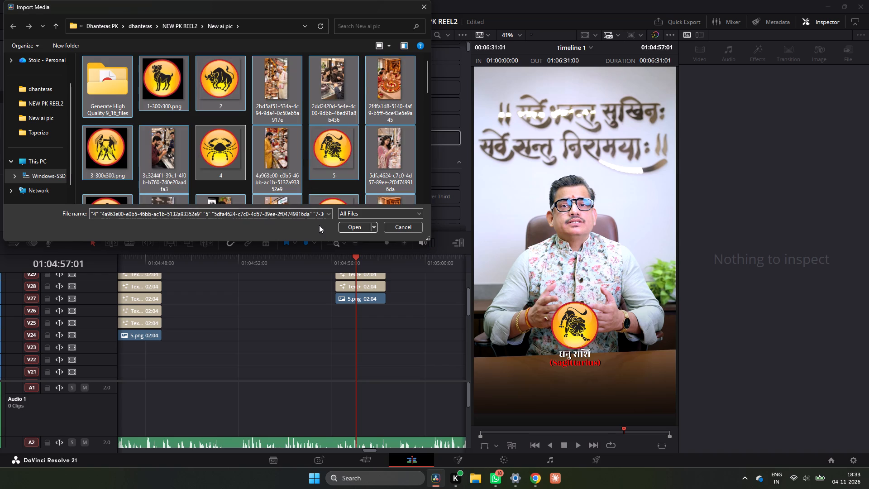
{"action": "left_click", "coordinate": [348, 226]}
{"action": "scroll", "coordinate": [197, 176], "scroll_direction": "down", "scroll_amount": 4}
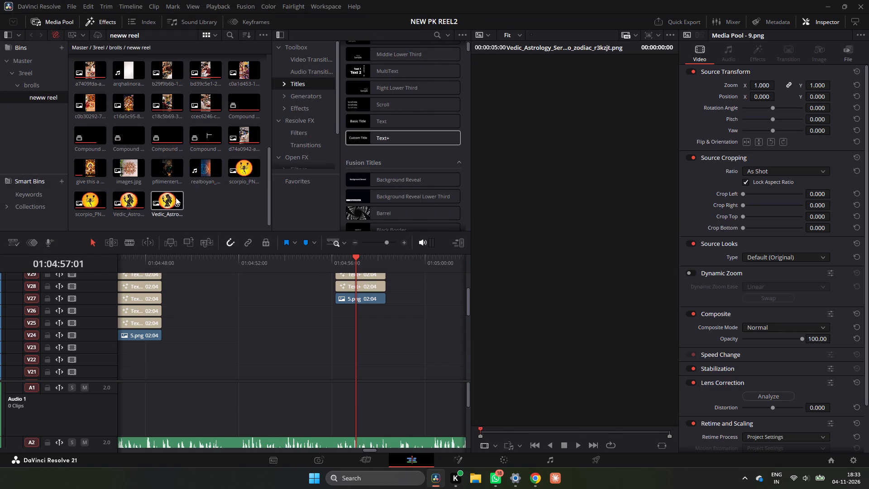
Place 9.png on V26 beneath the duplicated 5.png, starting at 01:04:56:04, and trim it to a duration of 02:04.
{"action": "scroll", "coordinate": [212, 159], "scroll_direction": "up", "scroll_amount": 10}
{"action": "left_click_drag", "start_coordinate": [90, 163], "coordinate": [119, 186]}
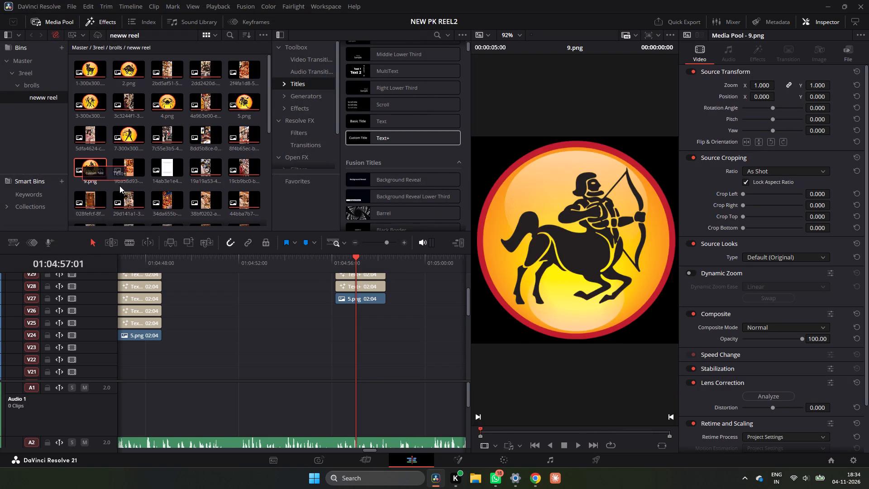
{"action": "left_click_drag", "start_coordinate": [119, 186], "coordinate": [335, 311]}
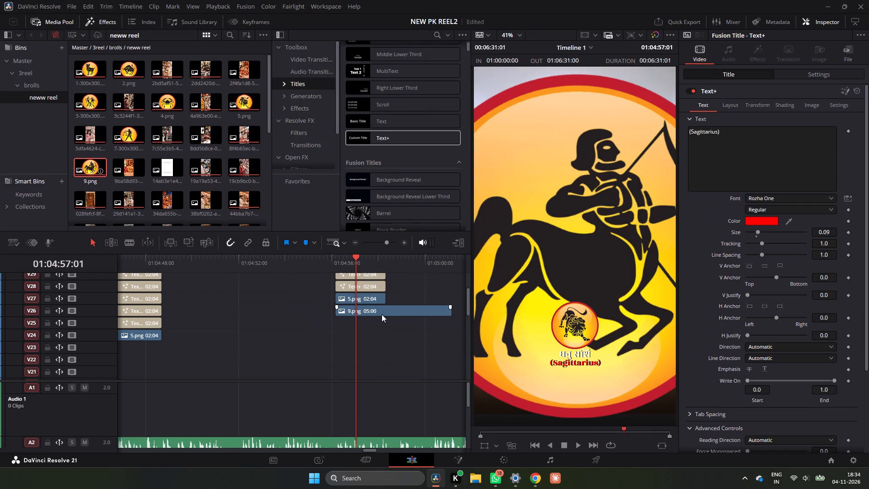
{"action": "left_click_drag", "start_coordinate": [449, 312], "coordinate": [384, 315]}
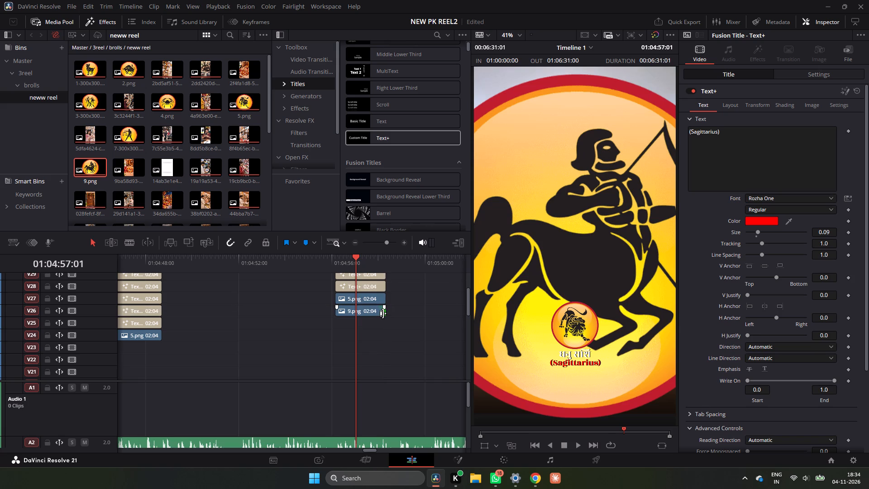
Paste all video attributes of the duplicated 5.png onto 9.png and delete that 5.png clip from V27.
{"action": "left_click", "coordinate": [363, 297]}
{"action": "key", "text": "ctrl+c"}
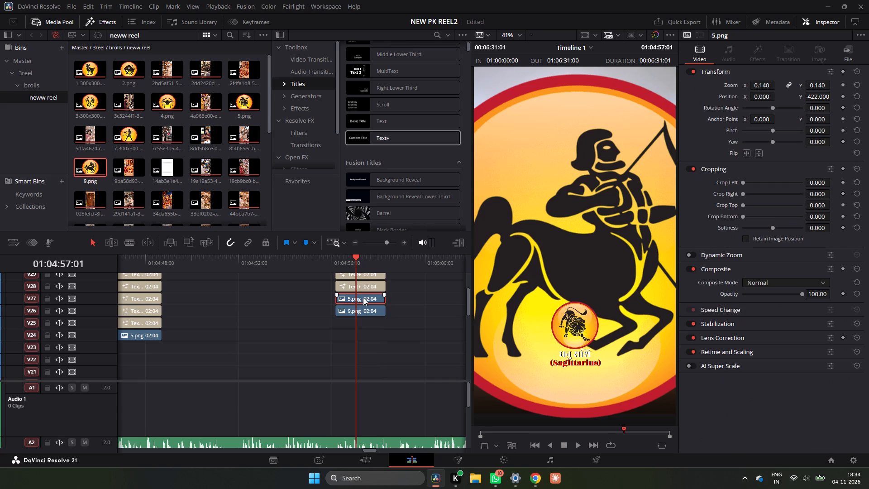
{"action": "left_click", "coordinate": [361, 305]}
{"action": "key", "text": "alt+v"}
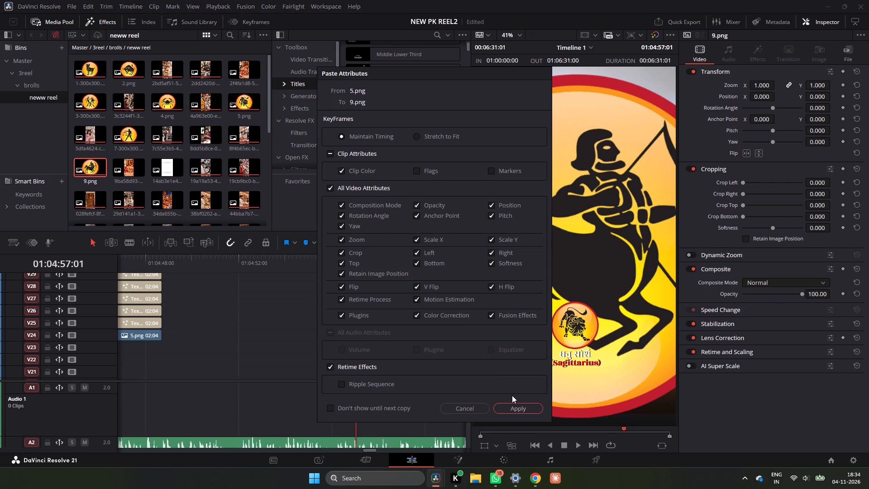
{"action": "left_click", "coordinate": [512, 407]}
{"action": "left_click", "coordinate": [375, 300]}
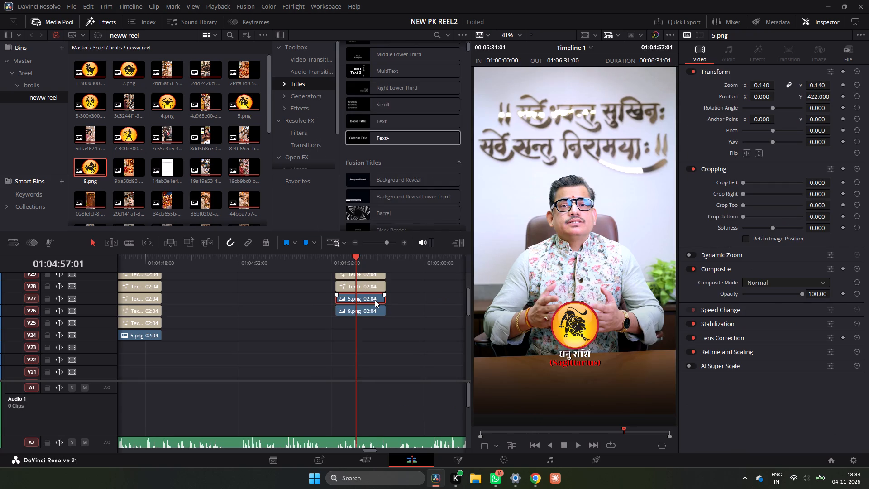
{"action": "key", "text": "BackSpace"}
Play the Sagittarius segment repeatedly from 01:04:56:04 to check the icon and titles against the narration.
{"action": "left_click", "coordinate": [342, 255]}
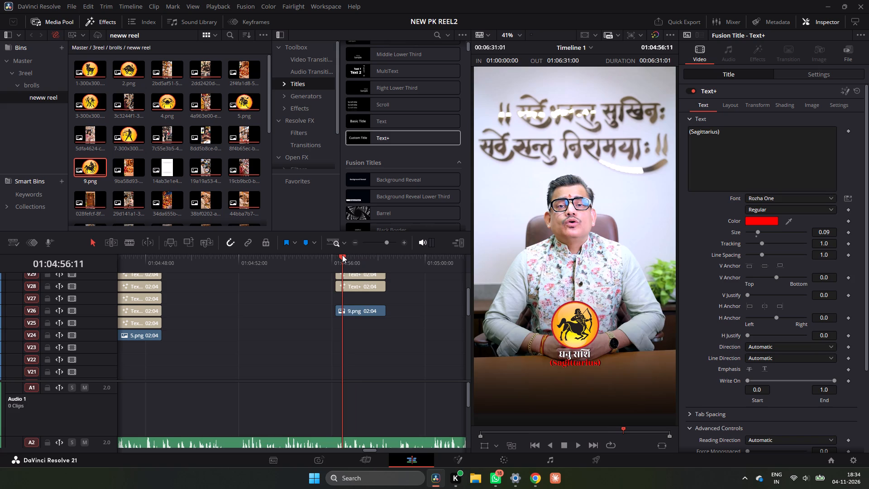
{"action": "key", "text": "space"}
{"action": "left_click", "coordinate": [342, 255]}
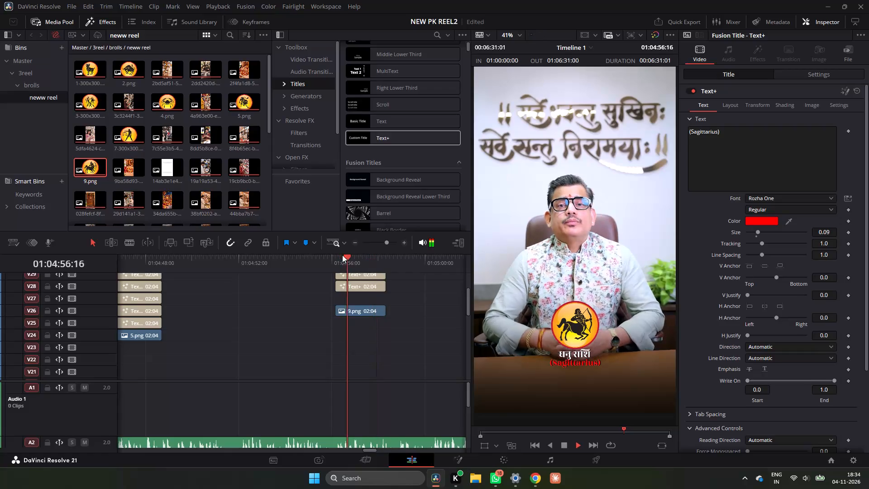
{"action": "key", "text": "space"}
{"action": "left_click", "coordinate": [342, 258]}
{"action": "left_click", "coordinate": [336, 258]}
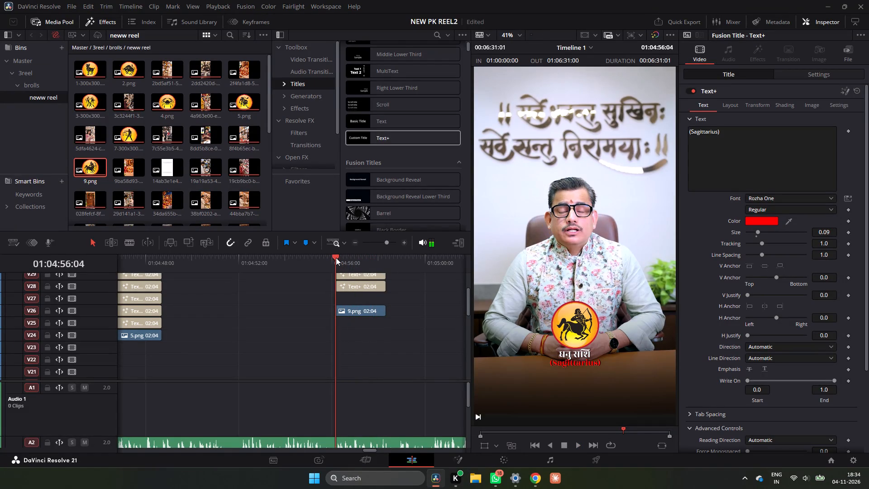
{"action": "key", "text": "space"}
{"action": "key", "text": "space"}
{"action": "left_click", "coordinate": [336, 258]}
{"action": "key", "text": "space"}
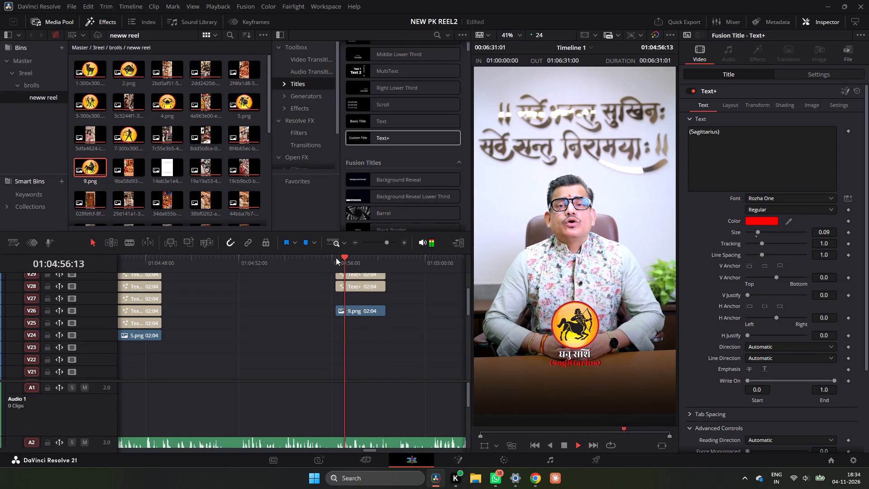
{"action": "key", "text": "space"}
{"action": "key", "text": "space"}
{"action": "key", "text": "space"}
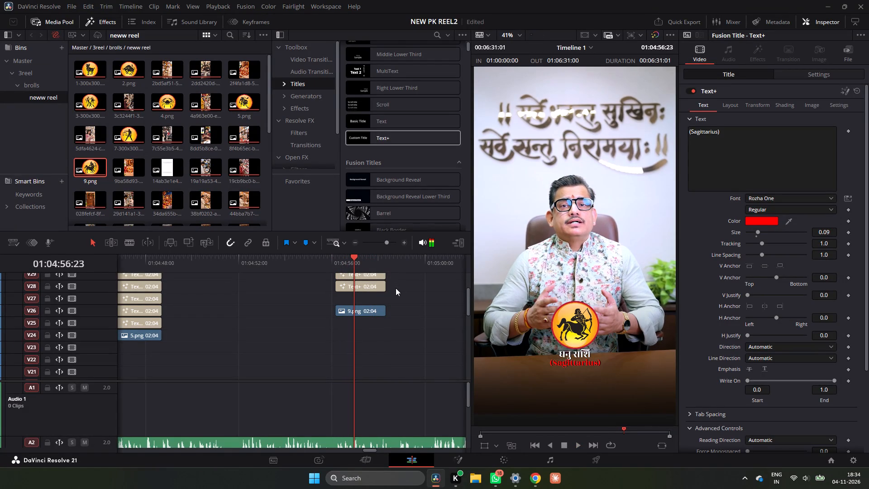
Switch to Chrome and replace the DHANU RASHI query with a Google search for MEN RASHI.
{"action": "left_click", "coordinate": [541, 482]}
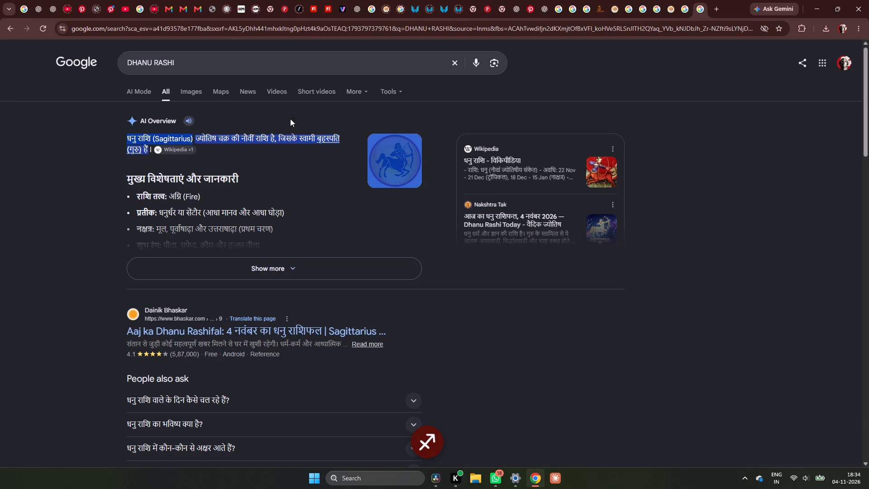
{"action": "left_click", "coordinate": [157, 65]}
{"action": "left_click", "coordinate": [154, 61]}
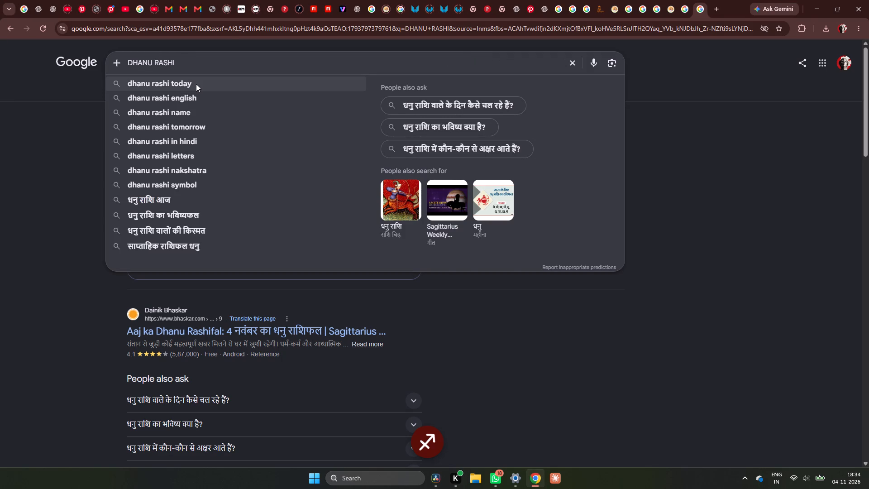
{"action": "key", "text": "BackSpace"}
{"action": "key", "text": "BackSpace"}
{"action": "key", "text": "BackSpace"}
{"action": "key", "text": "BackSpace"}
{"action": "key", "text": "BackSpace"}
{"action": "key", "text": "BackSpace"}
{"action": "key", "text": "BackSpace"}
{"action": "key", "text": "BackSpace"}
{"action": "key", "text": "BackSpace"}
{"action": "key", "text": "BackSpace"}
{"action": "key", "text": "BackSpace"}
{"action": "key", "text": "BackSpace"}
{"action": "key", "text": "BackSpace"}
{"action": "key", "text": "BackSpace"}
{"action": "type", "text": "MEN"}
{"action": "key", "text": "space"}
{"action": "key", "text": "Return"}
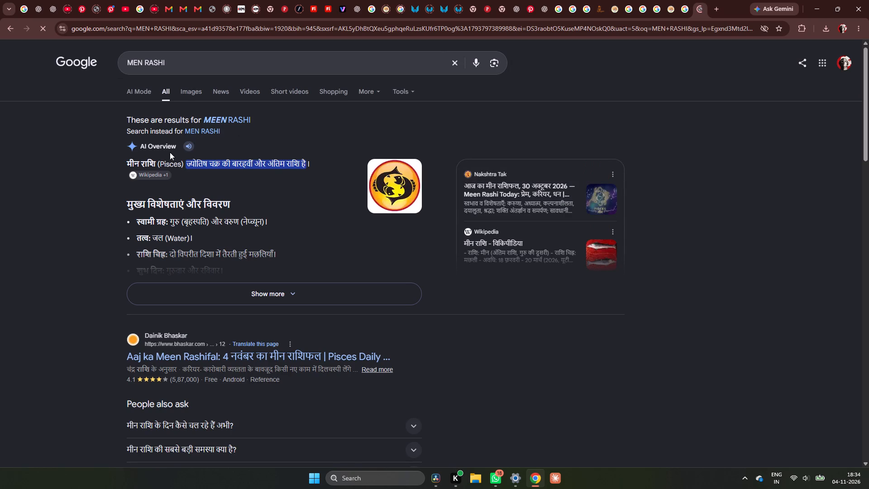
Copy the phrase "मीन राशि (Pisces)" from the AI Overview.
{"action": "left_click_drag", "start_coordinate": [122, 159], "coordinate": [181, 168]}
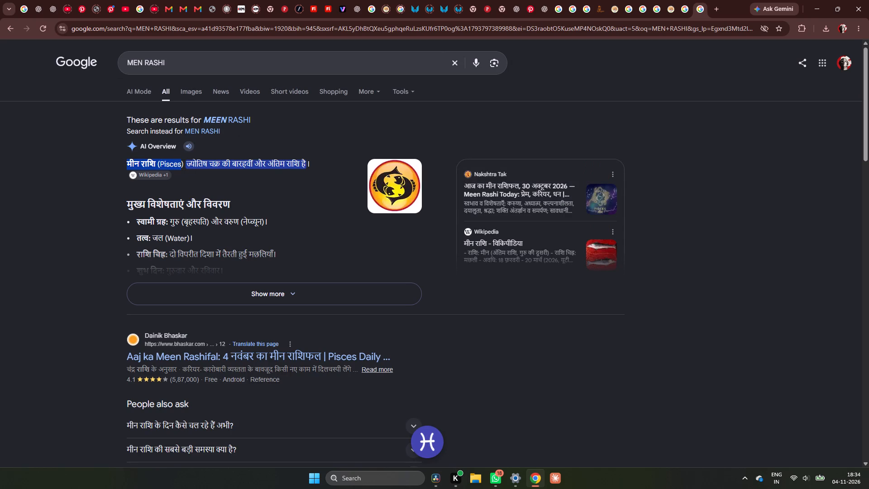
{"action": "left_click_drag", "start_coordinate": [181, 168], "coordinate": [185, 169]}
{"action": "key", "text": "ctrl+c"}
{"action": "key", "text": "ctrl+c"}
Find the round yellow Pisces image from Maa Savitri Jyotish in the MEEN RASHI image results and save it.
{"action": "left_click", "coordinate": [186, 90]}
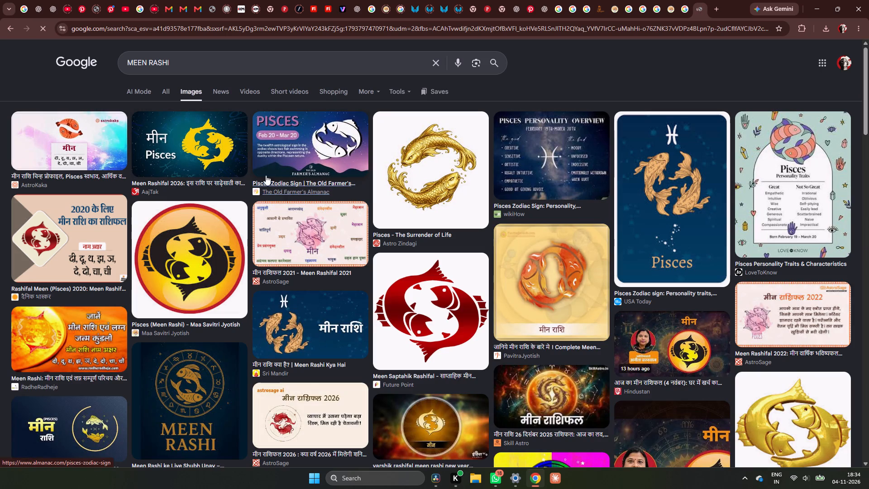
{"action": "left_click", "coordinate": [224, 279]}
{"action": "right_click", "coordinate": [567, 258]}
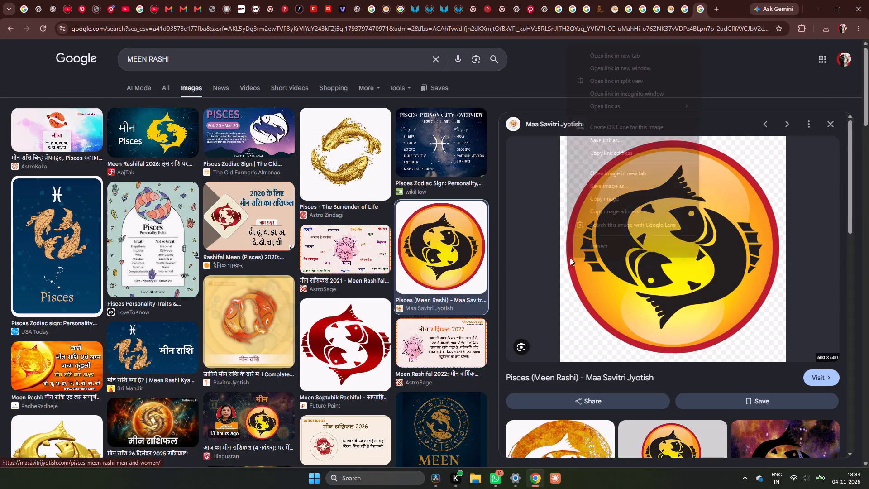
{"action": "left_click", "coordinate": [625, 183]}
{"action": "left_click", "coordinate": [601, 273]}
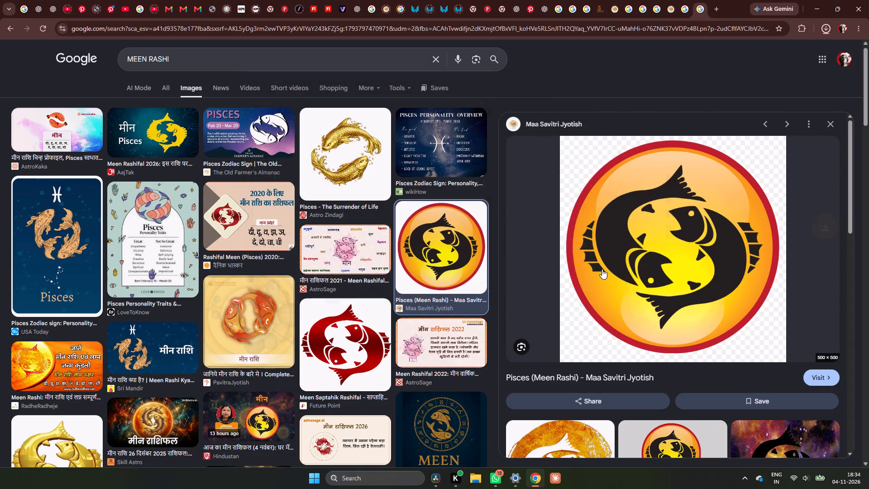
Switch to DaVinci Resolve and duplicate the Sagittarius icon and its six Text+ titles, starting the copies just before 01:04:57:14 on the same tracks.
{"action": "left_click", "coordinate": [441, 482]}
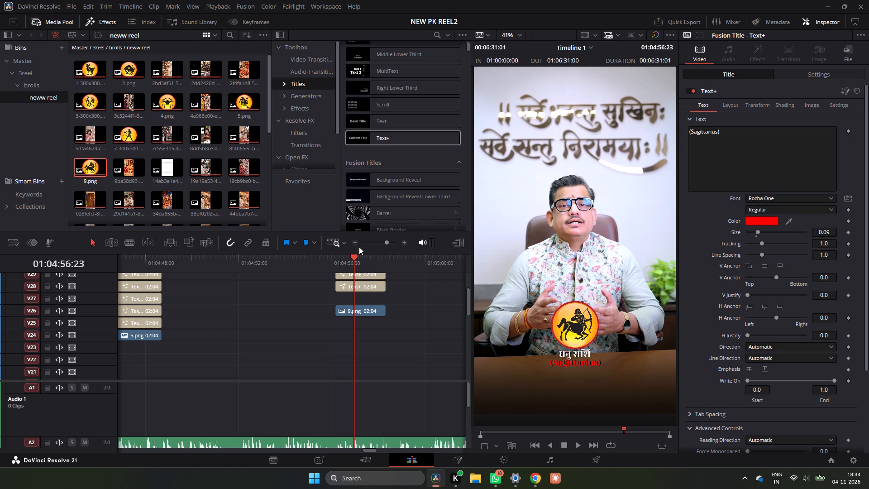
{"action": "scroll", "coordinate": [383, 321], "scroll_direction": "up", "scroll_amount": 2}
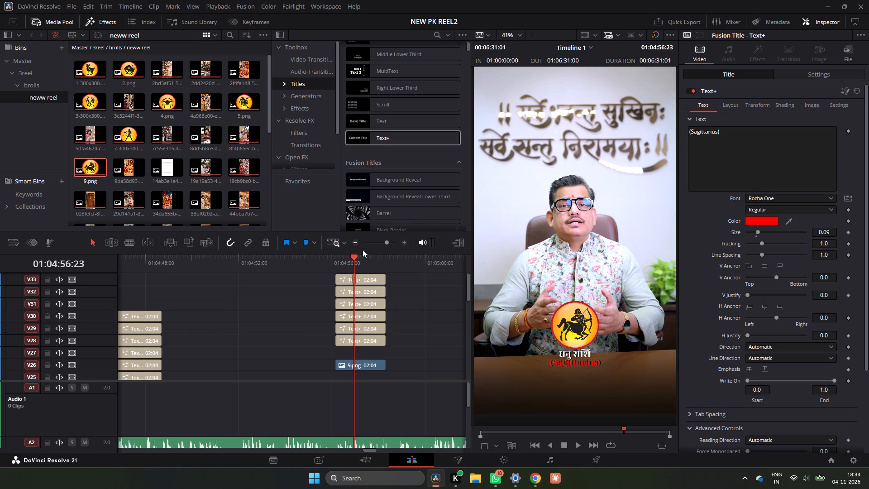
{"action": "scroll", "coordinate": [393, 323], "scroll_direction": "down", "scroll_amount": 1}
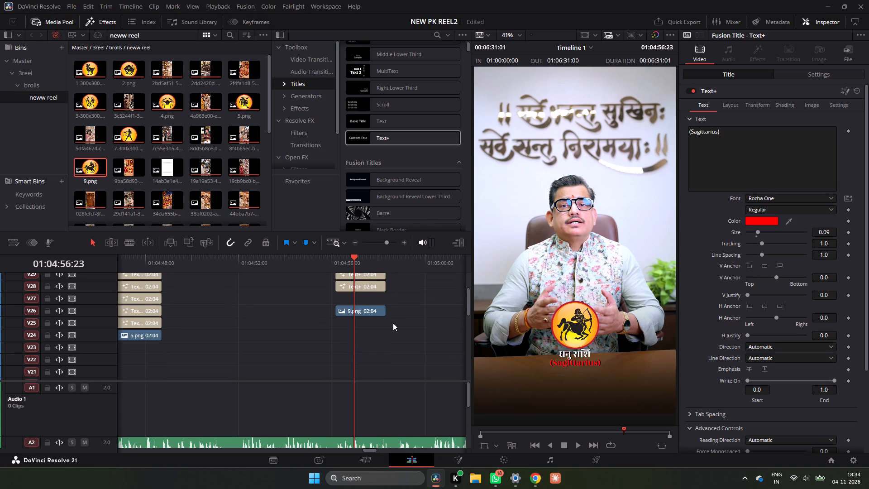
{"action": "key", "text": "space"}
{"action": "key", "text": "space"}
{"action": "scroll", "coordinate": [156, 144], "scroll_direction": "down", "scroll_amount": 6}
{"action": "scroll", "coordinate": [182, 188], "scroll_direction": "down", "scroll_amount": 5}
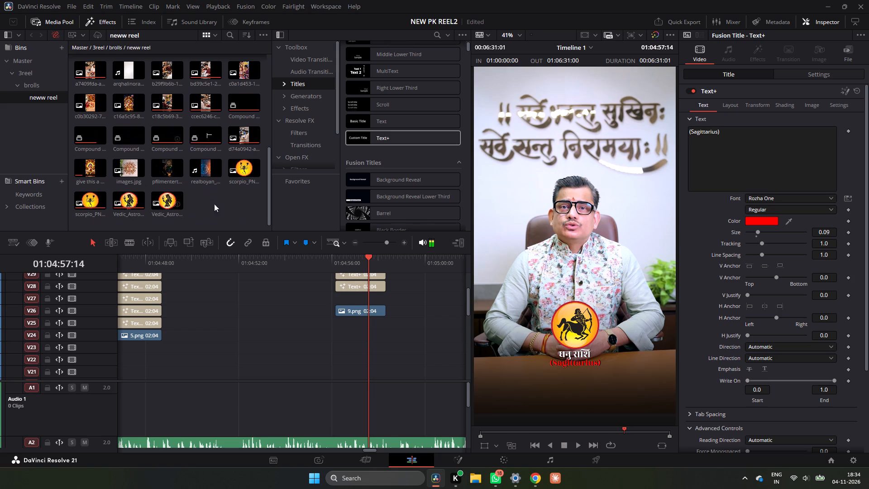
{"action": "scroll", "coordinate": [396, 299], "scroll_direction": "up", "scroll_amount": 3}
{"action": "left_click_drag", "start_coordinate": [411, 278], "coordinate": [399, 302]}
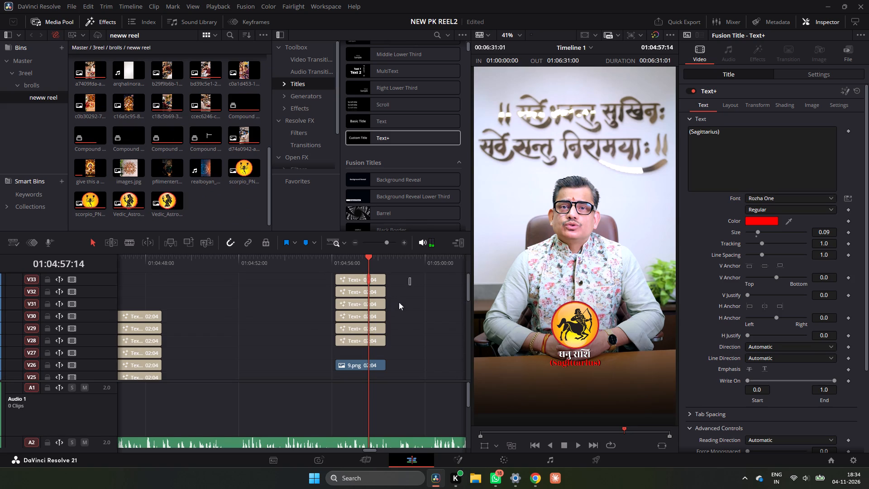
{"action": "left_click_drag", "start_coordinate": [399, 302], "coordinate": [369, 367]}
{"action": "left_click_drag", "start_coordinate": [369, 364], "coordinate": [404, 366], "text": "alt"}
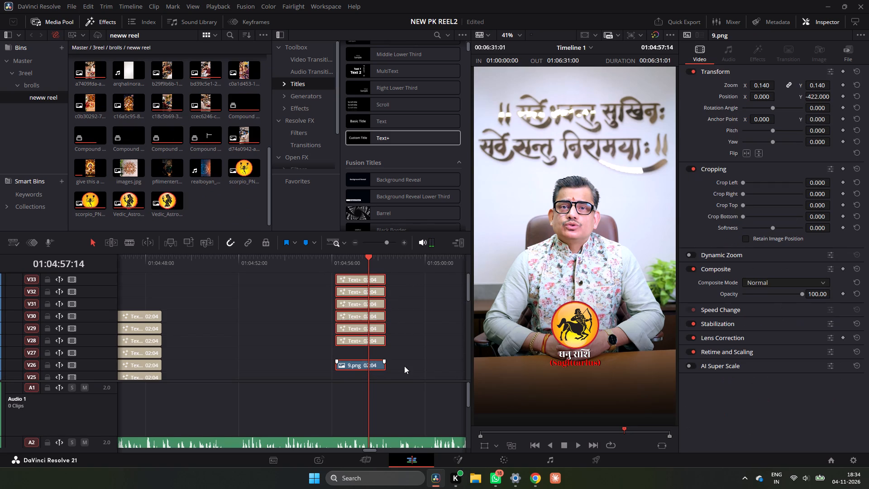
{"action": "left_click_drag", "start_coordinate": [404, 366], "coordinate": [393, 364], "text": "alt"}
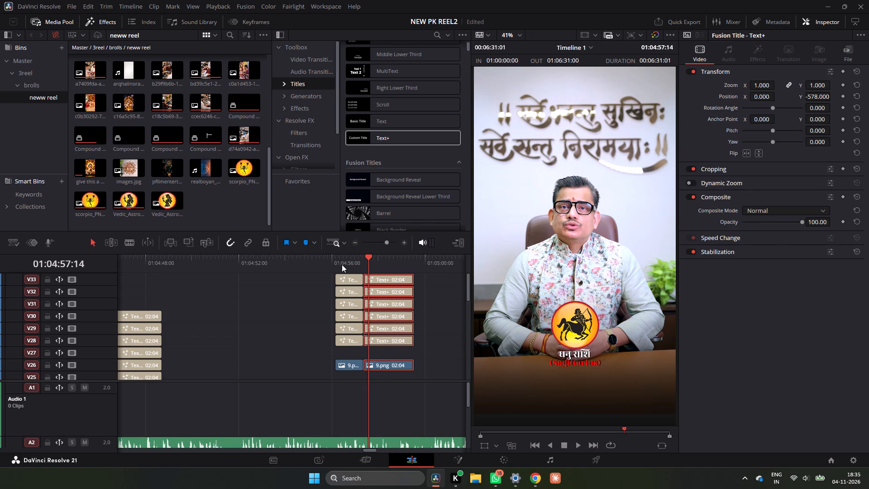
Play from 01:04:56 across the junction to check where the duplicated zodiac group starts against the narration.
{"action": "left_click", "coordinate": [342, 264]}
{"action": "key", "text": "space"}
{"action": "key", "text": "space"}
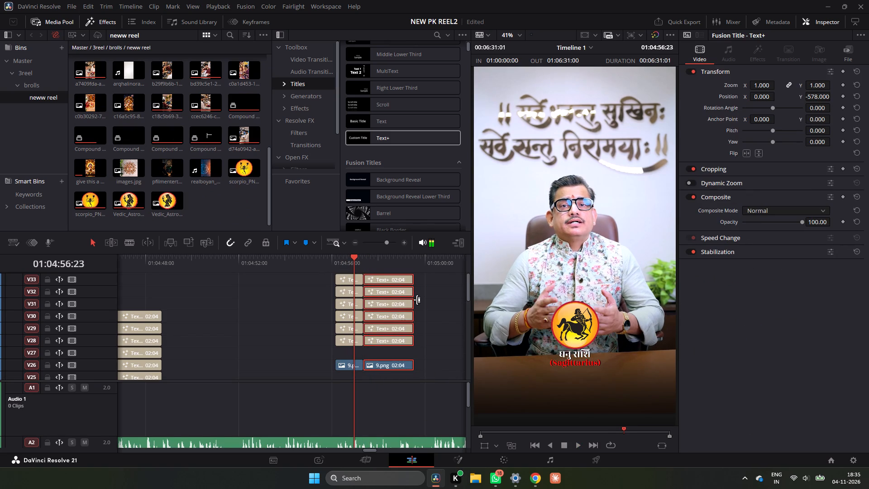
{"action": "key", "text": "space"}
{"action": "key", "text": "space"}
{"action": "key", "text": "space"}
{"action": "key", "text": "space"}
Replace the Hindi text in the duplicated titles on V28 to V30 with "मीन राशि", cutting out the "(Pisces)" part.
{"action": "left_click", "coordinate": [434, 308]}
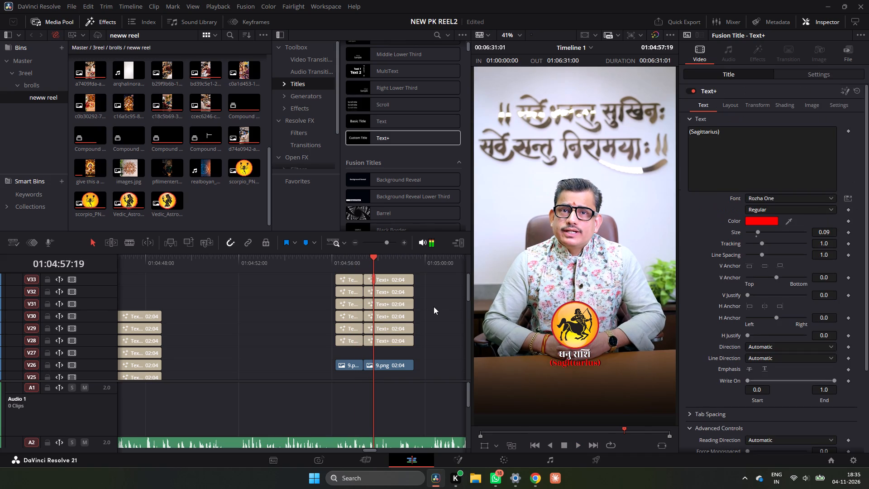
{"action": "left_click_drag", "start_coordinate": [434, 307], "coordinate": [426, 318]}
{"action": "left_click_drag", "start_coordinate": [434, 312], "coordinate": [398, 340]}
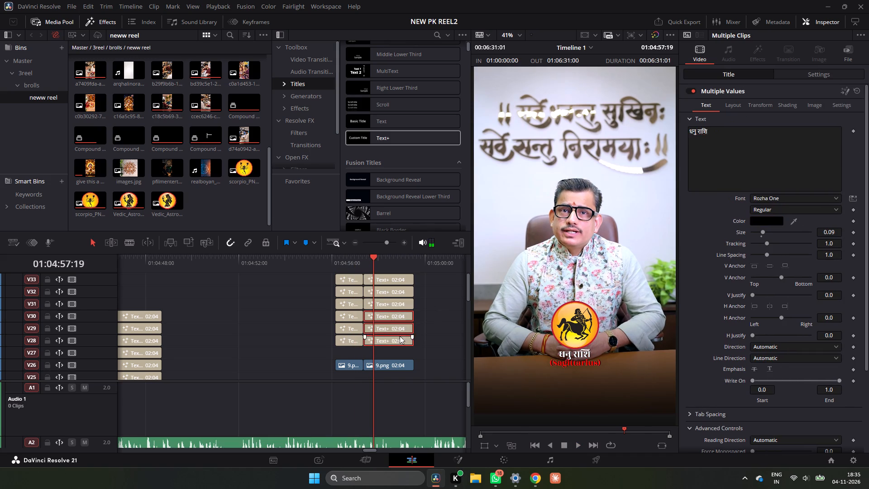
{"action": "left_click", "coordinate": [693, 149]}
{"action": "key", "text": "ctrl+a"}
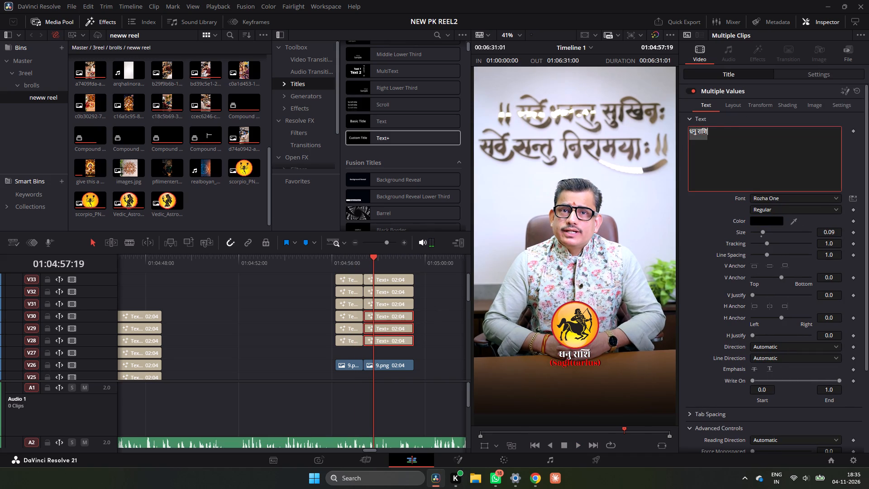
{"action": "key", "text": "ctrl+v"}
{"action": "left_click_drag", "start_coordinate": [709, 132], "coordinate": [741, 139]}
{"action": "key", "text": "ctrl+x"}
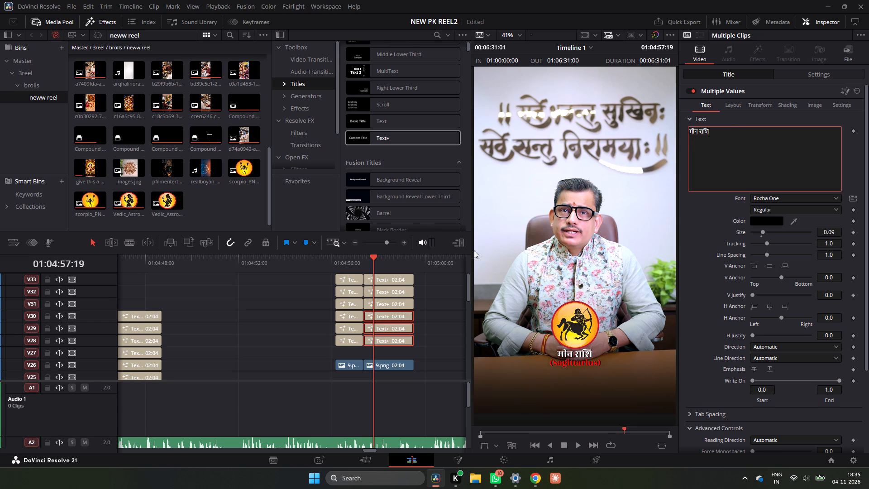
Replace the English text in the duplicated titles on V31 to V33 with "(Pisces)", removing the leading space.
{"action": "left_click_drag", "start_coordinate": [440, 276], "coordinate": [399, 302]}
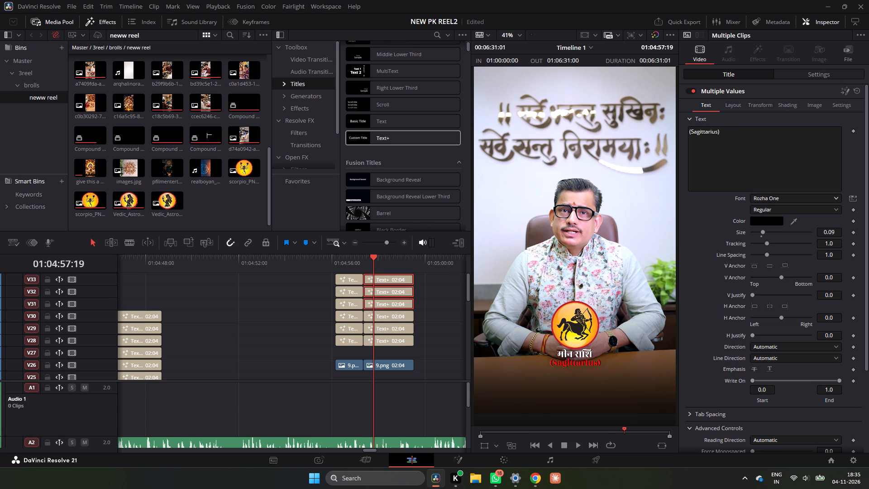
{"action": "left_click", "coordinate": [757, 145]}
{"action": "key", "text": "ctrl+a"}
{"action": "key", "text": "ctrl+v"}
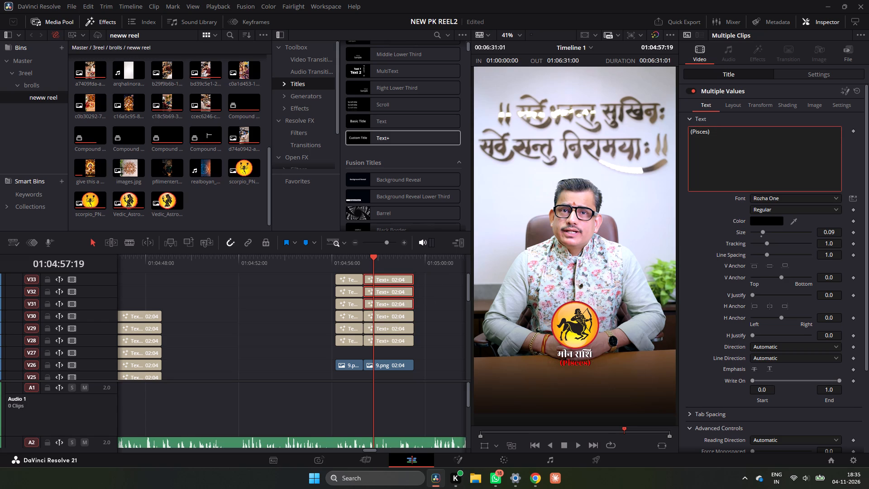
{"action": "left_click", "coordinate": [690, 131]}
{"action": "key", "text": "BackSpace"}
{"action": "left_click", "coordinate": [449, 309]}
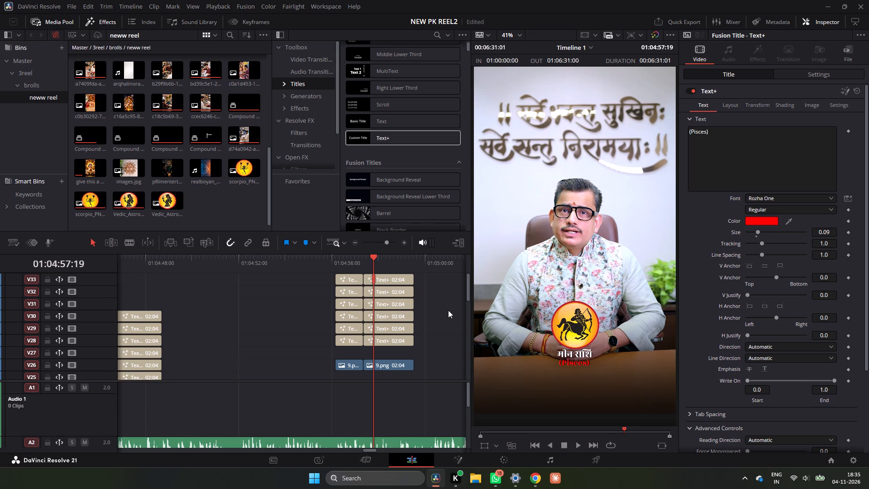
Play the Sagittarius-to-Pisces passage repeatedly to check the new titles against the narration.
{"action": "key", "text": "space"}
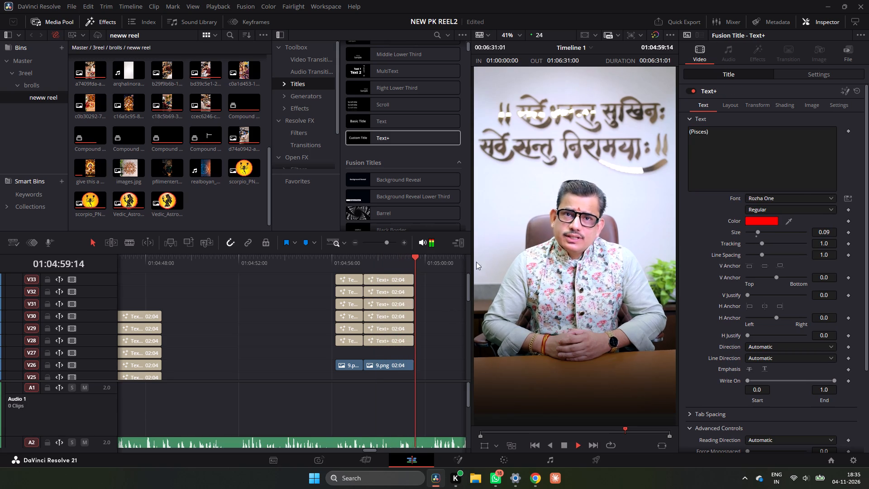
{"action": "key", "text": "space"}
{"action": "left_click", "coordinate": [358, 259]}
{"action": "key", "text": "space"}
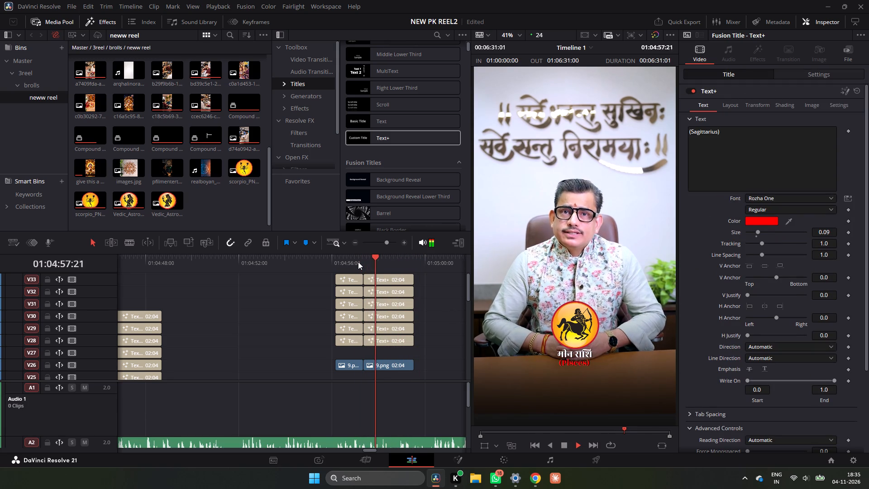
{"action": "key", "text": "space"}
{"action": "left_click", "coordinate": [366, 260]}
{"action": "key", "text": "space"}
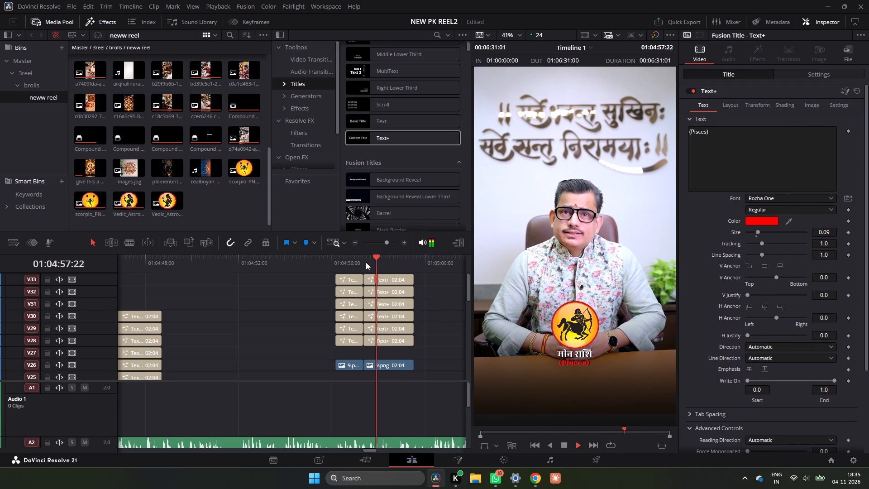
{"action": "key", "text": "space"}
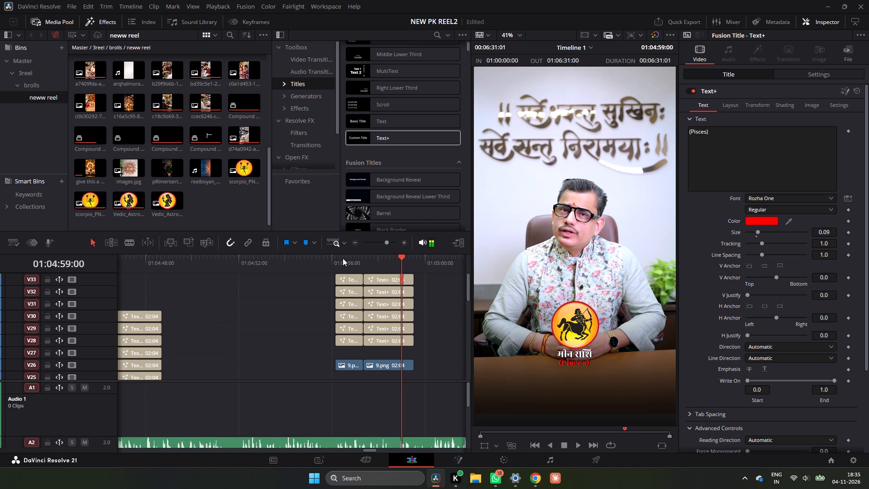
{"action": "left_click", "coordinate": [343, 258]}
{"action": "key", "text": "space"}
{"action": "key", "text": "space"}
Check the 12.png download in Chrome, then import all files from the New ai pic folder into the neww reel bin.
{"action": "left_click", "coordinate": [535, 474]}
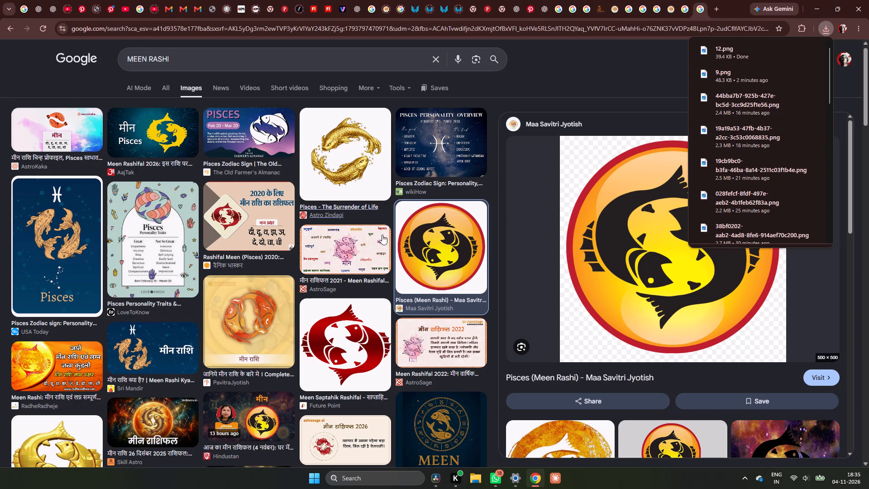
{"action": "left_click", "coordinate": [440, 477]}
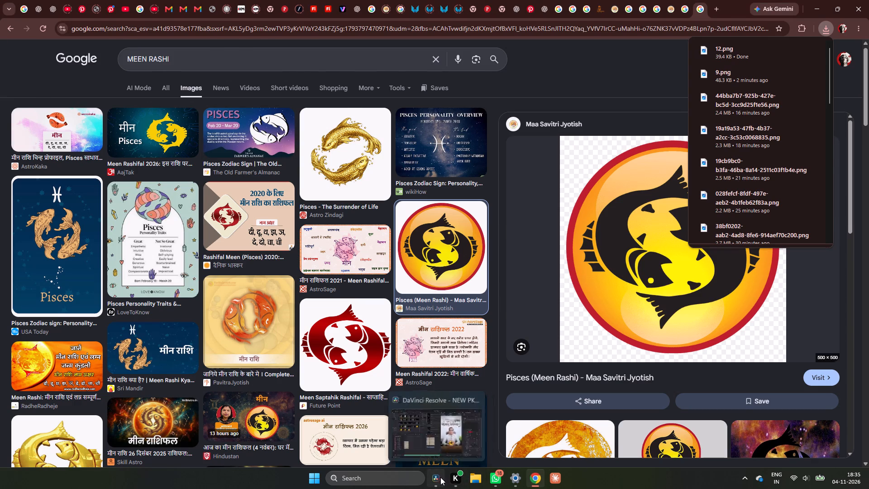
{"action": "right_click", "coordinate": [222, 208]}
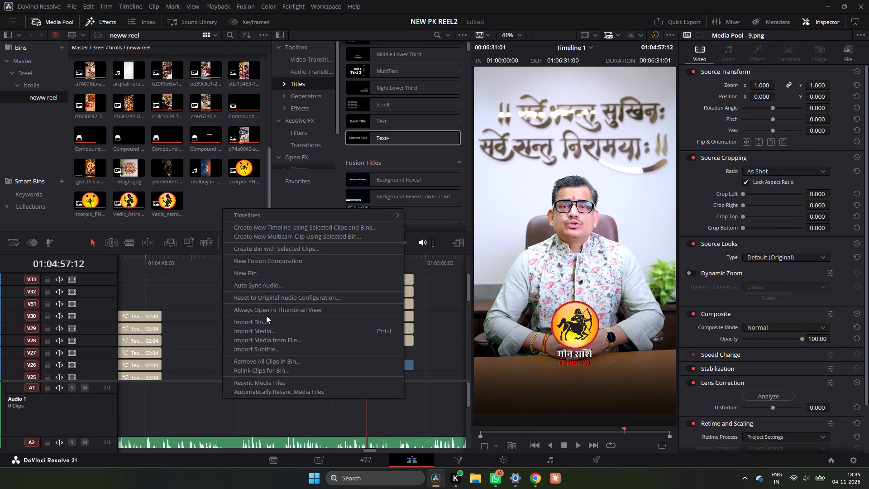
{"action": "left_click", "coordinate": [265, 328]}
{"action": "left_click", "coordinate": [268, 162]}
{"action": "key", "text": "ctrl+a"}
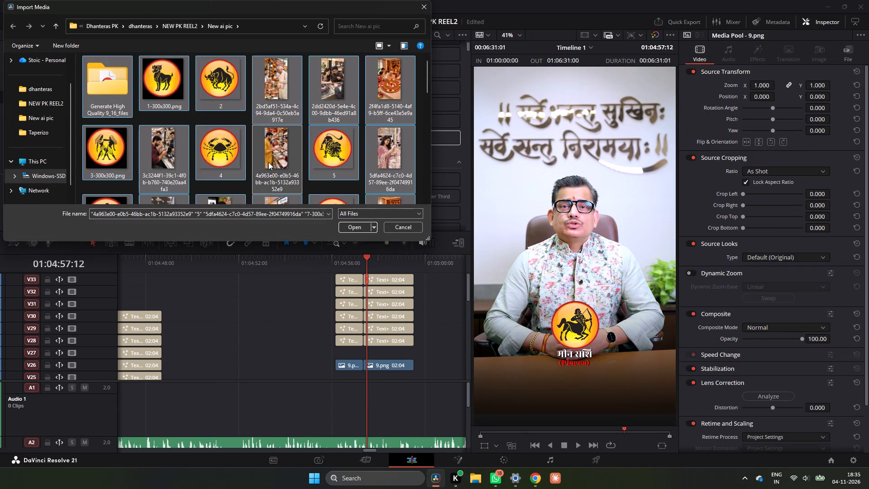
{"action": "left_click", "coordinate": [350, 232]}
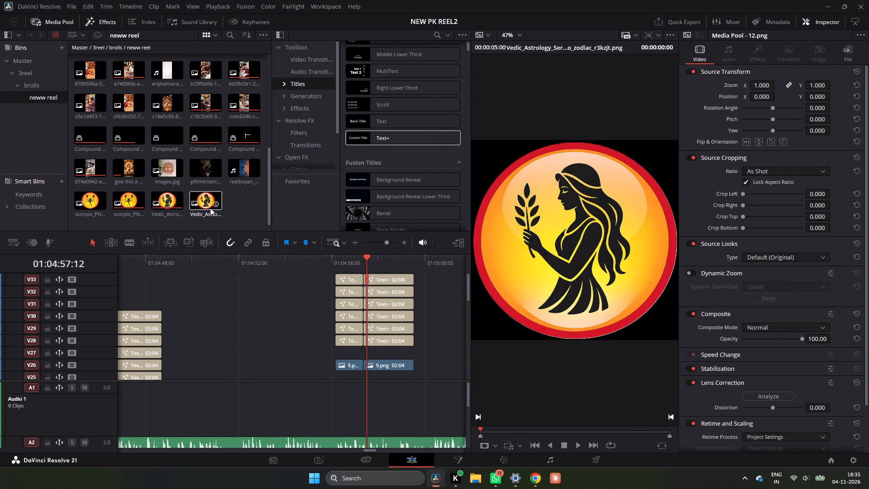
Place 12.png on V24 below the duplicated 9.png and trim it to 02:04 to match that clip.
{"action": "scroll", "coordinate": [211, 138], "scroll_direction": "up", "scroll_amount": 5}
{"action": "scroll", "coordinate": [214, 94], "scroll_direction": "up", "scroll_amount": 3}
{"action": "left_click_drag", "start_coordinate": [172, 167], "coordinate": [260, 288]}
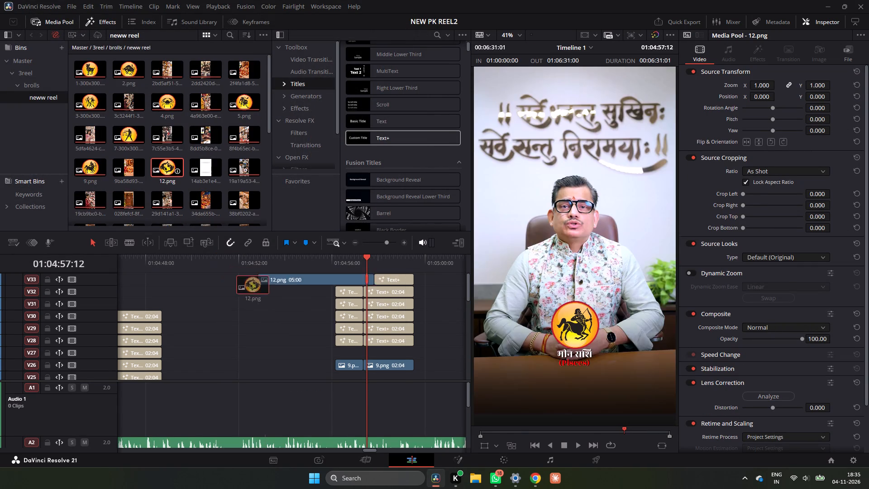
{"action": "left_click_drag", "start_coordinate": [260, 288], "coordinate": [369, 346]}
{"action": "left_click_drag", "start_coordinate": [401, 350], "coordinate": [396, 351]}
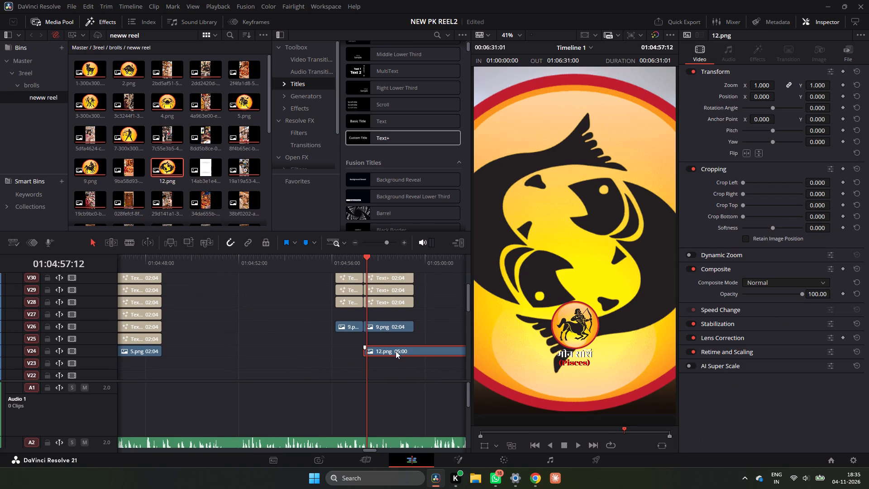
{"action": "scroll", "coordinate": [396, 351], "scroll_direction": "down", "scroll_amount": 1, "text": "ctrl"}
{"action": "left_click_drag", "start_coordinate": [424, 353], "coordinate": [371, 355]}
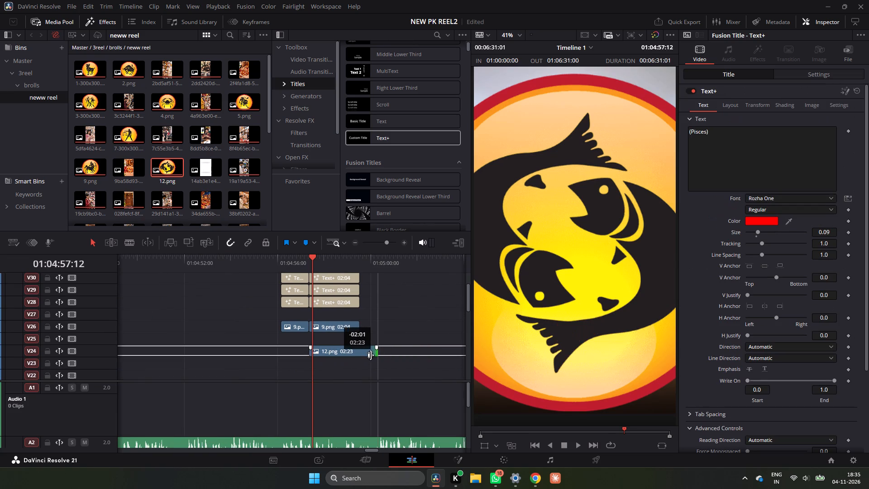
{"action": "left_click_drag", "start_coordinate": [371, 355], "coordinate": [361, 357]}
Copy the duplicated 9.png clip's attributes and paste them onto 12.png with all video attributes included.
{"action": "left_click", "coordinate": [351, 329]}
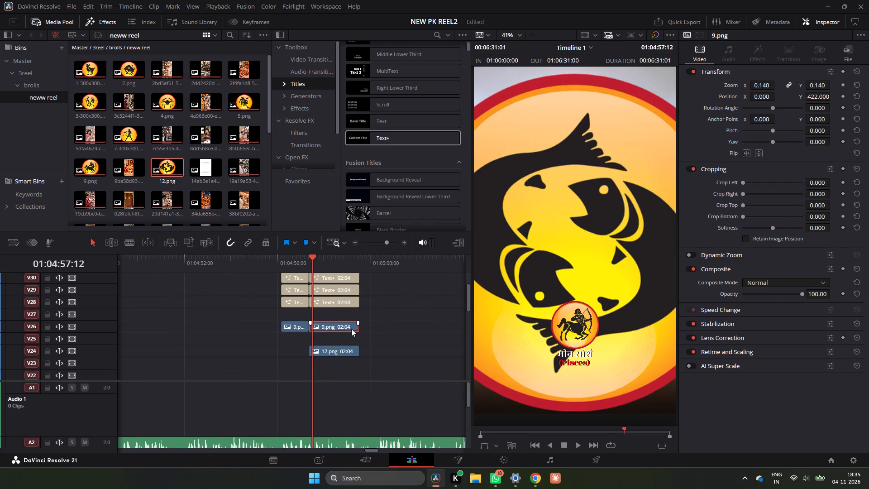
{"action": "key", "text": "ctrl+c"}
{"action": "key", "text": "ctrl+c"}
{"action": "left_click", "coordinate": [342, 349]}
{"action": "key", "text": "alt+v"}
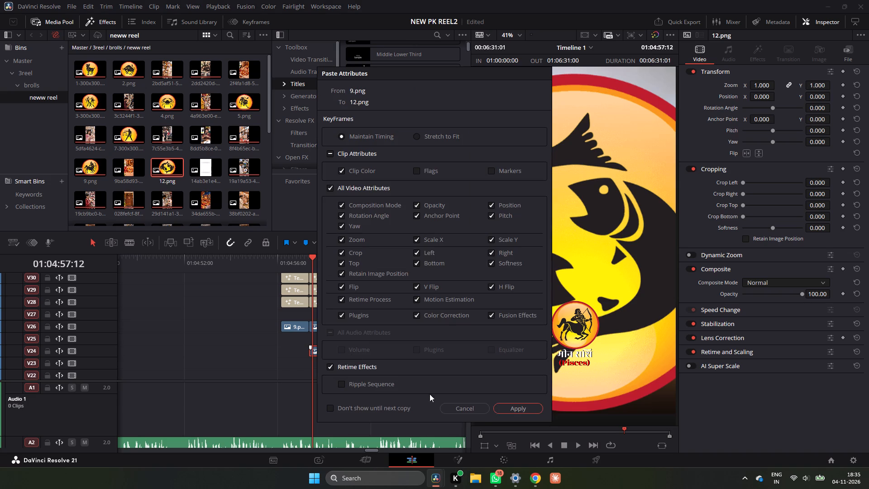
{"action": "left_click", "coordinate": [511, 413]}
Move 12.png up to V26 so it replaces the duplicated 9.png under the Pisces titles.
{"action": "left_click_drag", "start_coordinate": [343, 353], "coordinate": [343, 336]}
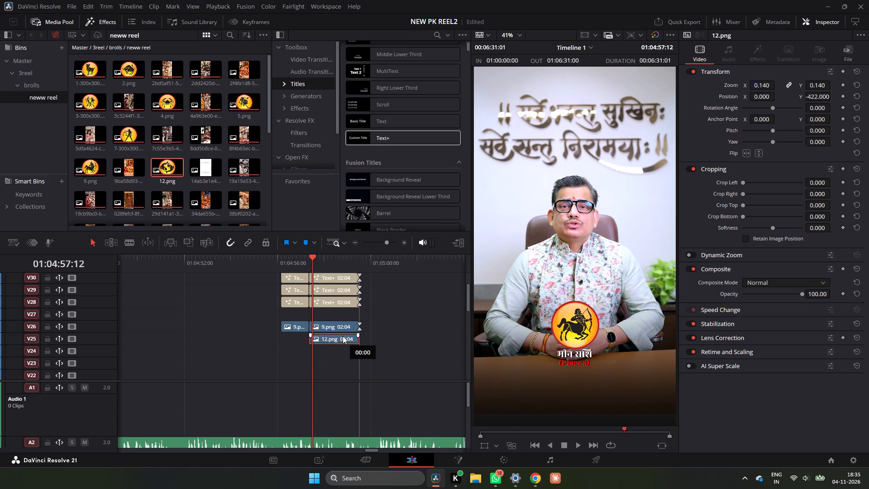
{"action": "left_click_drag", "start_coordinate": [343, 336], "coordinate": [342, 329]}
Play the Dhanteras PK REEL4.mp4 footage following the Pisces titles, up to about 01:05:06, to hear which signs come next.
{"action": "key", "text": "space"}
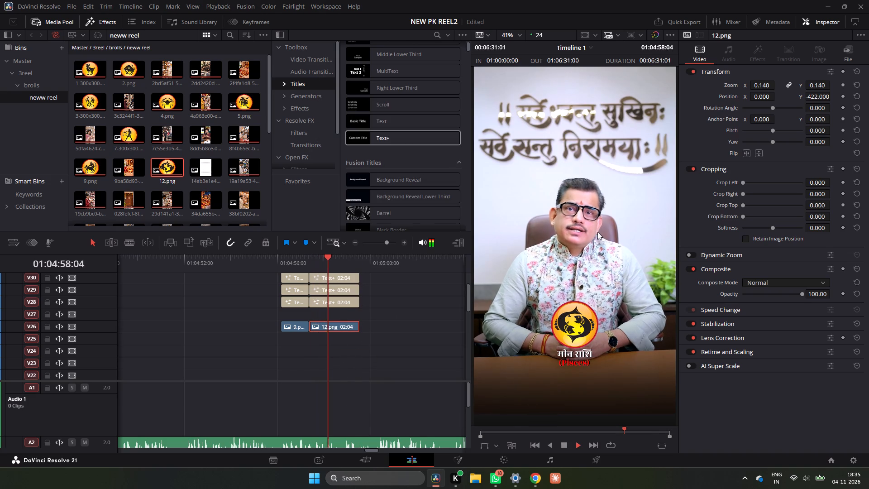
{"action": "double_click", "coordinate": [353, 241]}
{"action": "scroll", "coordinate": [349, 323], "scroll_direction": "down", "scroll_amount": 4}
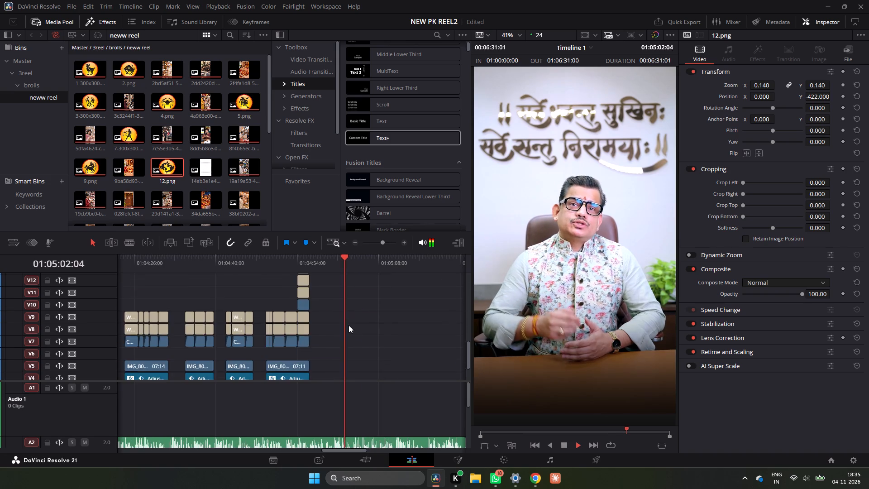
{"action": "scroll", "coordinate": [349, 325], "scroll_direction": "up", "scroll_amount": 8}
{"action": "scroll", "coordinate": [348, 325], "scroll_direction": "down", "scroll_amount": 5}
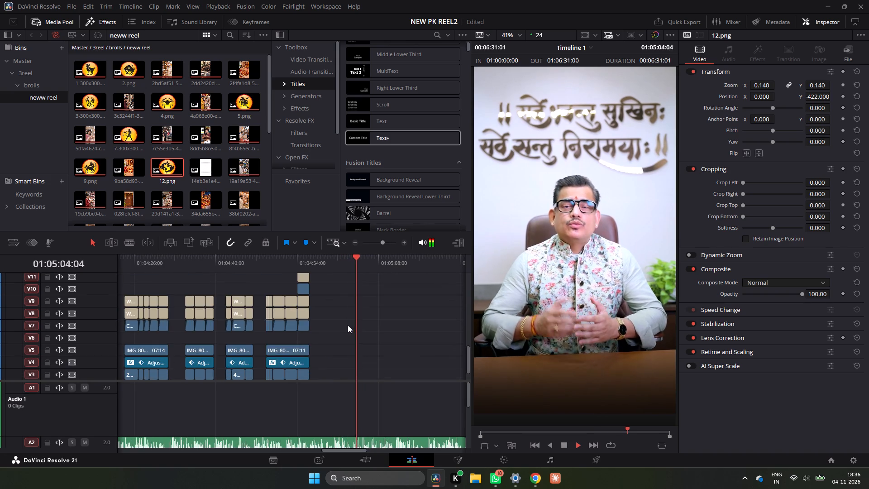
{"action": "scroll", "coordinate": [348, 325], "scroll_direction": "up", "scroll_amount": 2}
{"action": "scroll", "coordinate": [348, 325], "scroll_direction": "down", "scroll_amount": 4}
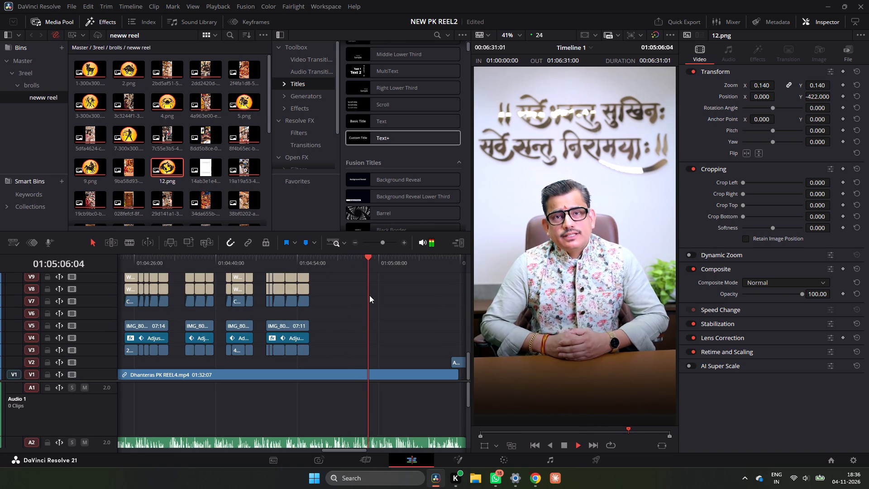
{"action": "key", "text": "space"}
{"action": "left_click", "coordinate": [344, 259]}
{"action": "key", "text": "space"}
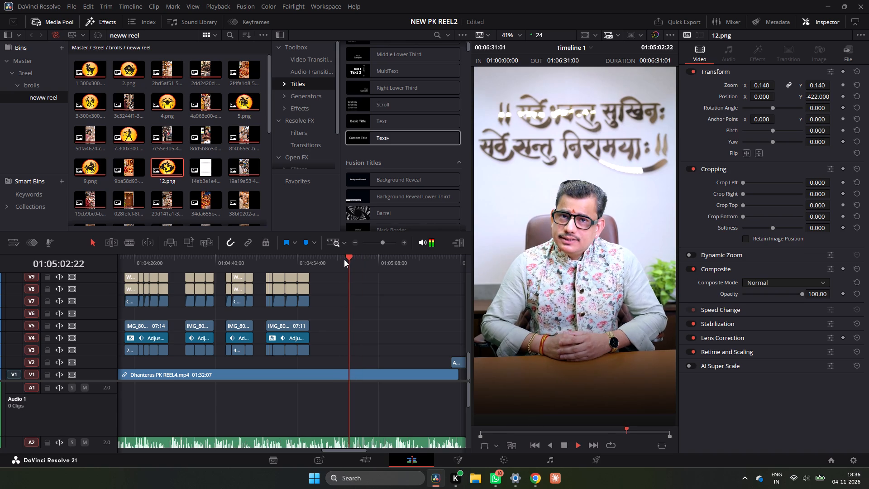
{"action": "key", "text": "space"}
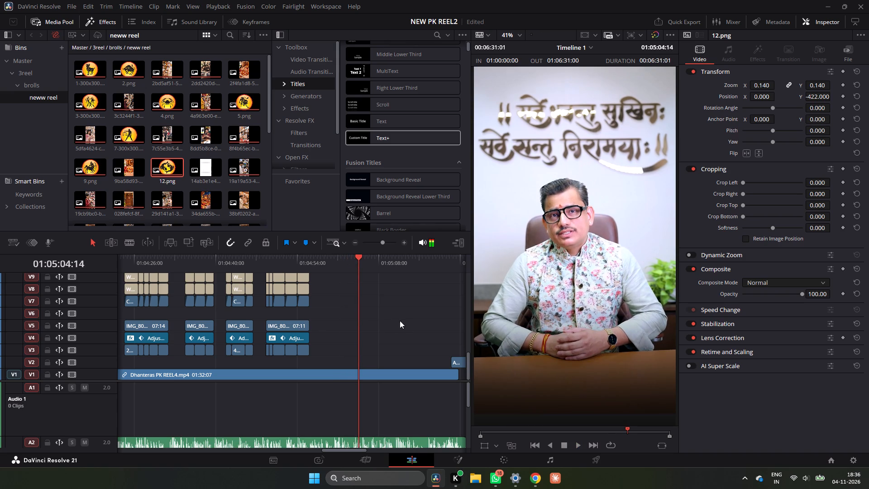
{"action": "key", "text": "space"}
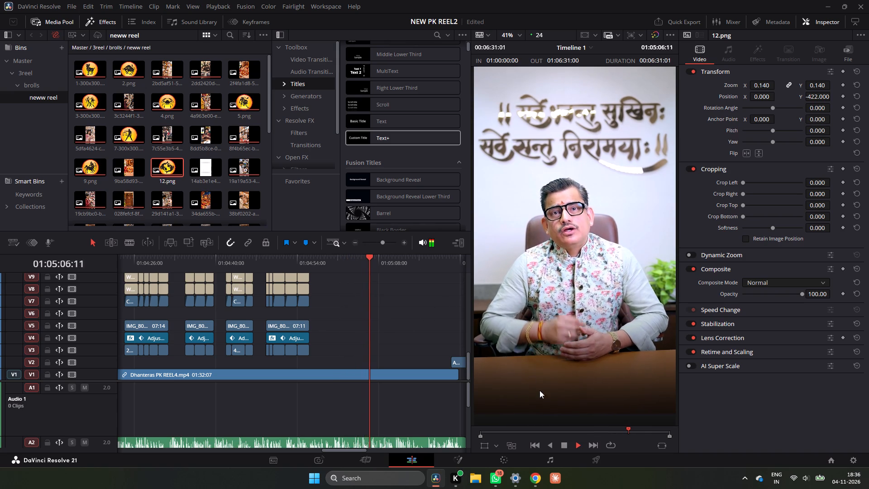
Switch to Chrome and search Google Images for "MAKAR KUMB RASHI" in place of the Meen Rashi query.
{"action": "left_click", "coordinate": [536, 475]}
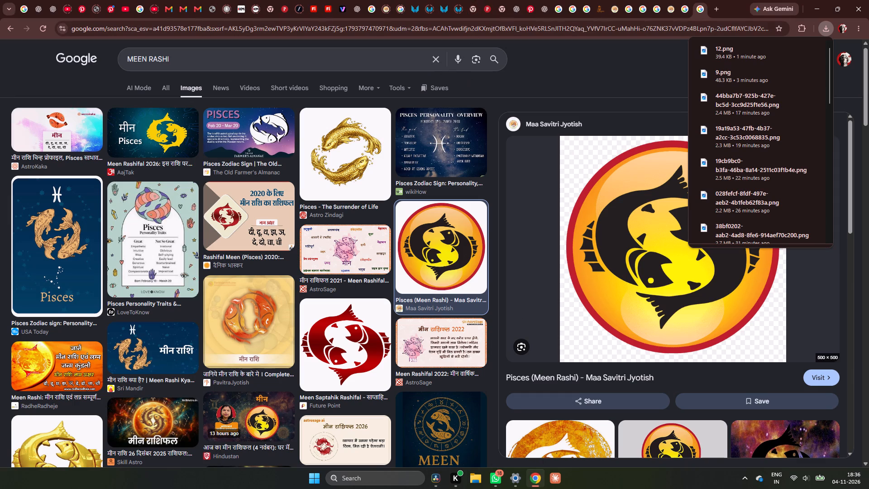
{"action": "left_click", "coordinate": [374, 62]}
{"action": "key", "text": "BackSpace"}
{"action": "key", "text": "BackSpace"}
{"action": "key", "text": "BackSpace"}
{"action": "key", "text": "BackSpace"}
{"action": "key", "text": "BackSpace"}
{"action": "key", "text": "BackSpace"}
{"action": "key", "text": "BackSpace"}
{"action": "key", "text": "BackSpace"}
{"action": "key", "text": "BackSpace"}
{"action": "key", "text": "BackSpace"}
{"action": "key", "text": "BackSpace"}
{"action": "key", "text": "BackSpace"}
{"action": "key", "text": "BackSpace"}
{"action": "key", "text": "BackSpace"}
{"action": "key", "text": "BackSpace"}
{"action": "key", "text": "BackSpace"}
{"action": "key", "text": "BackSpace"}
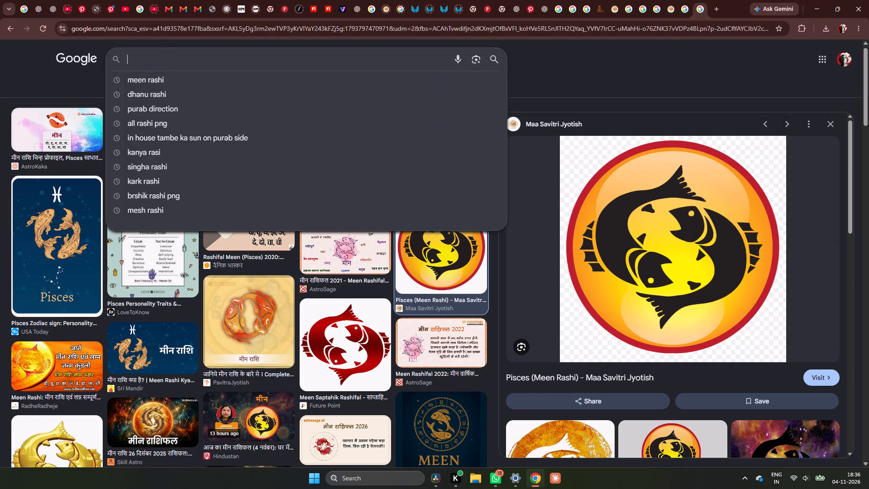
{"action": "type", "text": "MAKAR KU"}
{"action": "type", "text": "MB RASHI"}
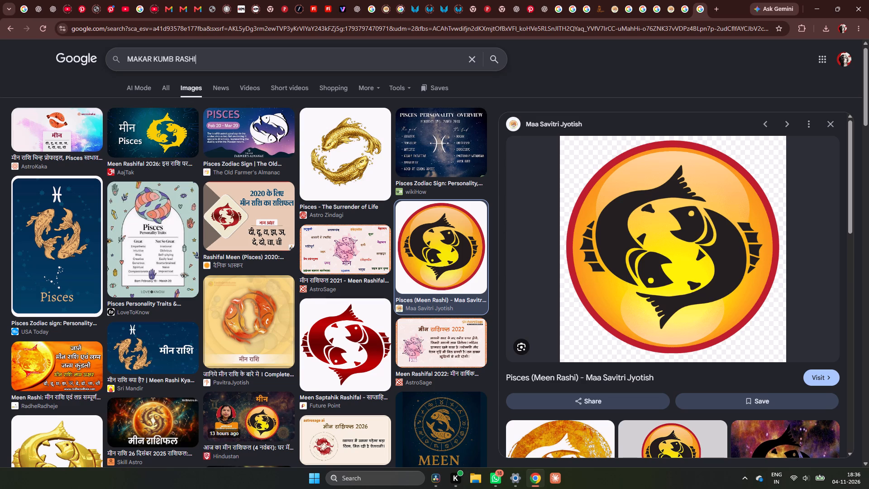
{"action": "key", "text": "Return"}
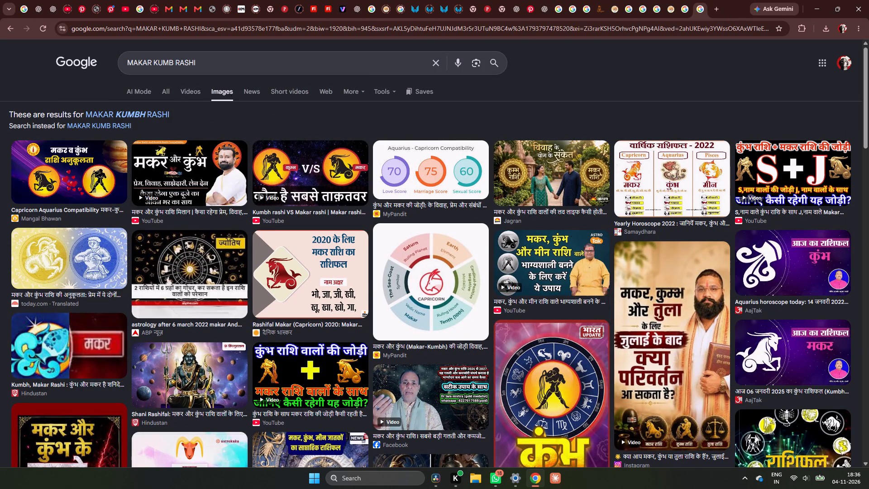
Show all web results for the Makar Kumbh search and copy "मकर (Capricorn)" from the AI Overview.
{"action": "left_click", "coordinate": [162, 88]}
{"action": "key", "text": "space"}
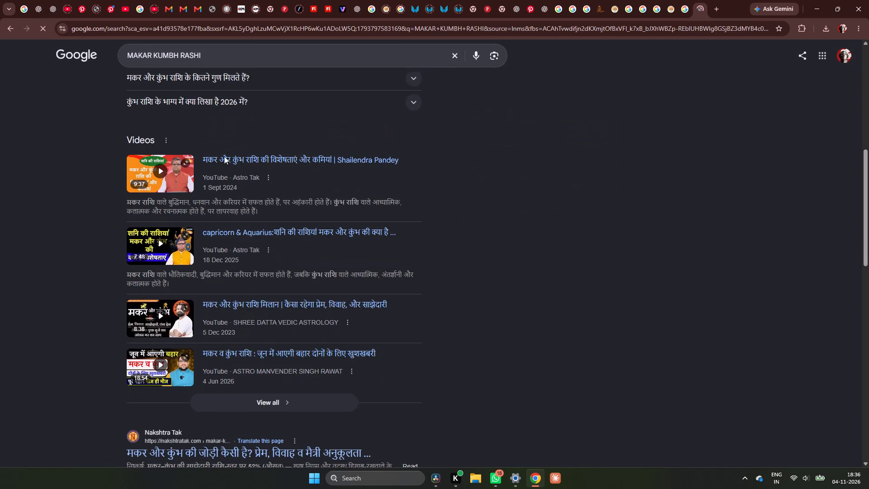
{"action": "scroll", "coordinate": [238, 170], "scroll_direction": "up", "scroll_amount": 8}
{"action": "scroll", "coordinate": [162, 128], "scroll_direction": "up", "scroll_amount": 3}
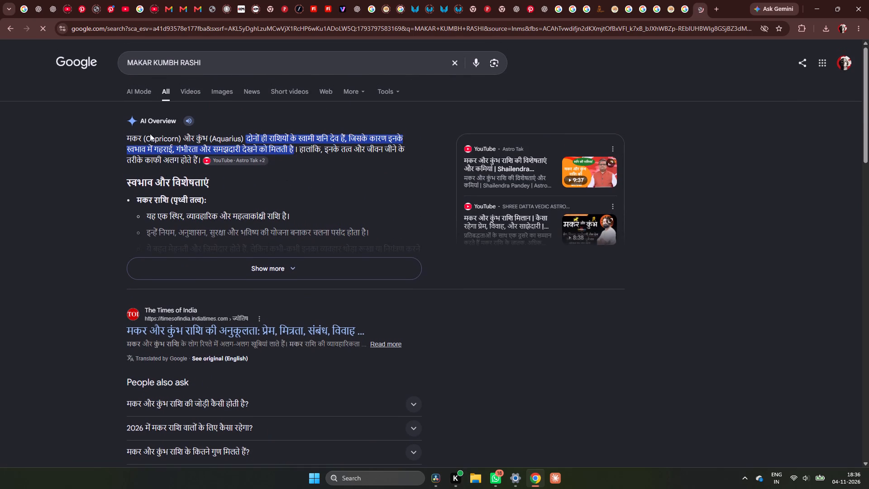
{"action": "left_click_drag", "start_coordinate": [114, 134], "coordinate": [181, 140]}
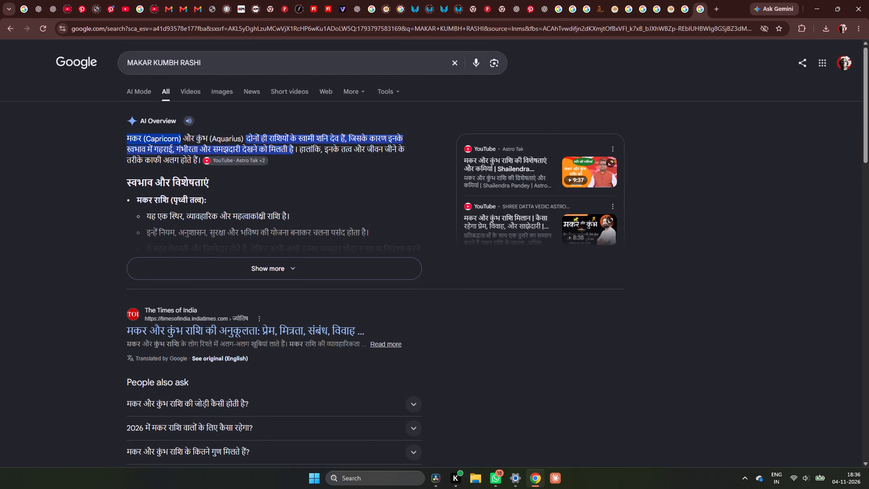
{"action": "key", "text": "ctrl+c"}
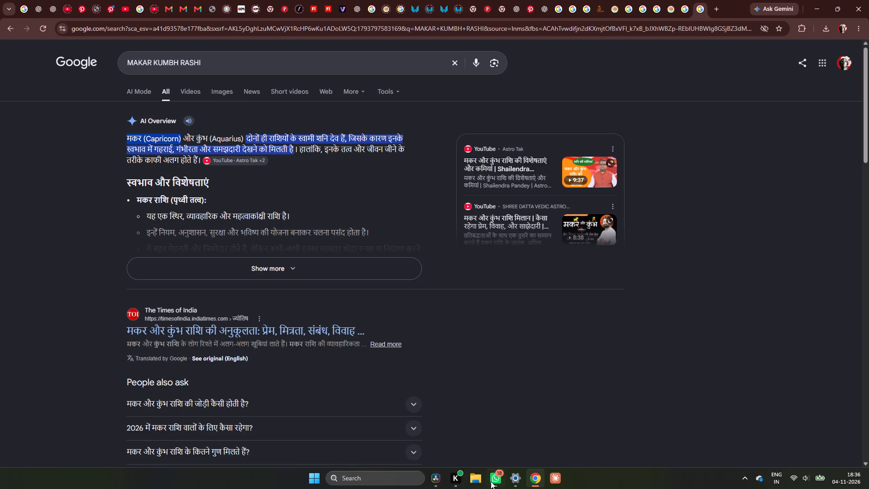
Return to DaVinci Resolve, replay the footage from about 01:04:59 to 01:05:04, and look through the neww reel bin's media.
{"action": "left_click", "coordinate": [430, 485]}
{"action": "key", "text": "space"}
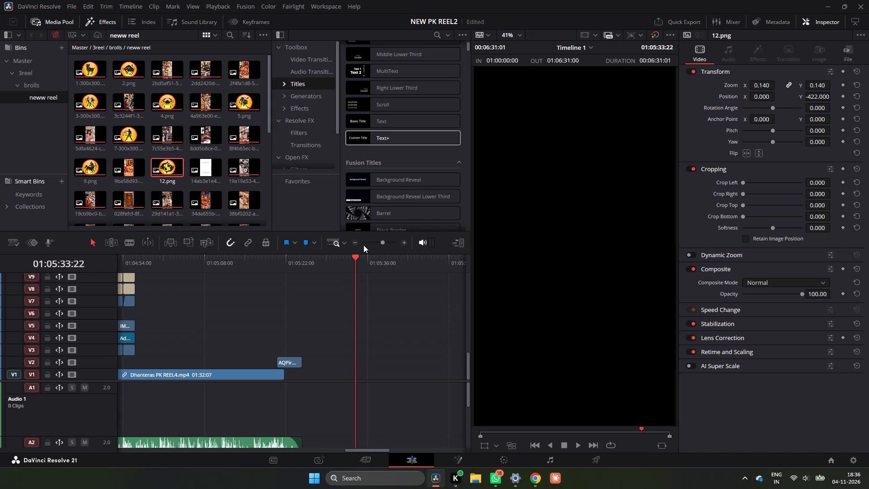
{"action": "double_click", "coordinate": [357, 244]}
{"action": "left_click", "coordinate": [263, 257]}
{"action": "key", "text": "space"}
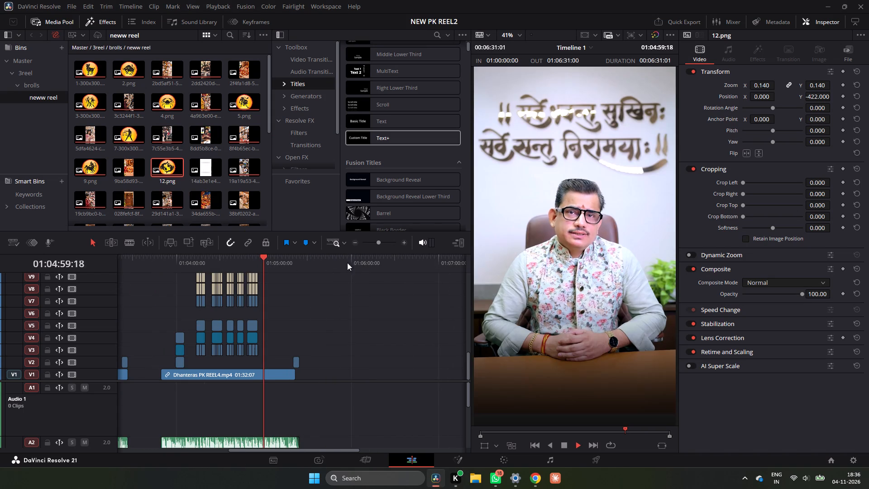
{"action": "double_click", "coordinate": [403, 244]}
{"action": "left_click", "coordinate": [403, 244]}
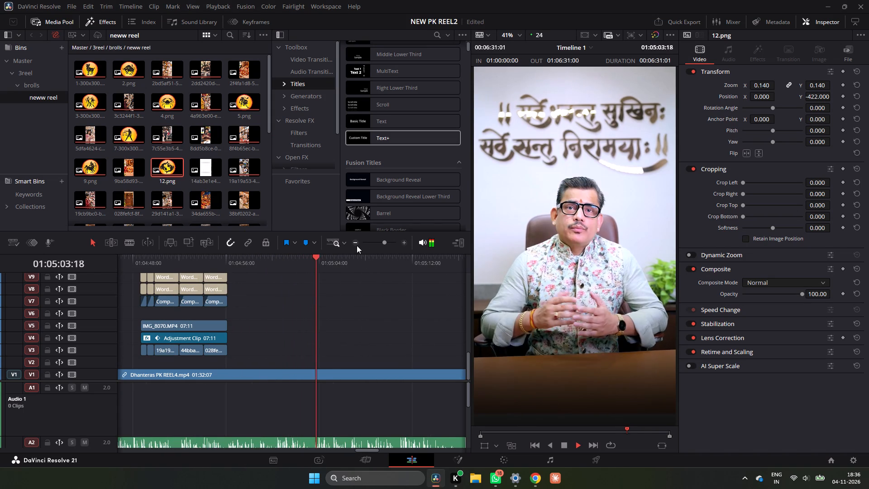
{"action": "key", "text": "space"}
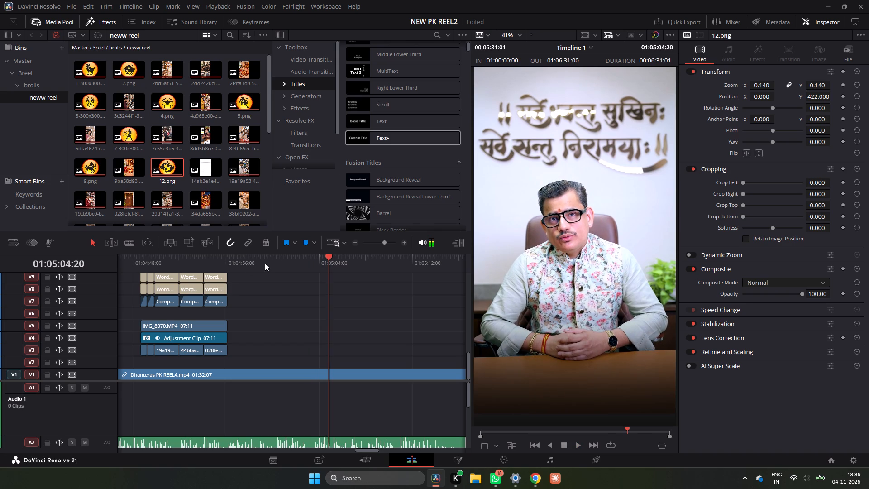
{"action": "scroll", "coordinate": [216, 177], "scroll_direction": "down", "scroll_amount": 8}
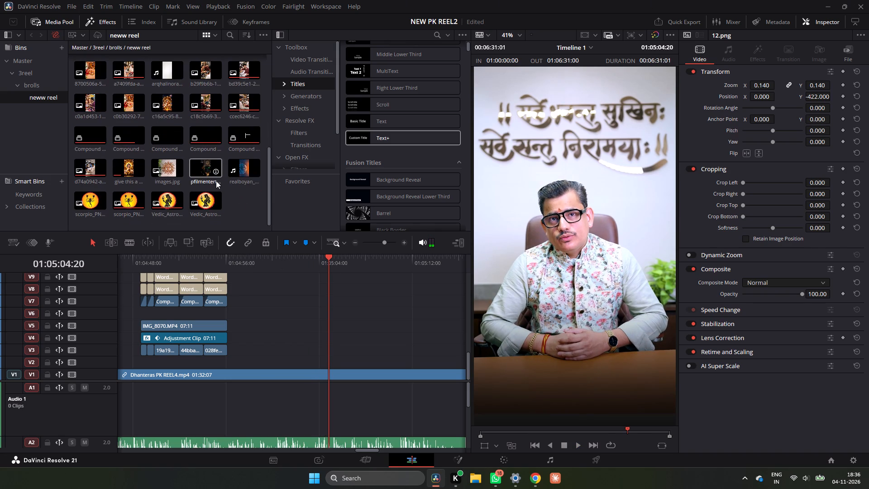
{"action": "scroll", "coordinate": [216, 182], "scroll_direction": "down", "scroll_amount": 8}
Review the earlier zodiac segments on the timeline between about 01:04:00 and 01:04:43, playing the Scorpio, Taurus, Gemini and Cancer parts.
{"action": "triple_click", "coordinate": [352, 244]}
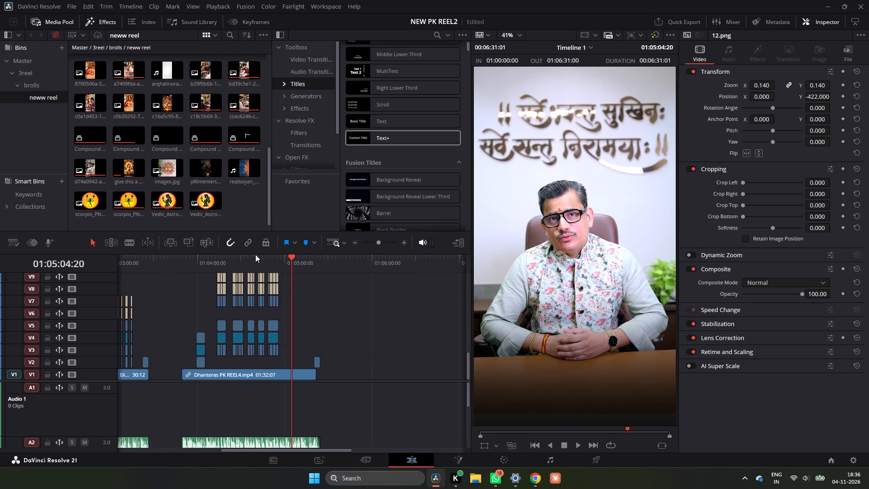
{"action": "left_click", "coordinate": [219, 257]}
{"action": "key", "text": "space"}
{"action": "key", "text": "space"}
{"action": "left_click", "coordinate": [200, 257]}
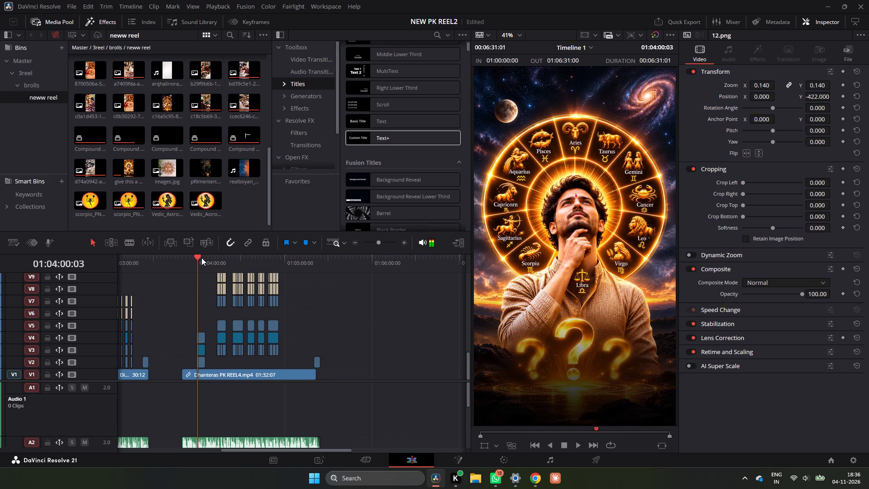
{"action": "left_click", "coordinate": [208, 260]}
{"action": "left_click", "coordinate": [201, 260]}
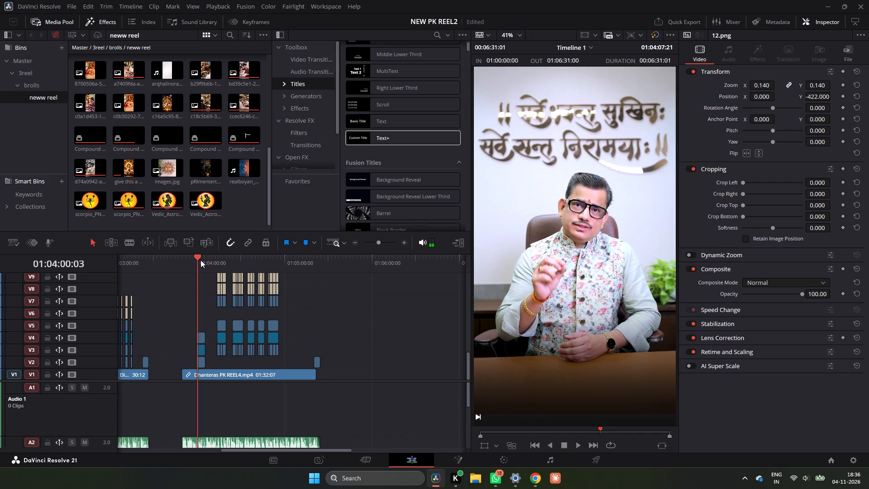
{"action": "key", "text": "space"}
{"action": "left_click", "coordinate": [207, 260]}
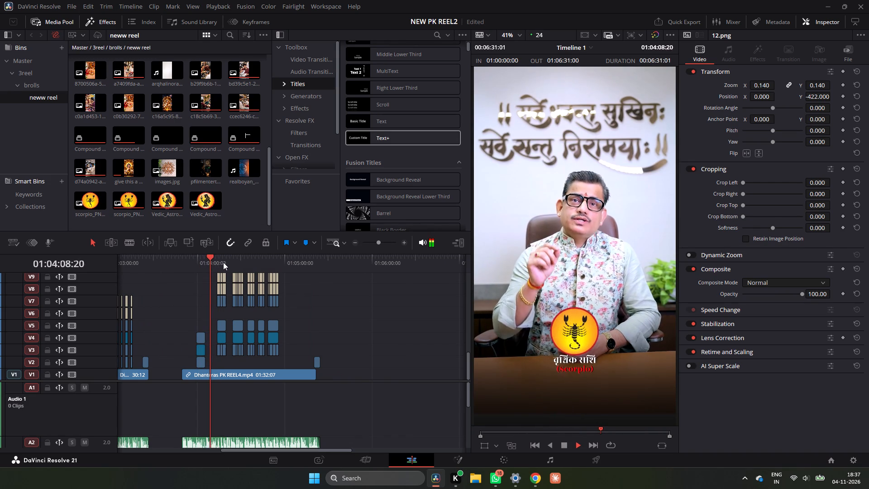
{"action": "left_click", "coordinate": [224, 262]}
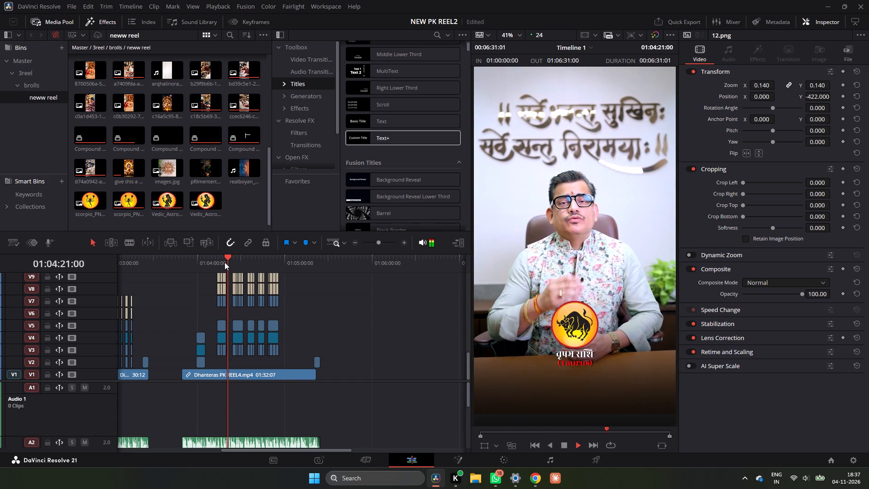
{"action": "left_click", "coordinate": [241, 264]}
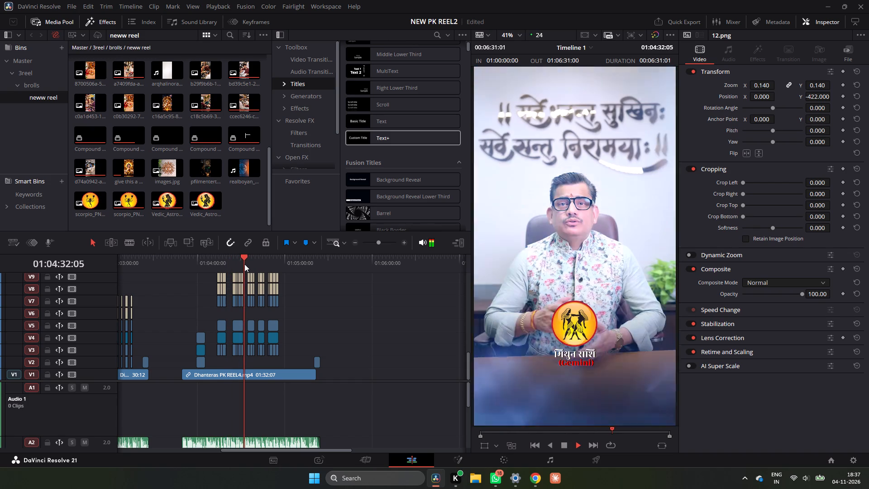
{"action": "key", "text": "space"}
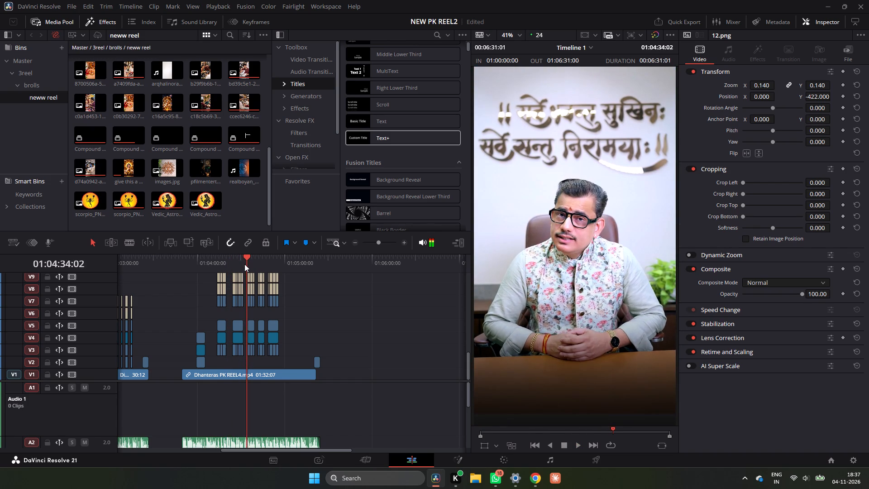
{"action": "left_click", "coordinate": [244, 264]}
{"action": "key", "text": "space"}
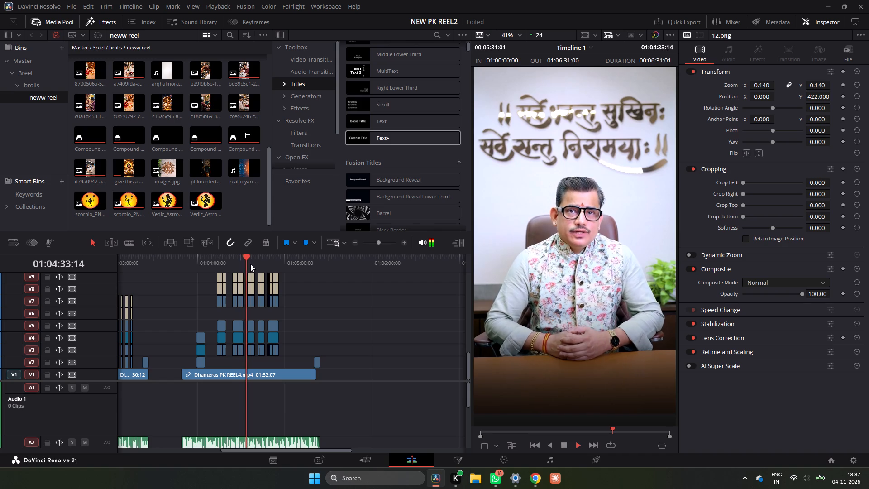
{"action": "left_click", "coordinate": [254, 264]}
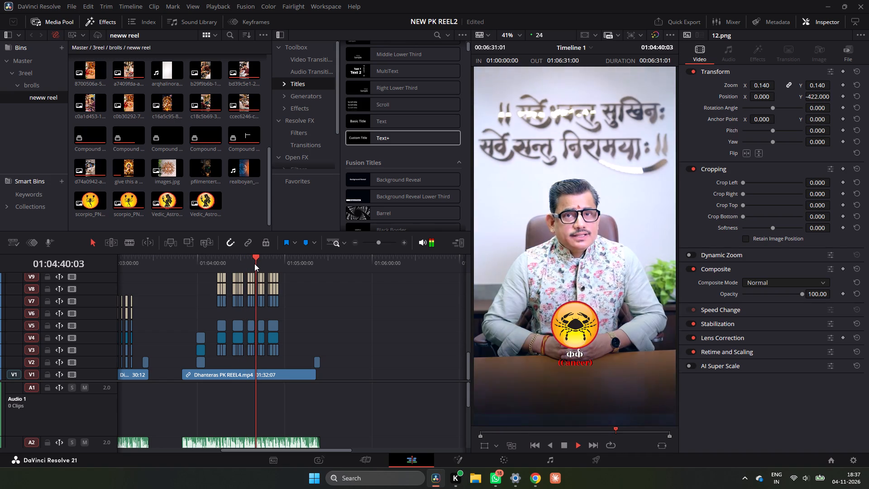
{"action": "left_click", "coordinate": [254, 264]}
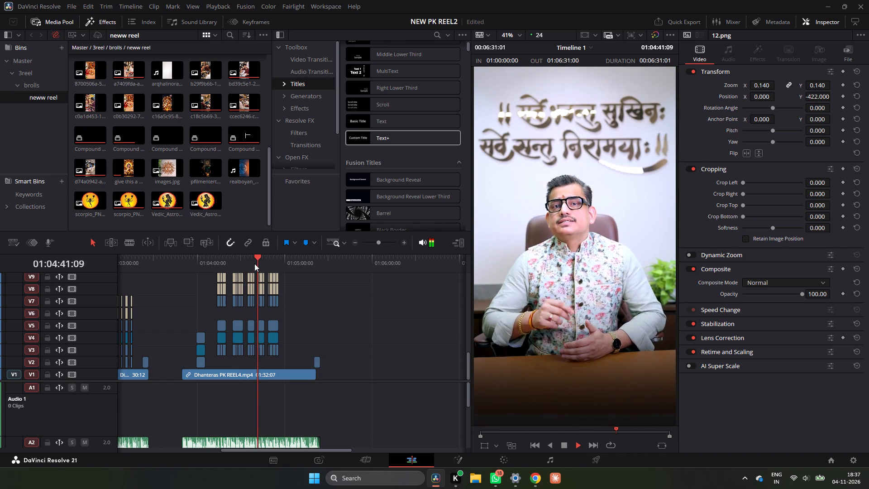
{"action": "key", "text": "space"}
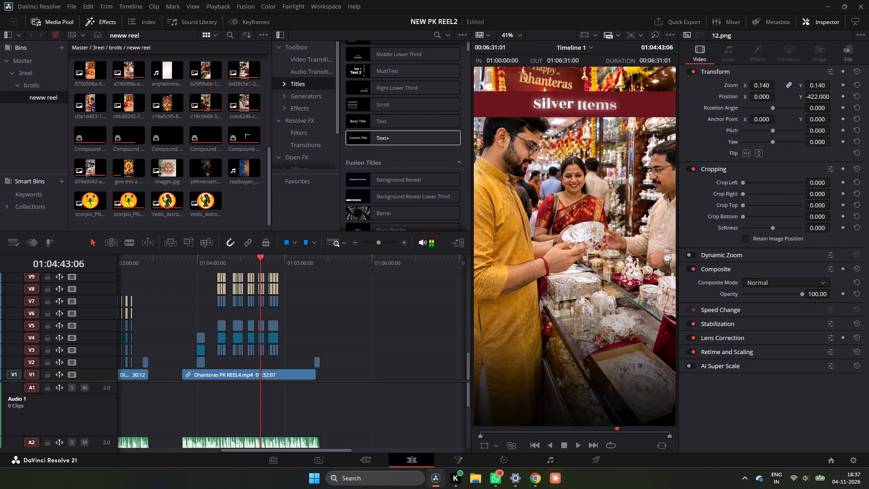
Switch to Chrome and search Google for "JADAK RASHI".
{"action": "left_click", "coordinate": [544, 471]}
{"action": "left_click", "coordinate": [452, 59]}
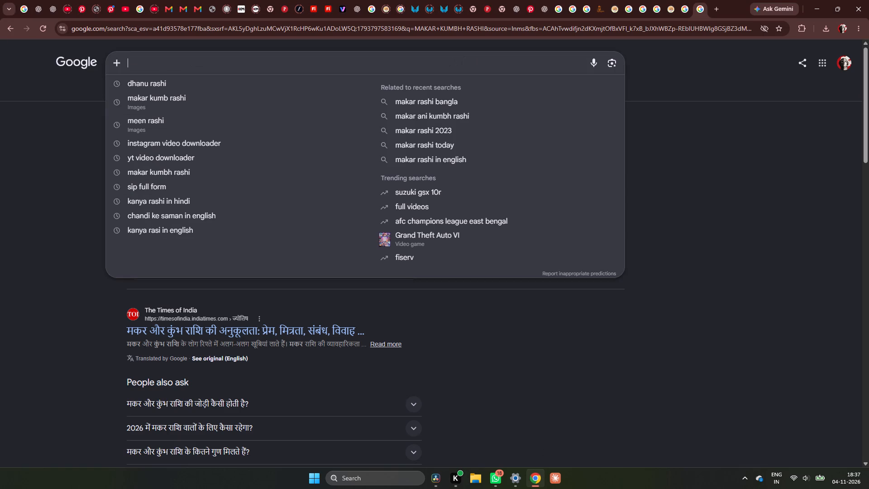
{"action": "type", "text": "JADAK RASJ"}
{"action": "key", "text": "BackSpace"}
{"action": "key", "text": "g"}
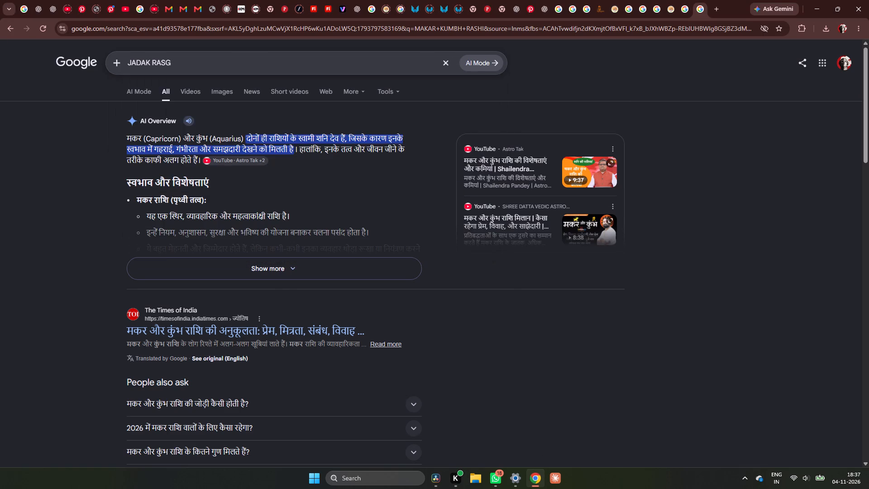
{"action": "key", "text": "BackSpace"}
{"action": "type", "text": "HI"}
{"action": "key", "text": "Return"}
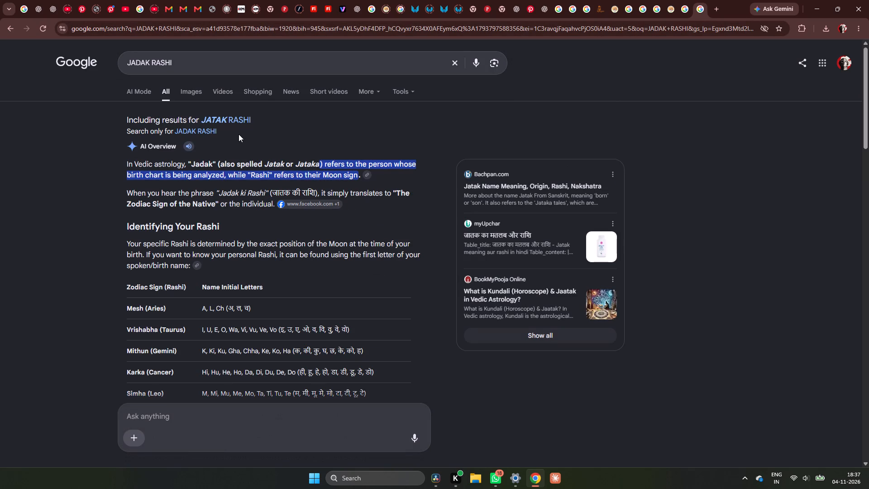
{"action": "scroll", "coordinate": [235, 208], "scroll_direction": "down", "scroll_amount": 6}
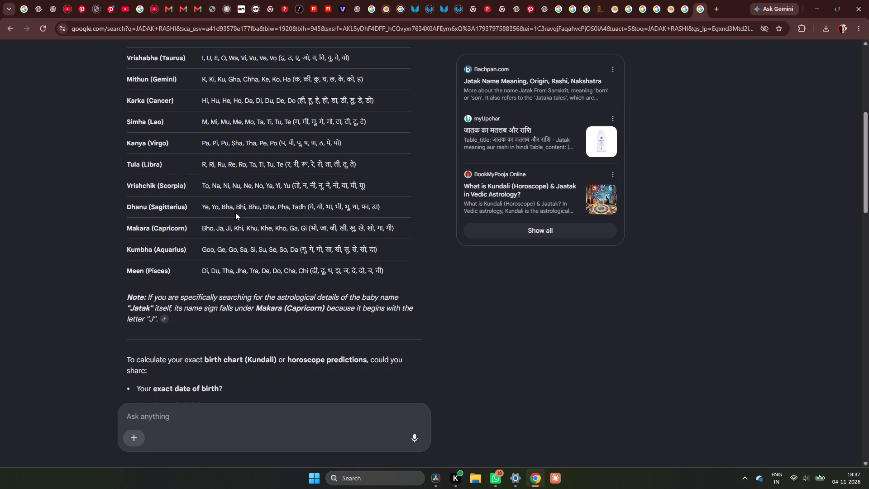
{"action": "scroll", "coordinate": [235, 212], "scroll_direction": "up", "scroll_amount": 1}
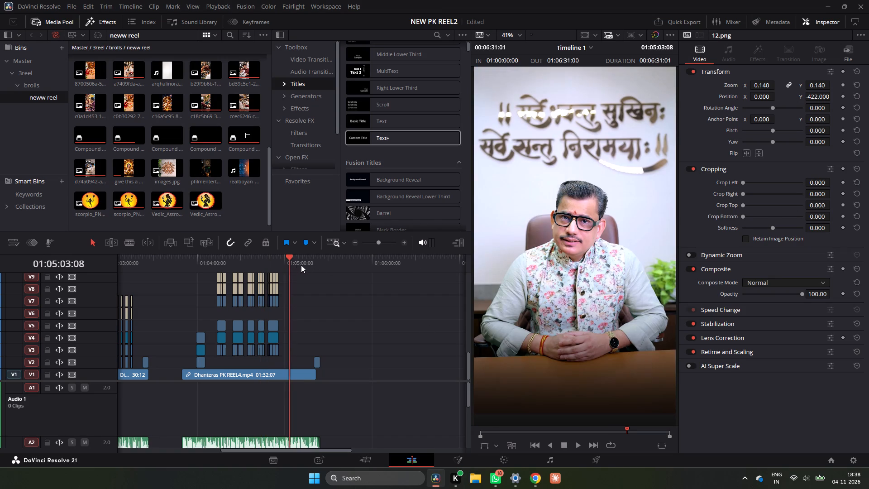
{"action": "key", "text": "space"}
{"action": "key", "text": "space"}
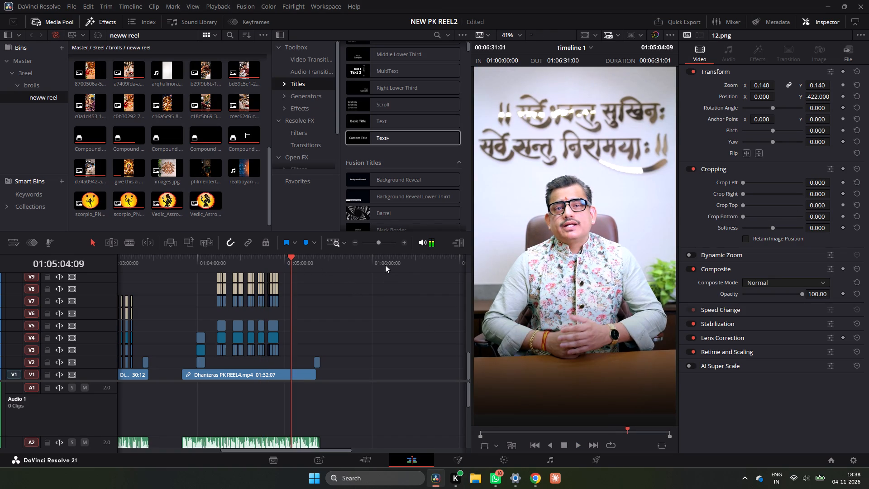